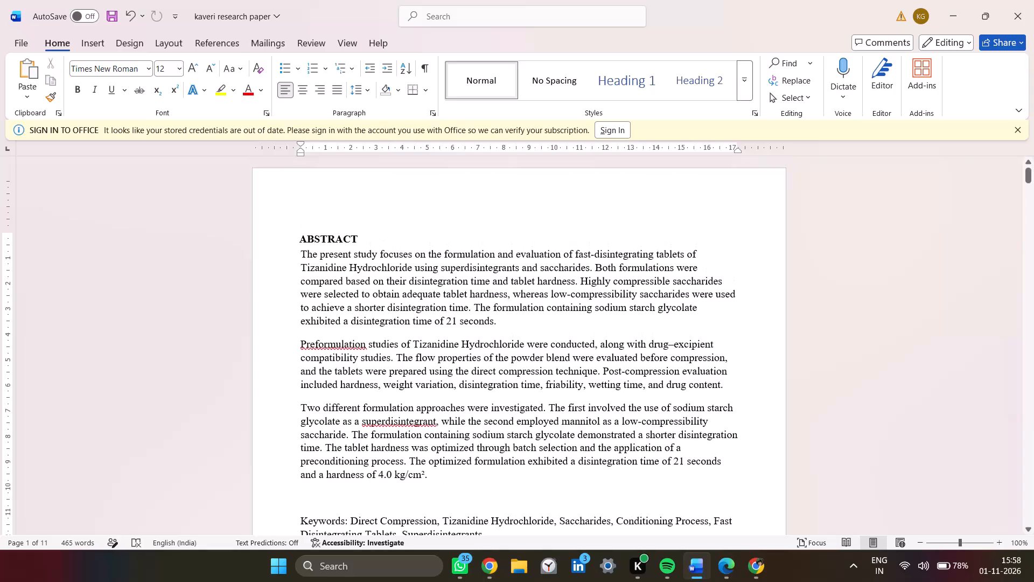
# Review the research paper document from the abstract and introduction through the Tizanidine drug profile and the remaining pages.
pyautogui.hscroll(1, 542, 277)
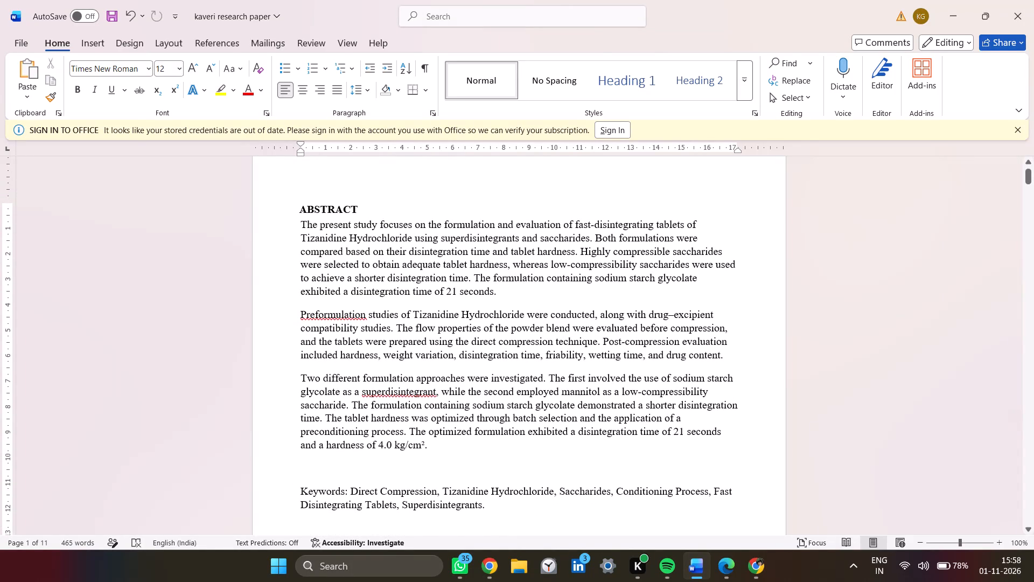
pyautogui.hscroll(1, 542, 277)
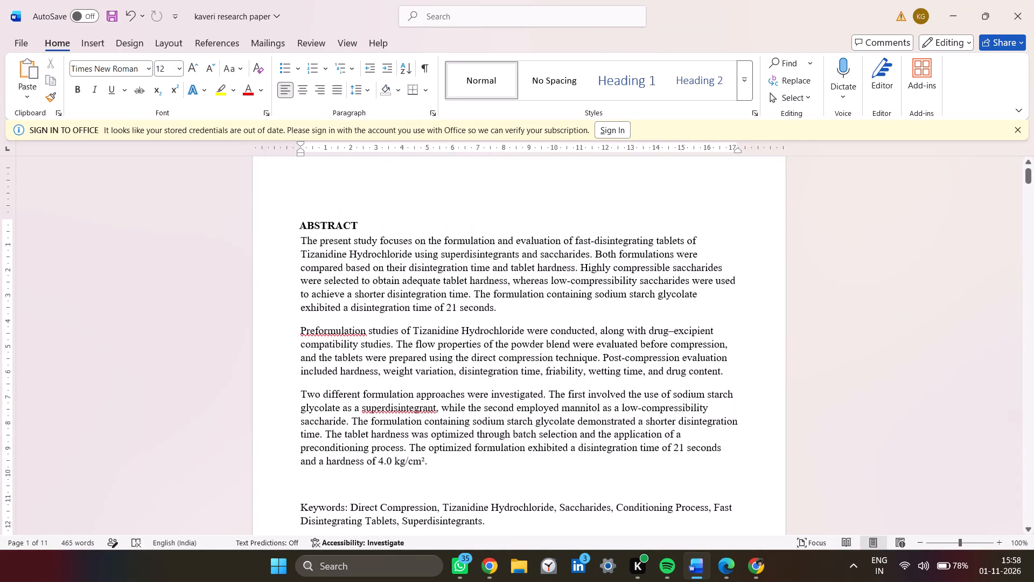
pyautogui.scroll(-1, 542, 277)
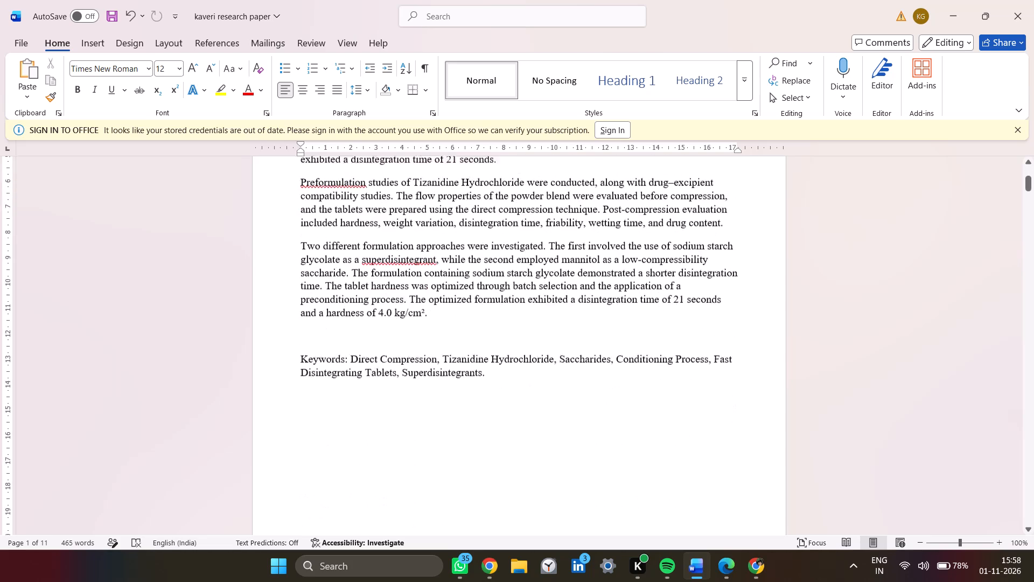
pyautogui.scroll(-2, 542, 277)
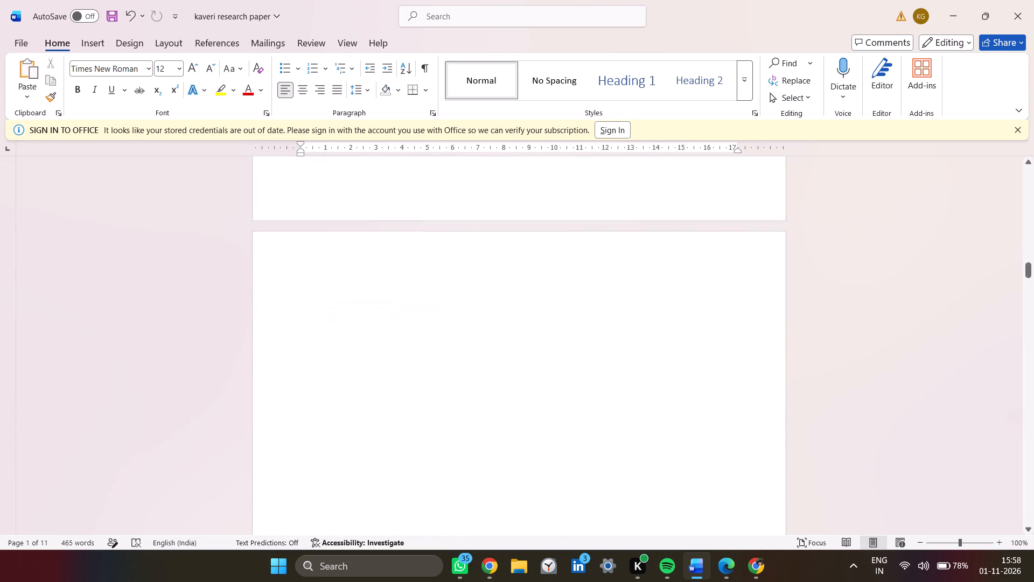
pyautogui.scroll(-2, 542, 277)
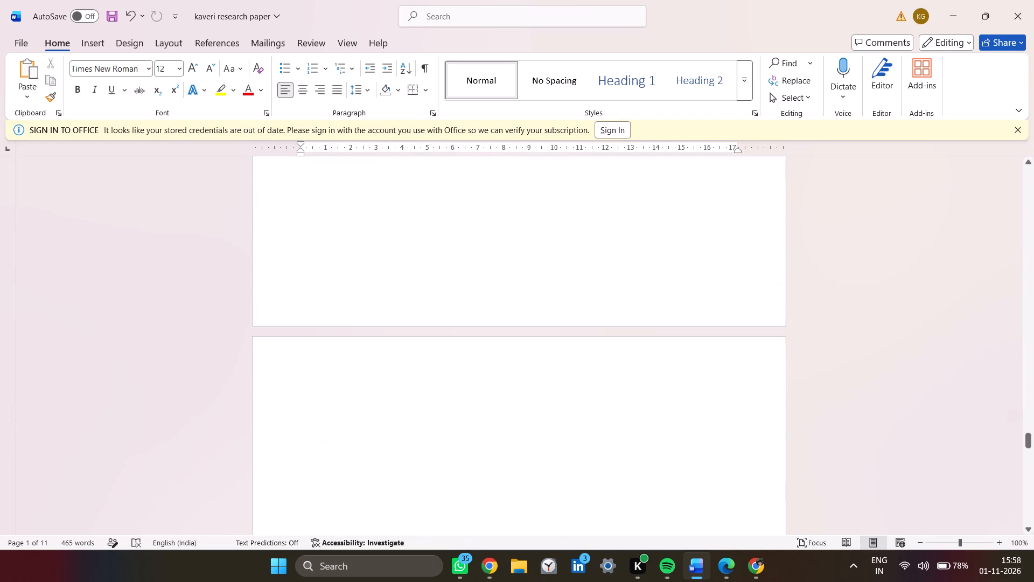
pyautogui.scroll(-2, 542, 277)
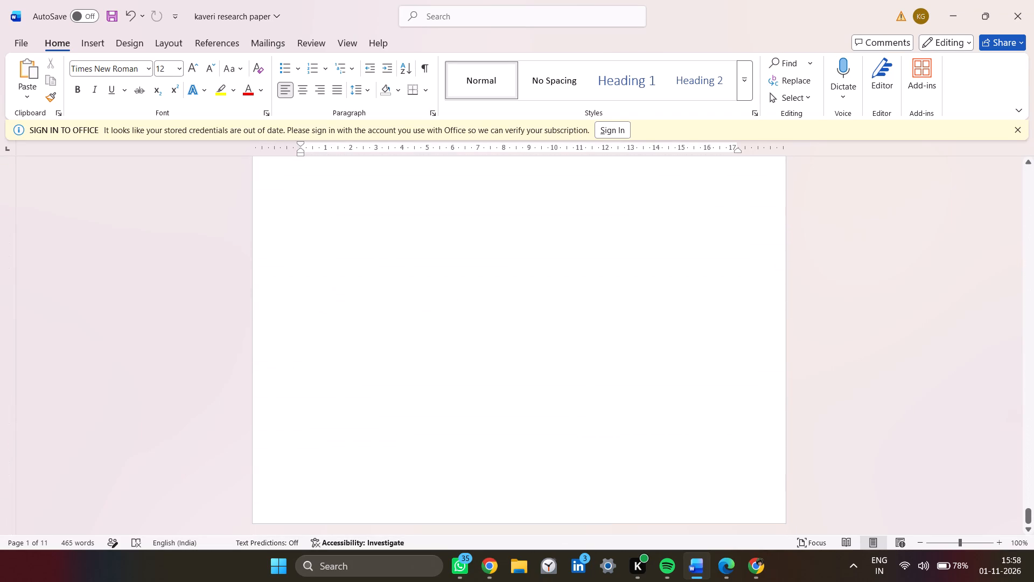
pyautogui.scroll(-1, 542, 277)
pyautogui.scroll(1, 542, 277)
pyautogui.scroll(-2, 542, 277)
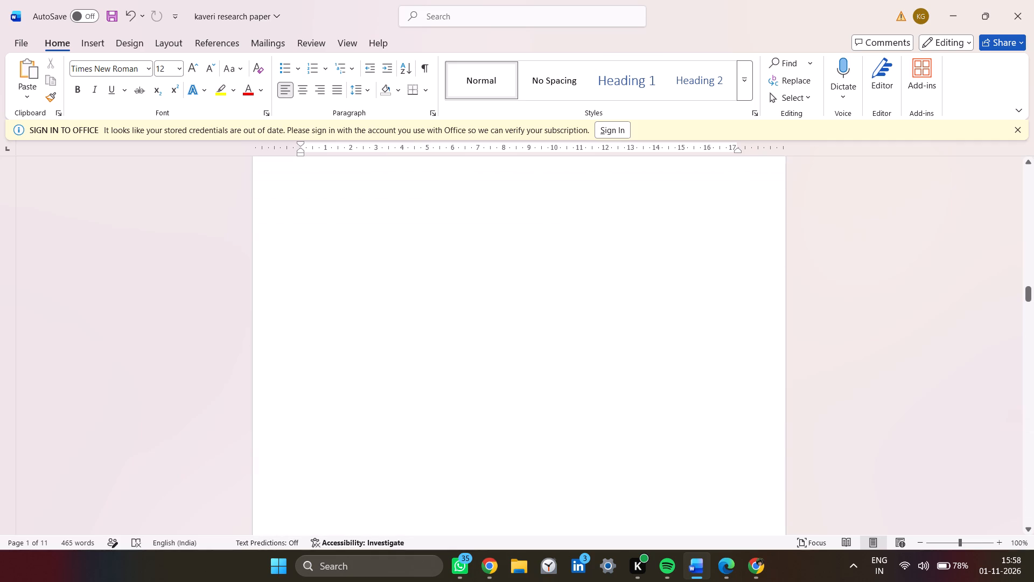
pyautogui.scroll(-2, 542, 277)
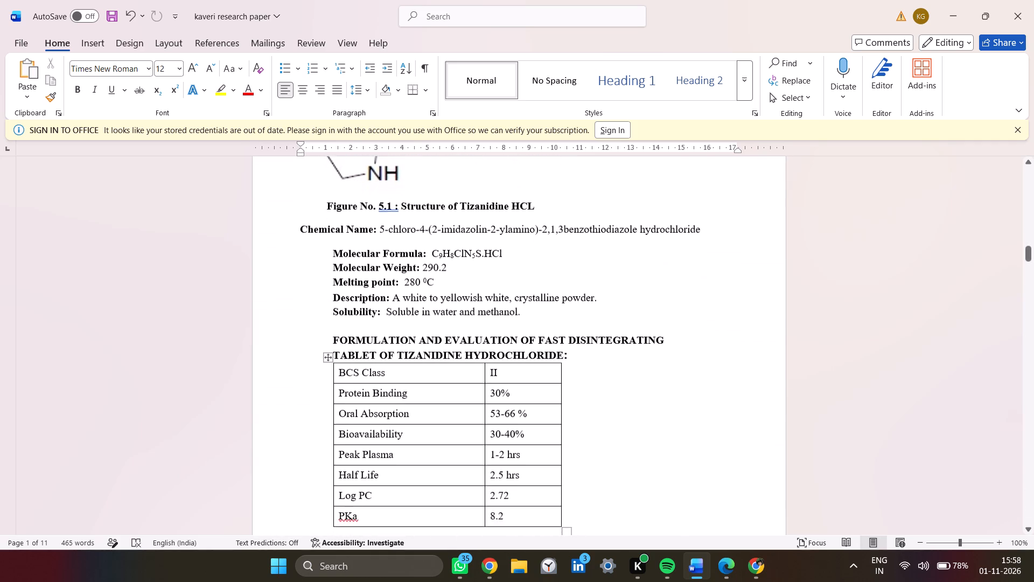
pyautogui.scroll(-2, 542, 277)
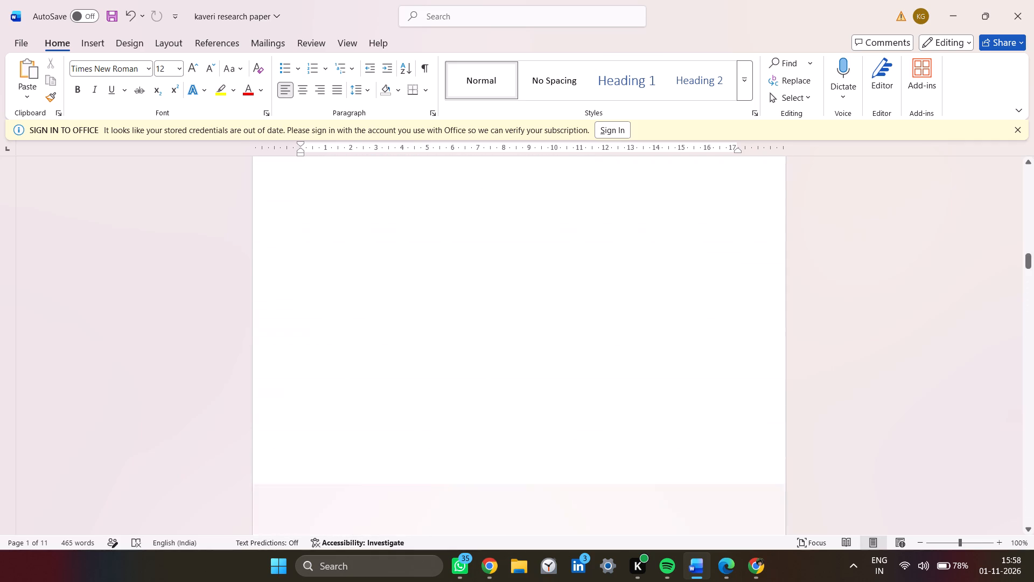
pyautogui.scroll(-1, 542, 277)
pyautogui.scroll(17, 542, 277)
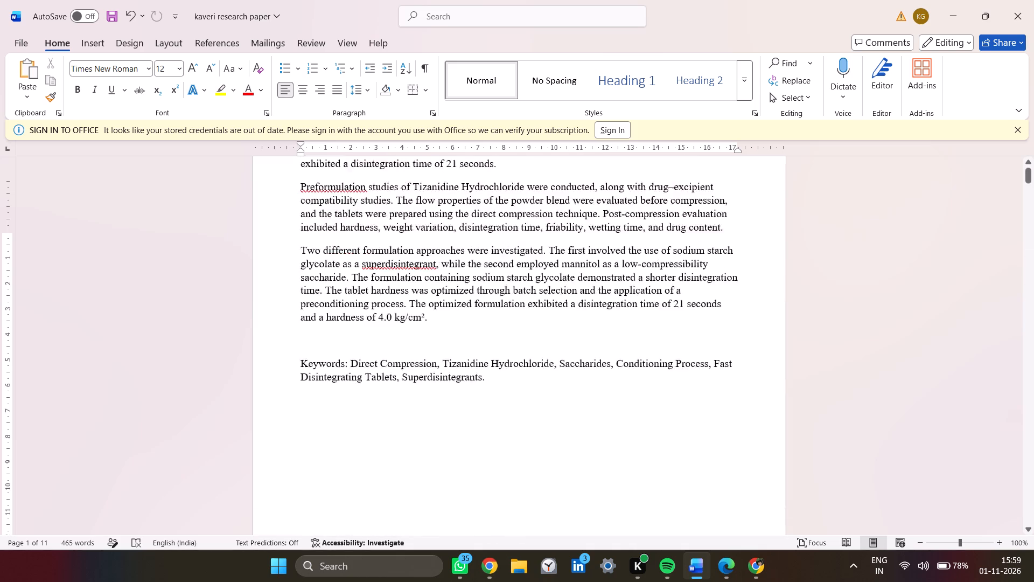
pyautogui.scroll(2, 542, 277)
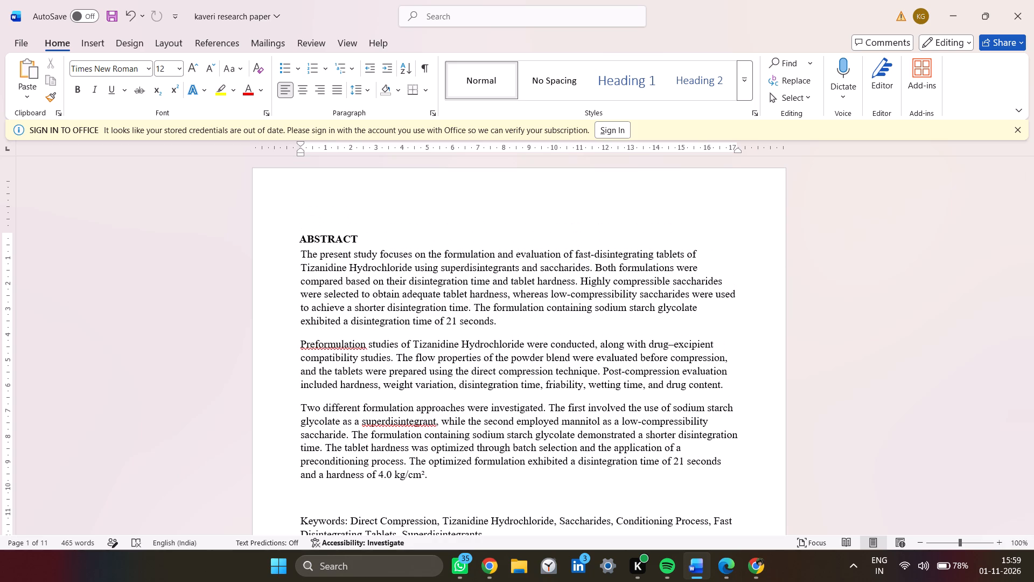
pyautogui.click(542, 277)
pyautogui.scroll(-4, 479, 396)
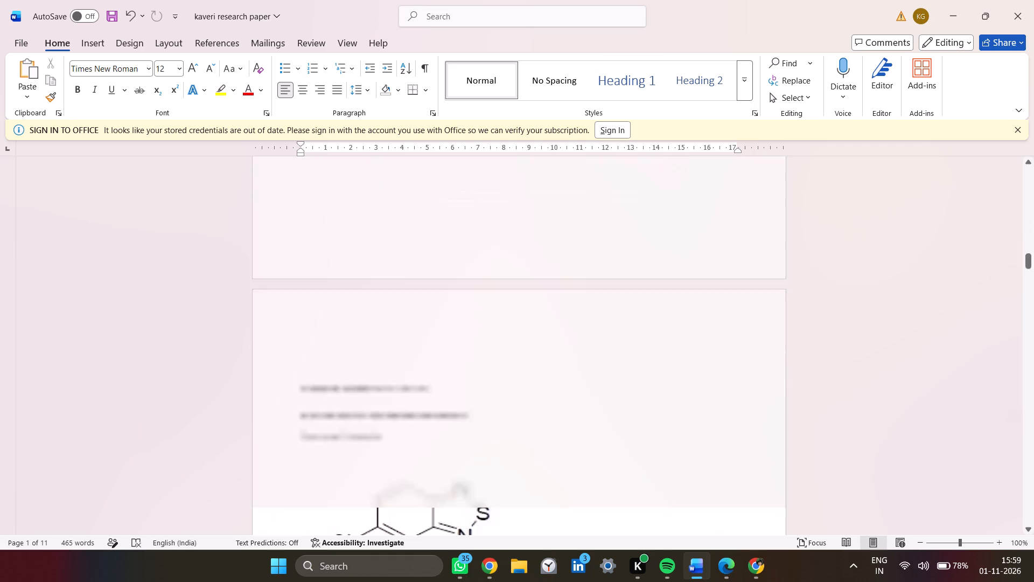
pyautogui.scroll(-3, 479, 396)
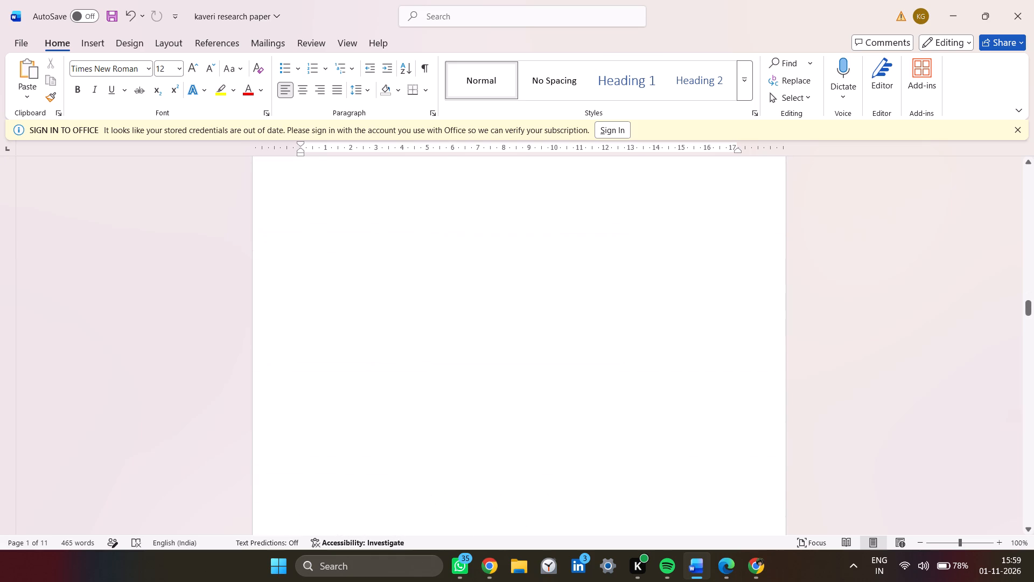
pyautogui.scroll(10, 479, 396)
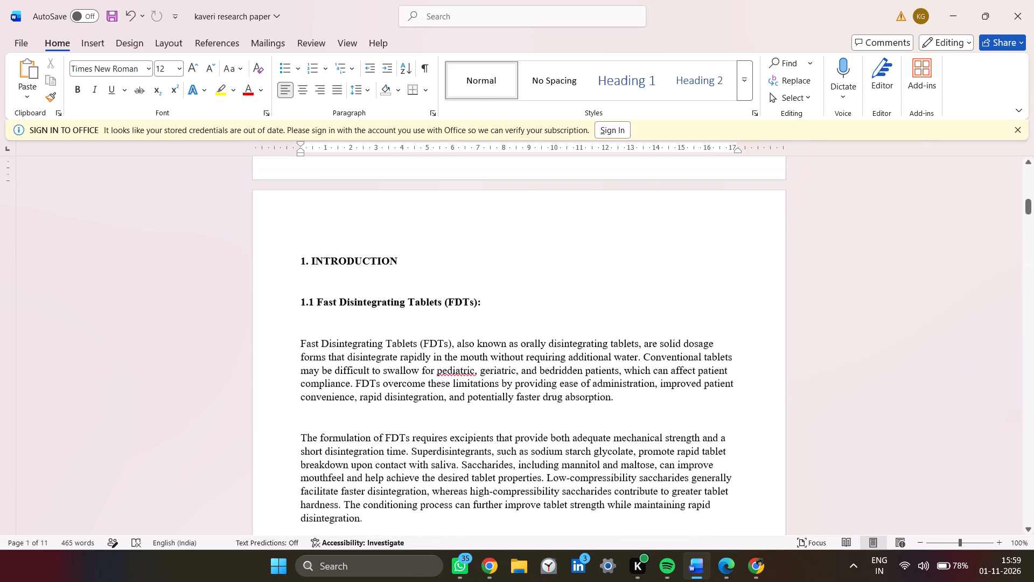
pyautogui.scroll(2, 430, 481)
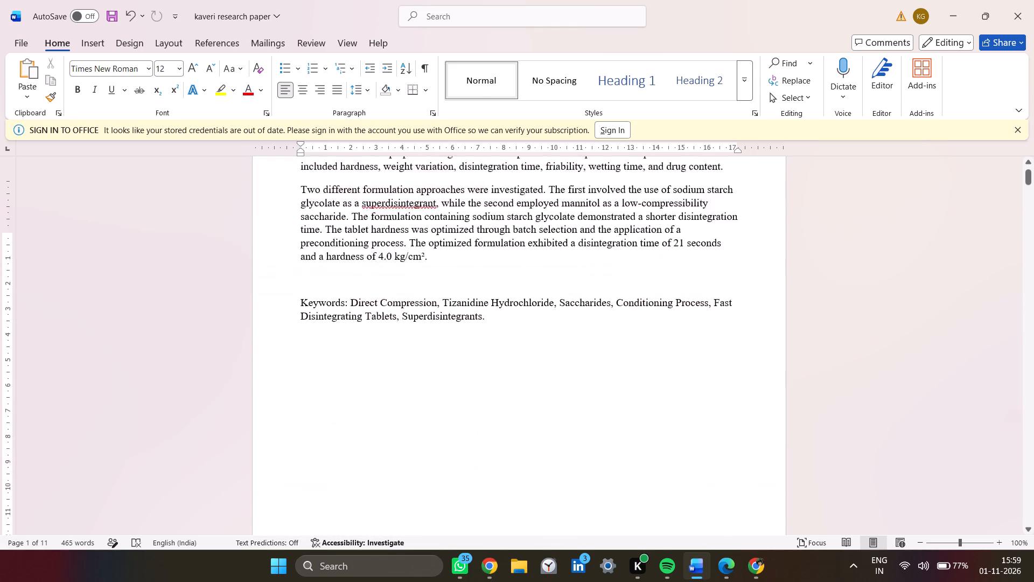
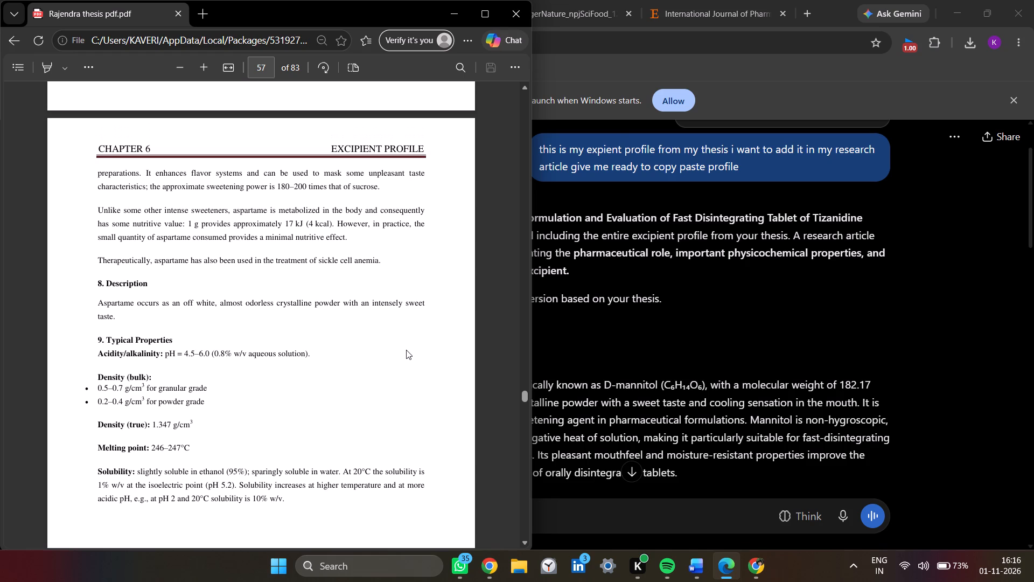
pyautogui.scroll(2, 406, 350)
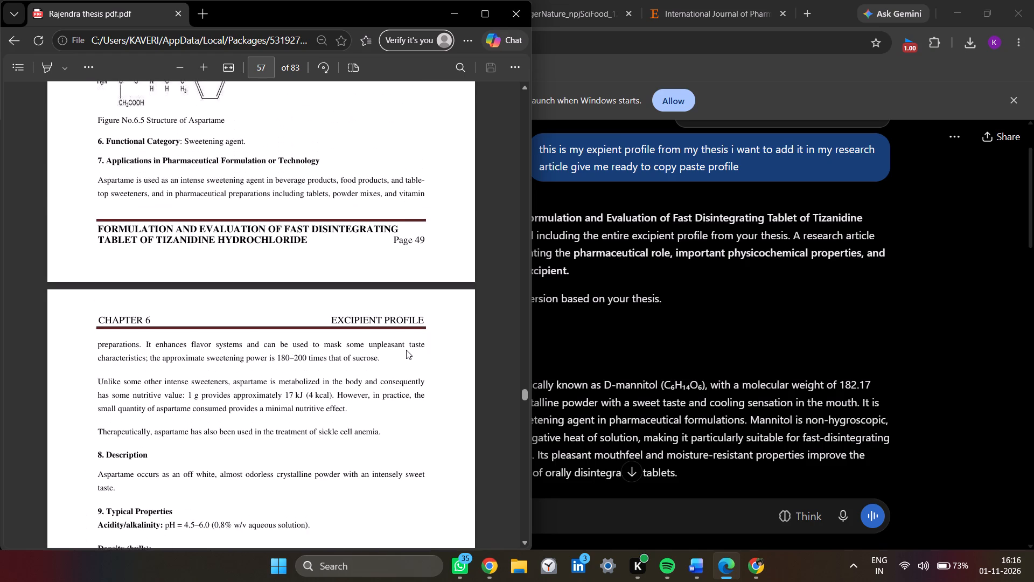
pyautogui.scroll(4, 406, 350)
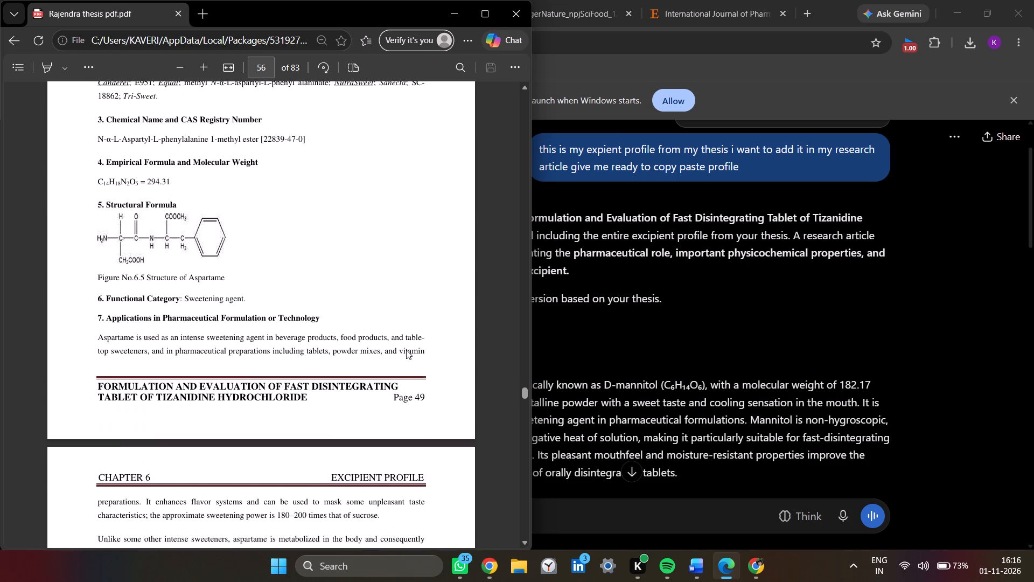
pyautogui.scroll(1, 406, 350)
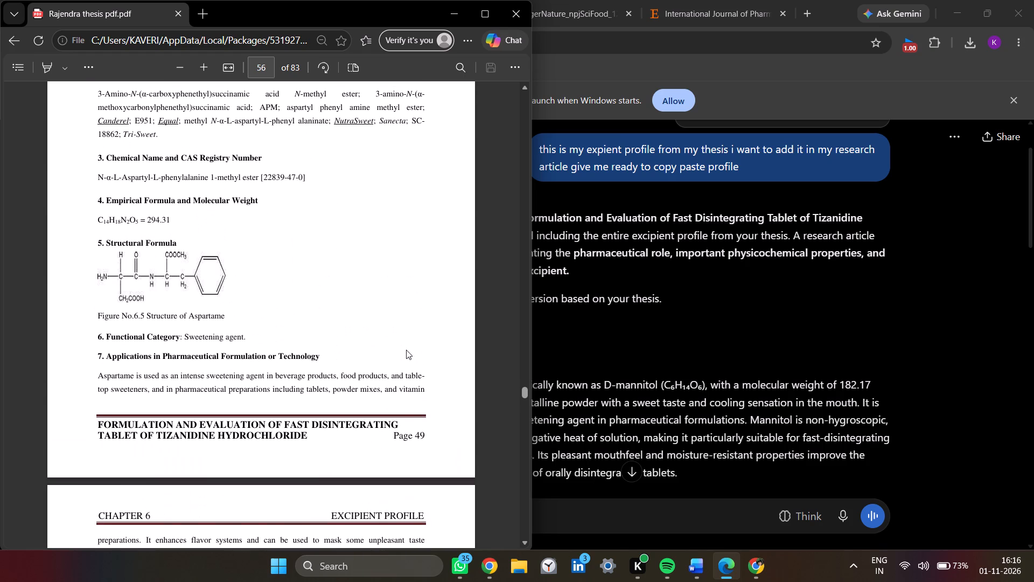
pyautogui.scroll(2, 406, 350)
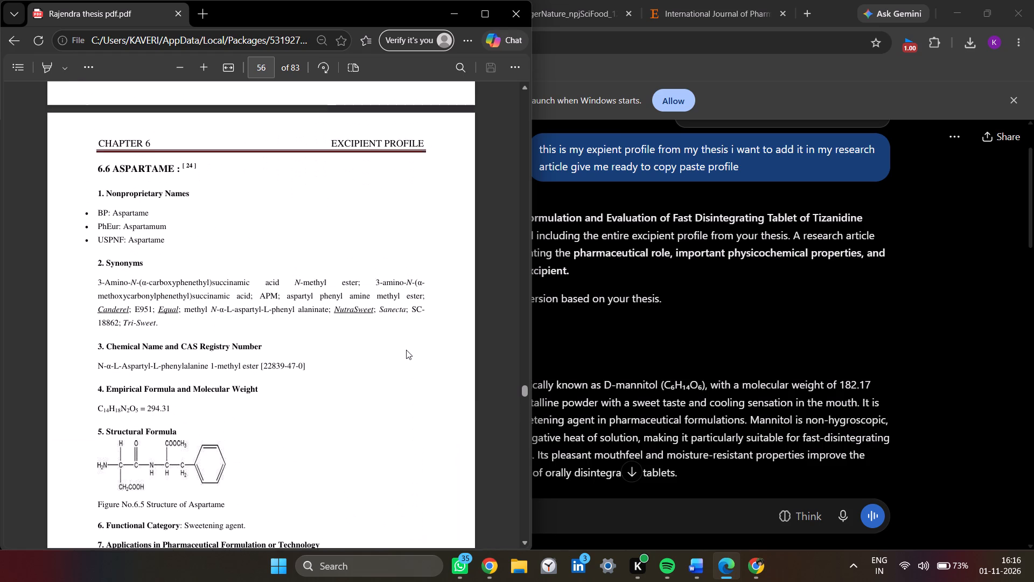
pyautogui.scroll(2, 406, 350)
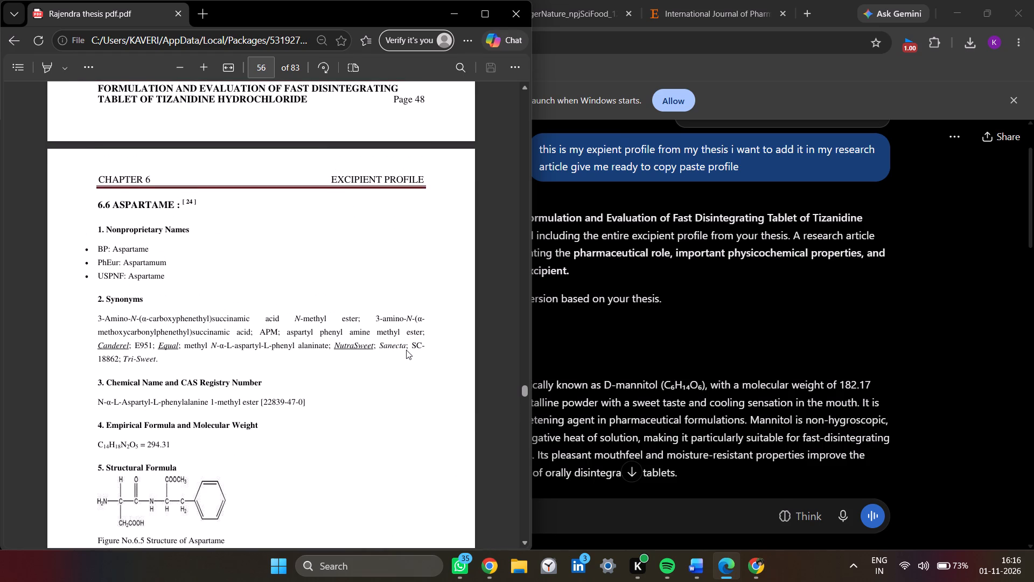
pyautogui.scroll(4, 406, 350)
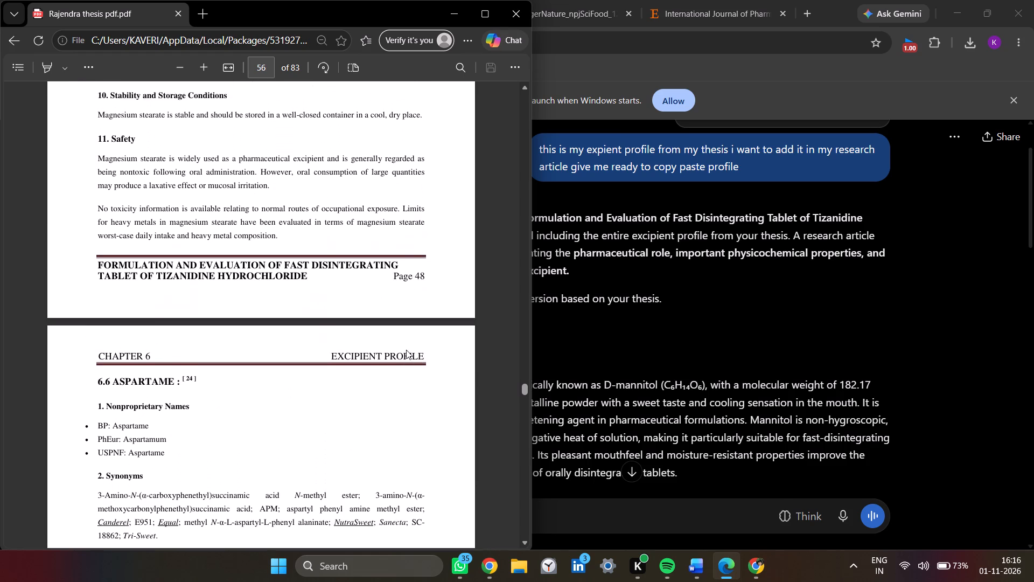
# Look through thesis section 6.4 Lactose backwards, from safety and incompatibilities to its structural formula and nonproprietary names.
pyautogui.scroll(5, 406, 350)
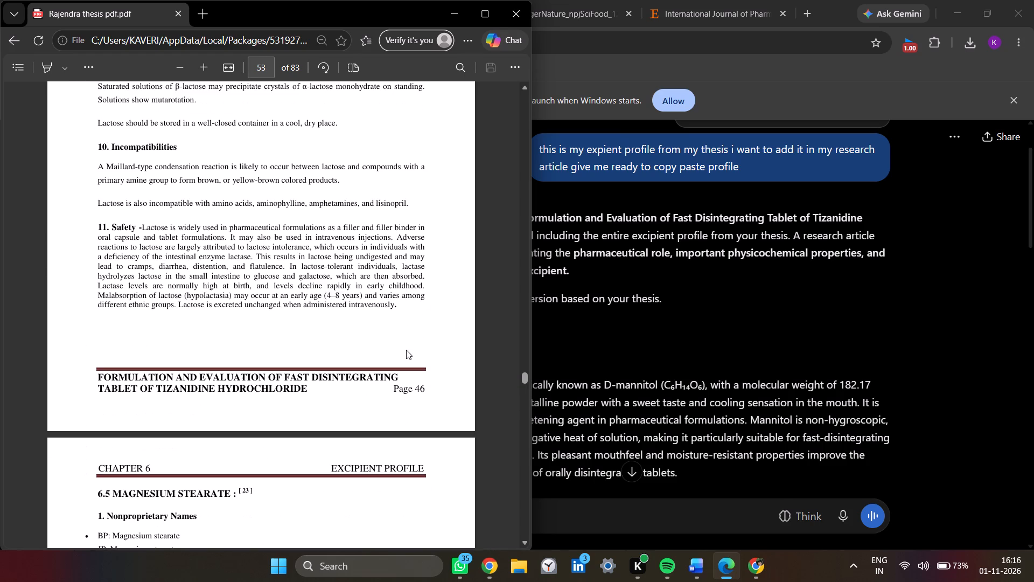
pyautogui.scroll(1, 406, 350)
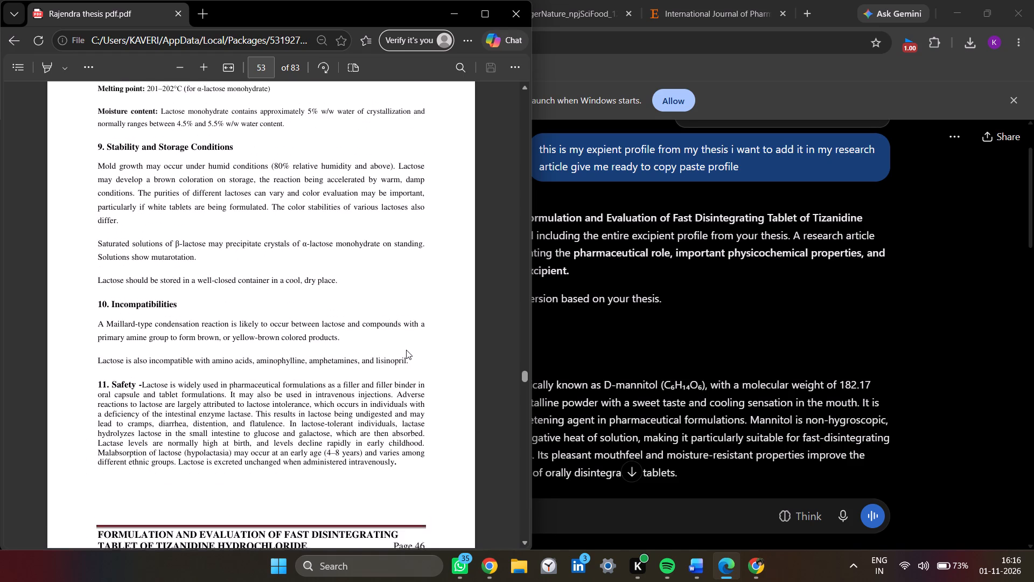
pyautogui.scroll(3, 406, 350)
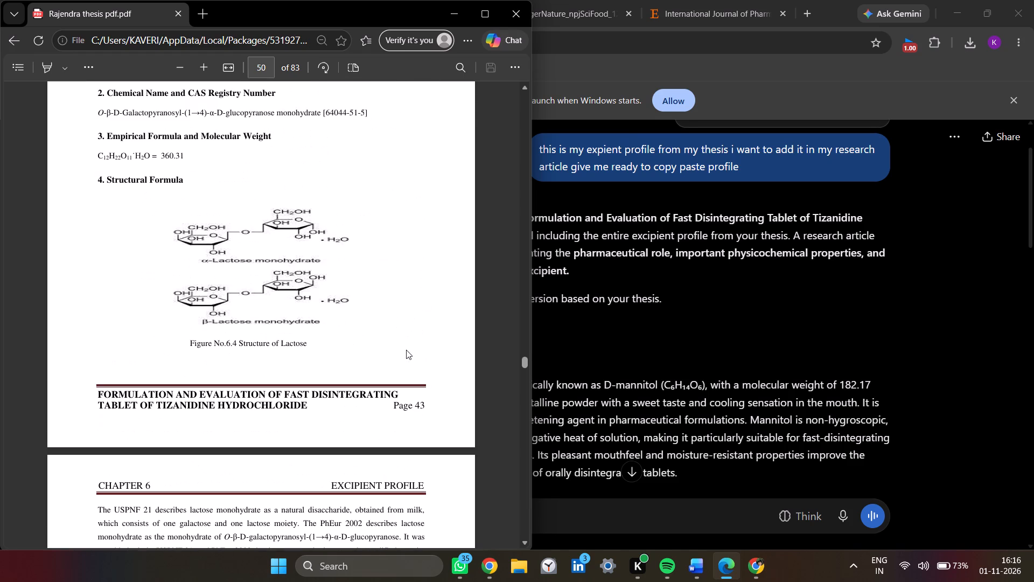
pyautogui.scroll(1, 406, 350)
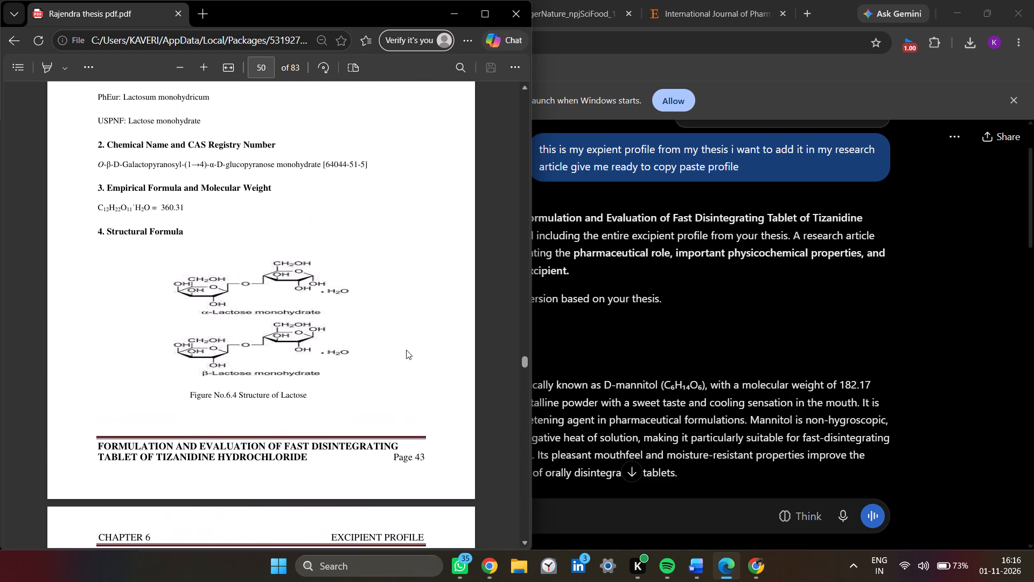
pyautogui.scroll(5, 406, 350)
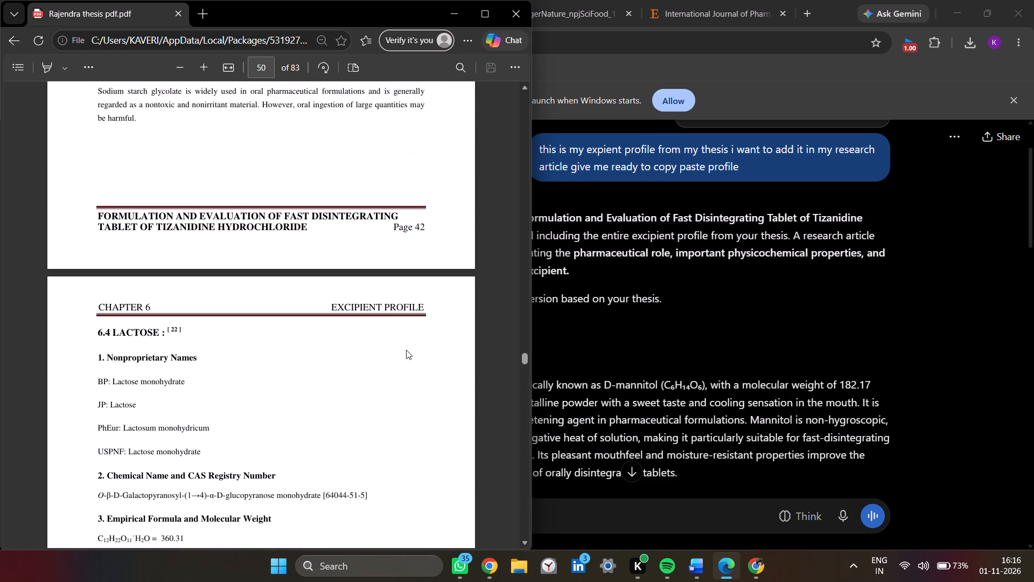
# Read thesis section 6.3 Sodium Starch Glycolate backwards, from safety and typical properties to its structural formula and nonproprietary names.
pyautogui.scroll(3, 406, 350)
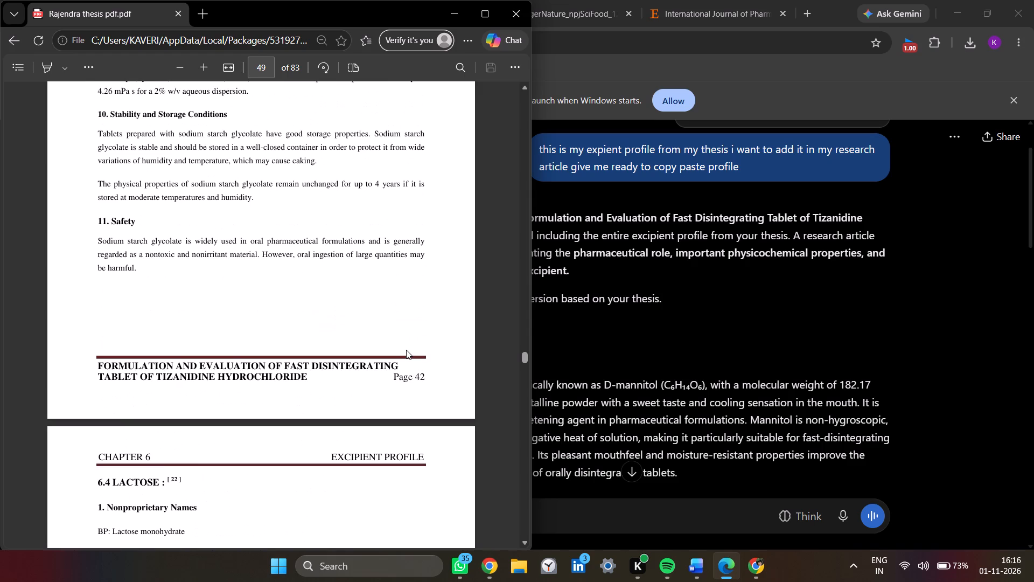
pyautogui.scroll(5, 406, 350)
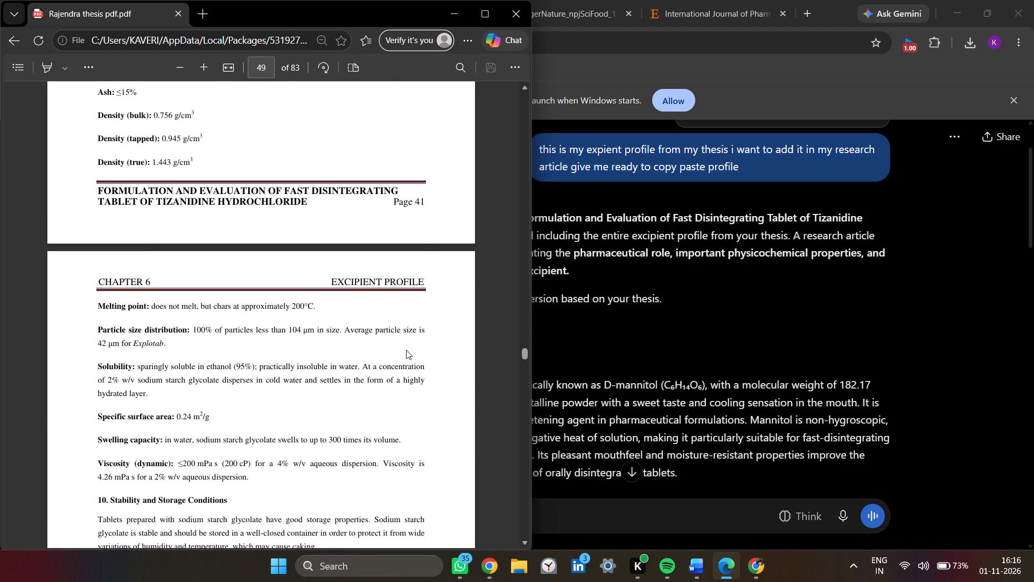
pyautogui.scroll(3, 406, 350)
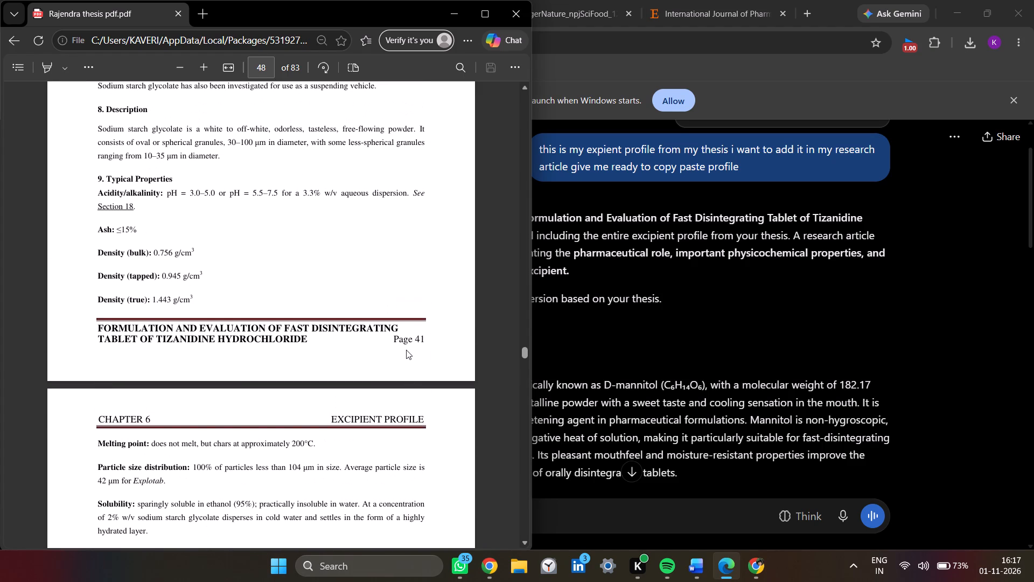
pyautogui.scroll(6, 406, 350)
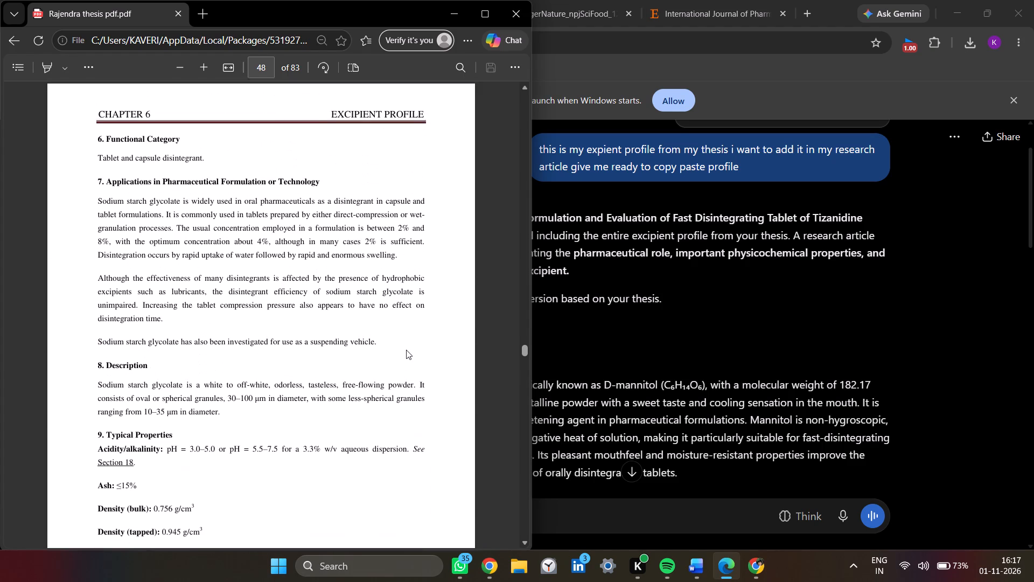
pyautogui.scroll(5, 406, 350)
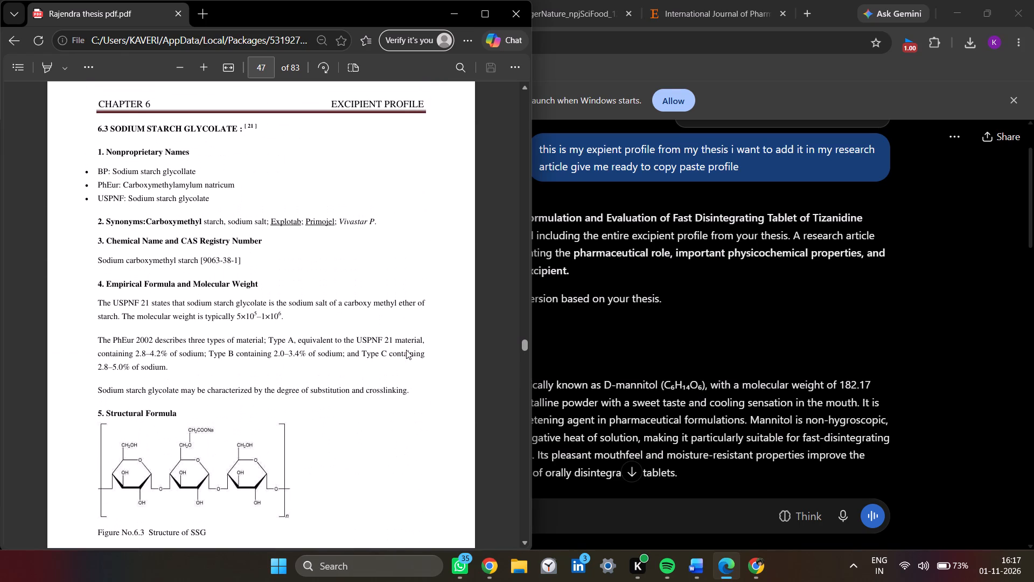
pyautogui.scroll(2, 406, 350)
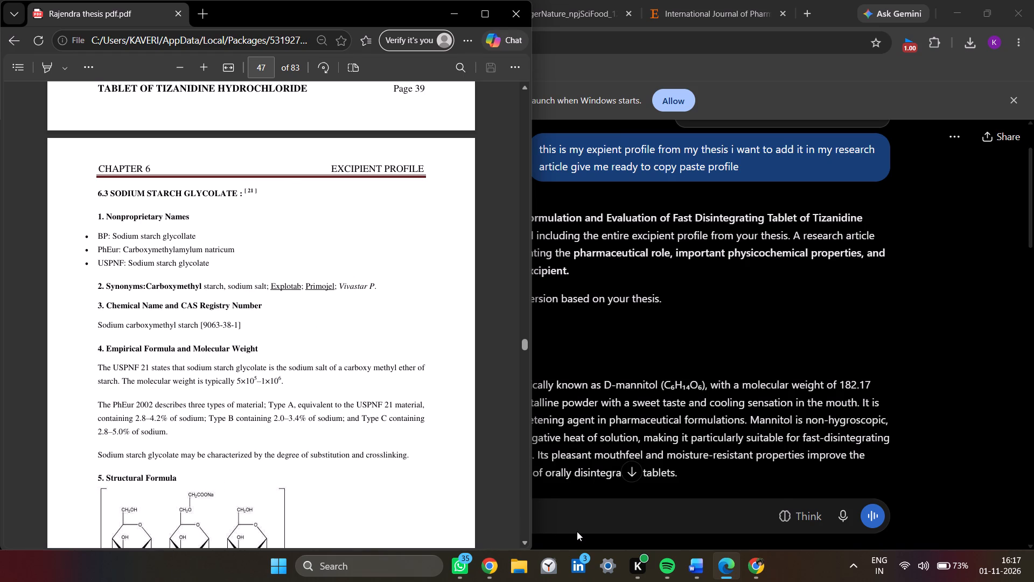
# Look again through thesis section 6.3 Sodium Starch Glycolate up to the start of section 6.4 Lactose, and back to its nonproprietary names.
pyautogui.hscroll(1, 354, 389)
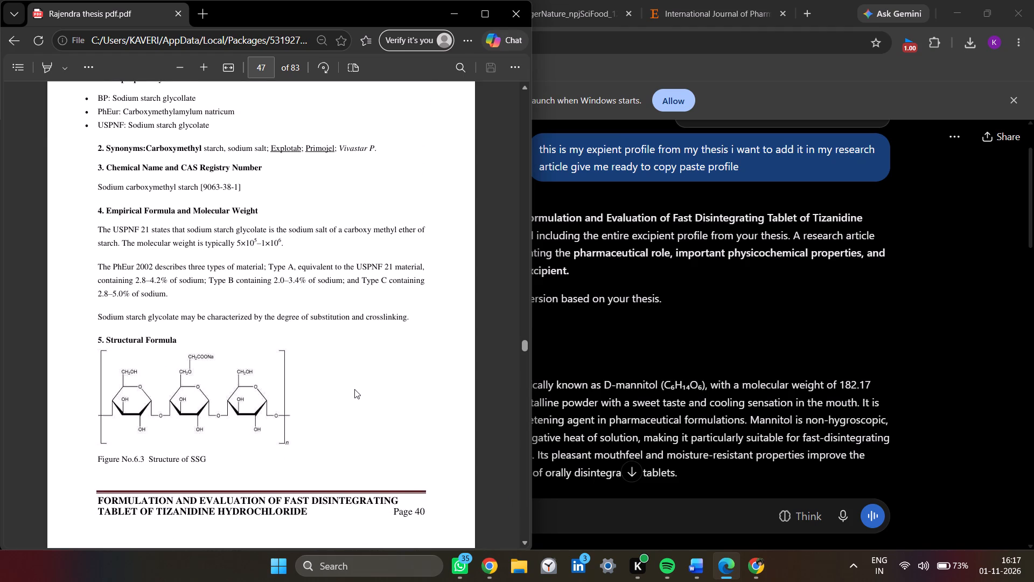
pyautogui.hscroll(3, 354, 389)
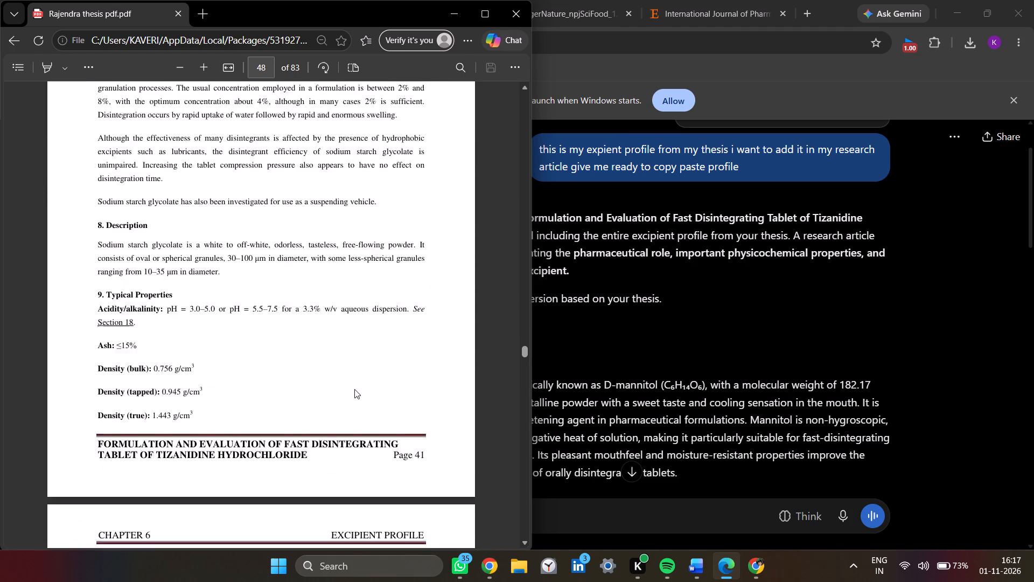
pyautogui.hscroll(1, 354, 389)
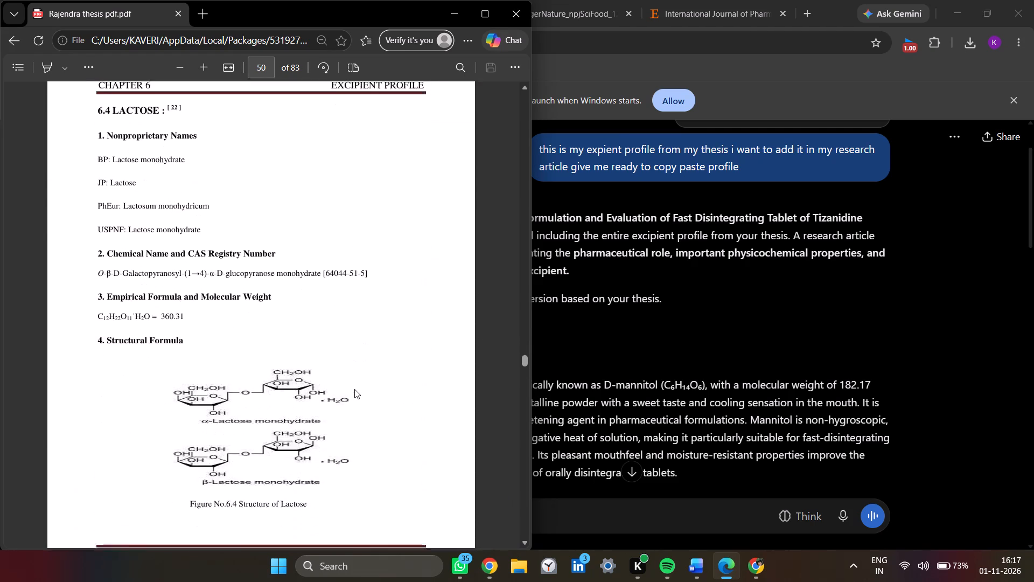
pyautogui.hscroll(1, 354, 389)
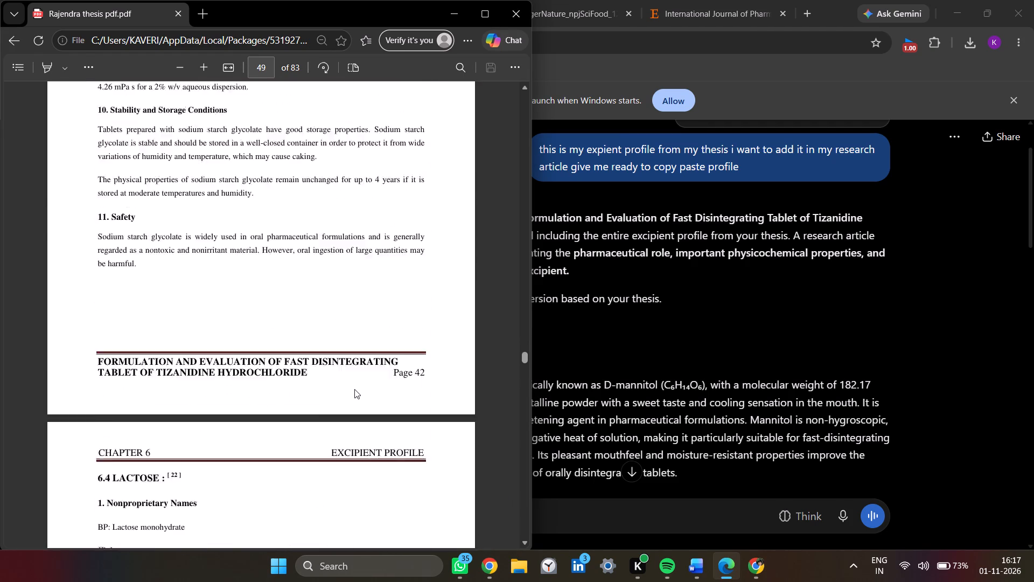
pyautogui.hscroll(1, 354, 389)
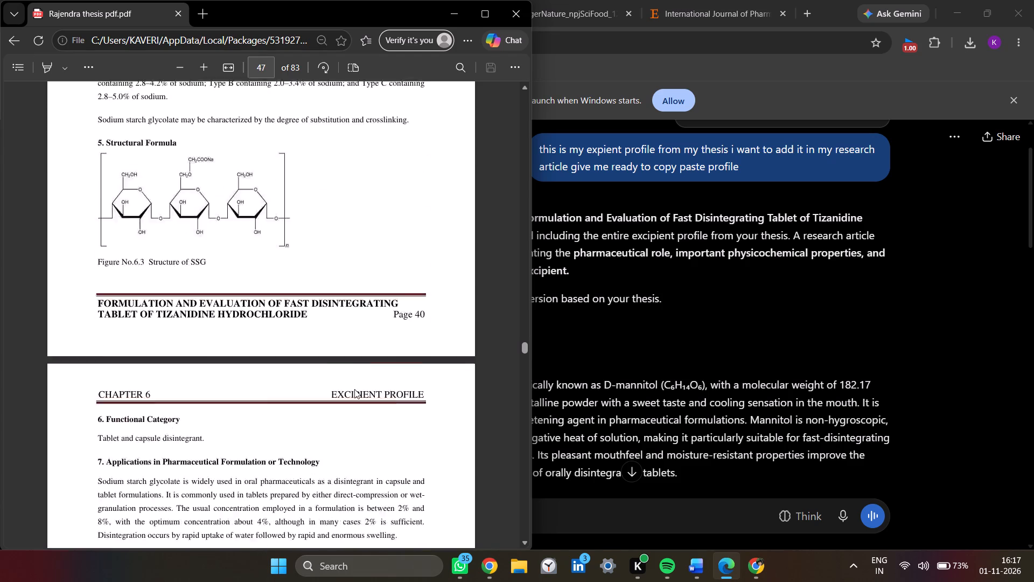
pyautogui.hscroll(1, 354, 389)
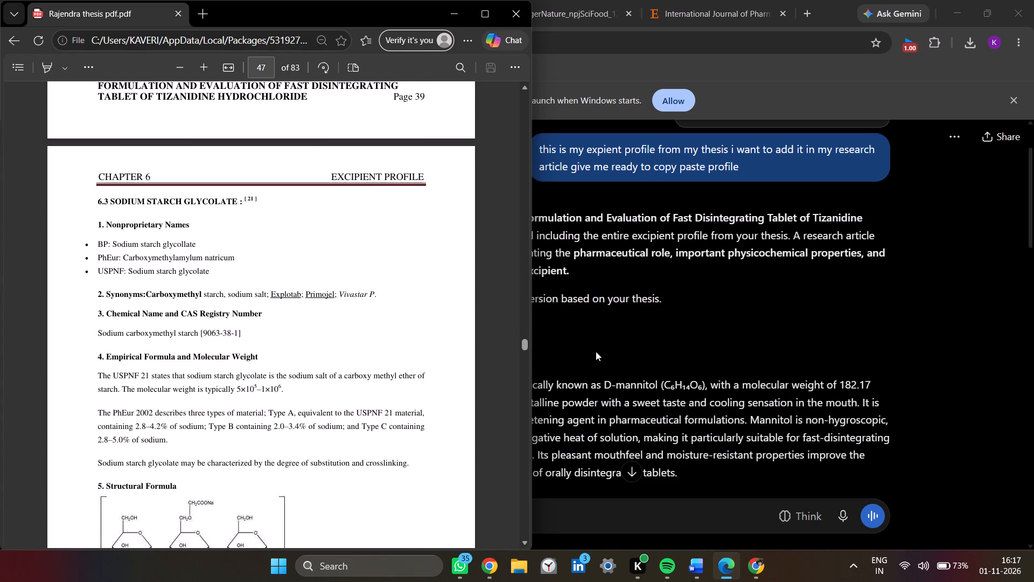
pyautogui.click(451, 11)
pyautogui.scroll(3, 501, 315)
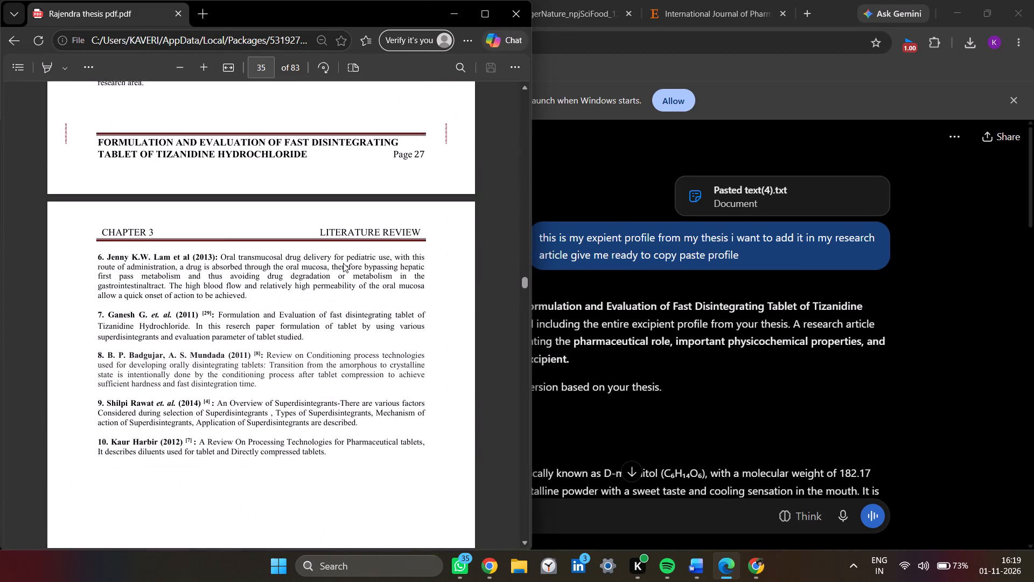
pyautogui.scroll(-7, 343, 263)
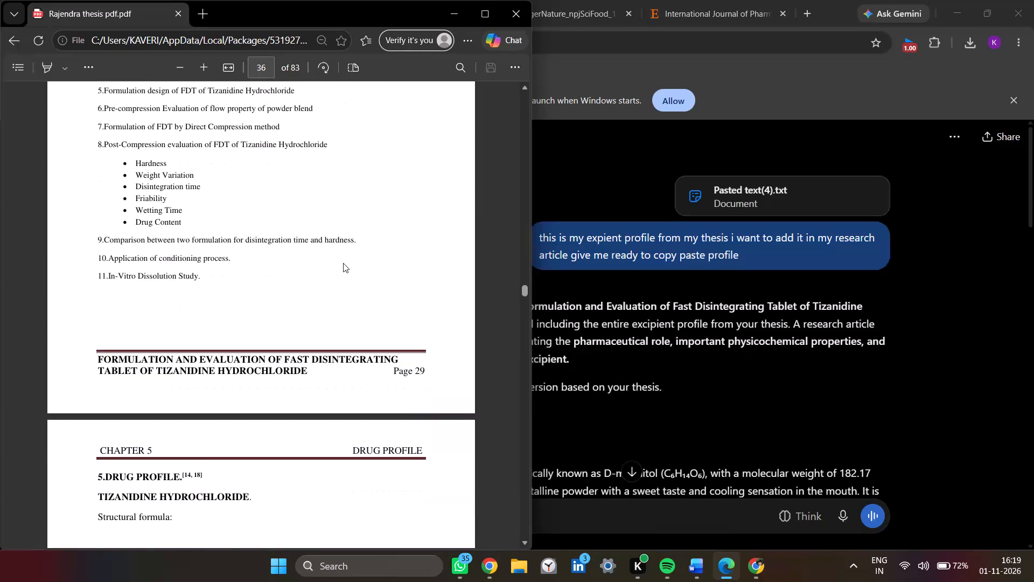
pyautogui.scroll(-7, 343, 263)
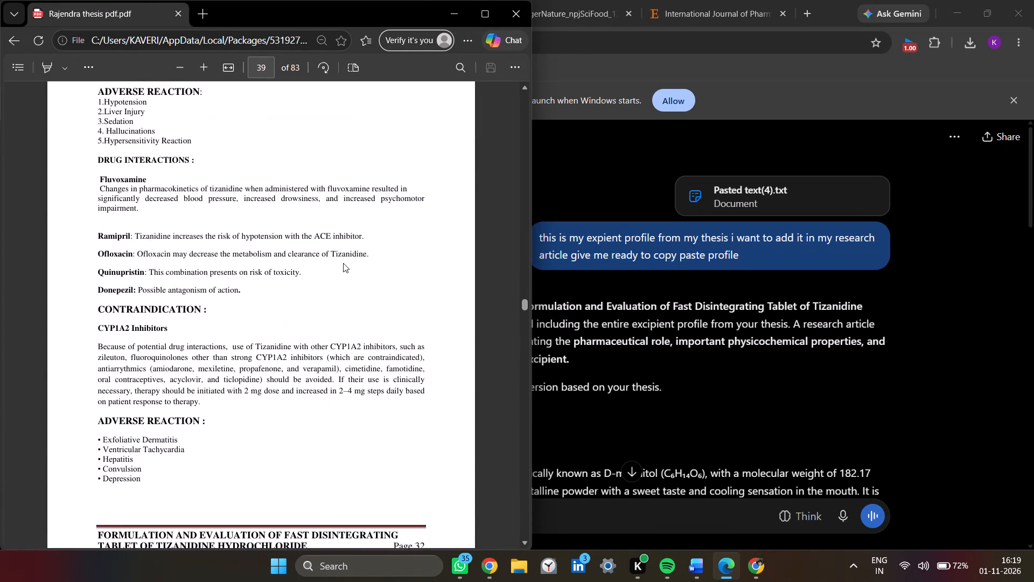
pyautogui.scroll(-4, 343, 263)
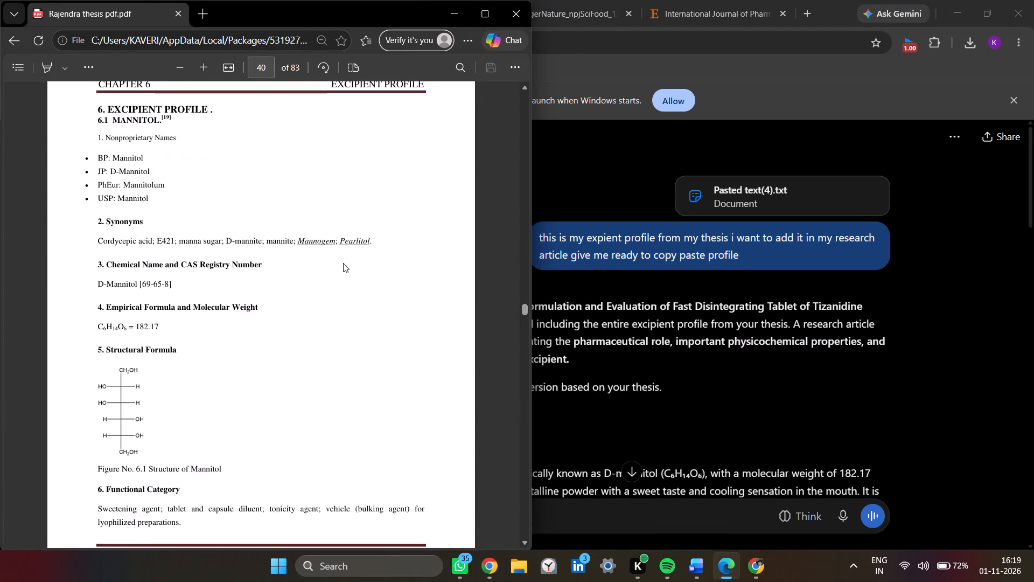
pyautogui.scroll(3, 343, 263)
pyautogui.scroll(-1, 343, 263)
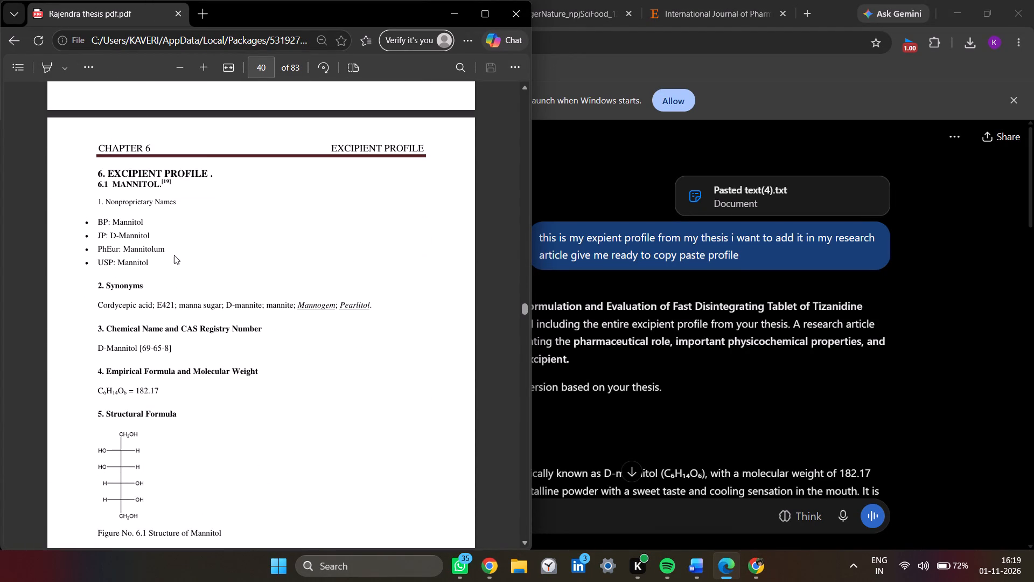
# Copy all of Chapter 6 Excipient Profile, from its heading and 6.1 Mannitol through aspartame's Stability and Storage Conditions.
pyautogui.moveTo(93, 170); pyautogui.dragTo(295, 440)
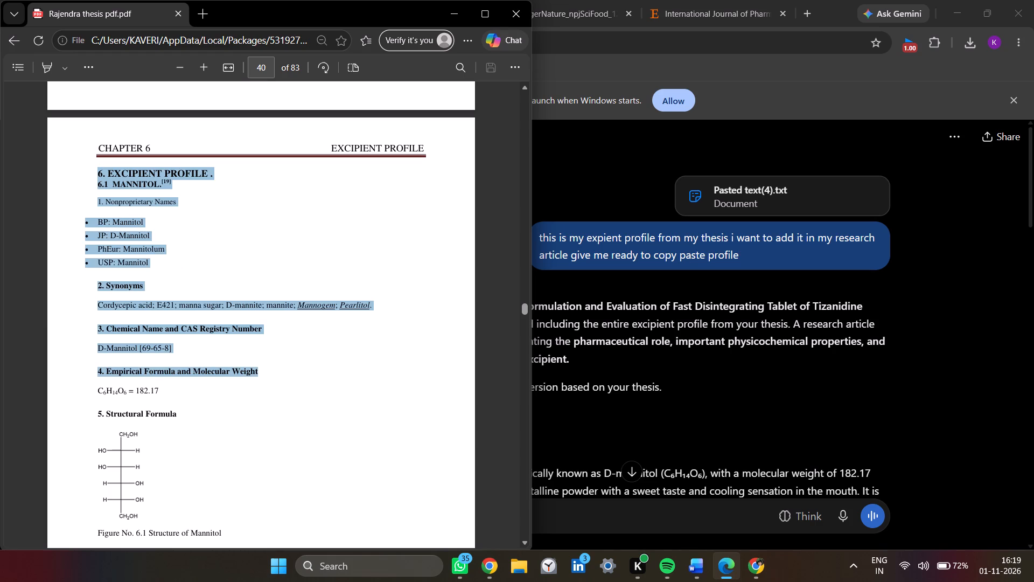
pyautogui.moveTo(295, 440); pyautogui.dragTo(385, 573)
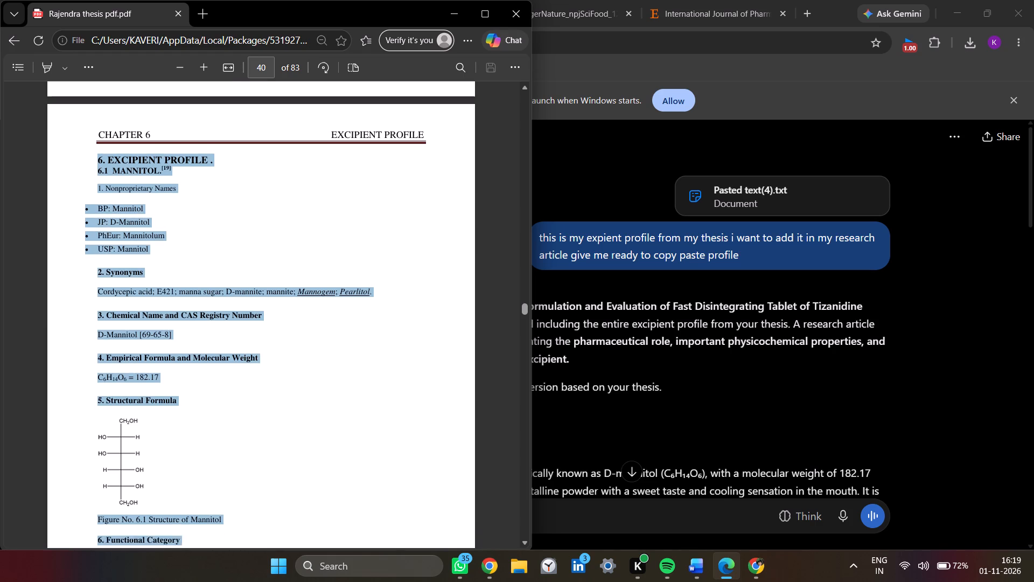
pyautogui.moveTo(385, 573); pyautogui.dragTo(389, 581)
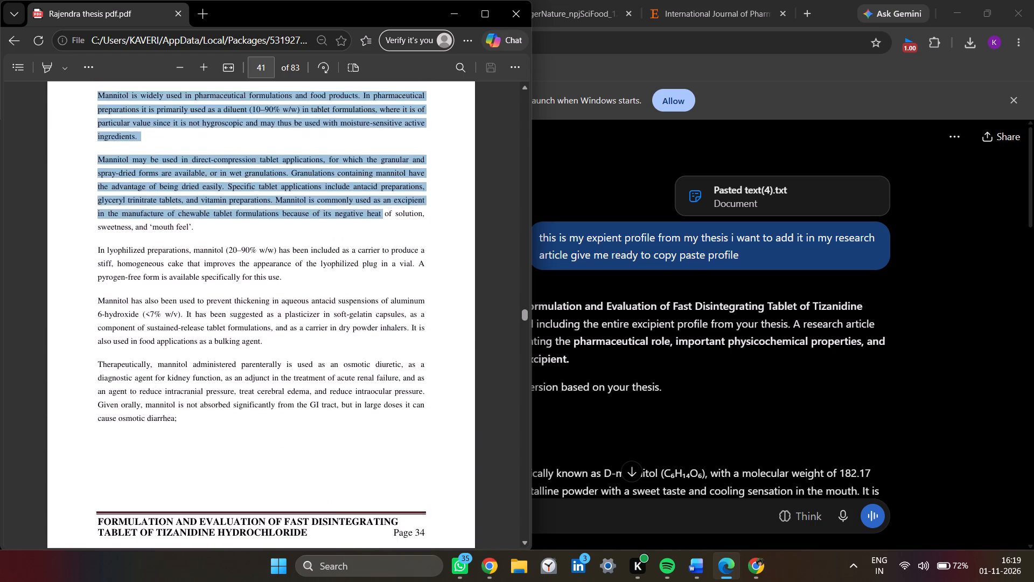
pyautogui.moveTo(389, 581); pyautogui.dragTo(390, 581)
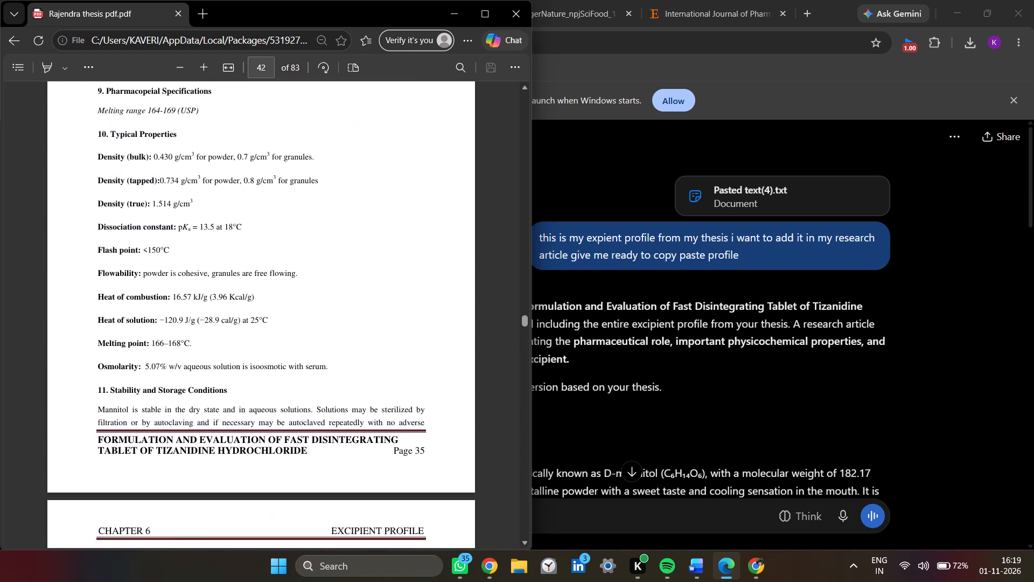
pyautogui.moveTo(390, 581); pyautogui.dragTo(375, 579)
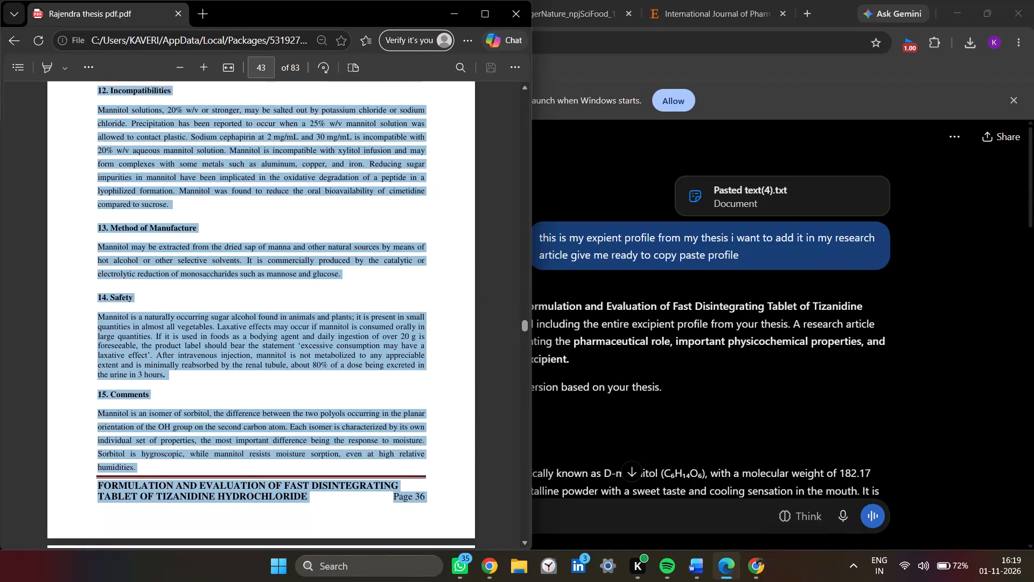
pyautogui.moveTo(375, 579); pyautogui.dragTo(378, 581)
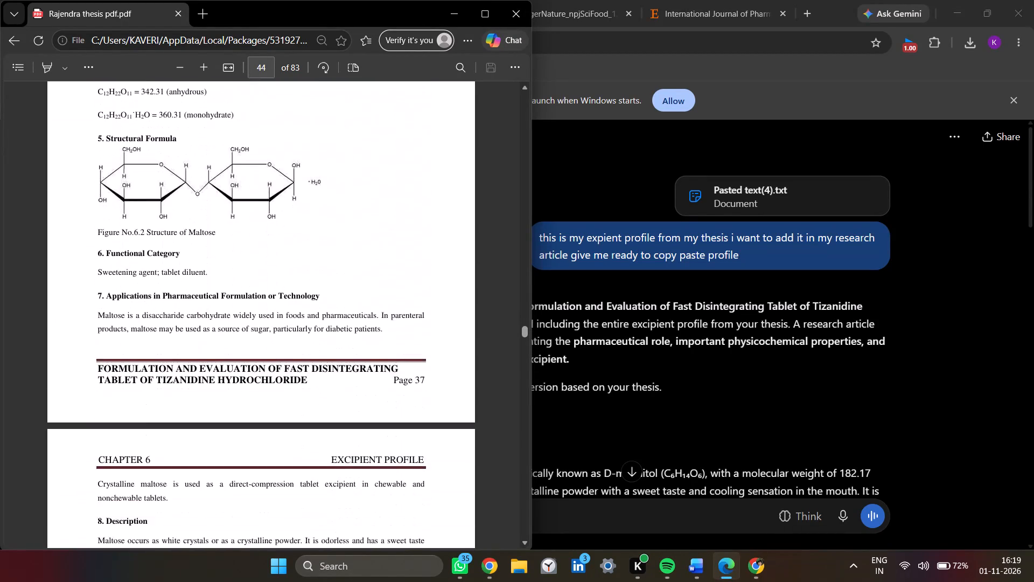
pyautogui.moveTo(378, 581); pyautogui.dragTo(373, 581)
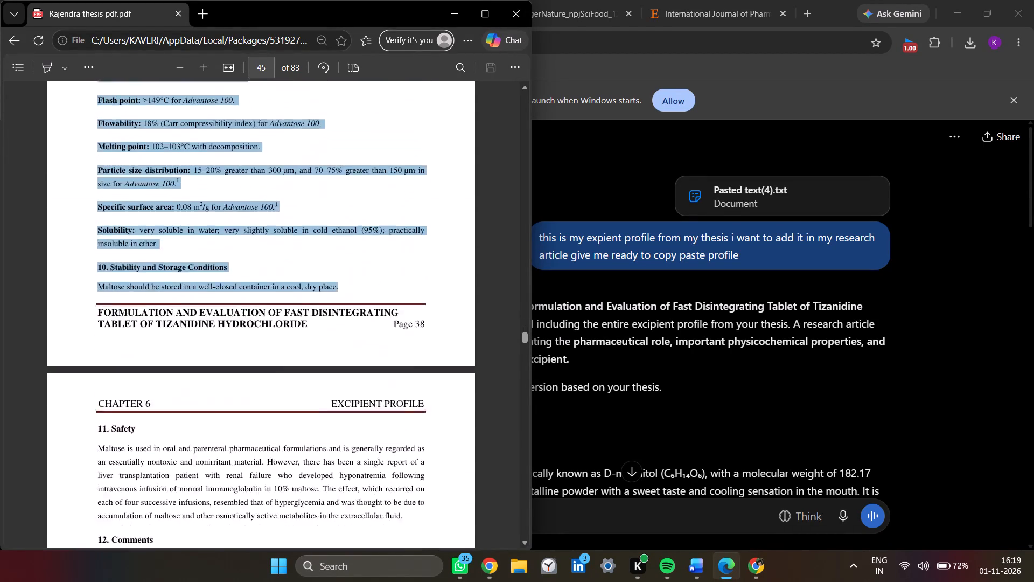
pyautogui.moveTo(373, 581); pyautogui.dragTo(358, 569)
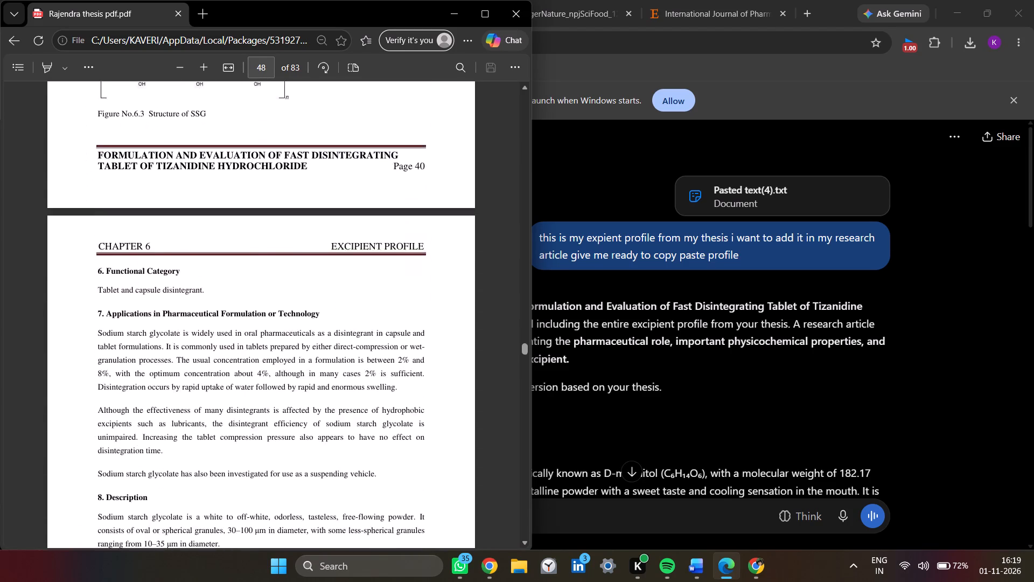
pyautogui.moveTo(358, 569); pyautogui.dragTo(358, 564)
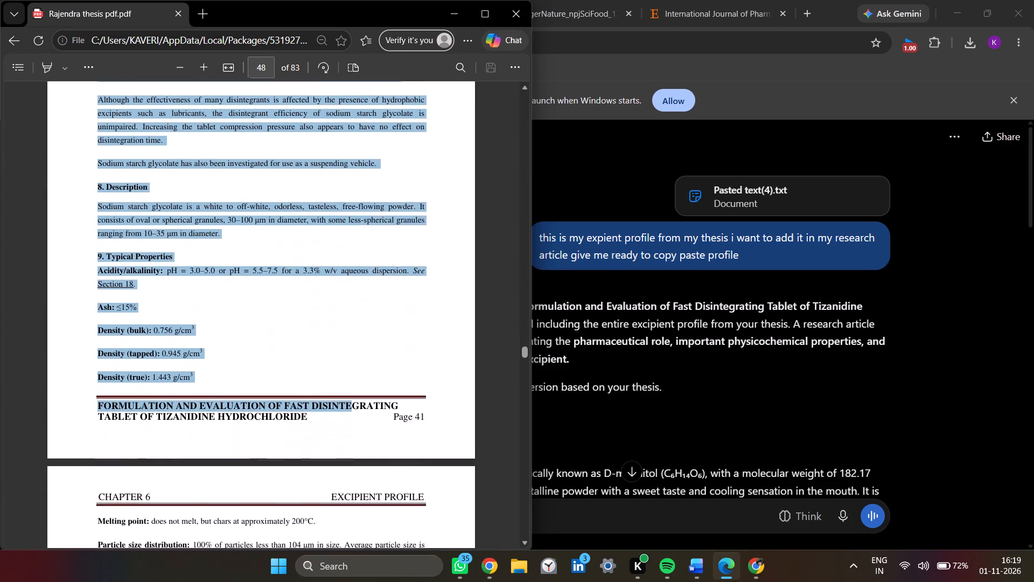
pyautogui.moveTo(358, 564); pyautogui.dragTo(359, 565)
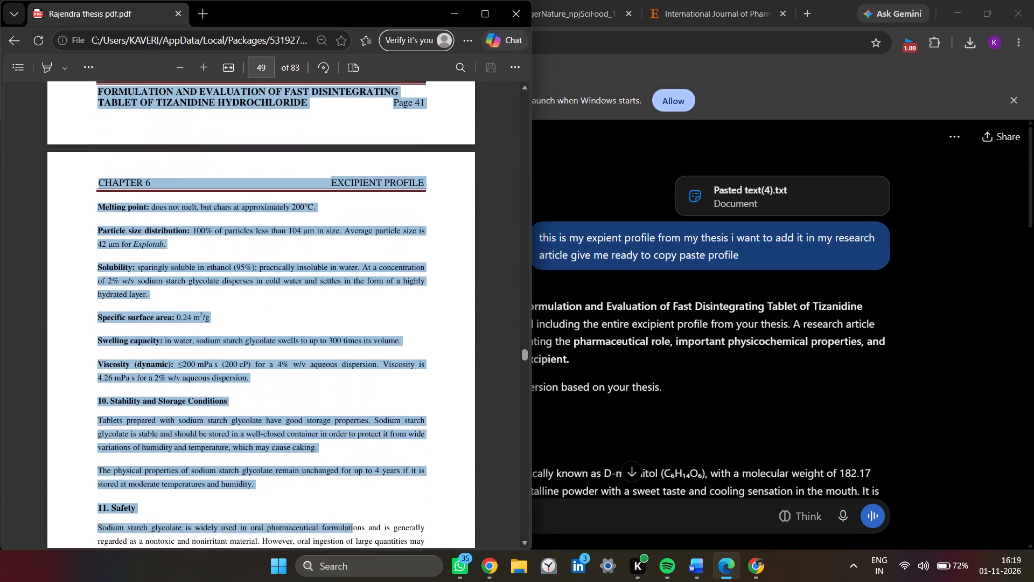
pyautogui.moveTo(359, 565); pyautogui.dragTo(354, 581)
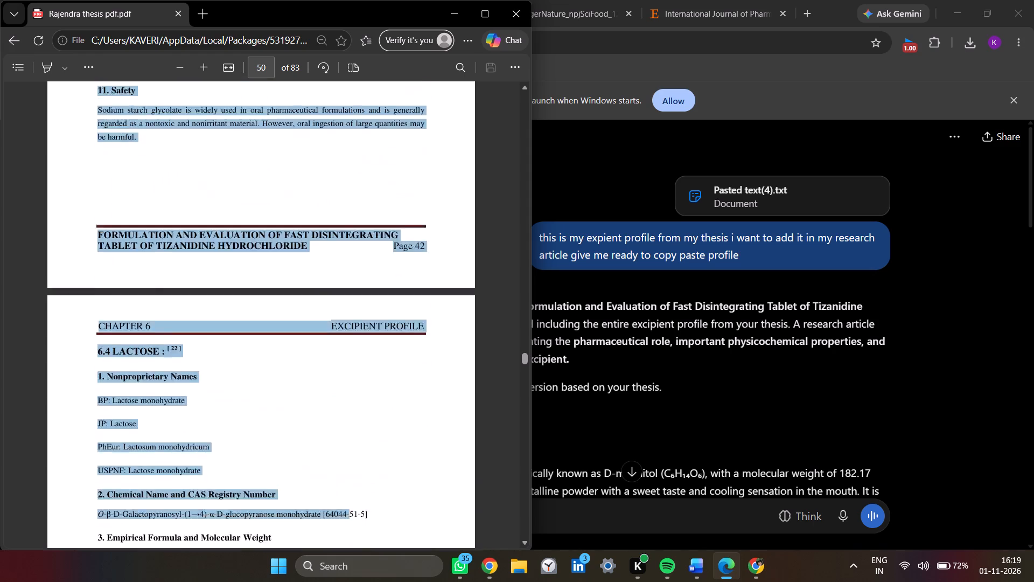
pyautogui.moveTo(354, 581); pyautogui.dragTo(353, 581)
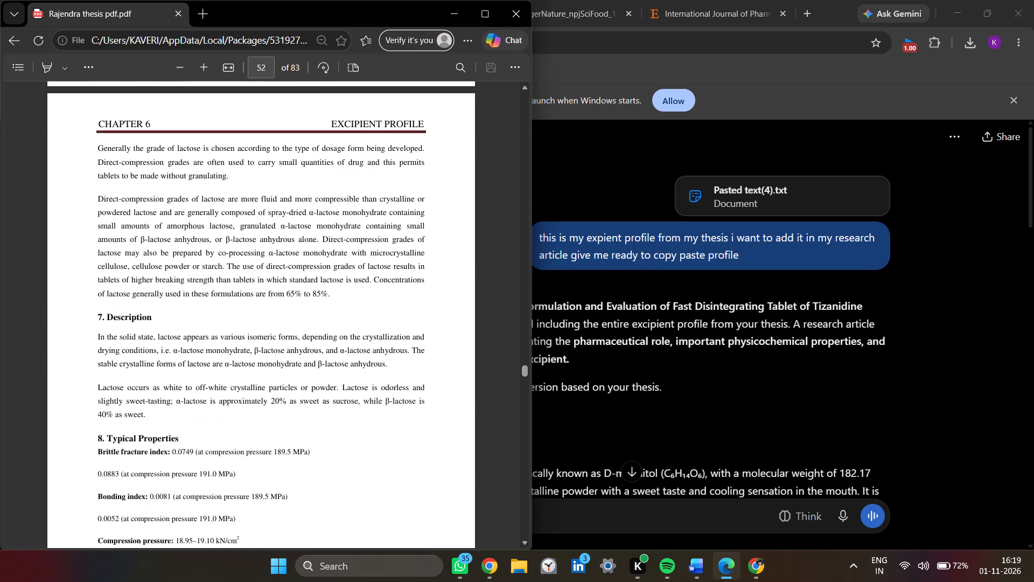
pyautogui.moveTo(353, 581); pyautogui.dragTo(348, 581)
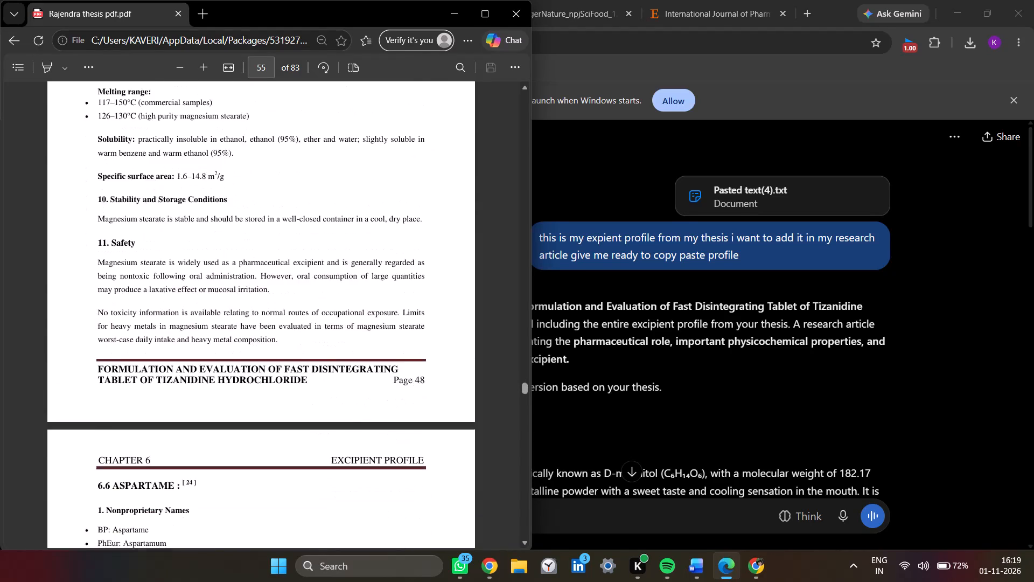
pyautogui.moveTo(348, 581); pyautogui.dragTo(347, 581)
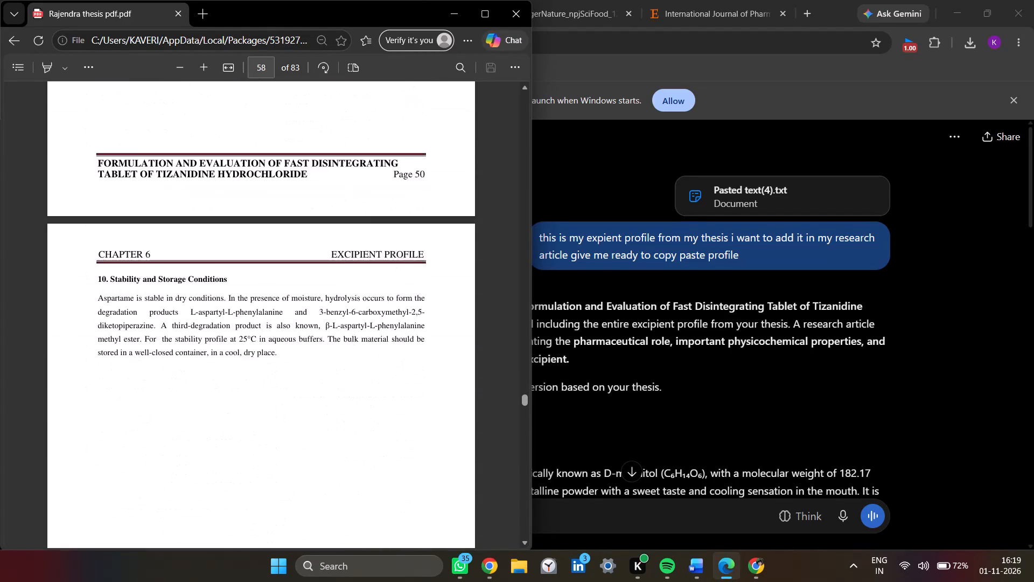
pyautogui.moveTo(347, 581); pyautogui.dragTo(339, 375)
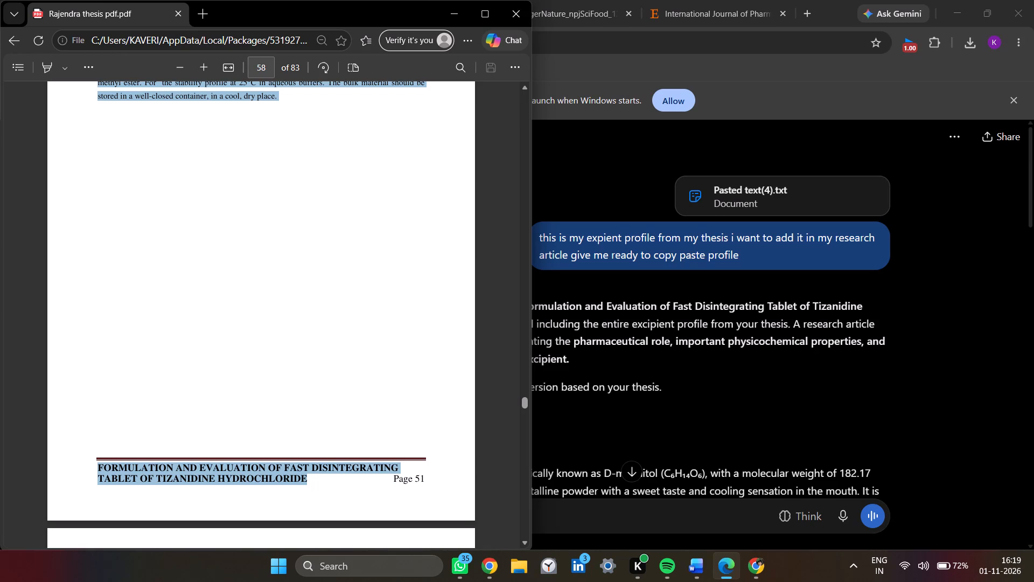
pyautogui.moveTo(339, 375); pyautogui.dragTo(330, 563)
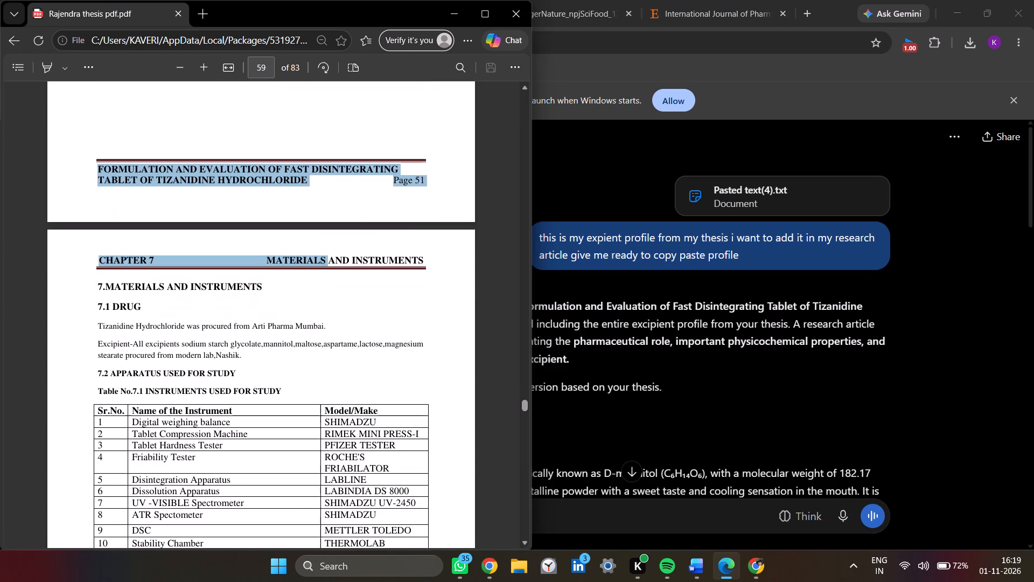
pyautogui.moveTo(330, 563); pyautogui.dragTo(374, 142)
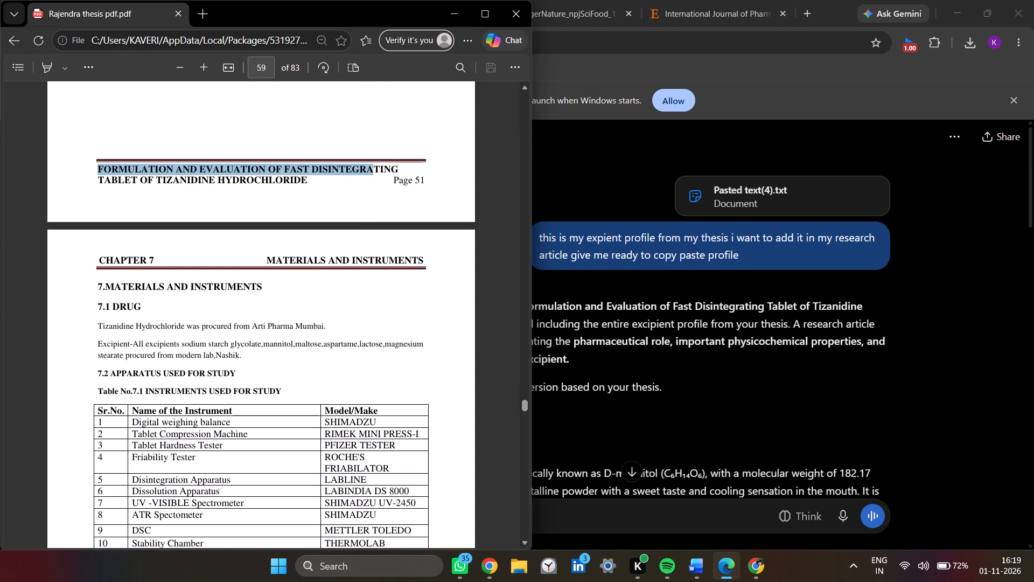
pyautogui.moveTo(374, 142); pyautogui.dragTo(360, 132)
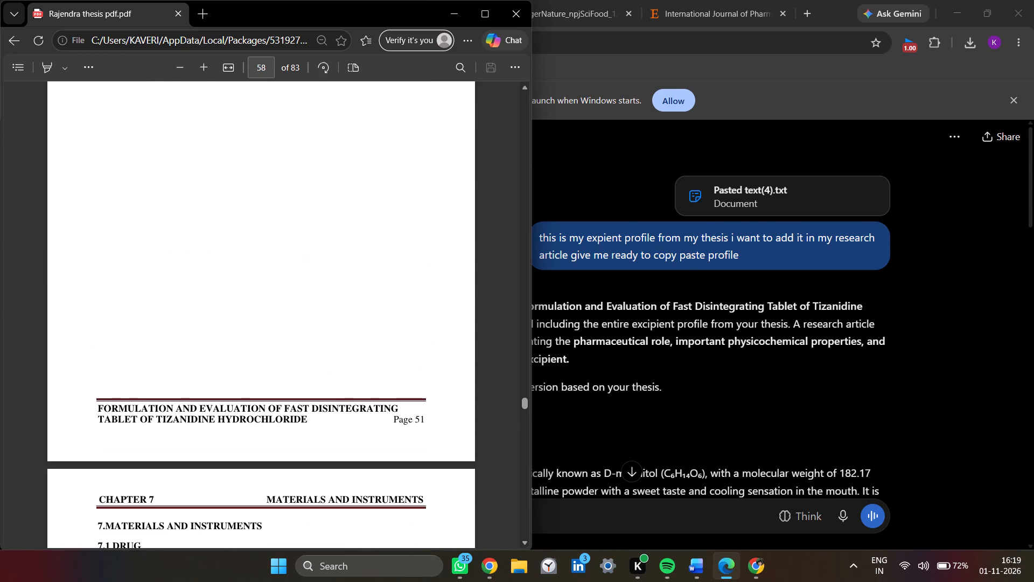
pyautogui.moveTo(360, 132); pyautogui.dragTo(338, 276)
pyautogui.hotkey('ctrl', 'c')
pyautogui.hotkey('ctrl', 'c')
pyautogui.hotkey('ctrl', 'c')
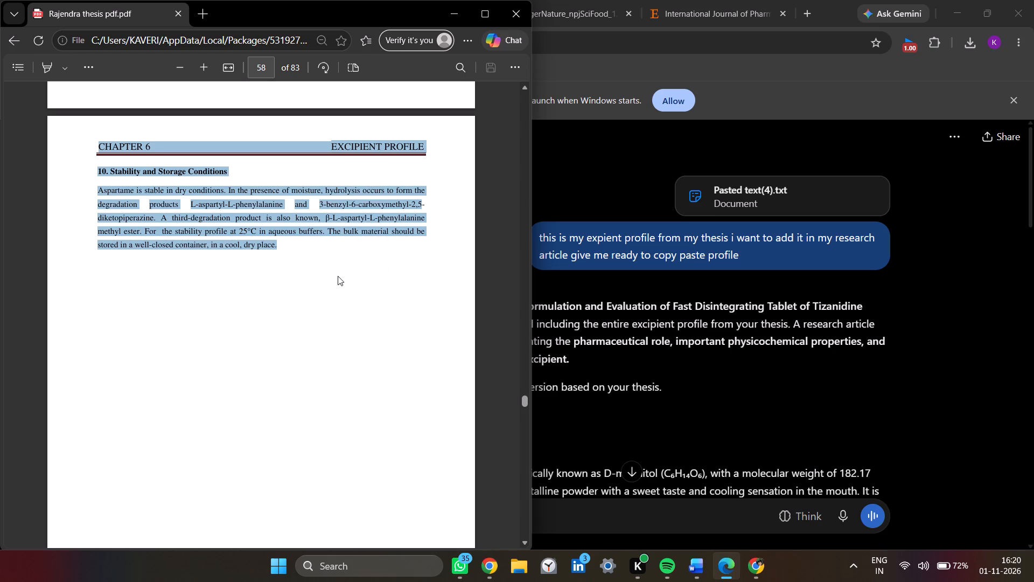
pyautogui.hotkey('ctrl', 'c')
pyautogui.hotkey('ctrl', 'c')
pyautogui.click(449, 10)
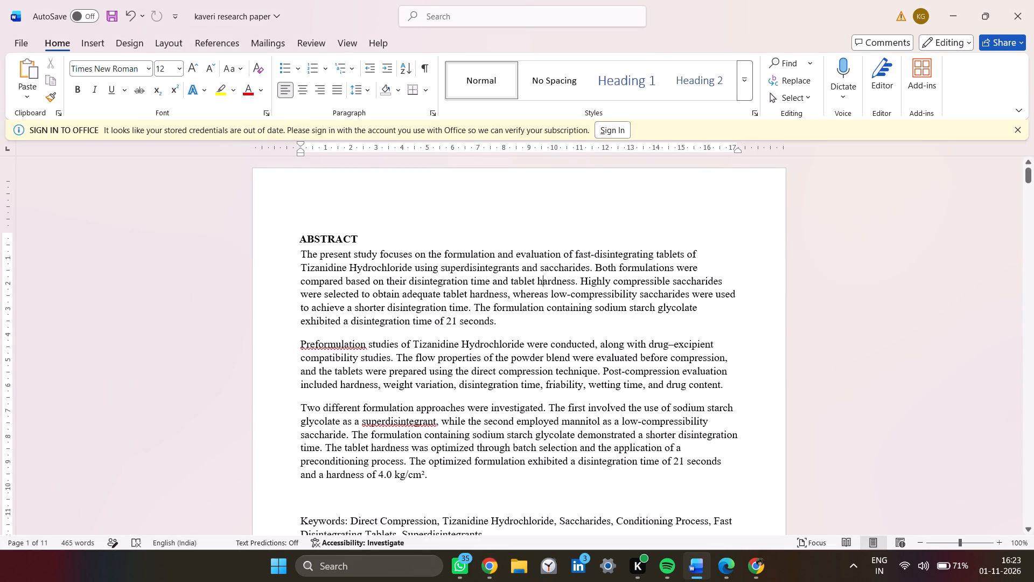
pyautogui.scroll(-3, 527, 331)
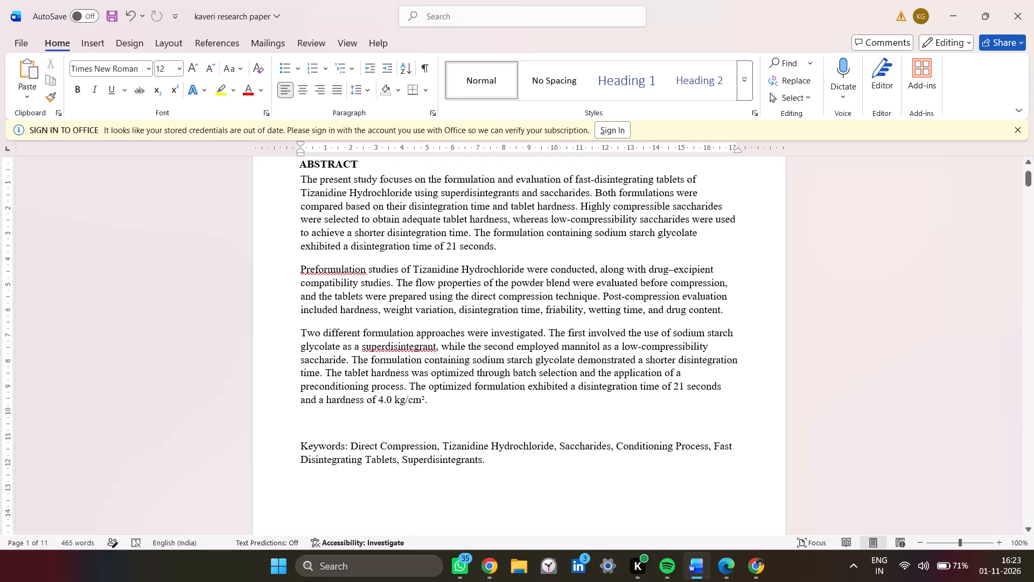
pyautogui.scroll(-10, 527, 331)
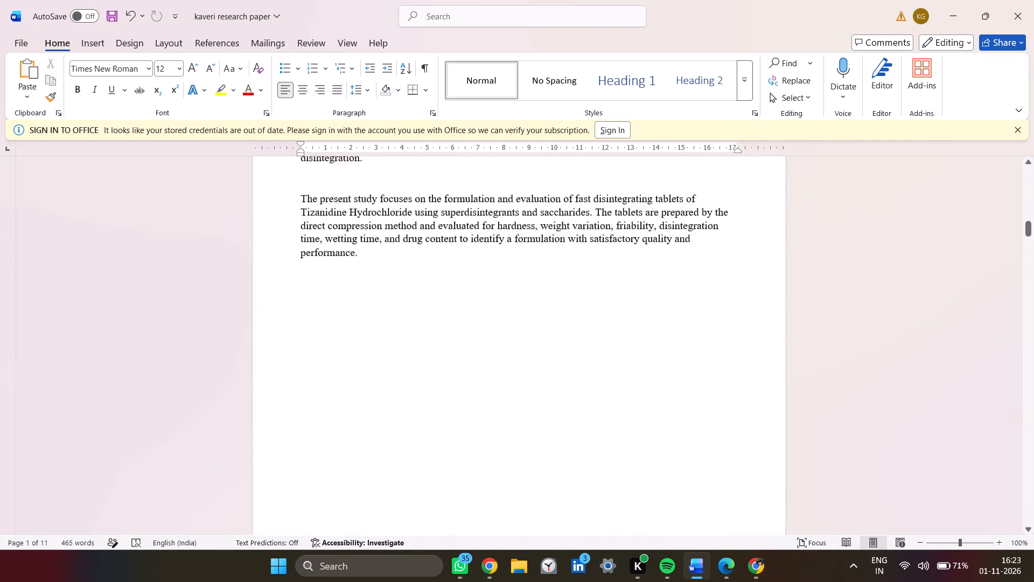
pyautogui.scroll(3, 527, 331)
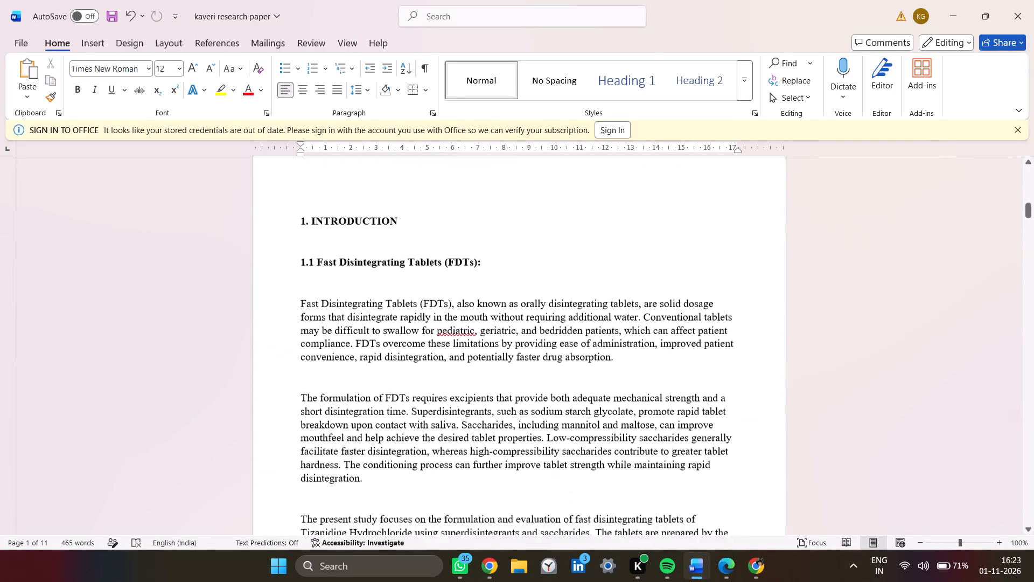
pyautogui.scroll(-5, 527, 331)
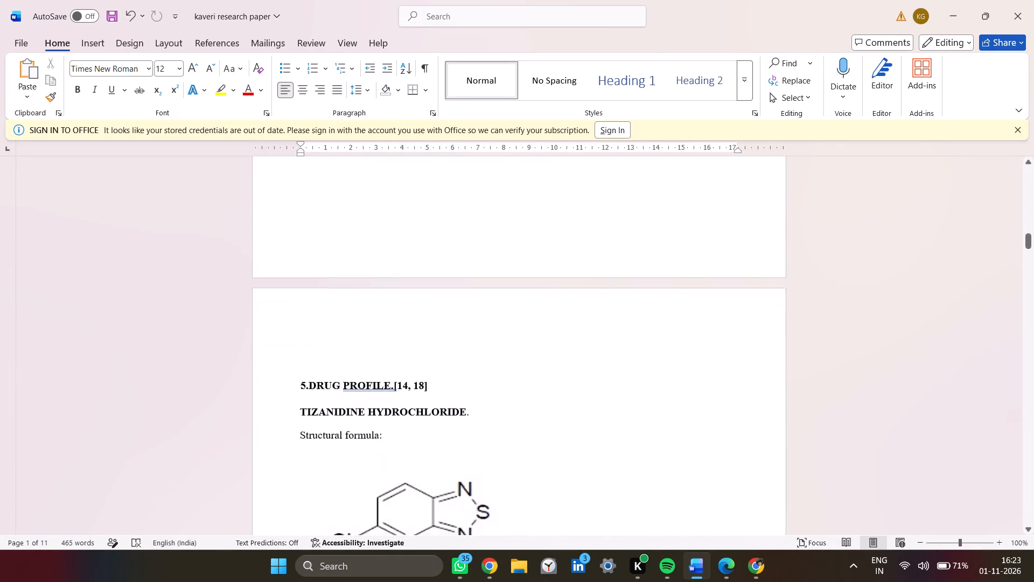
pyautogui.scroll(-7, 527, 331)
pyautogui.scroll(3, 527, 331)
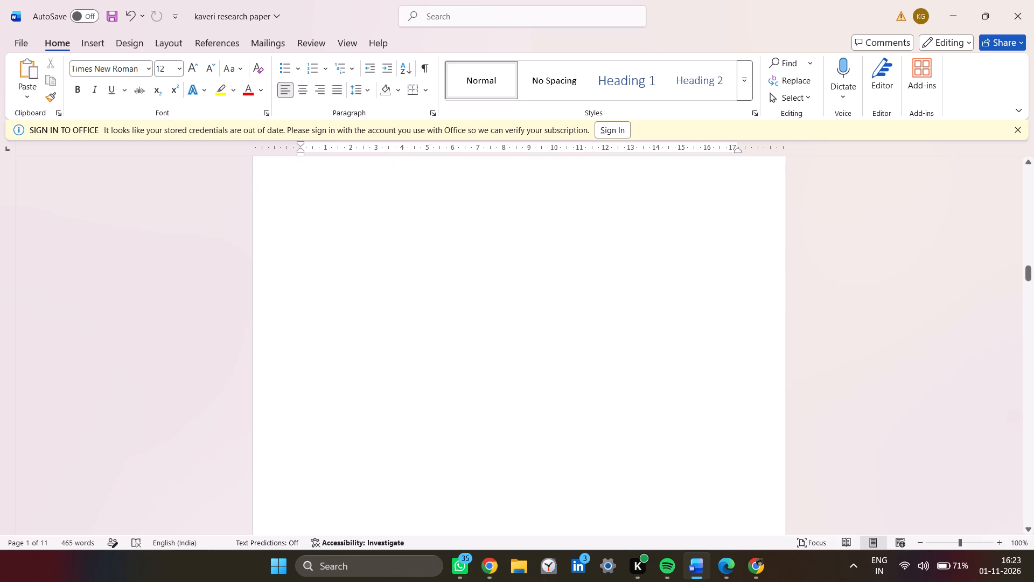
pyautogui.scroll(2, 527, 331)
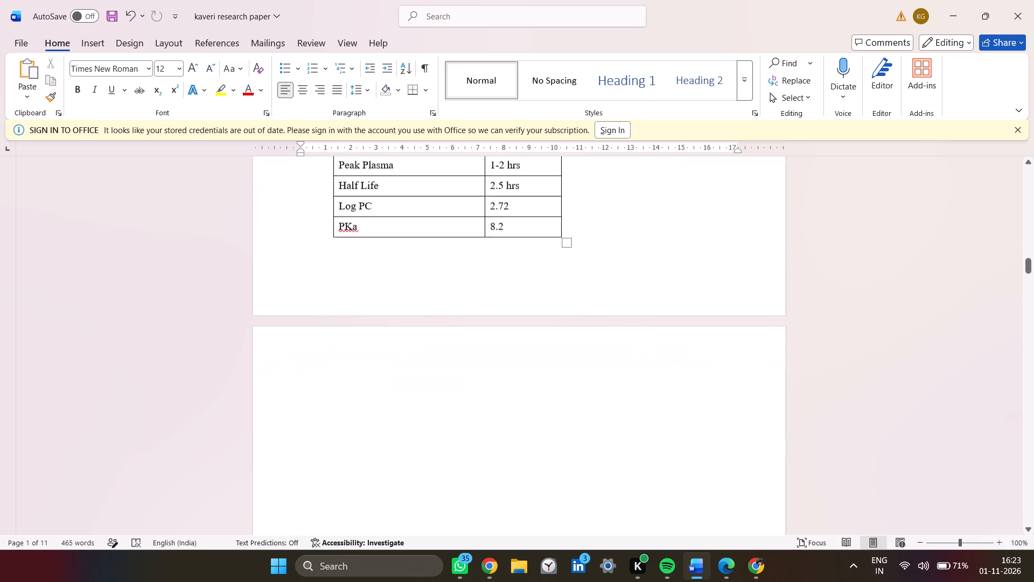
pyautogui.click(407, 354)
pyautogui.hotkey('ctrl', 'v')
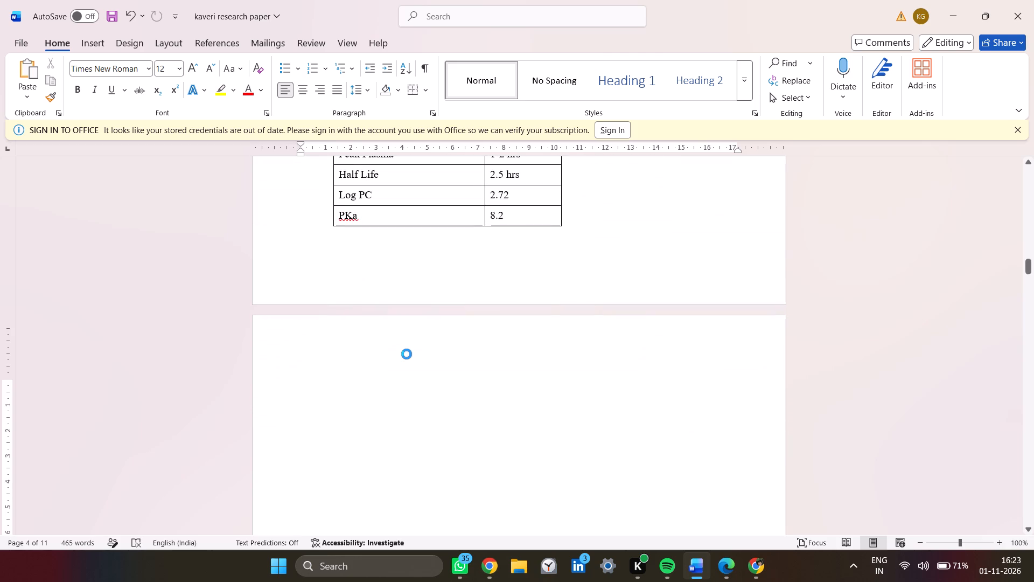
# Review the pasted excipient profile from the magnesium stearate section back to its "2. EXCIPIENT PROFILE" heading and the drug profile table before it.
pyautogui.scroll(6, 407, 354)
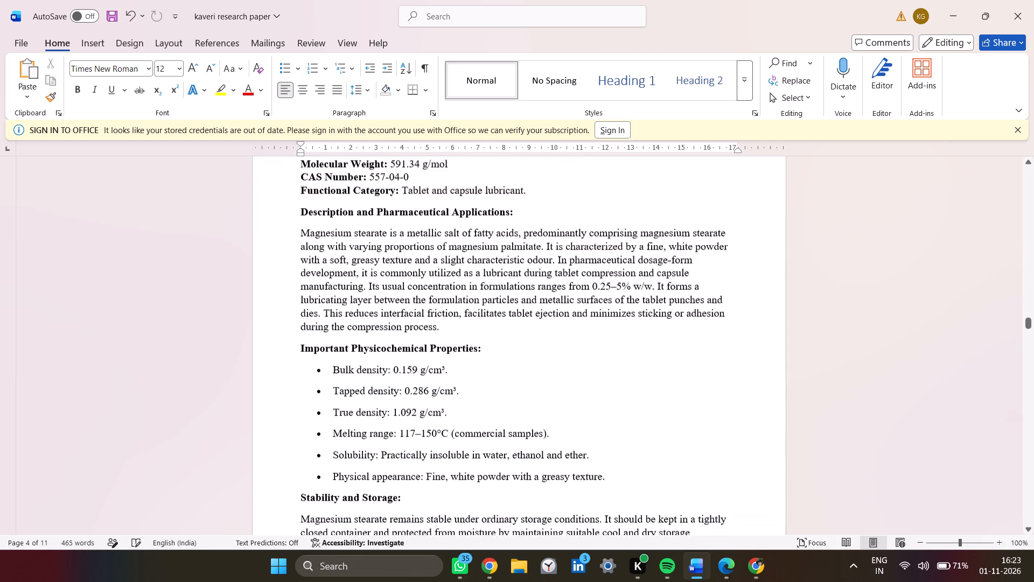
pyautogui.scroll(2, 407, 354)
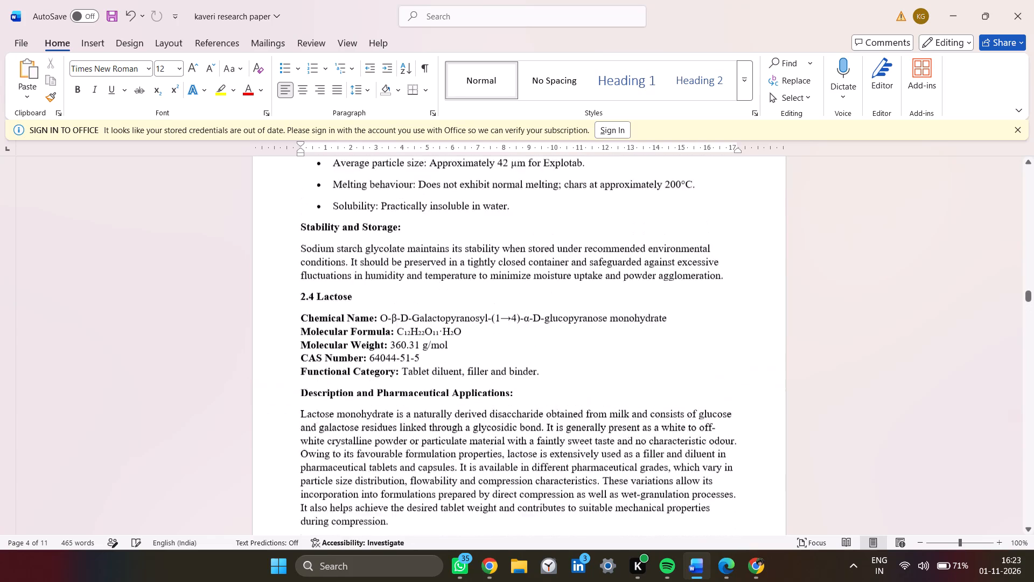
pyautogui.scroll(2, 407, 354)
pyautogui.press('Up')
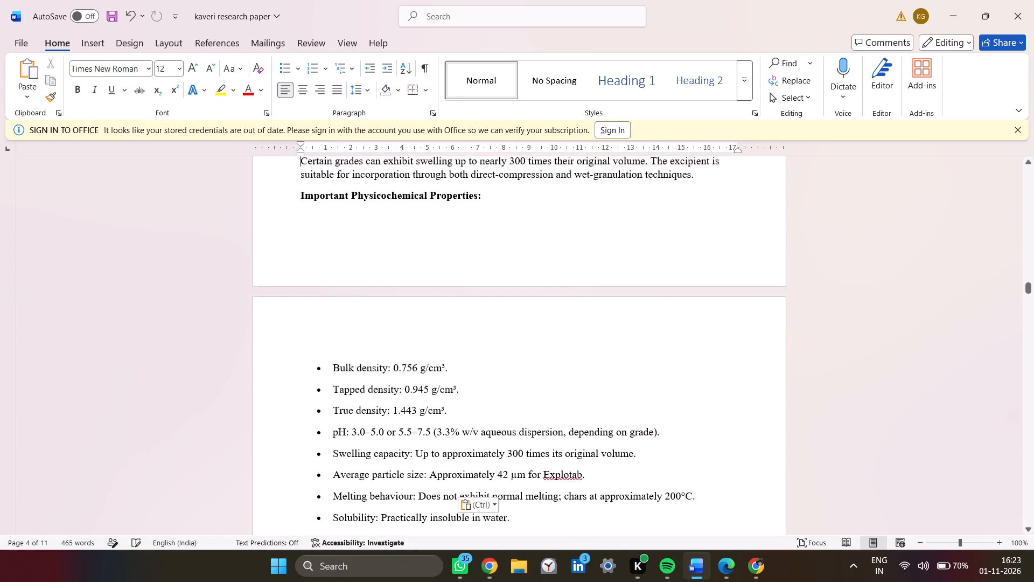
pyautogui.press('Up')
pyautogui.press('Up')
pyautogui.press('Up')
pyautogui.press('Up')
pyautogui.press('Up')
pyautogui.press('Up')
pyautogui.press('Up')
pyautogui.press('Up')
pyautogui.press('Up')
pyautogui.press('Up')
pyautogui.press('Up')
pyautogui.press('Up')
pyautogui.press('Up')
pyautogui.press('Up')
pyautogui.press('Up')
pyautogui.press('Up')
pyautogui.press('Up')
pyautogui.press('Up')
pyautogui.press('Up')
pyautogui.press('Up')
pyautogui.press('Up')
pyautogui.press('Up')
pyautogui.press('Up')
pyautogui.press('Up')
pyautogui.press('Up')
pyautogui.press('Up')
pyautogui.press('Up')
pyautogui.press('Up')
pyautogui.press('Up')
pyautogui.press('Up')
pyautogui.press('Up')
pyautogui.press('Up')
pyautogui.press('Up')
pyautogui.press('Up')
pyautogui.press('Up')
pyautogui.press('Up')
pyautogui.press('Up')
pyautogui.press('Up')
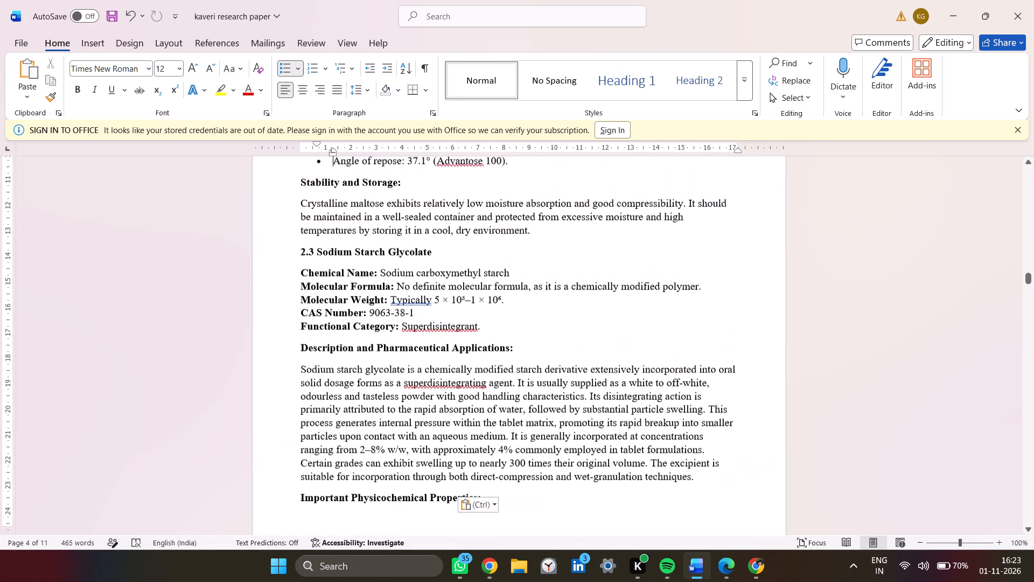
pyautogui.press('Up')
pyautogui.press('Up')
pyautogui.press('Up')
pyautogui.press('Up')
pyautogui.press('Up')
pyautogui.press('Up')
pyautogui.press('Up')
pyautogui.press('Up')
pyautogui.press('Up')
pyautogui.press('Up')
pyautogui.press('Up')
pyautogui.press('Up')
pyautogui.press('Up')
pyautogui.press('Up')
pyautogui.press('Up')
pyautogui.press('Up')
pyautogui.press('Up')
pyautogui.press('Up')
pyautogui.press('Up')
pyautogui.press('Up')
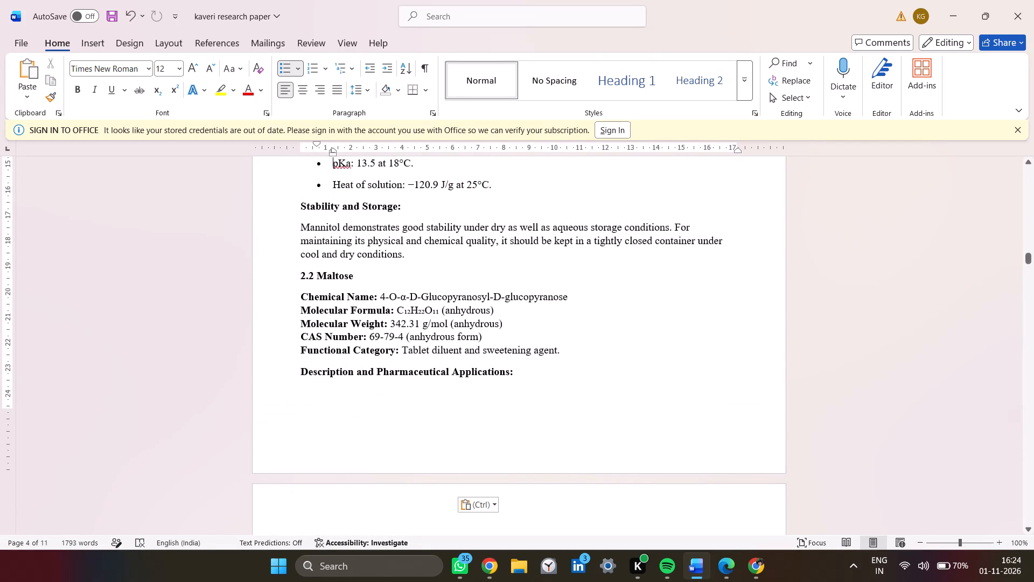
pyautogui.press('Up')
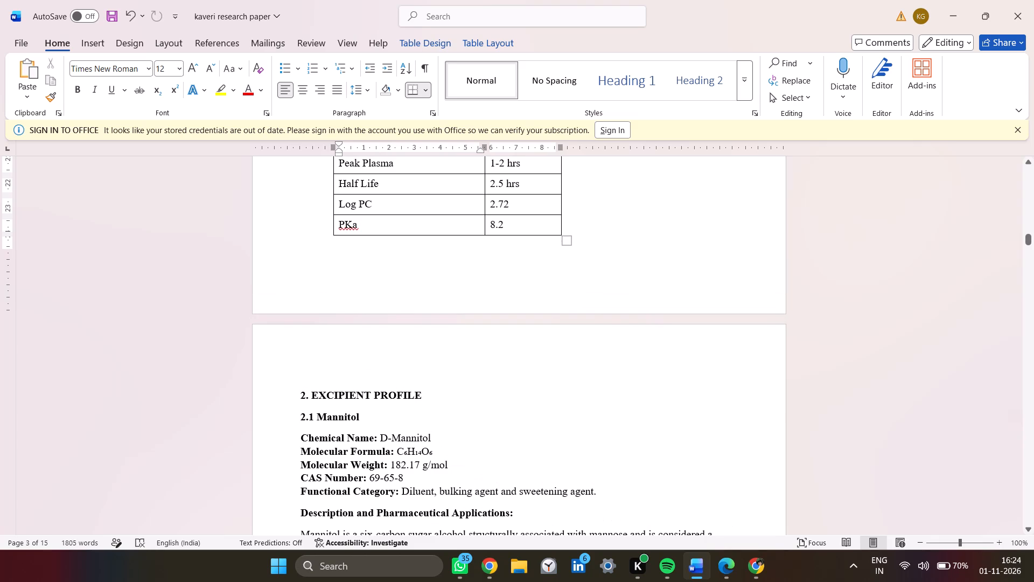
pyautogui.press('Up')
pyautogui.press('Up')
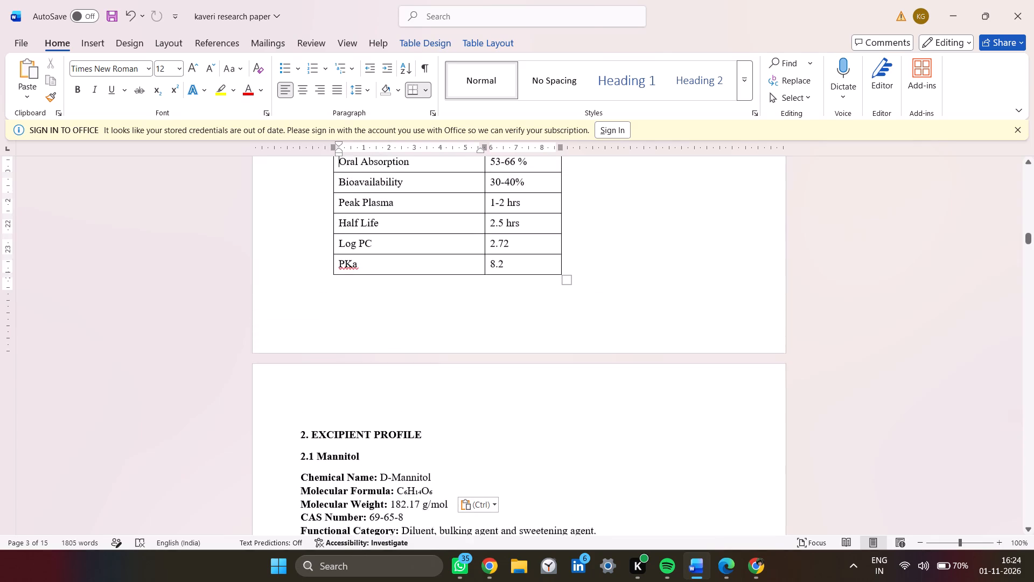
pyautogui.press('Up')
pyautogui.press('Up')
pyautogui.press('Up')
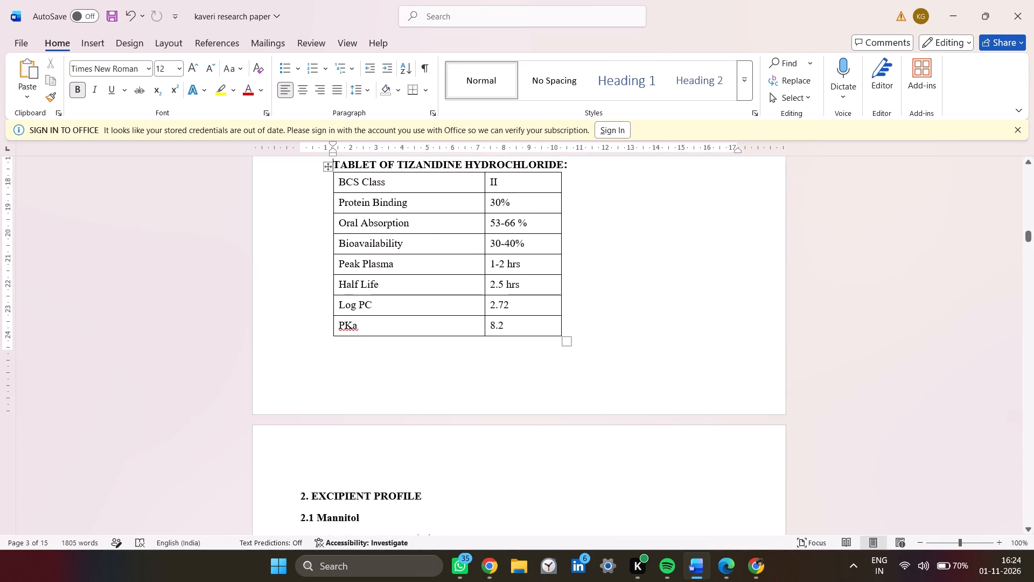
pyautogui.press('Up')
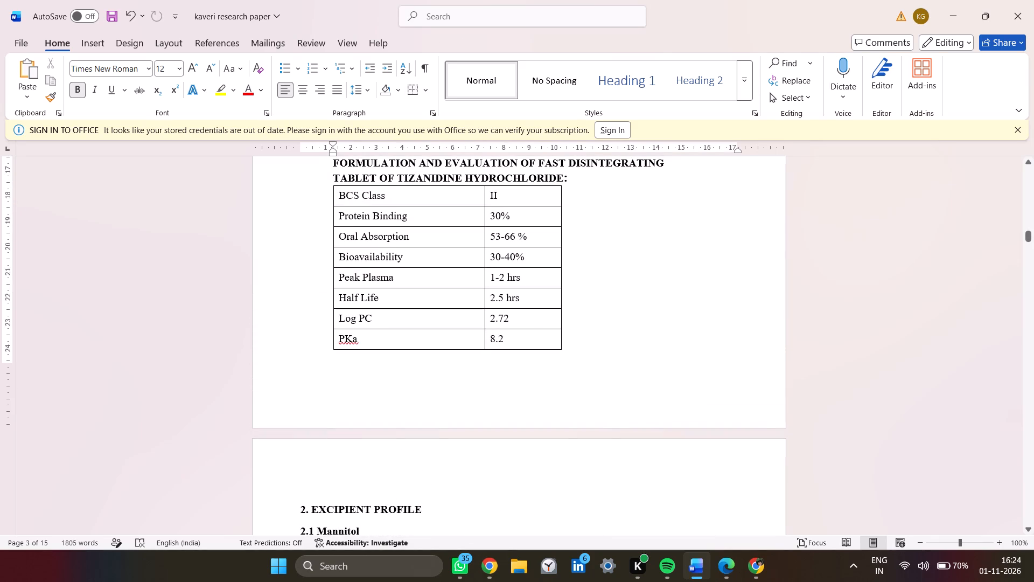
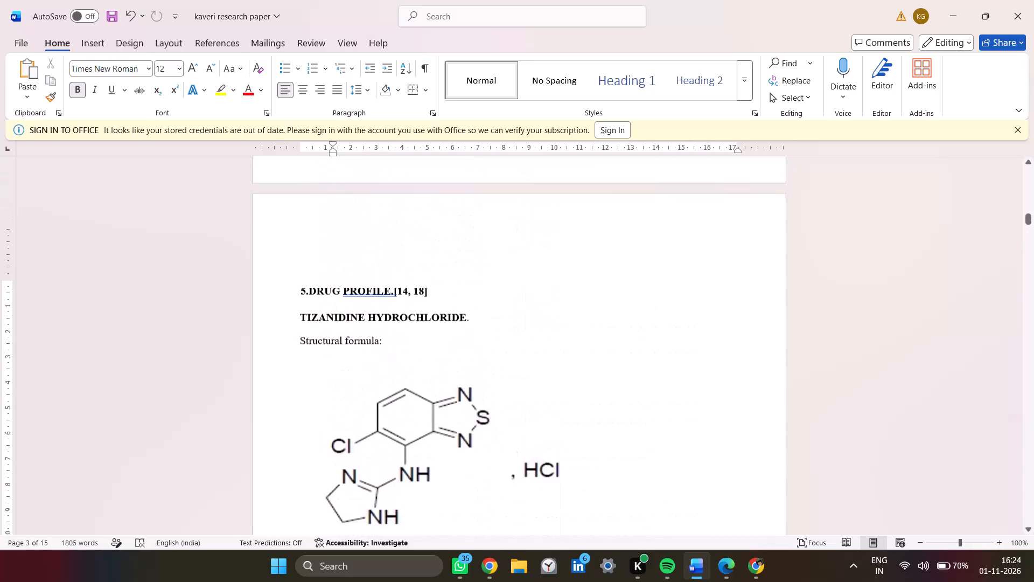
# Read through the document from the drug profile and pasted excipient profile, mannitol through aspartame, to the blank page after it.
pyautogui.scroll(-1, 407, 354)
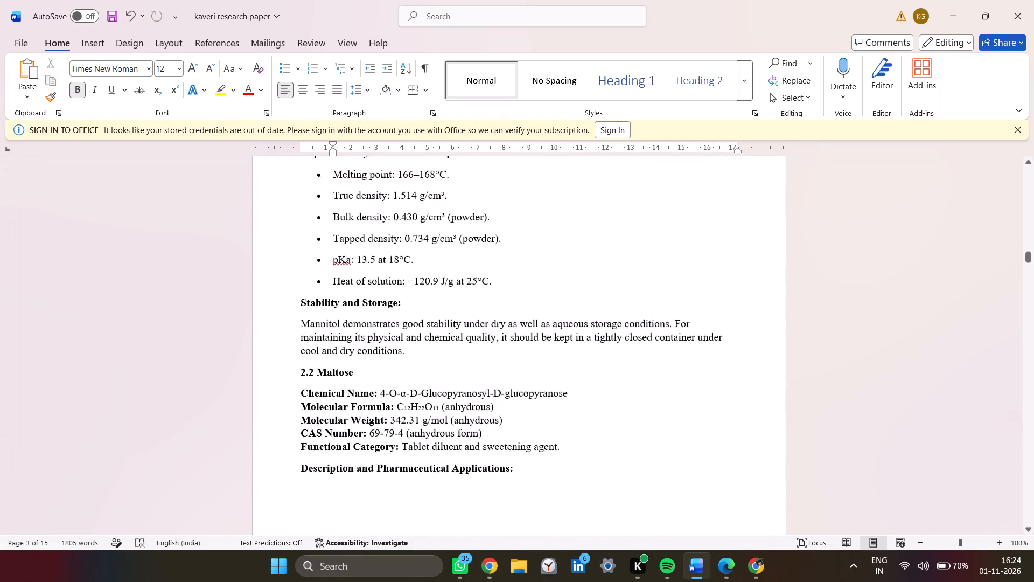
pyautogui.scroll(-1, 407, 354)
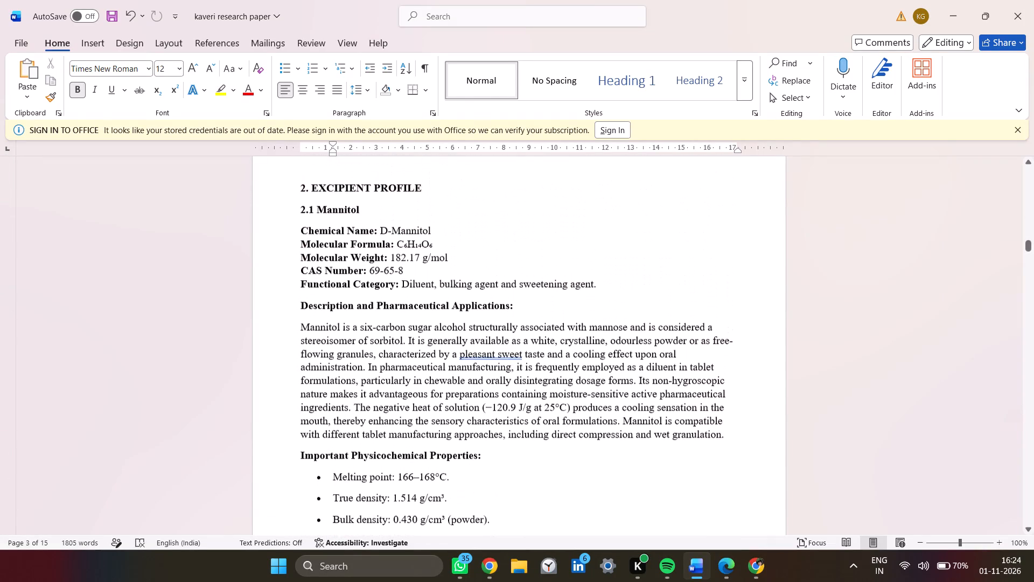
pyautogui.scroll(-2, 407, 354)
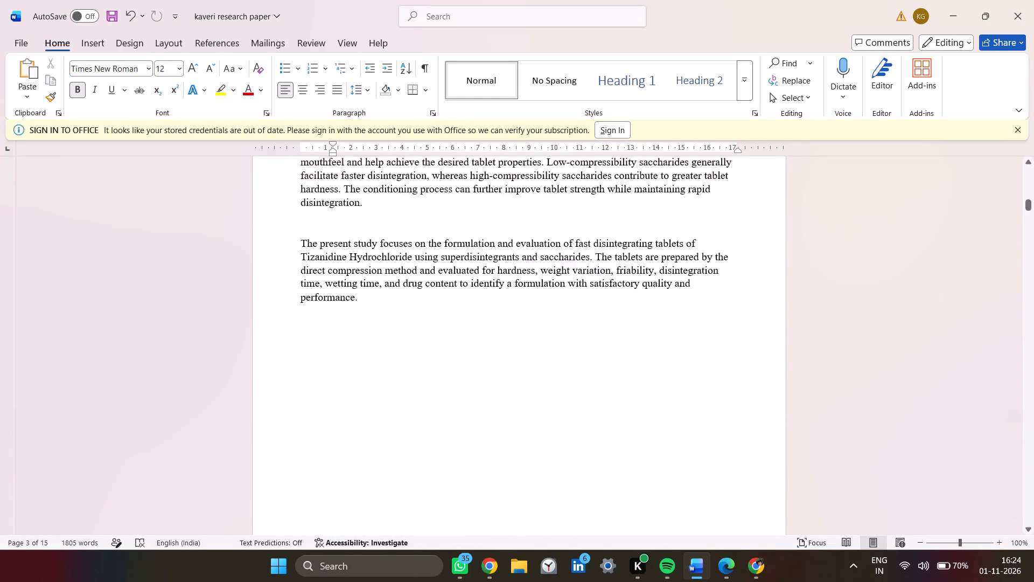
pyautogui.scroll(-1, 407, 354)
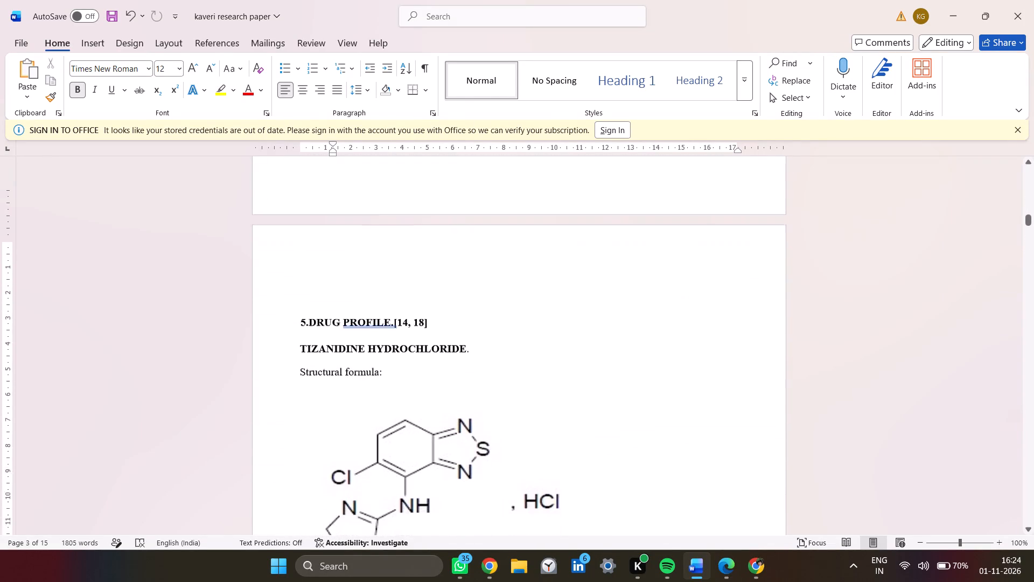
pyautogui.scroll(-3, 407, 354)
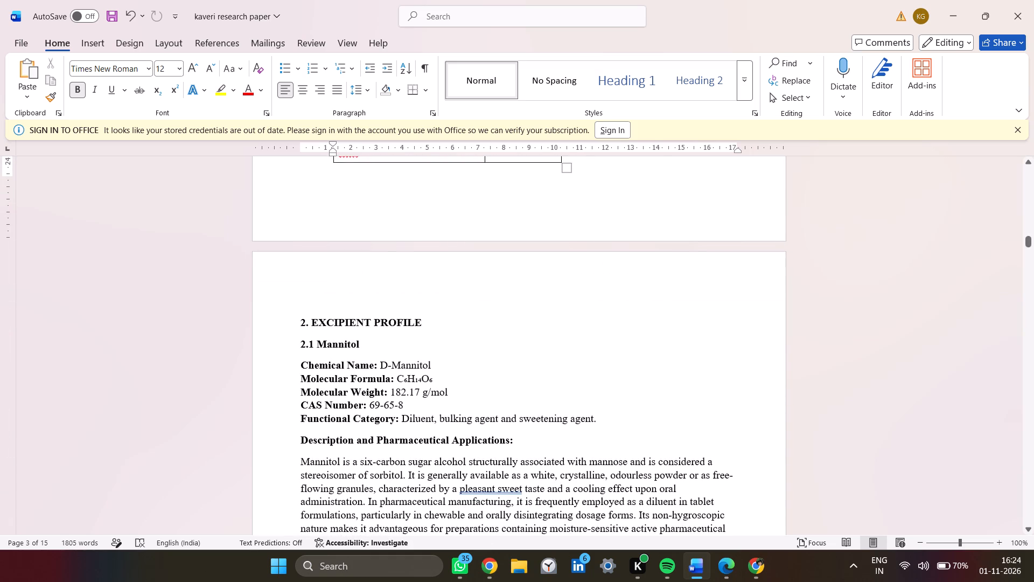
pyautogui.scroll(-1, 407, 354)
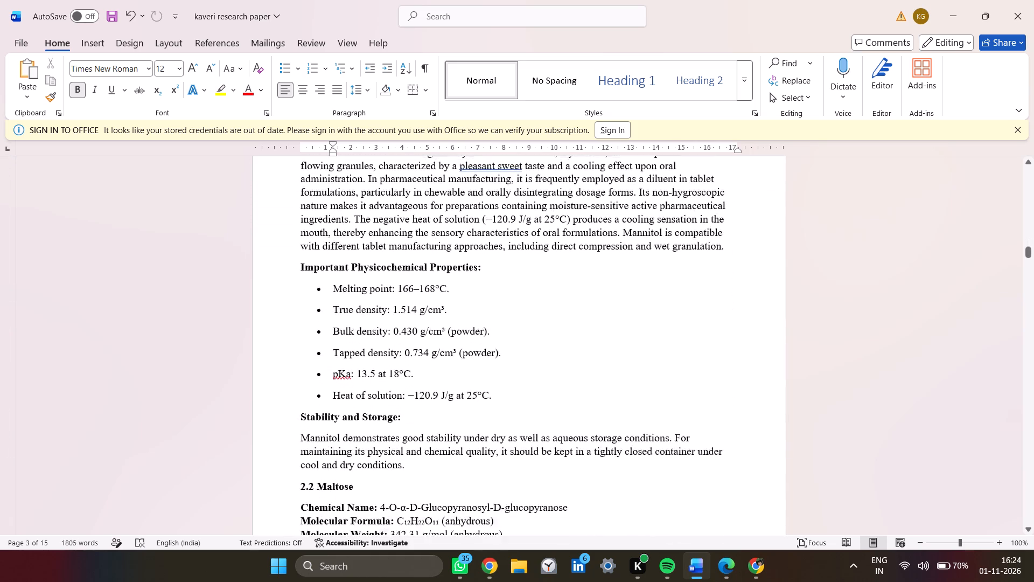
pyautogui.scroll(-1, 407, 354)
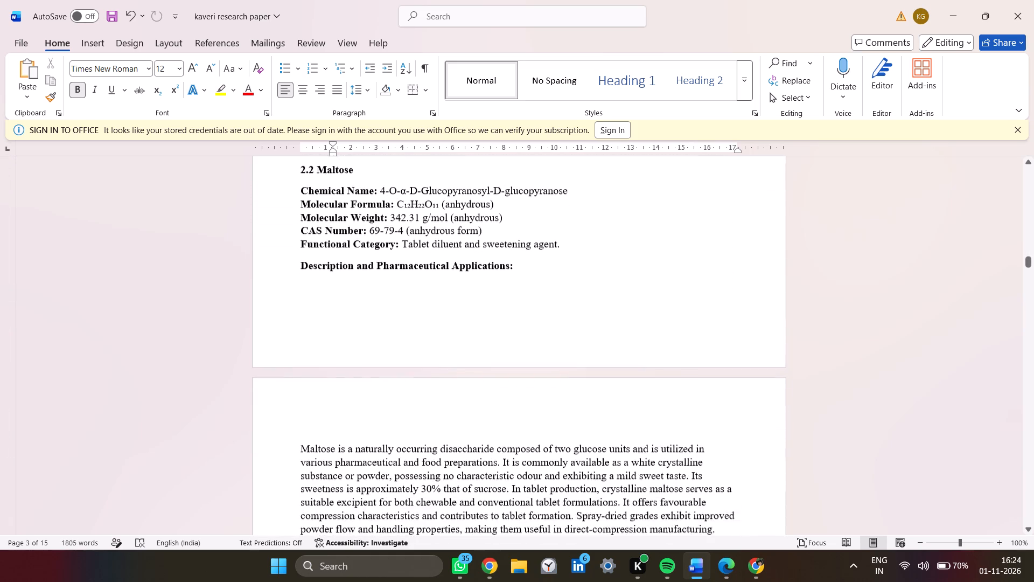
pyautogui.scroll(-2, 407, 354)
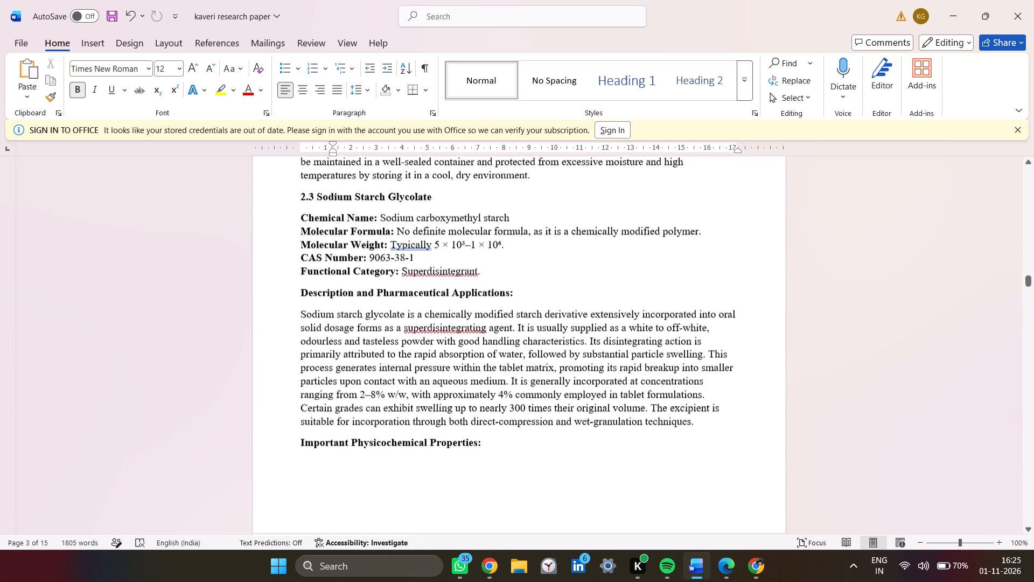
pyautogui.scroll(-2, 407, 354)
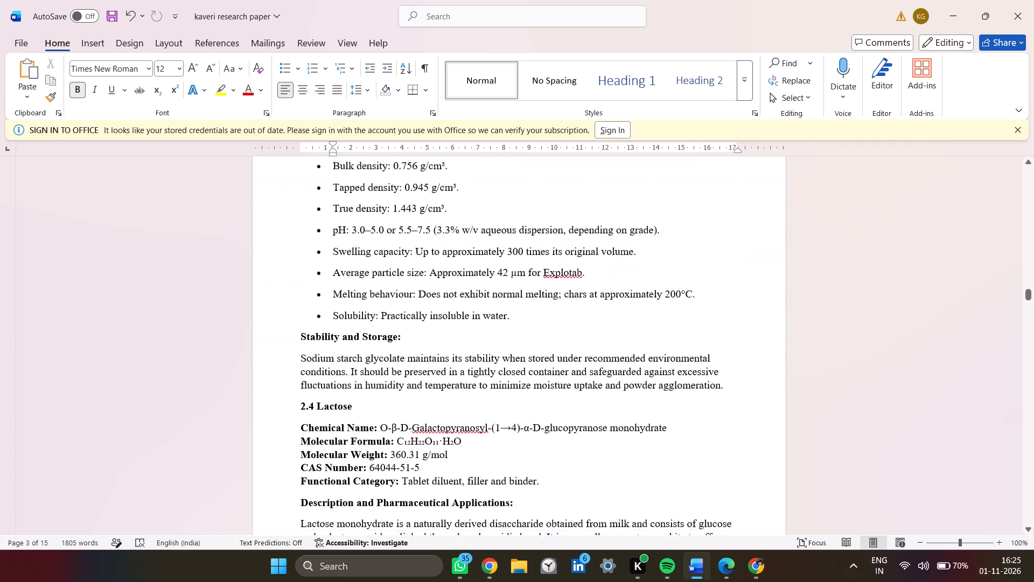
pyautogui.scroll(-2, 407, 354)
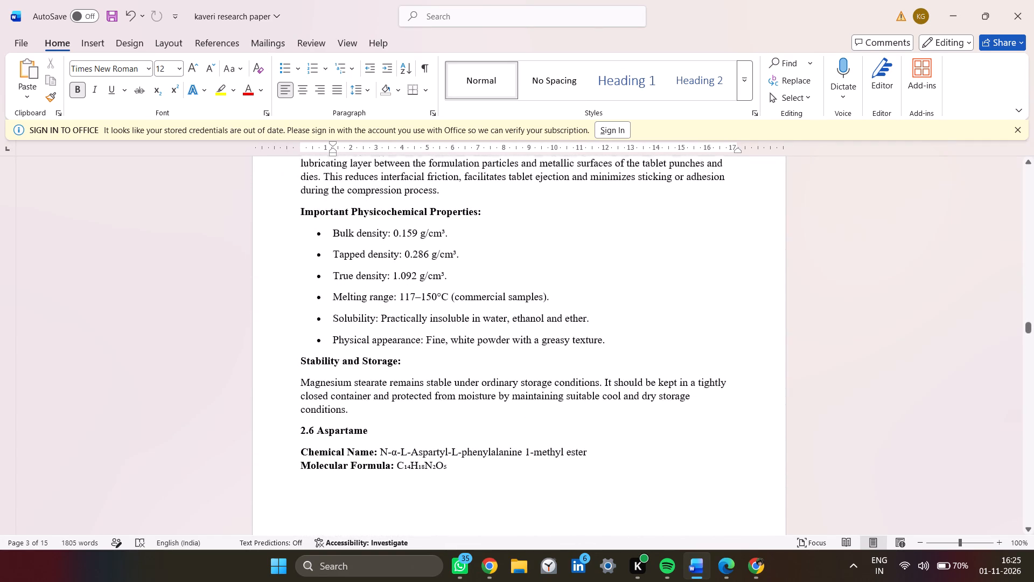
pyautogui.scroll(-1, 407, 354)
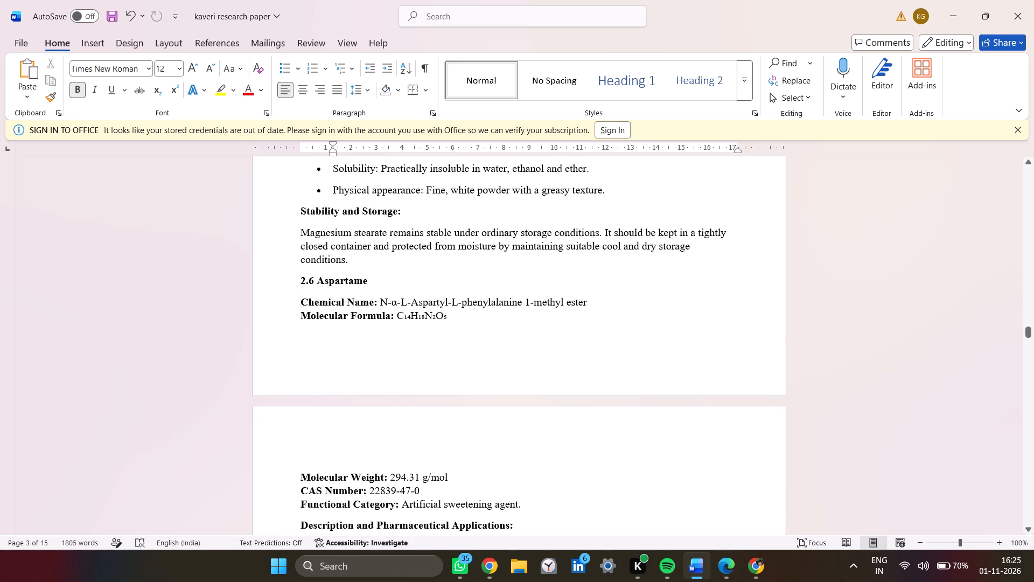
pyautogui.scroll(-2, 407, 354)
pyautogui.scroll(1, 407, 354)
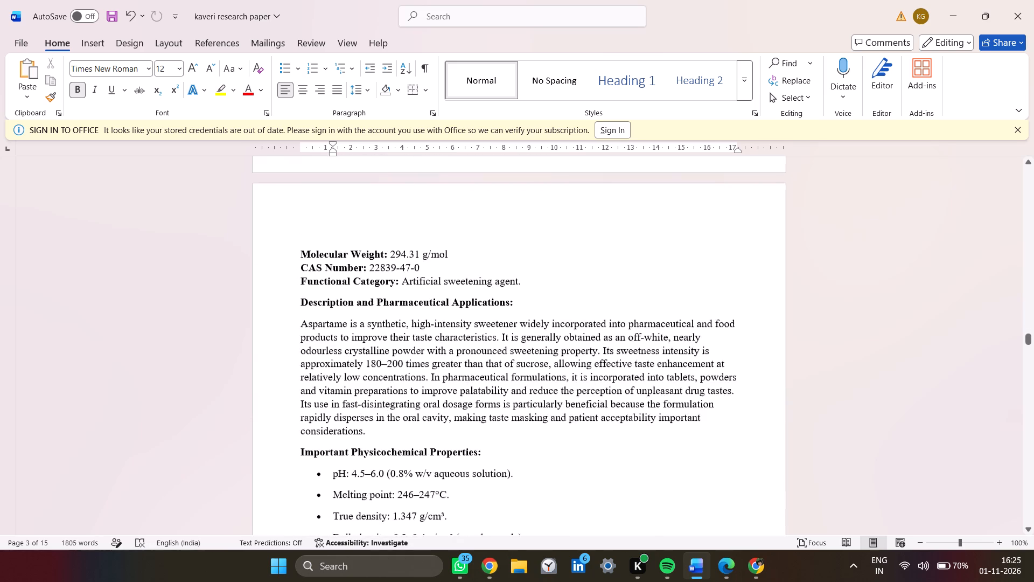
pyautogui.scroll(1, 407, 354)
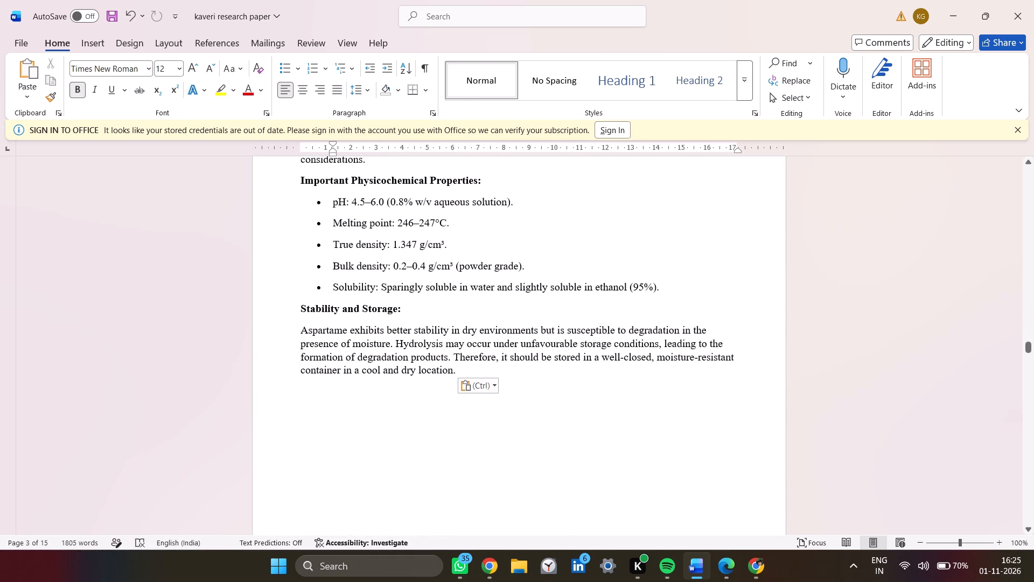
pyautogui.scroll(1, 407, 354)
pyautogui.scroll(-4, 407, 354)
pyautogui.scroll(1, 407, 354)
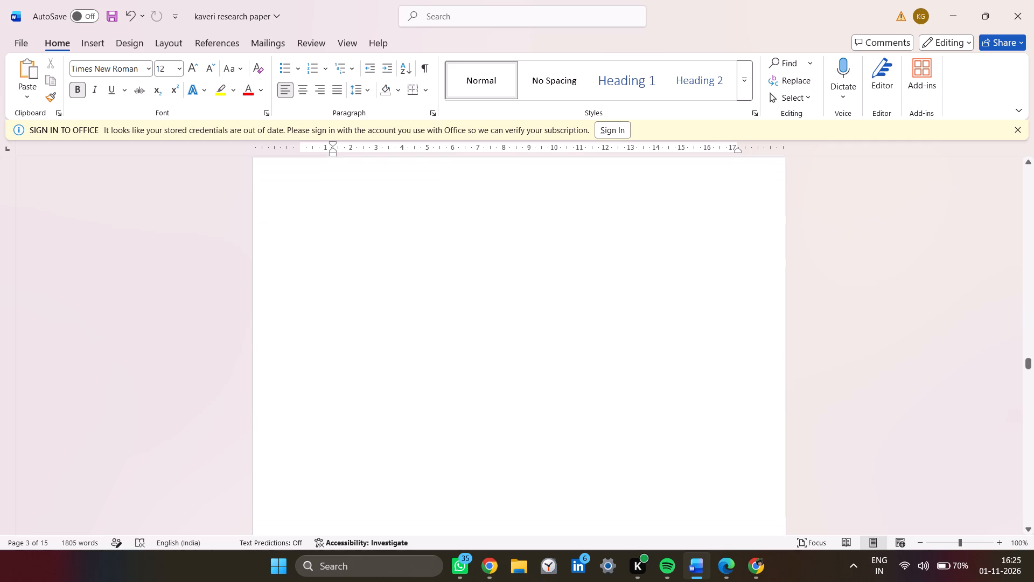
# Review the excipient profile backward from the end of the aspartame section to the 2.3 Sodium Starch Glycolate section.
pyautogui.scroll(2, 407, 354)
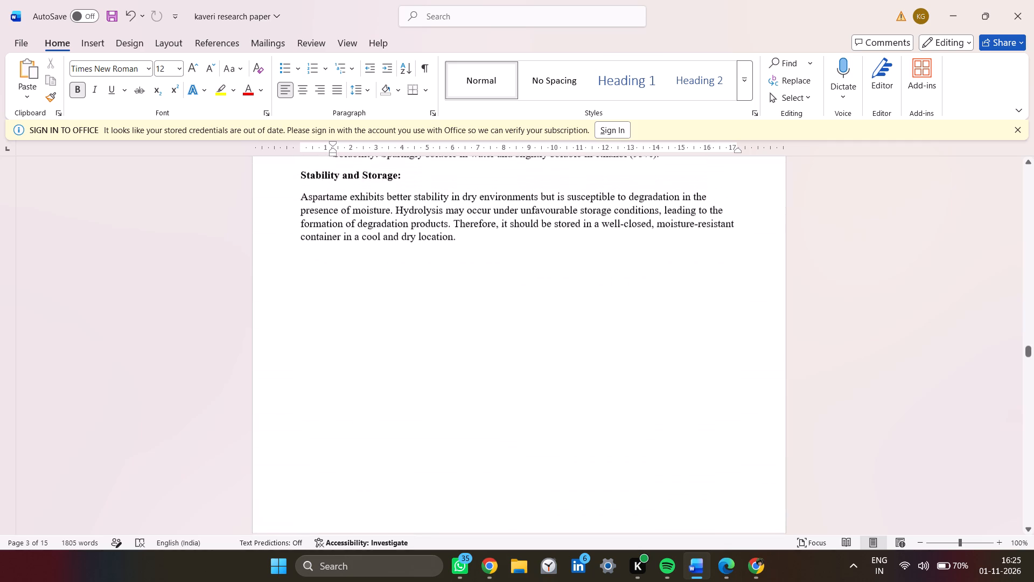
pyautogui.scroll(1, 407, 354)
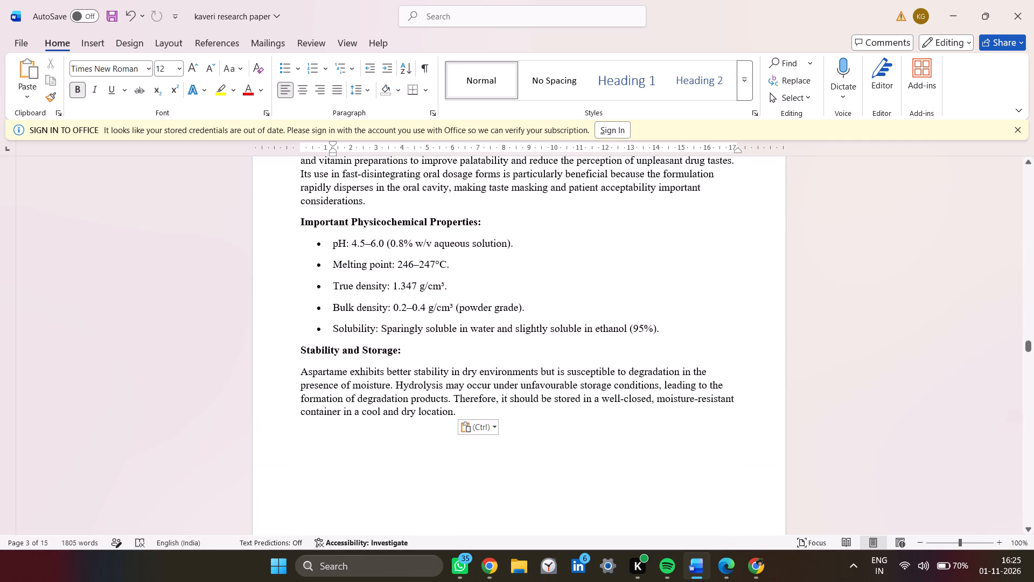
pyautogui.scroll(3, 407, 354)
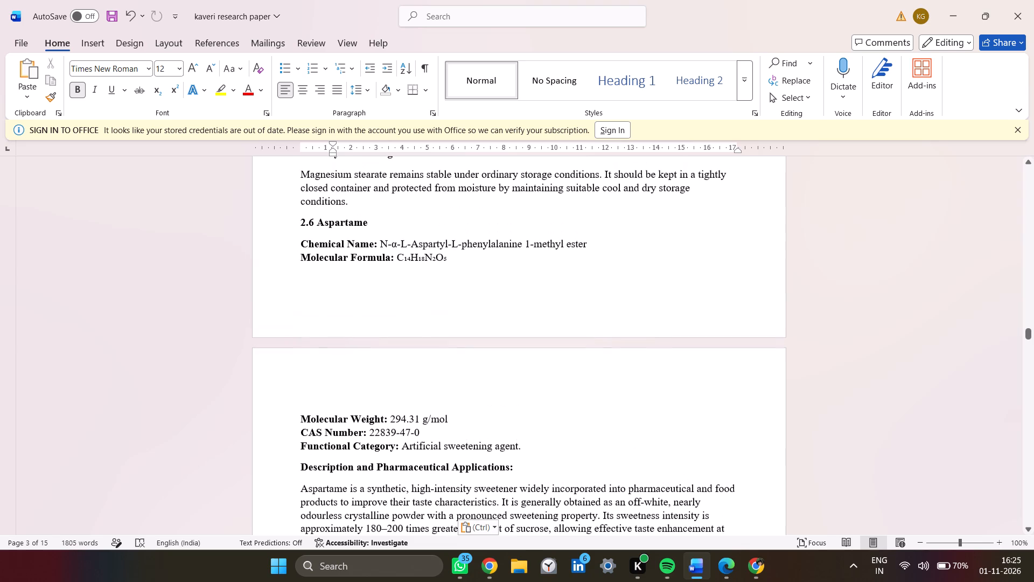
pyautogui.scroll(1, 407, 354)
pyautogui.keyDown('ctrl'); pyautogui.scroll(-1, 407, 354); pyautogui.keyUp('ctrl')
pyautogui.keyDown('ctrl'); pyautogui.scroll(1, 407, 354); pyautogui.keyUp('ctrl')
pyautogui.scroll(1, 407, 354)
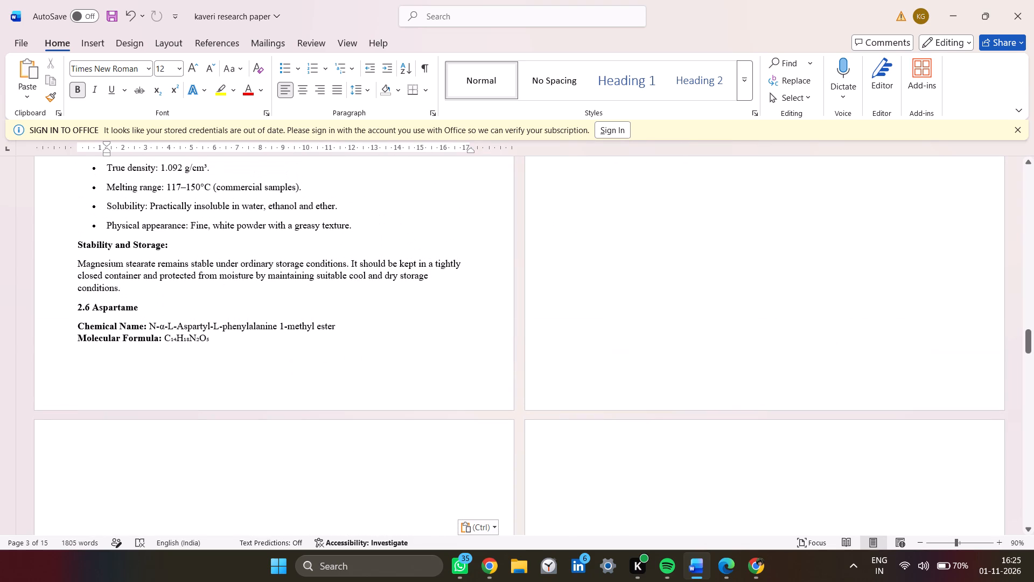
pyautogui.keyDown('ctrl'); pyautogui.scroll(3, 407, 354); pyautogui.keyUp('ctrl')
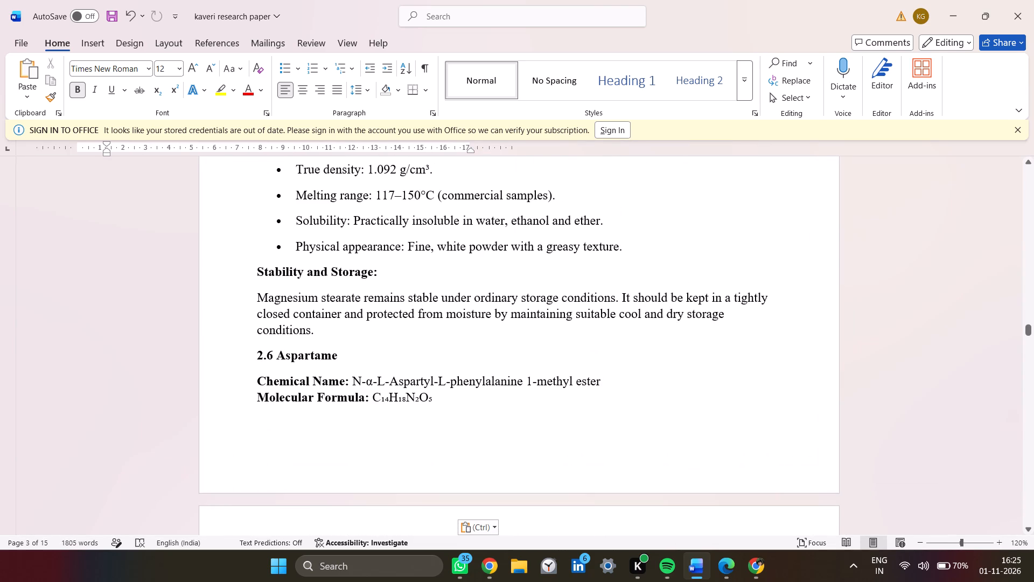
pyautogui.scroll(2, 407, 354)
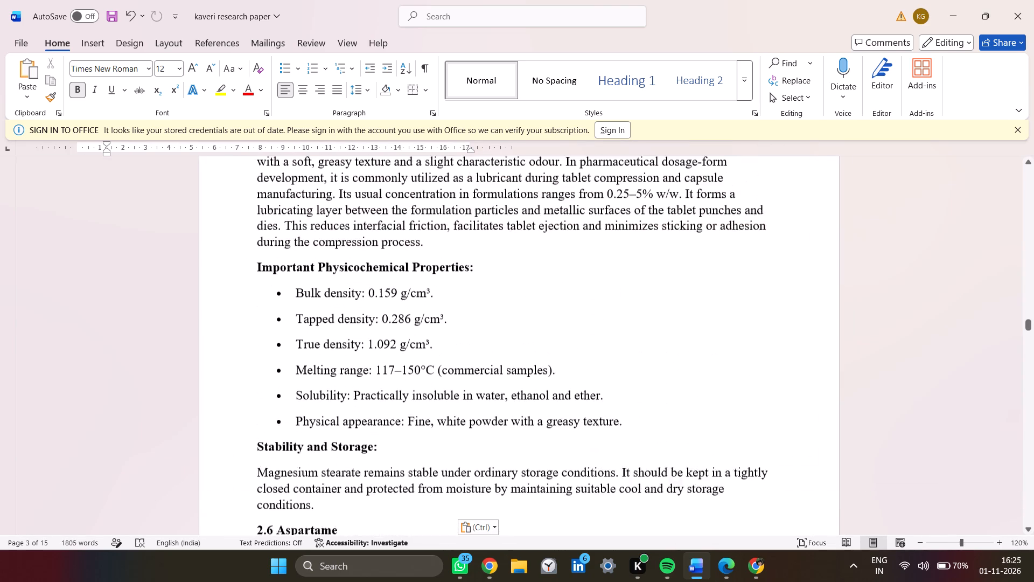
pyautogui.scroll(2, 407, 359)
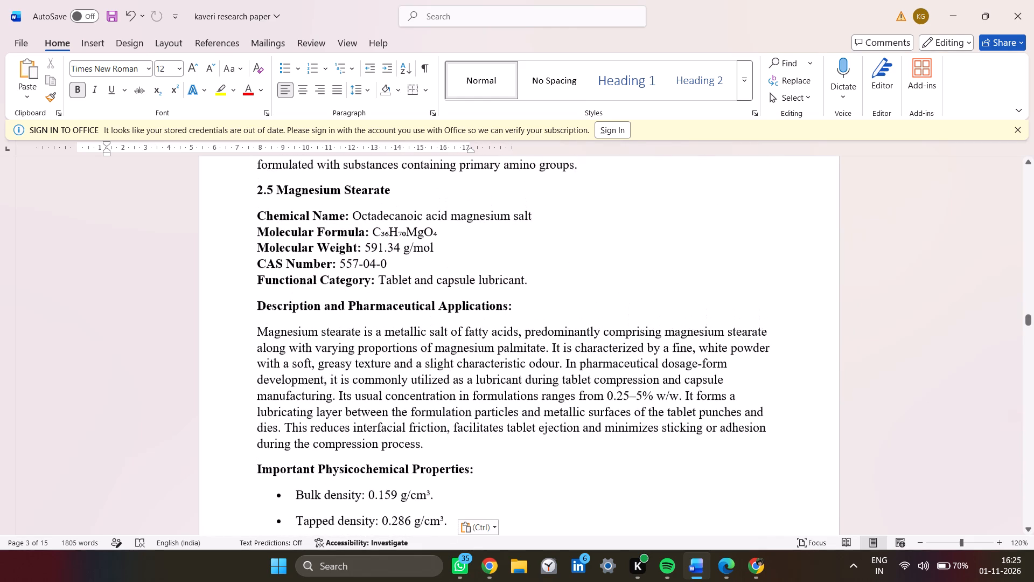
pyautogui.scroll(2, 400, 402)
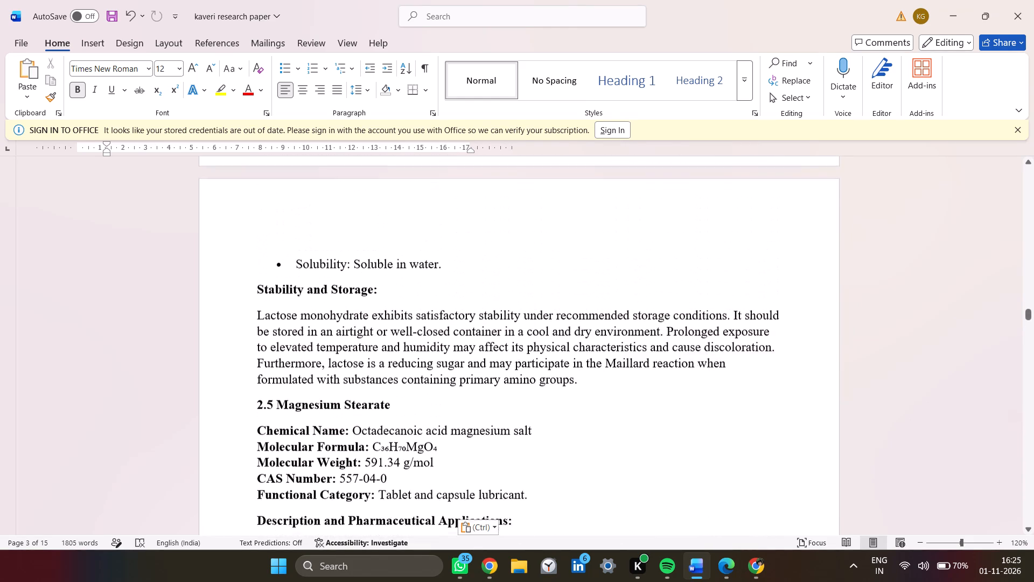
pyautogui.scroll(4, 399, 413)
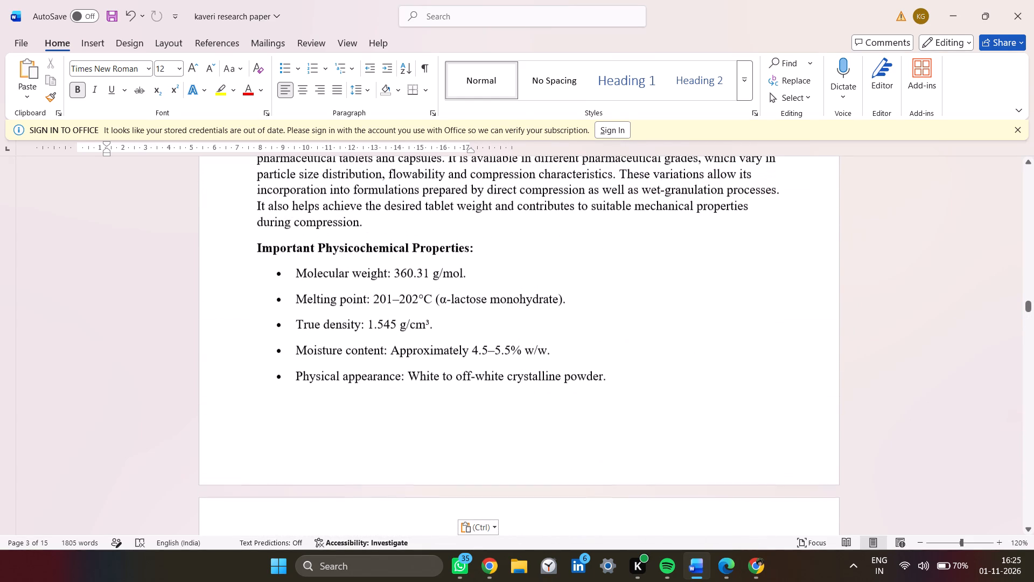
pyautogui.scroll(3, 401, 430)
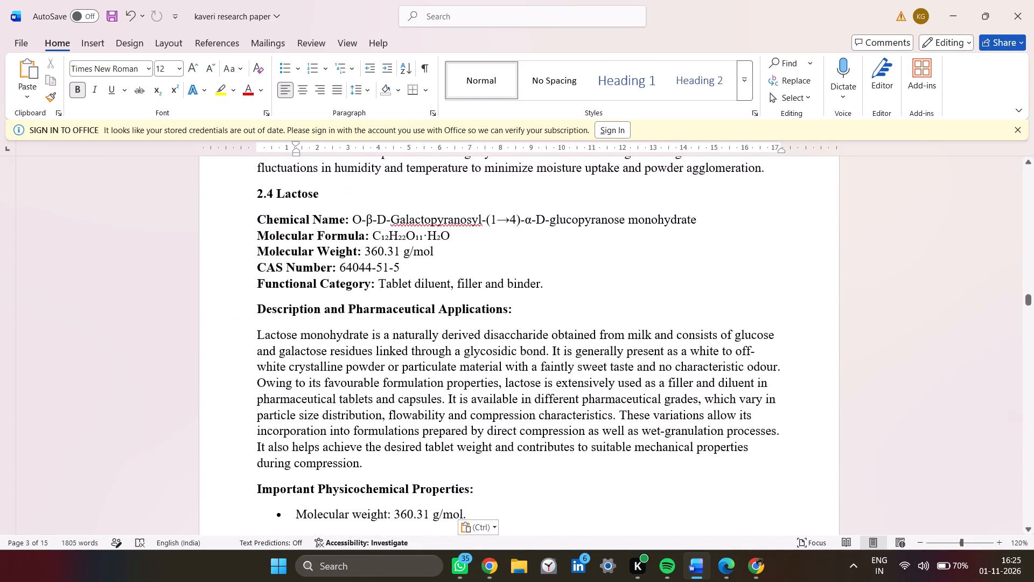
pyautogui.scroll(3, 401, 437)
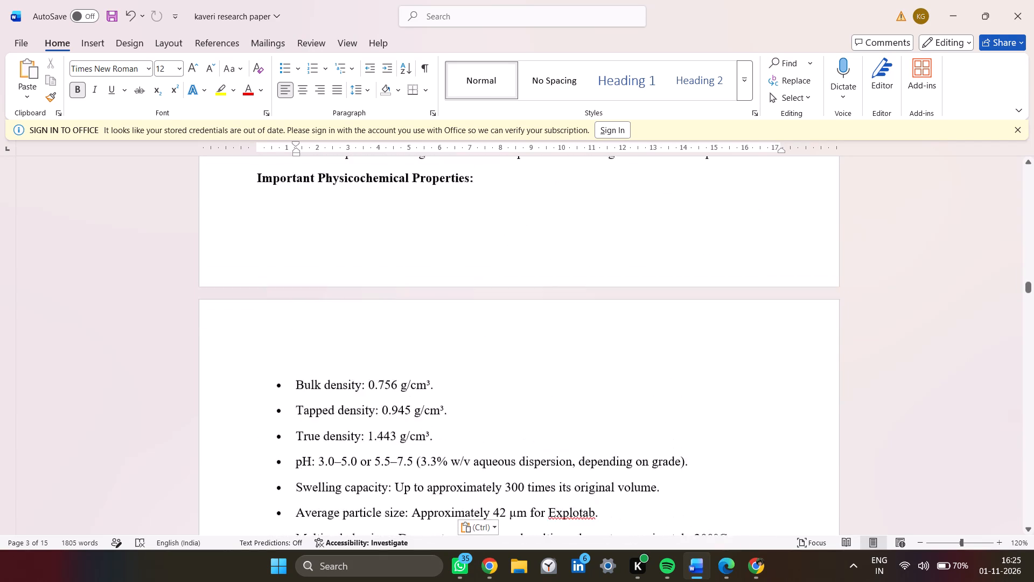
pyautogui.scroll(3, 398, 477)
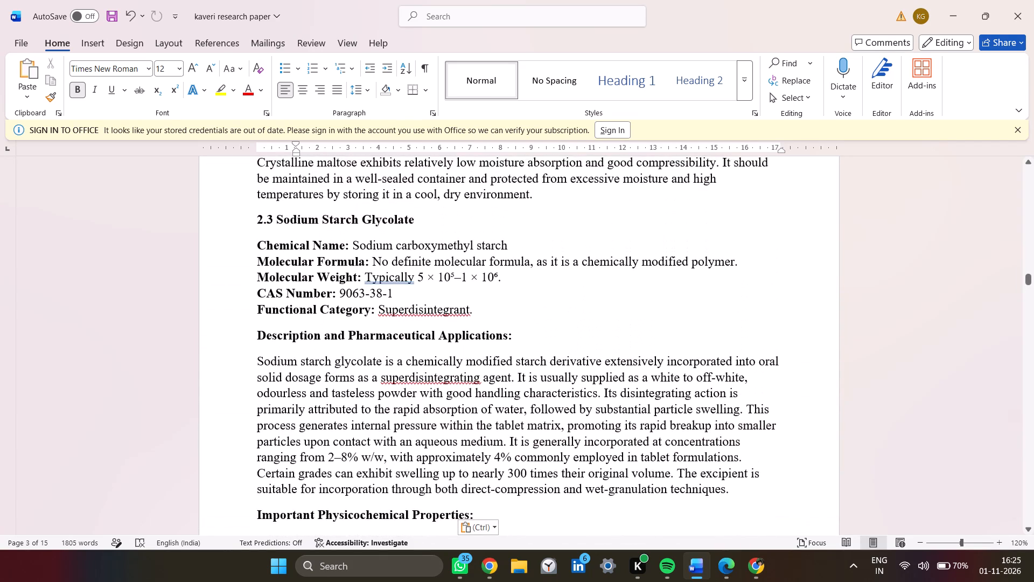
# Examine the rest of the document from the lactose section through the blank pages that follow the excipient profile.
pyautogui.scroll(-3, 400, 486)
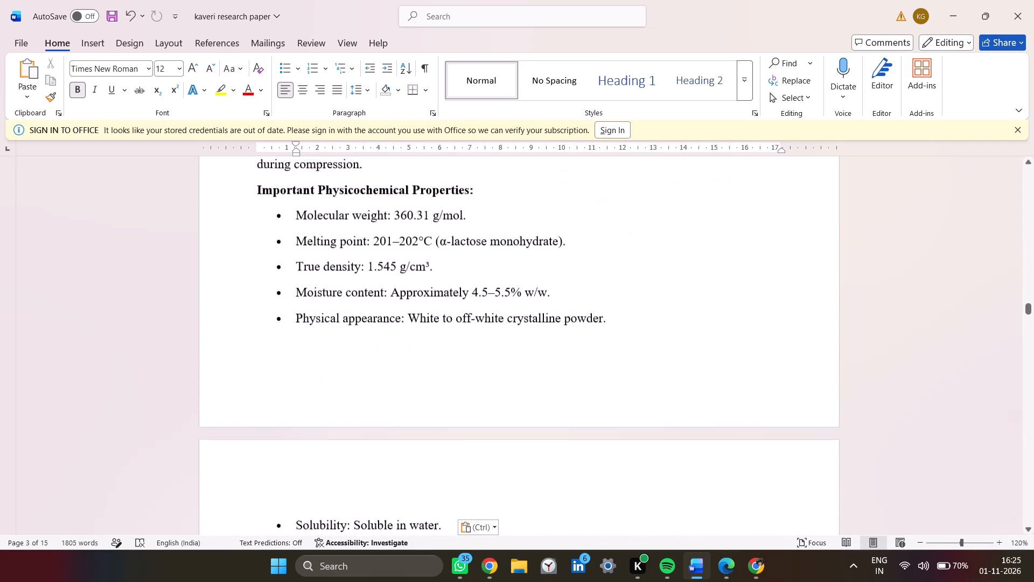
pyautogui.scroll(-7, 400, 486)
pyautogui.scroll(1, 400, 486)
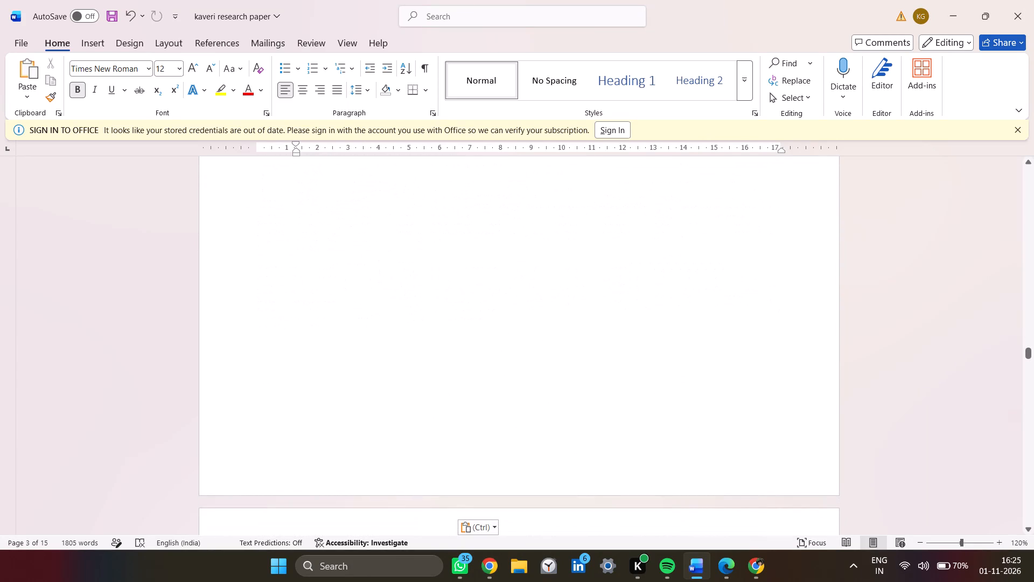
pyautogui.scroll(1, 400, 486)
pyautogui.scroll(-1, 400, 486)
pyautogui.scroll(1, 400, 486)
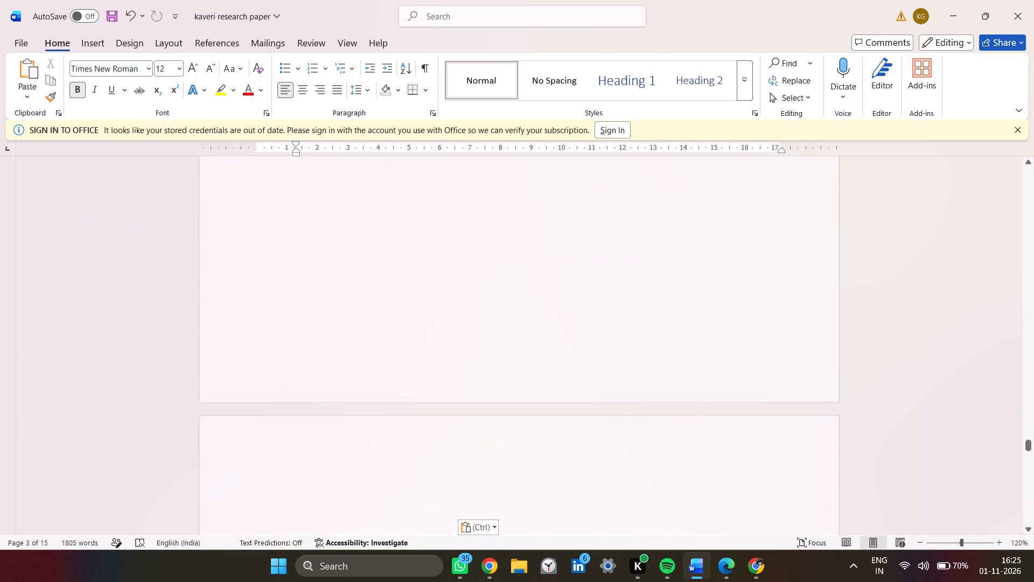
pyautogui.scroll(1, 400, 486)
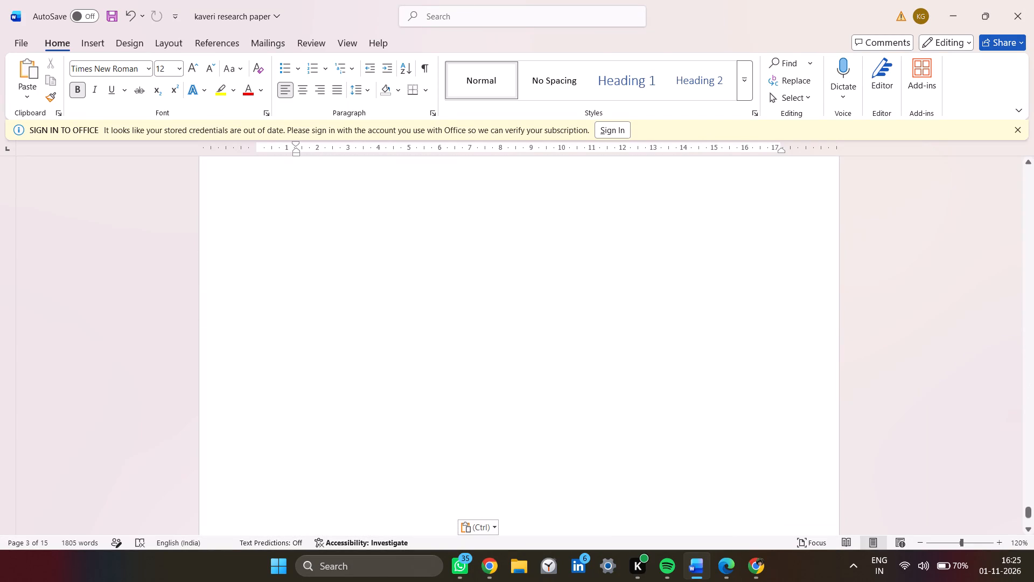
pyautogui.scroll(1, 400, 486)
pyautogui.scroll(1, 466, 390)
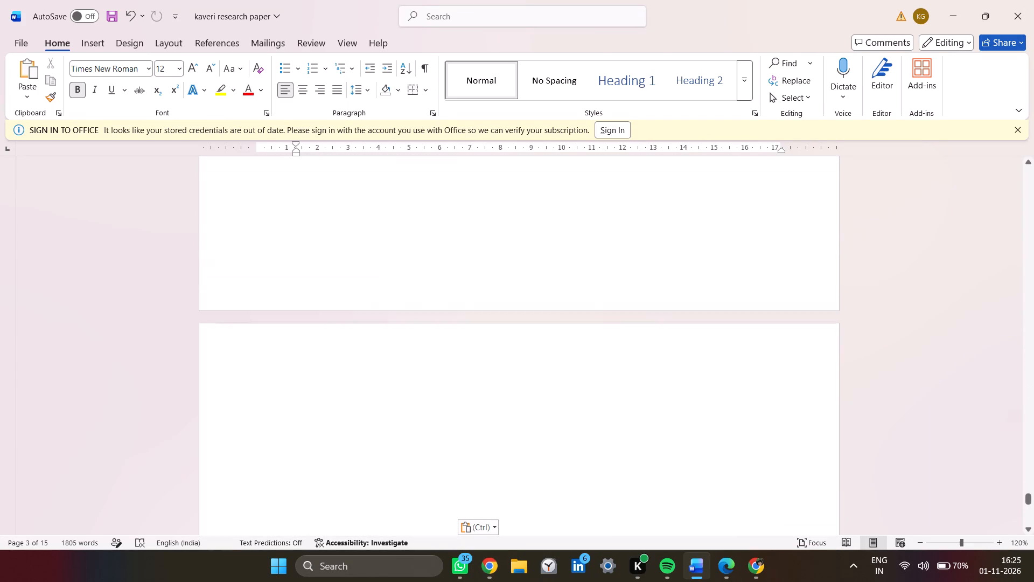
pyautogui.scroll(9, 466, 390)
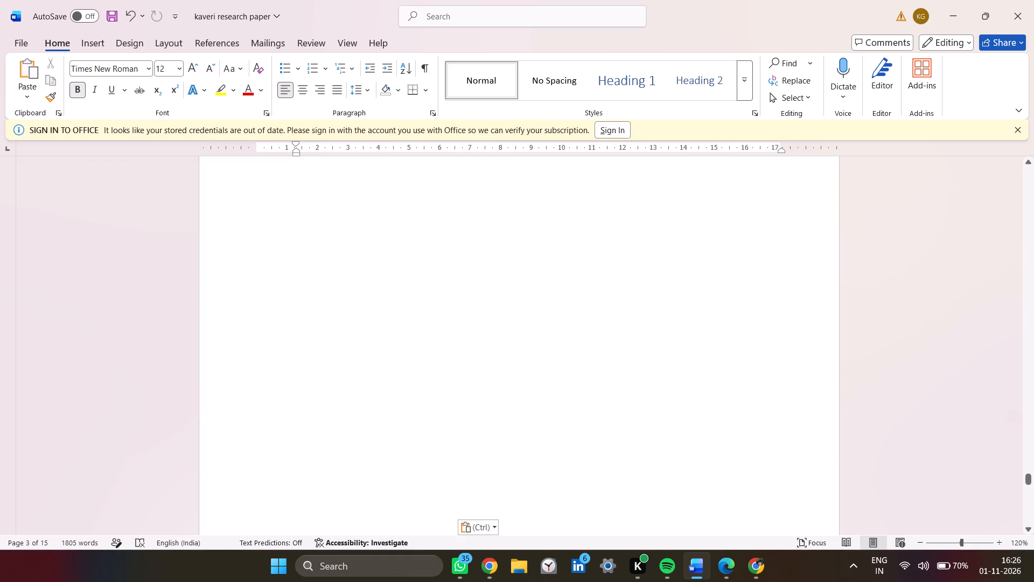
pyautogui.scroll(13, 466, 390)
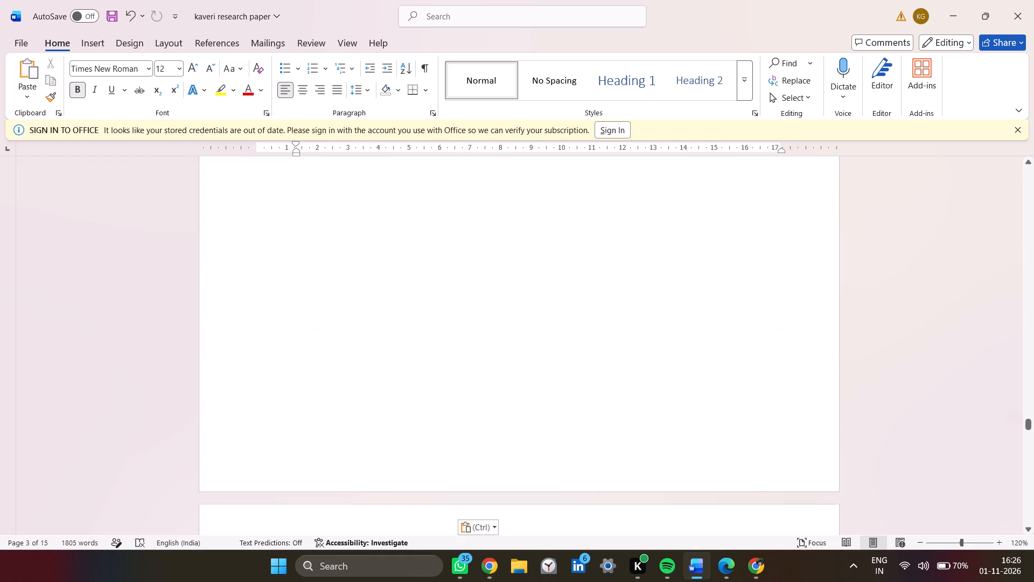
pyautogui.scroll(7, 466, 390)
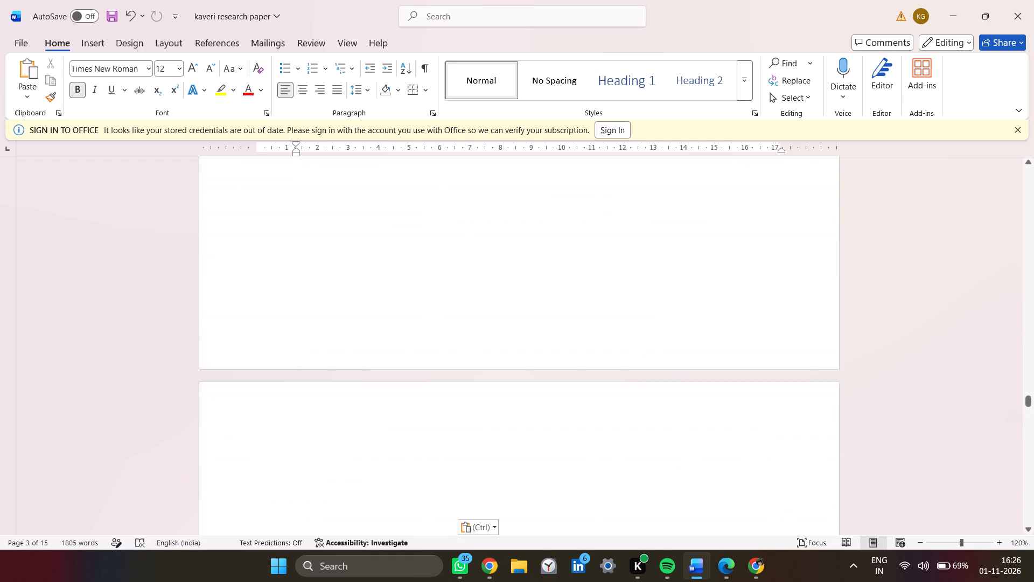
pyautogui.scroll(2, 466, 390)
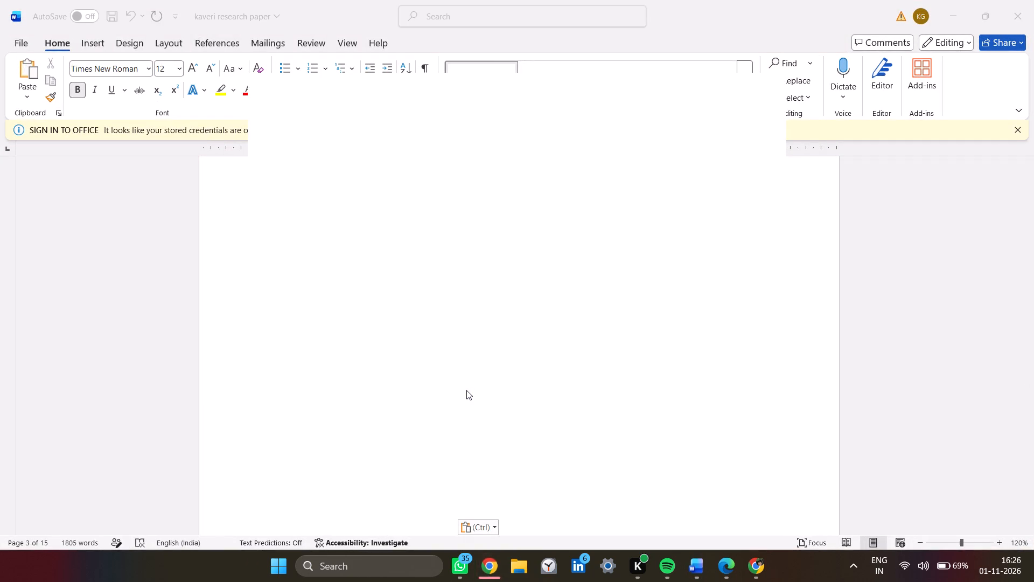
pyautogui.scroll(15, 466, 390)
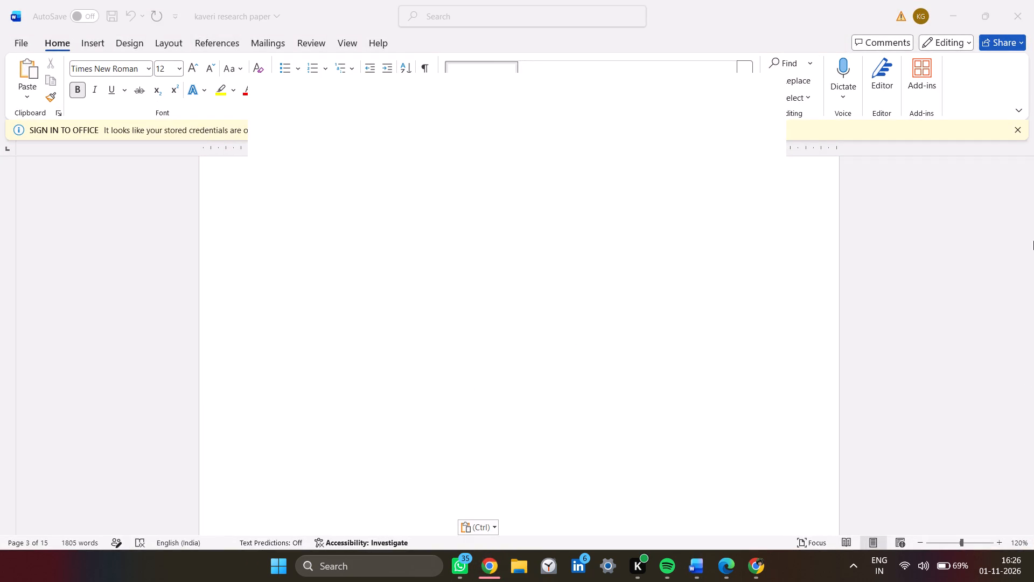
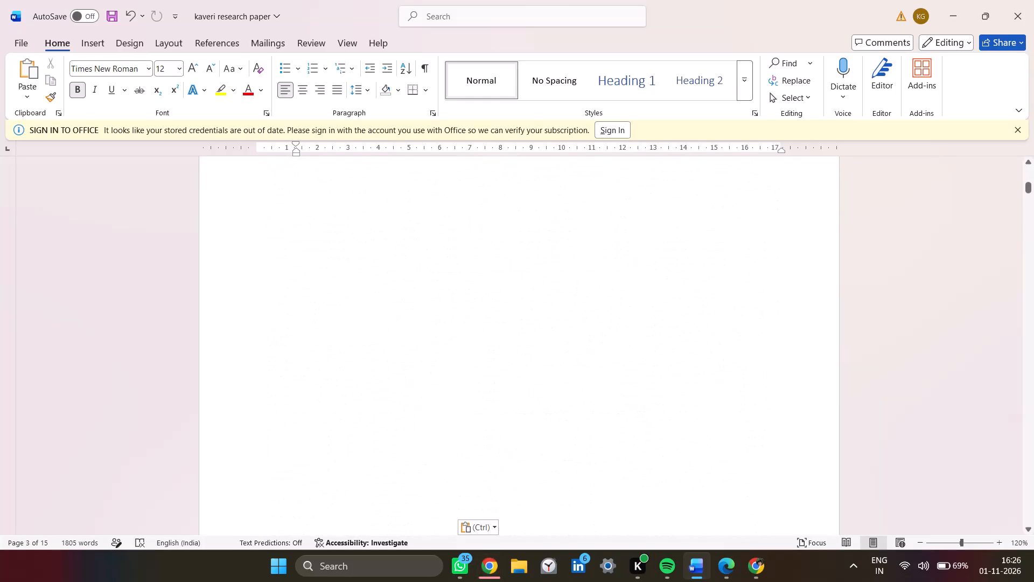
# Skim the document from the blank page before the Introduction through the excipient profile, and place the cursor at the end of the aspartame section.
pyautogui.scroll(-1, 568, 273)
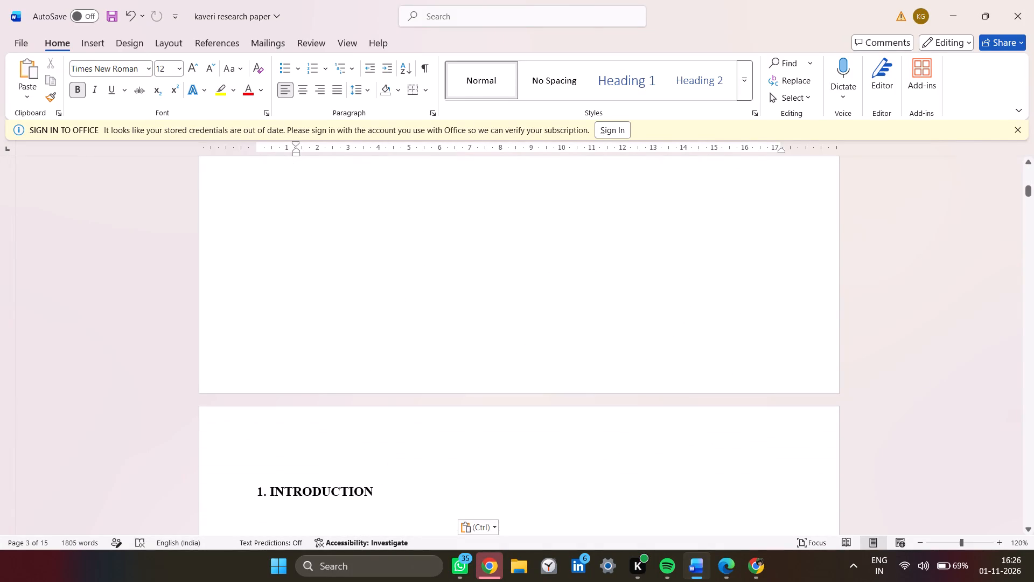
pyautogui.scroll(-10, 568, 273)
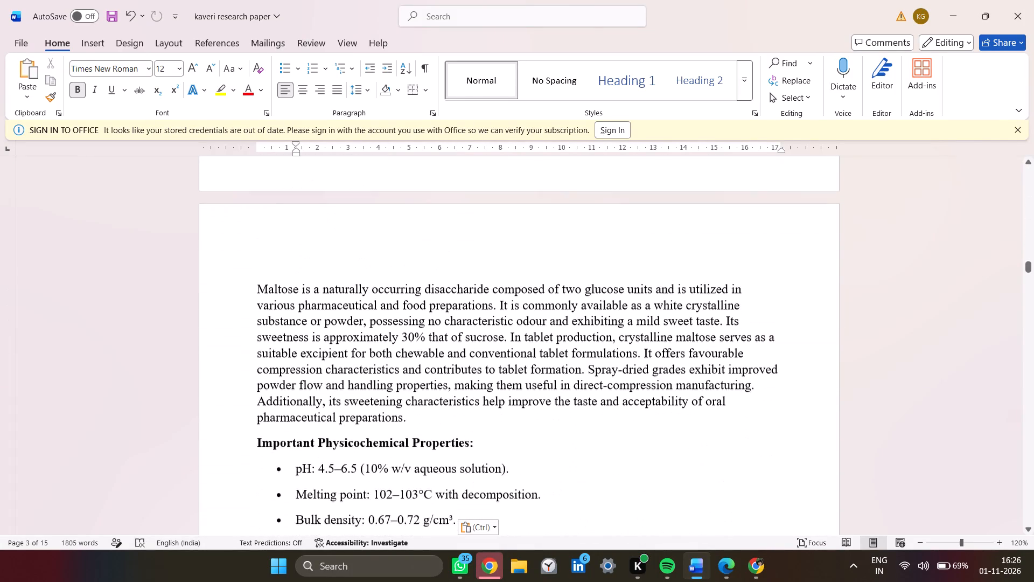
pyautogui.scroll(-5, 568, 273)
pyautogui.click(568, 273)
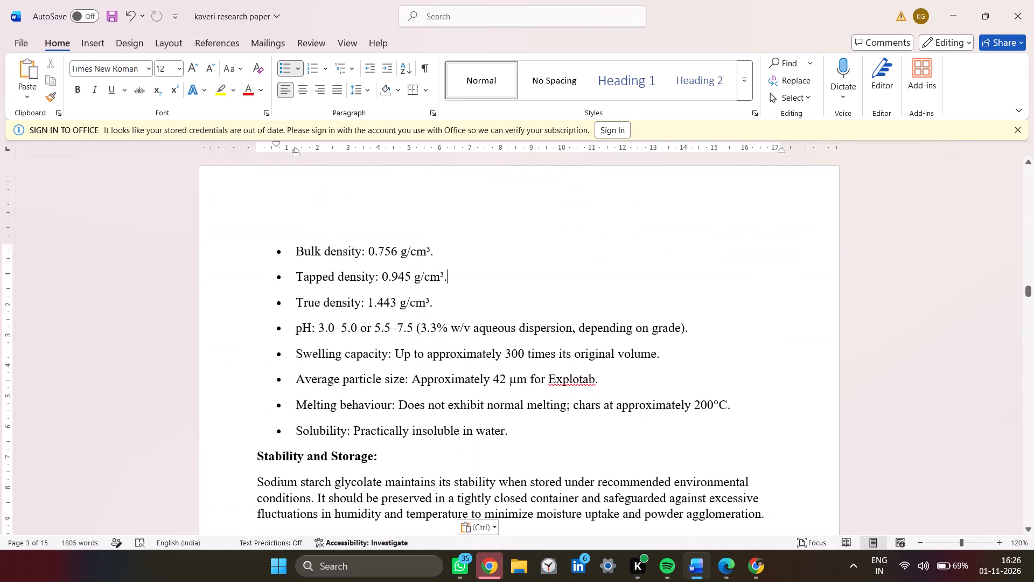
pyautogui.click(568, 273)
pyautogui.scroll(-5, 546, 322)
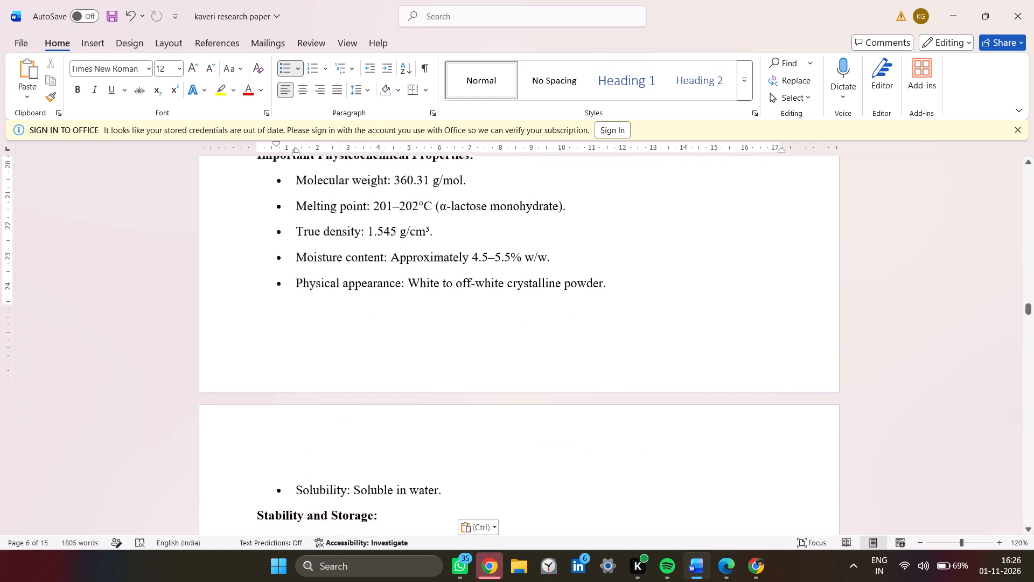
pyautogui.scroll(-9, 546, 322)
pyautogui.scroll(3, 546, 322)
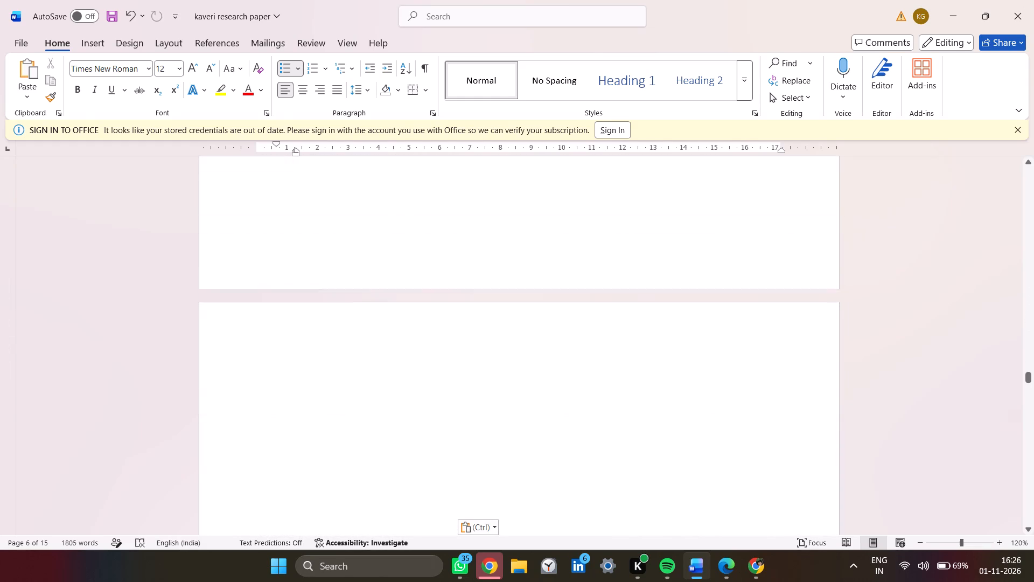
pyautogui.scroll(4, 546, 322)
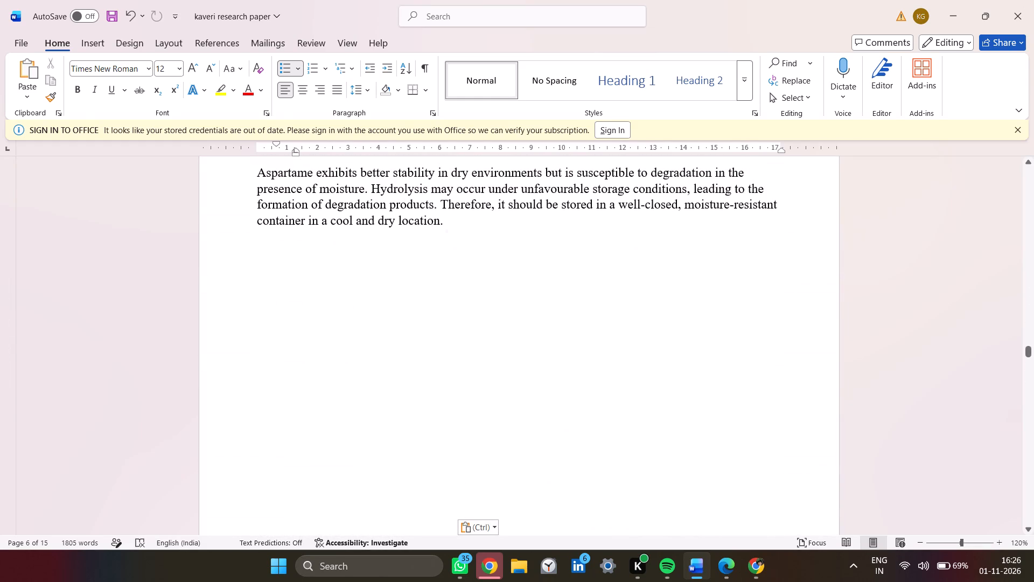
pyautogui.click(522, 237)
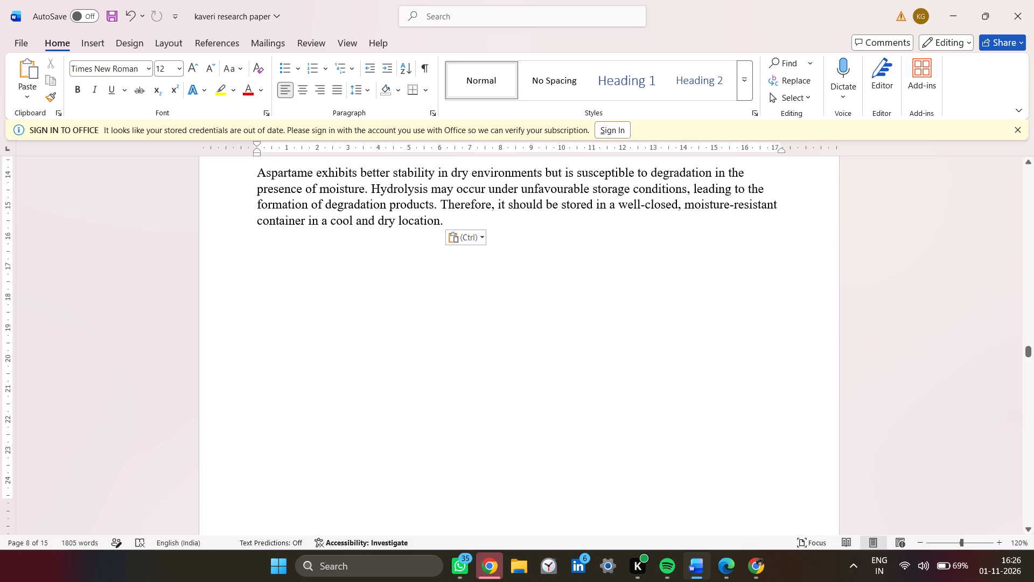
# Review the 2.6 Aspartame section, covering its identification details, pharmaceutical applications, physicochemical properties, and stability and storage text.
pyautogui.scroll(2, 522, 237)
pyautogui.hscroll(1, 522, 237)
pyautogui.scroll(-1, 522, 237)
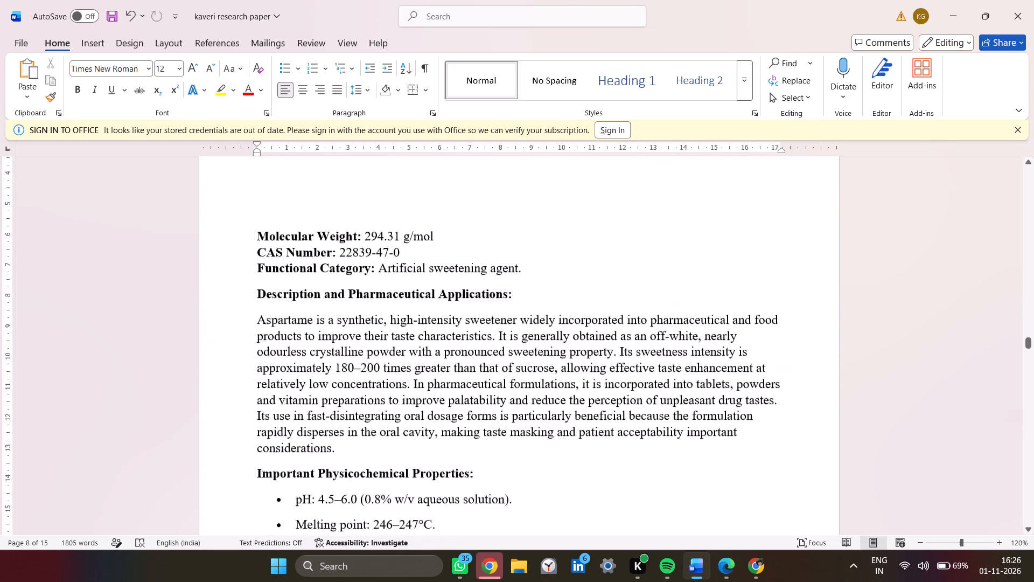
pyautogui.scroll(-3, 522, 237)
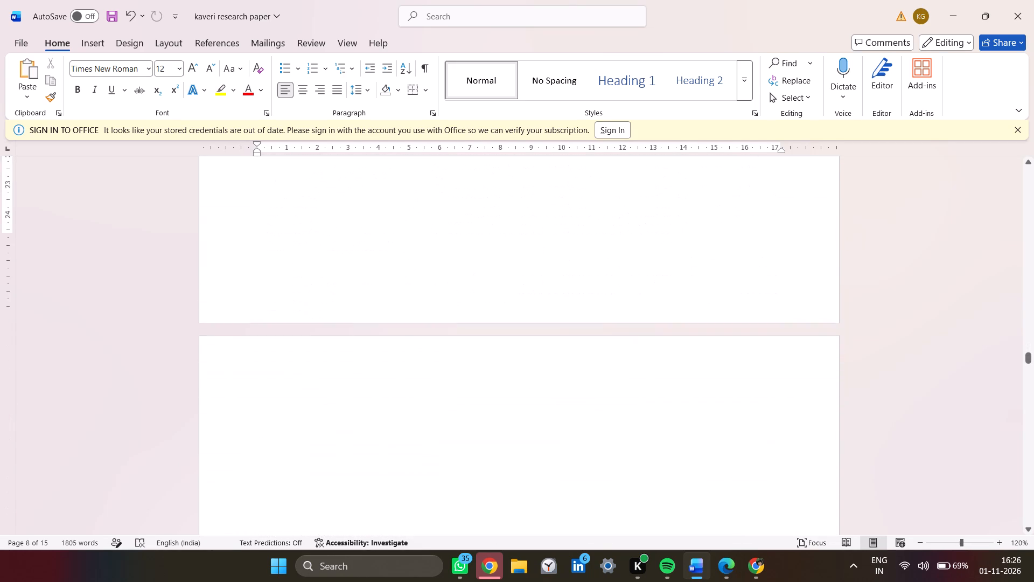
pyautogui.scroll(2, 522, 237)
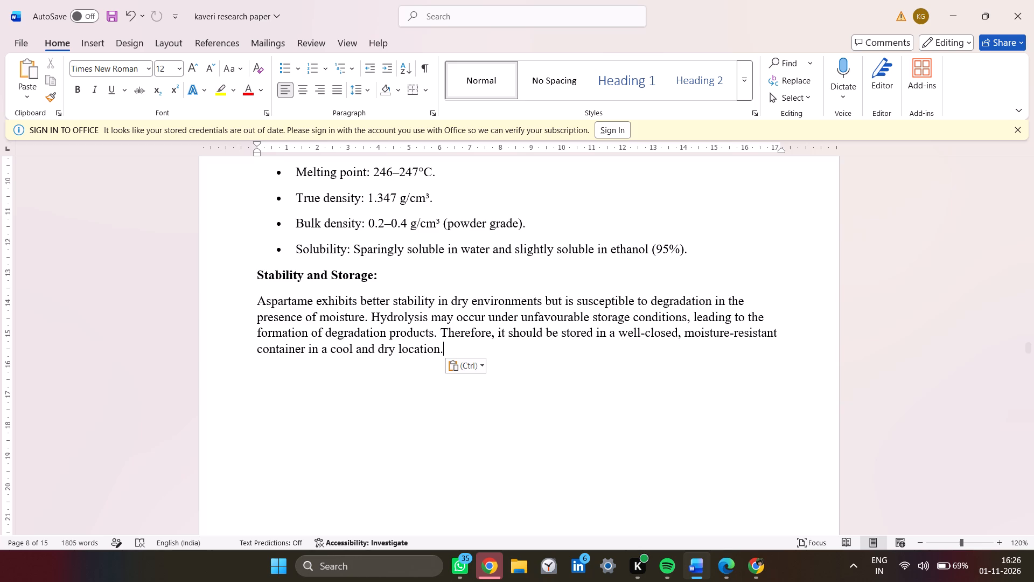
pyautogui.scroll(1, 495, 172)
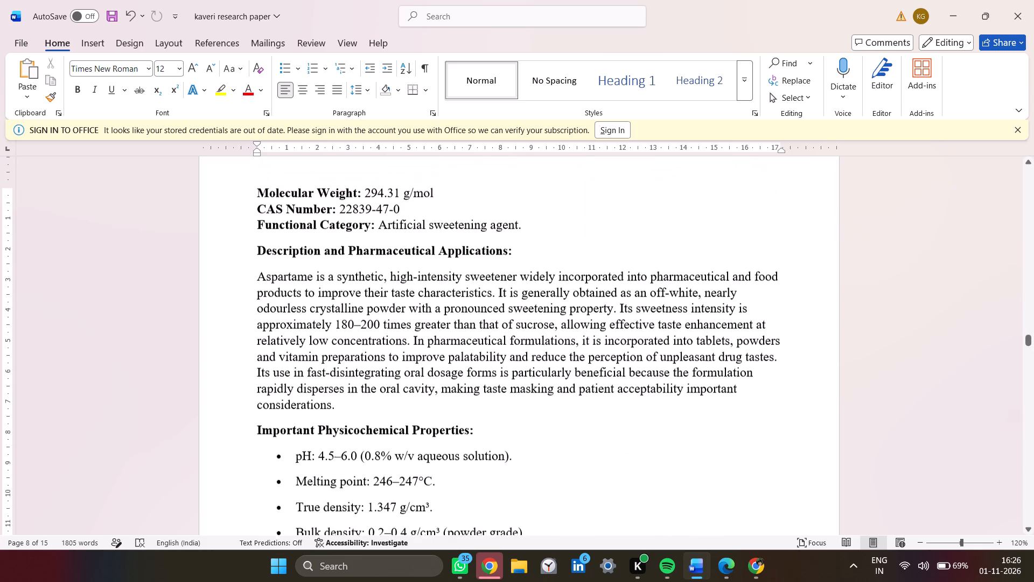
pyautogui.scroll(1, 495, 172)
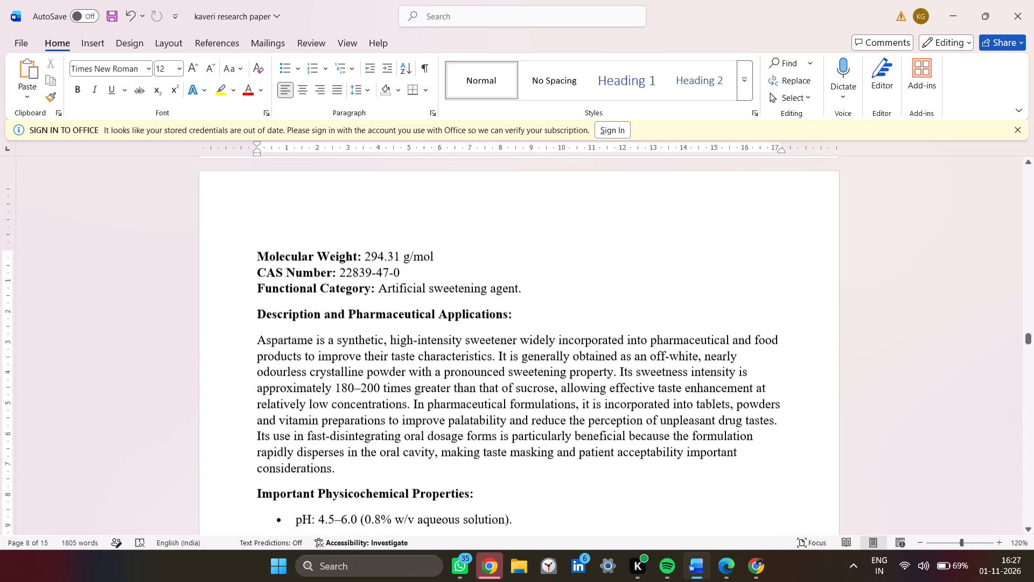
pyautogui.scroll(2, 495, 172)
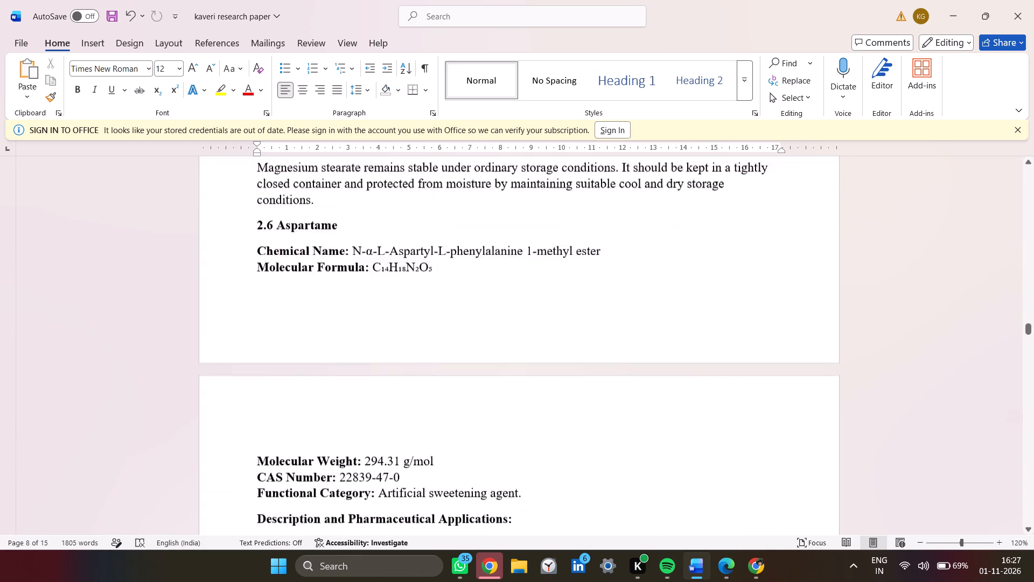
pyautogui.scroll(1, 495, 172)
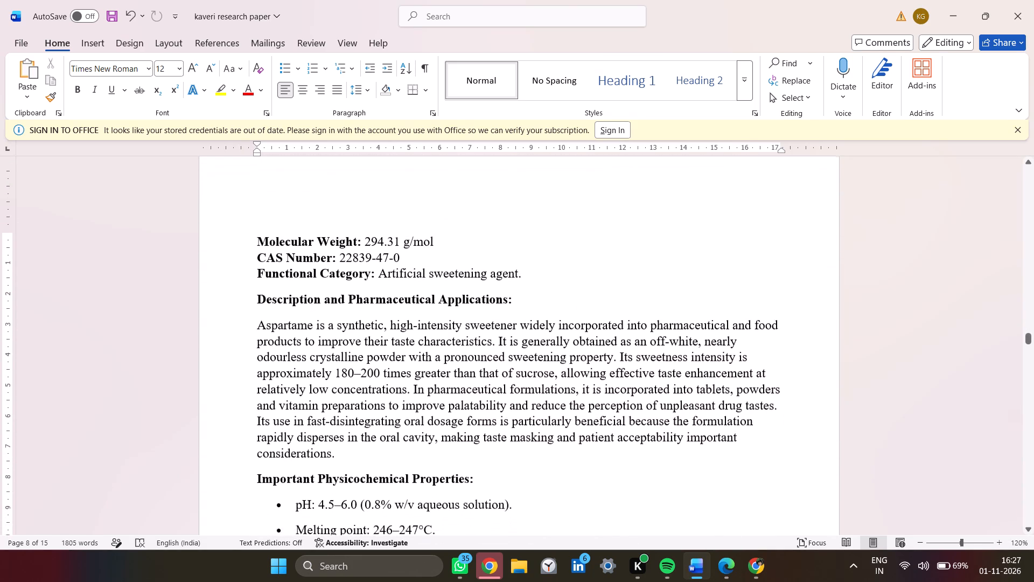
pyautogui.scroll(2, 495, 172)
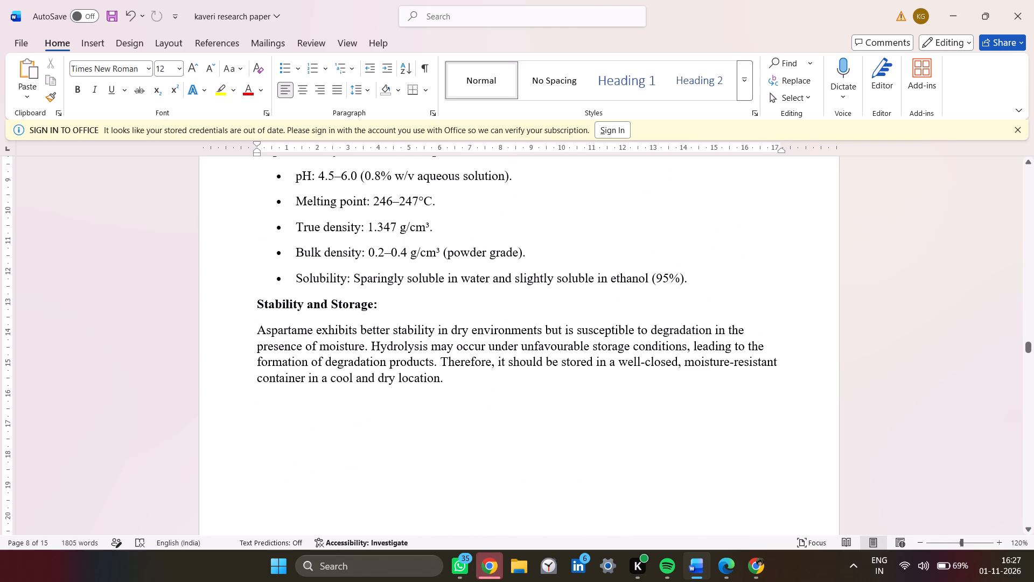
pyautogui.scroll(1, 495, 172)
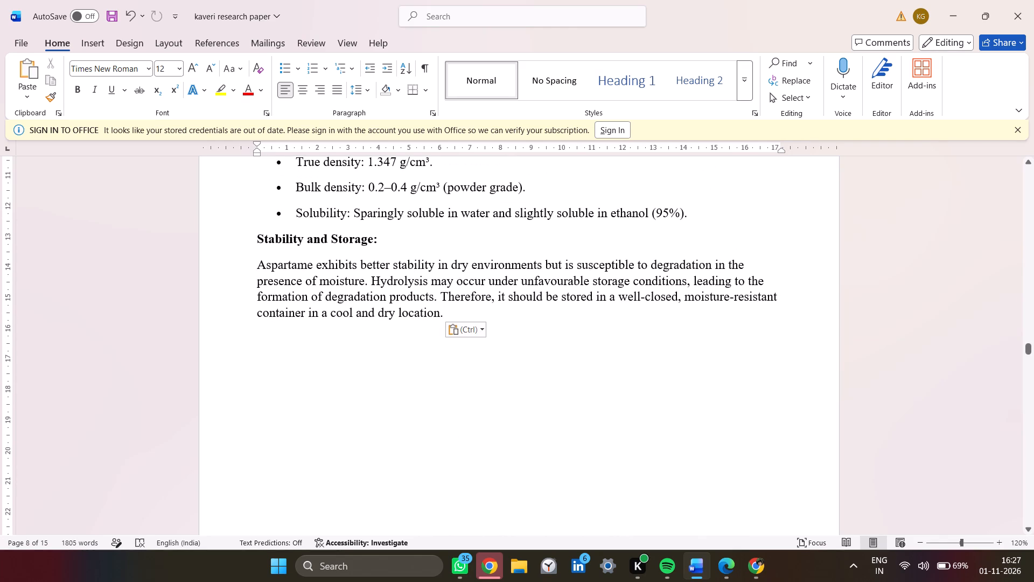
pyautogui.scroll(2, 495, 172)
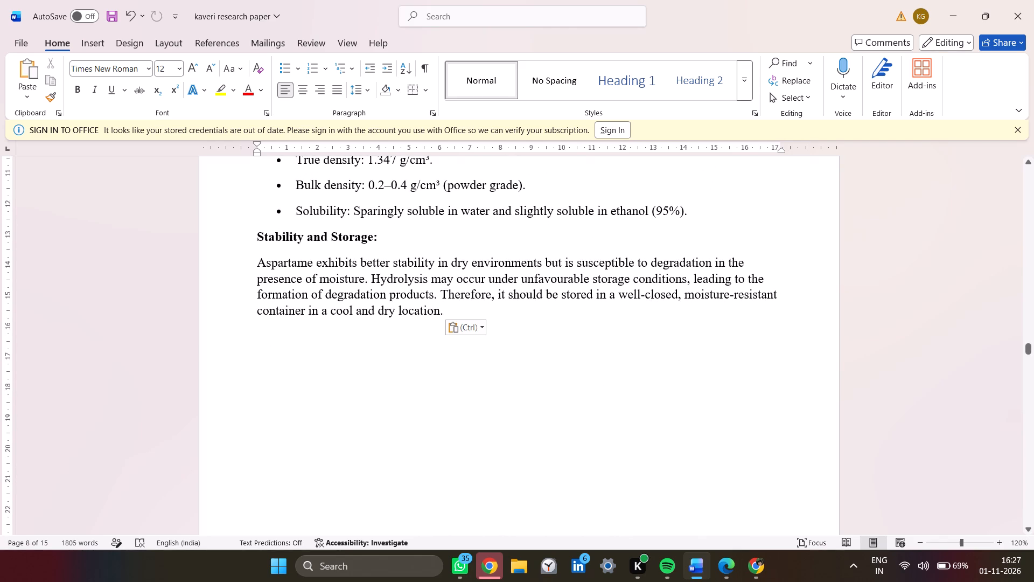
pyautogui.scroll(2, 495, 172)
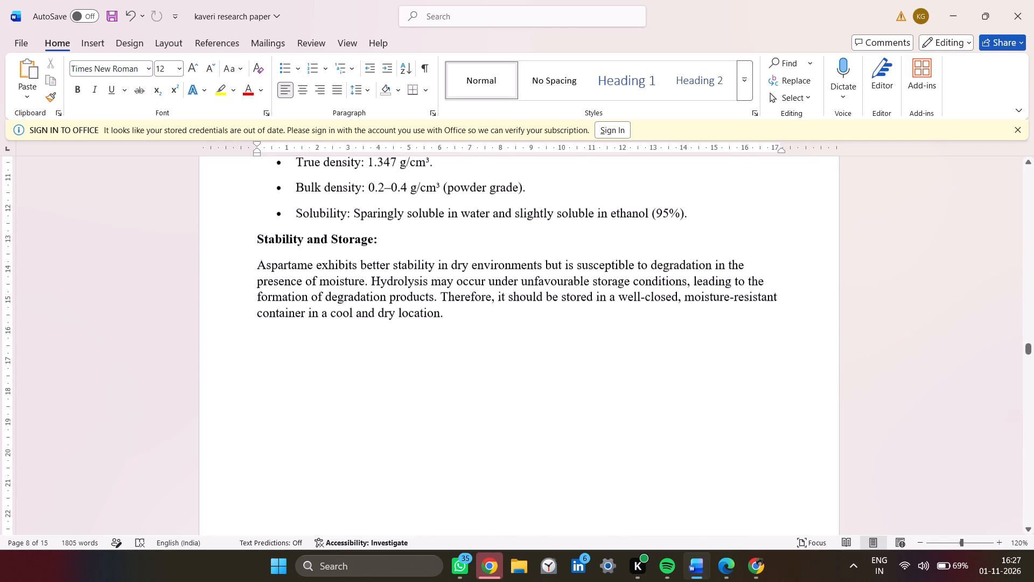
pyautogui.scroll(2, 495, 172)
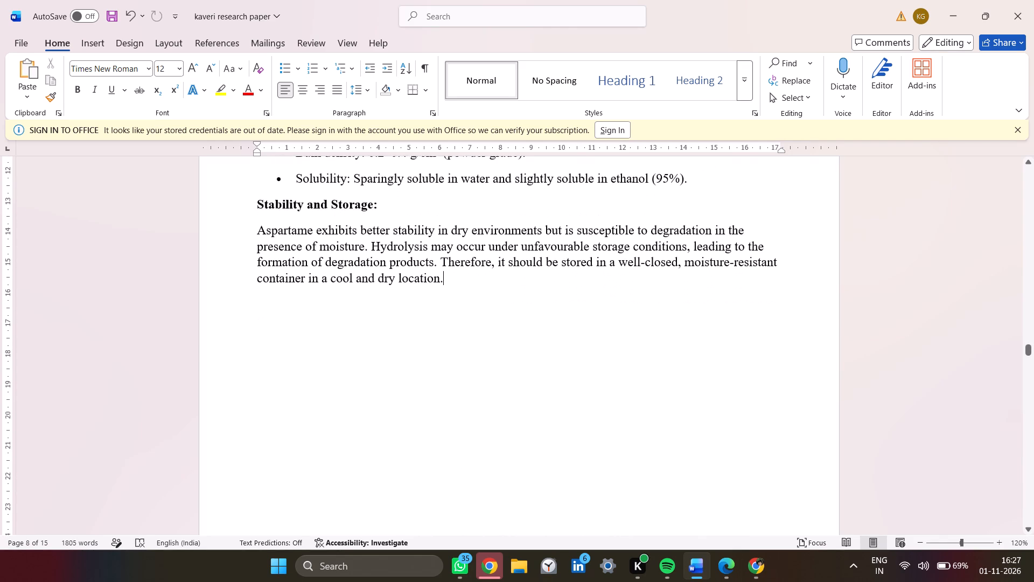
pyautogui.scroll(1, 495, 172)
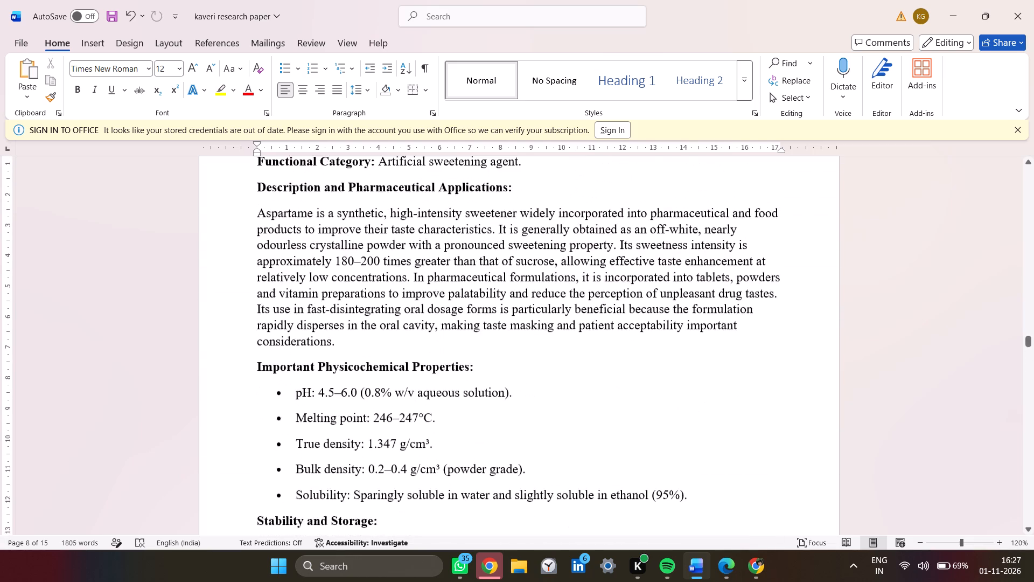
pyautogui.scroll(2, 495, 172)
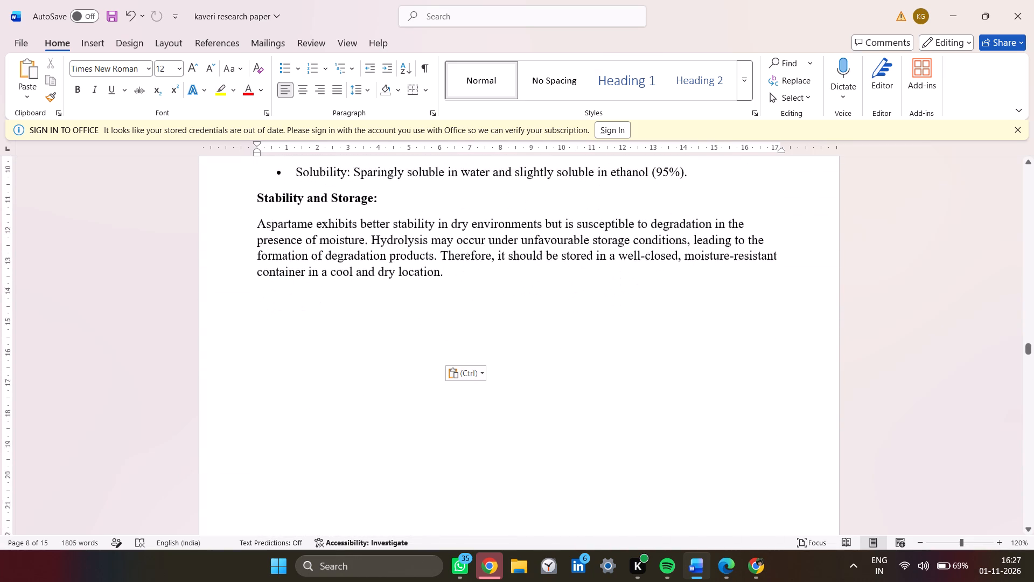
pyautogui.scroll(1, 495, 172)
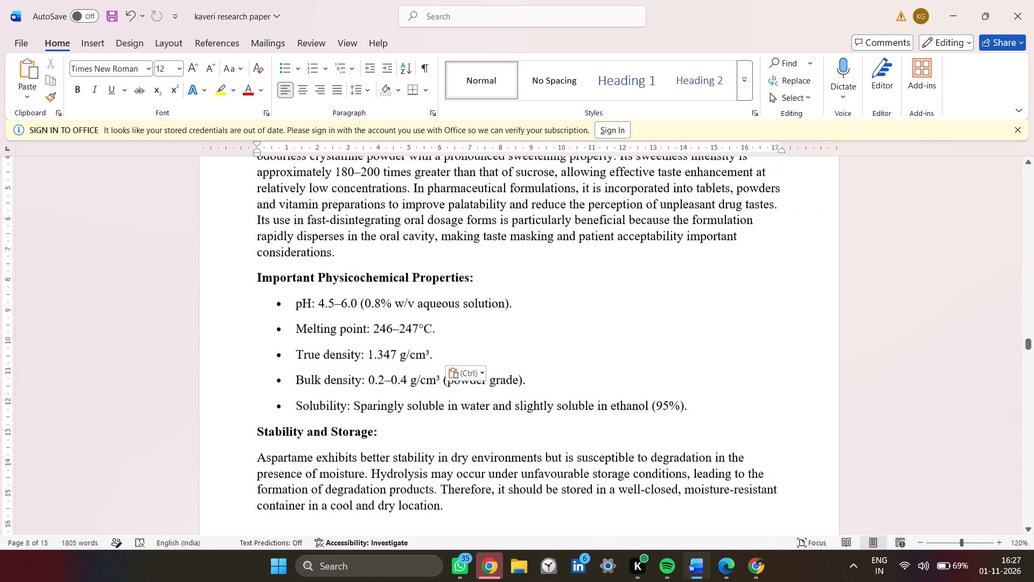
pyautogui.scroll(3, 495, 172)
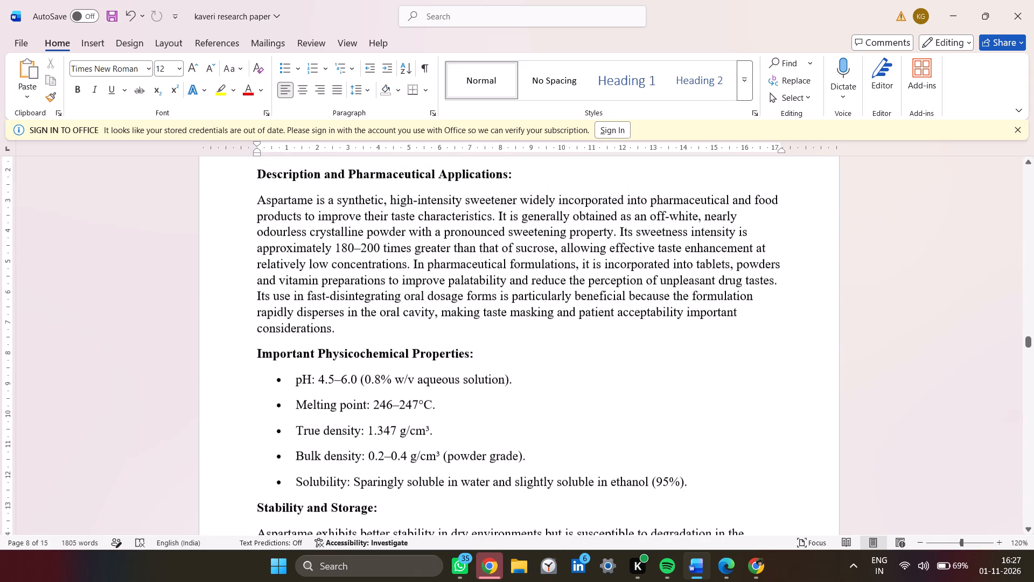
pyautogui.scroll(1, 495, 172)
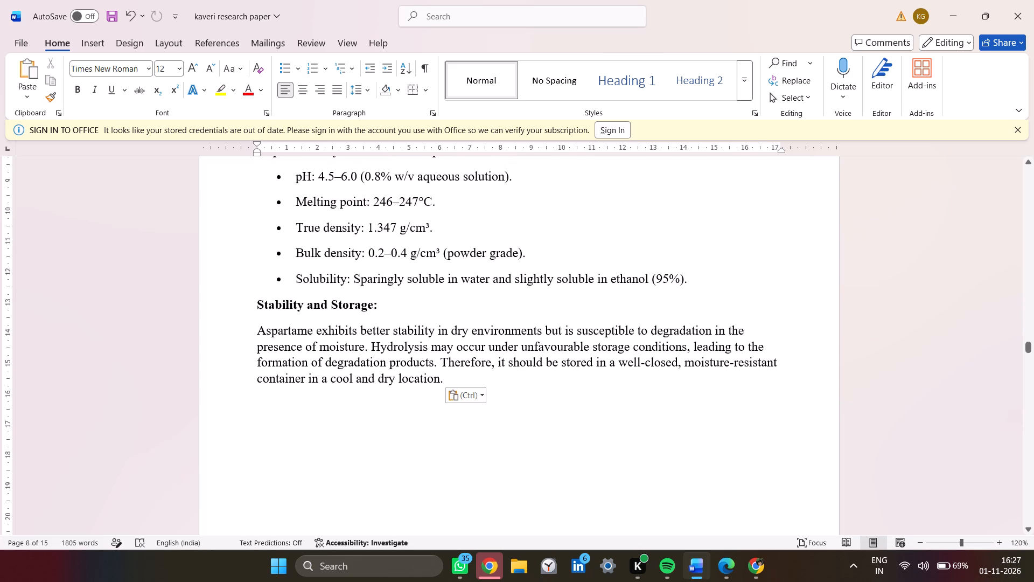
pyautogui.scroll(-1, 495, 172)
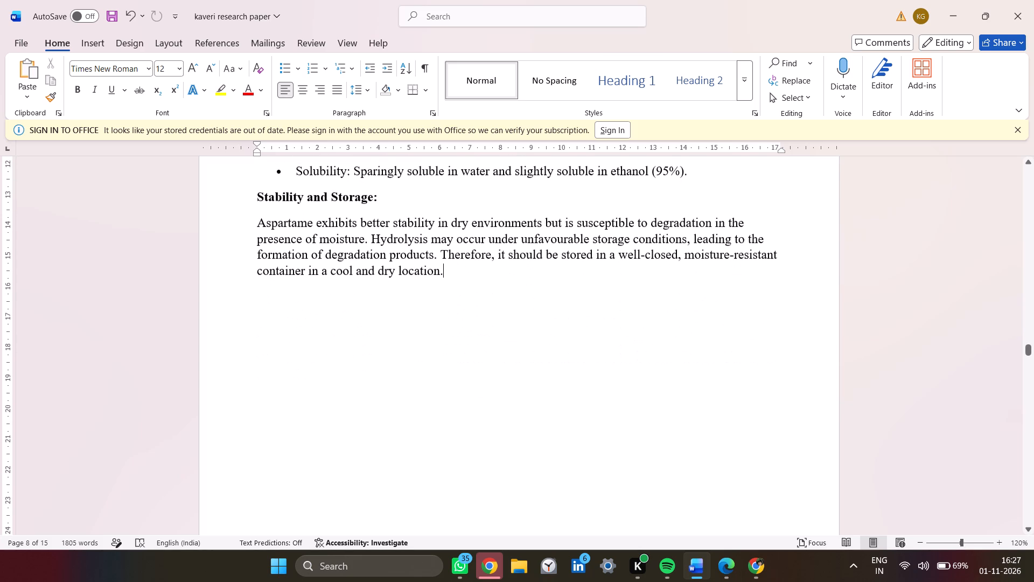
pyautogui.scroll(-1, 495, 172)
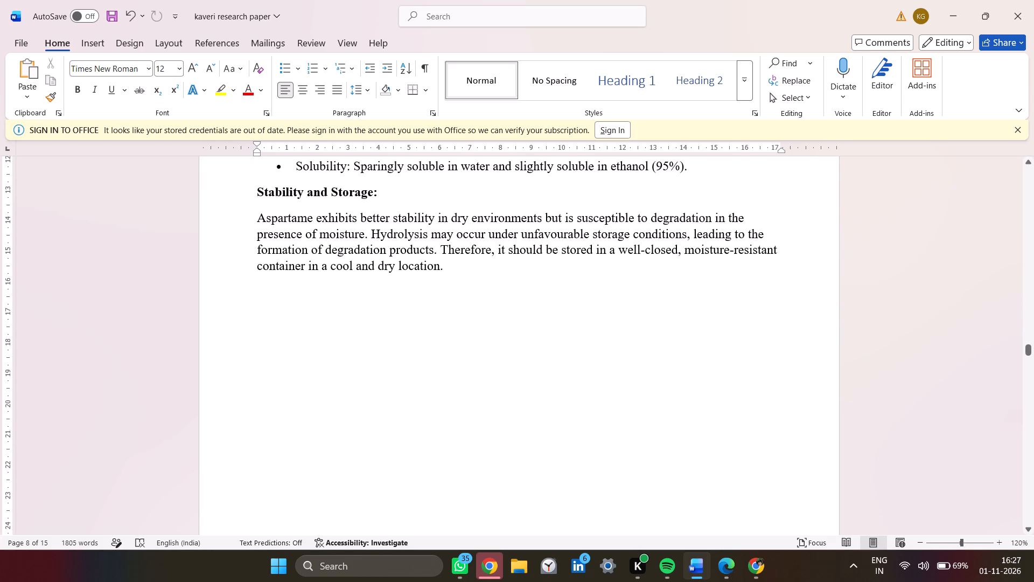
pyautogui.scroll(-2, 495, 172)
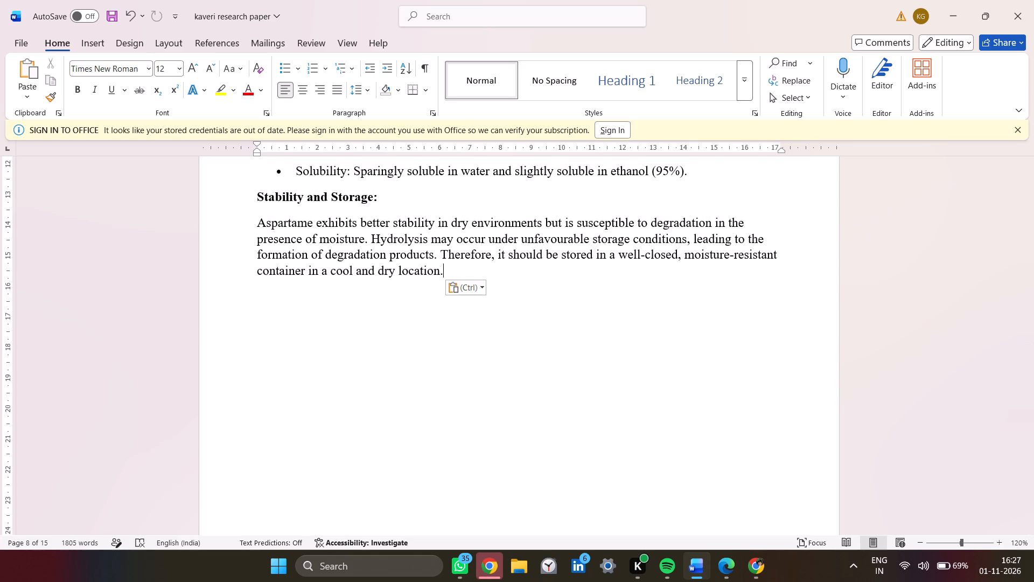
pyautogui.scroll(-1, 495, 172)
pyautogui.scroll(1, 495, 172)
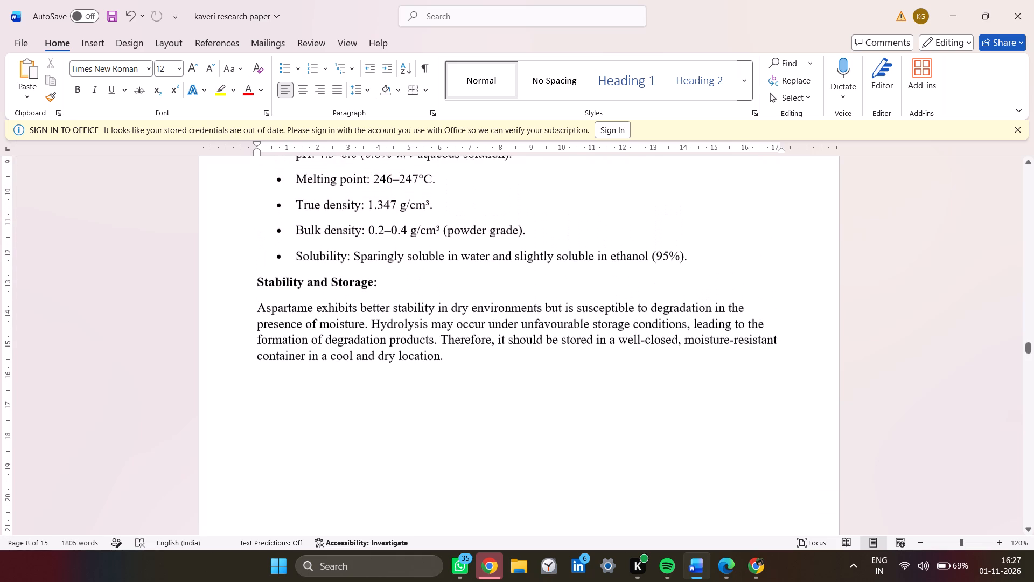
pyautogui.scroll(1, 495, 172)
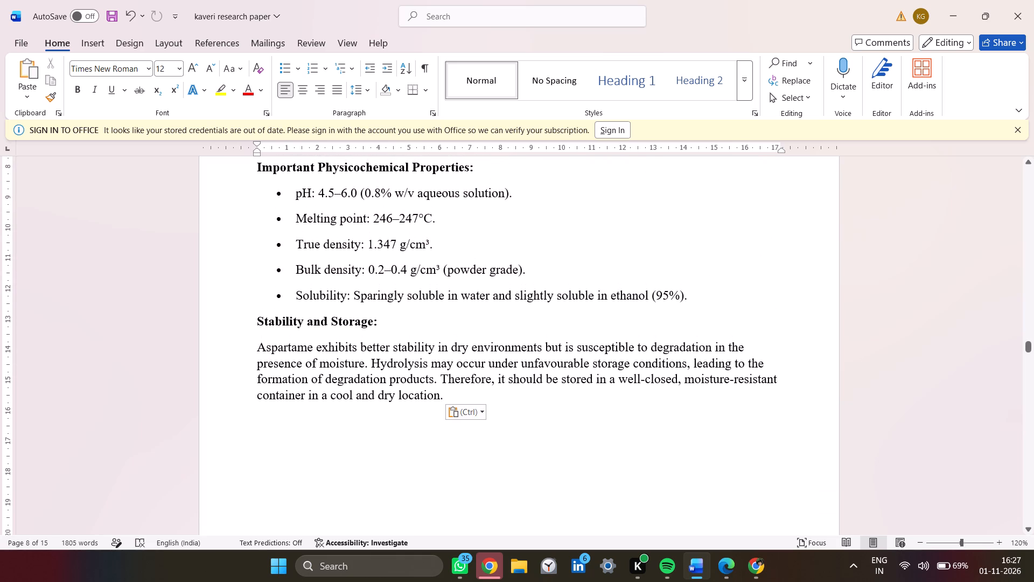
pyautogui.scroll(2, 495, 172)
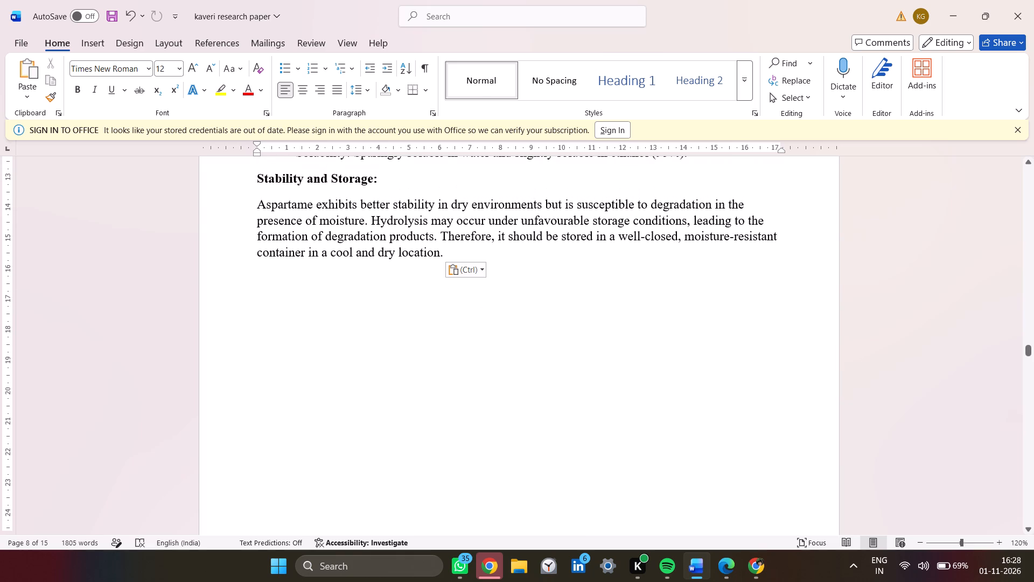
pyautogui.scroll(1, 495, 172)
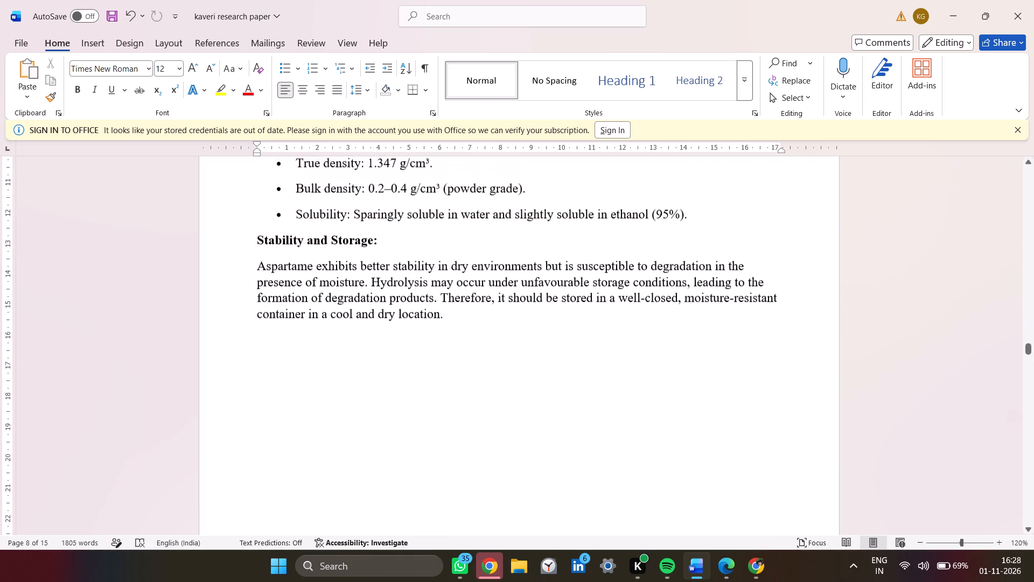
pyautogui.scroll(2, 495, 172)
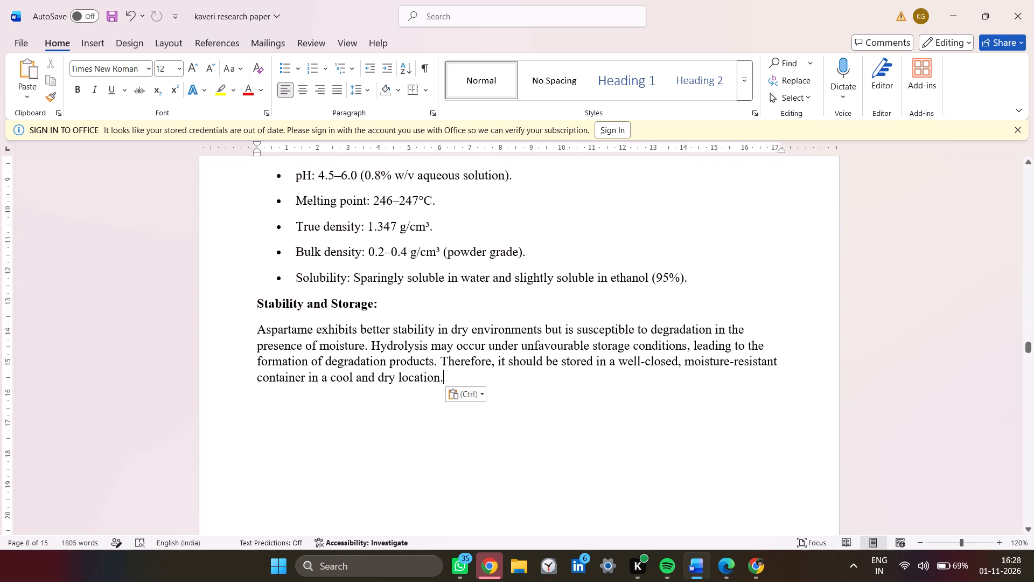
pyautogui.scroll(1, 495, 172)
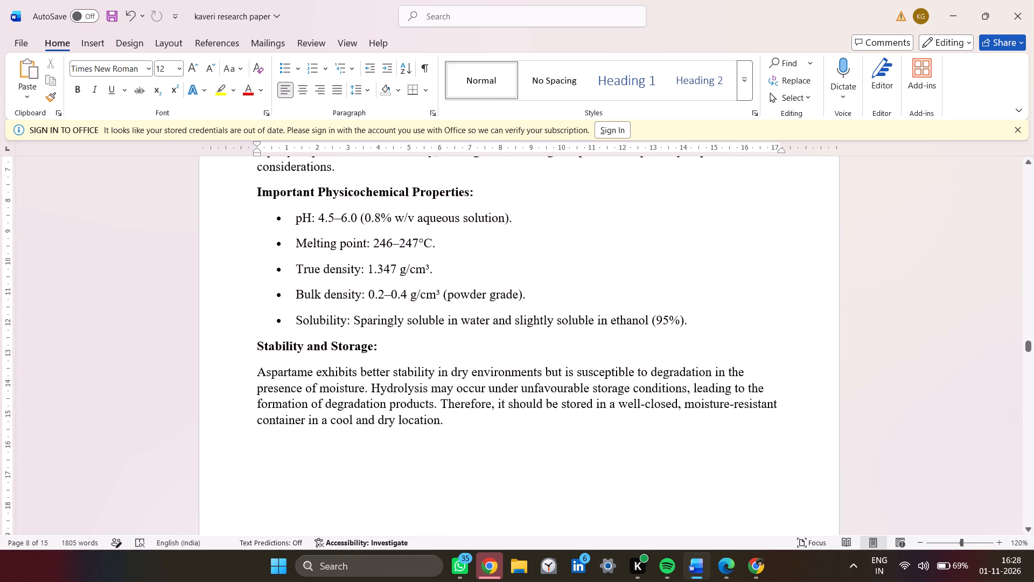
# Review the excipient profile backward from the end of the aspartame section to the lactose section.
pyautogui.scroll(1, 495, 172)
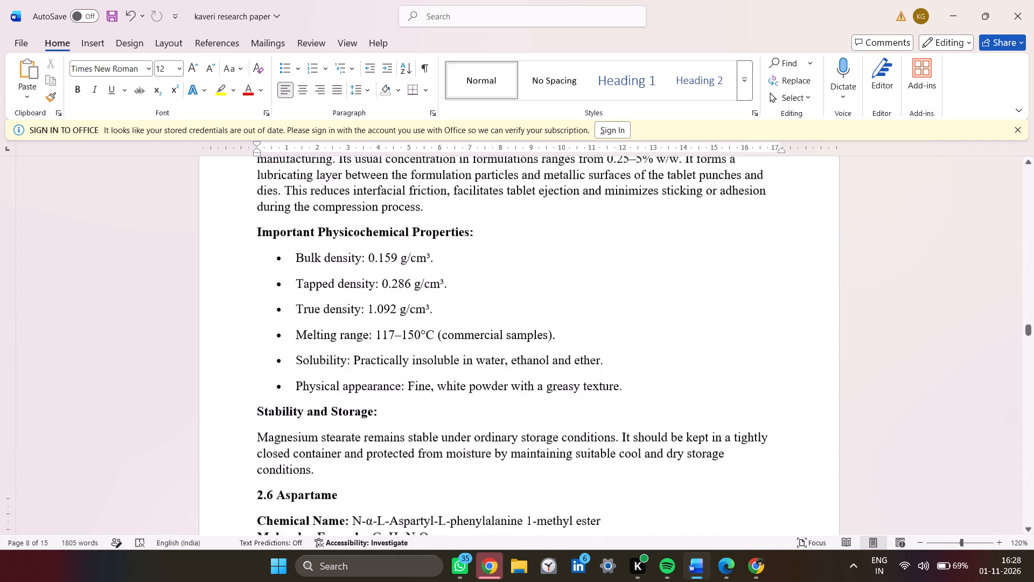
pyautogui.scroll(1, 495, 172)
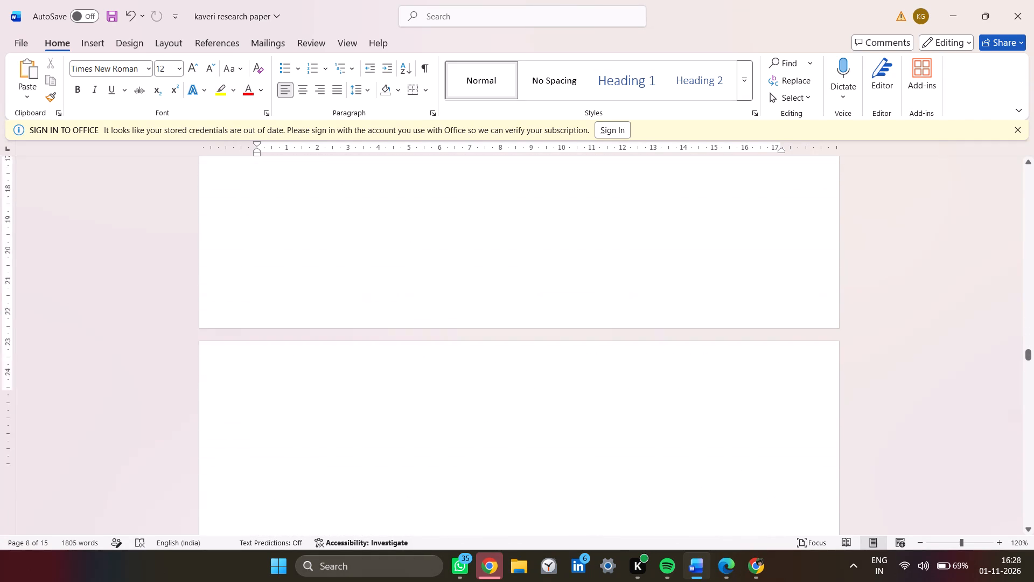
pyautogui.scroll(2, 495, 172)
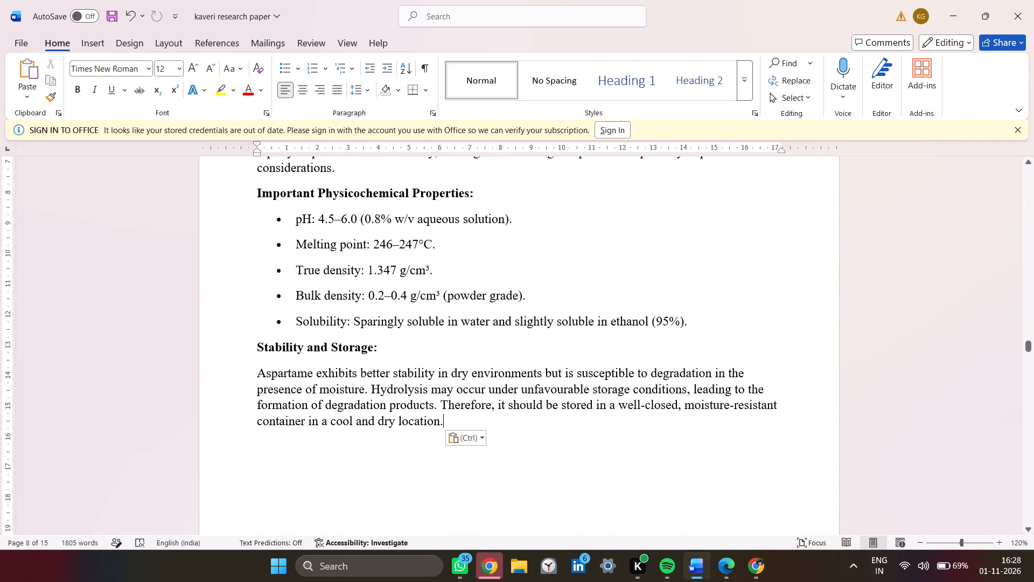
pyautogui.scroll(5, 495, 172)
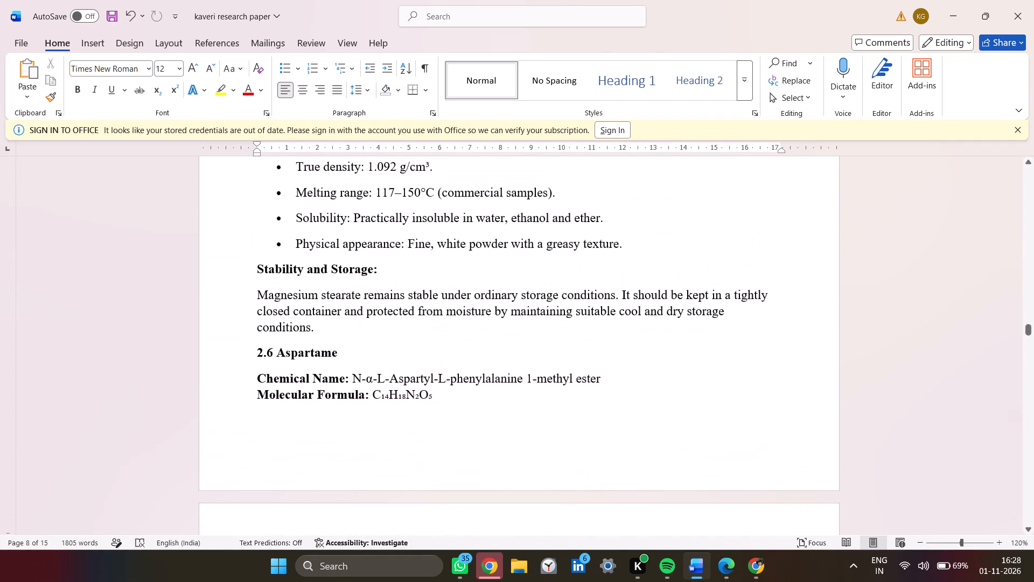
pyautogui.scroll(4, 495, 172)
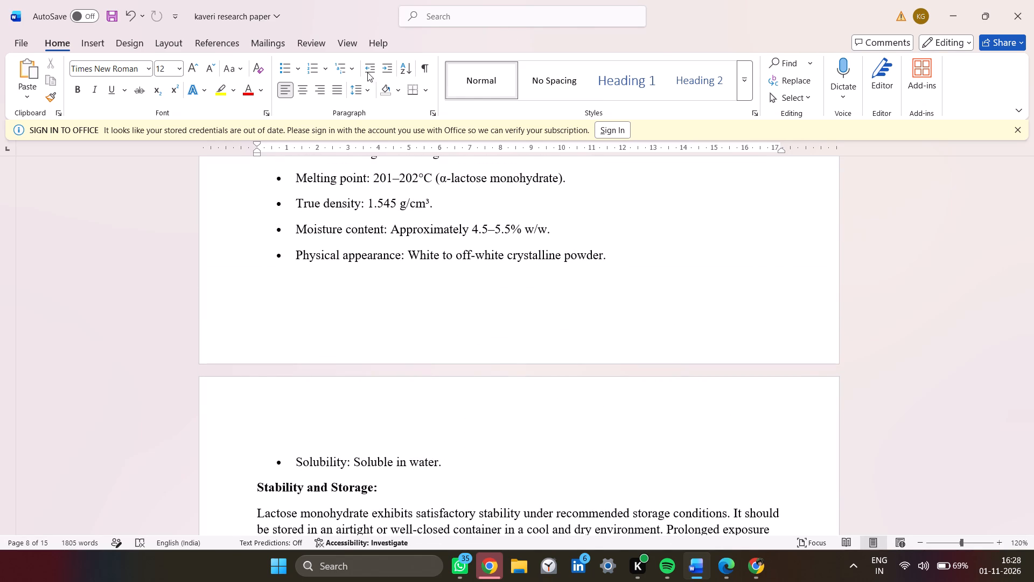
# Justify the text of the entire document.
pyautogui.click(337, 85)
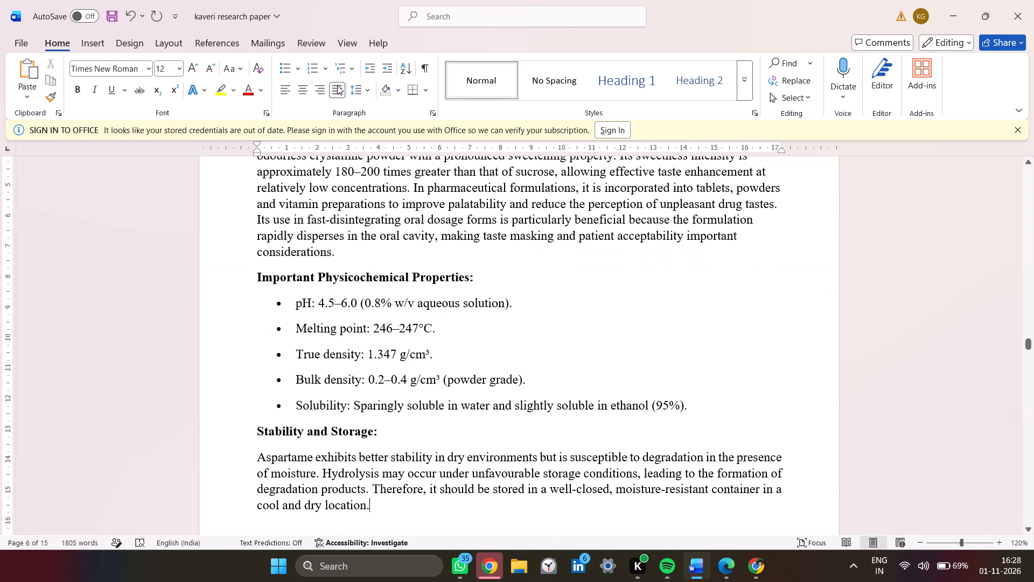
pyautogui.hotkey('ctrl', 'a')
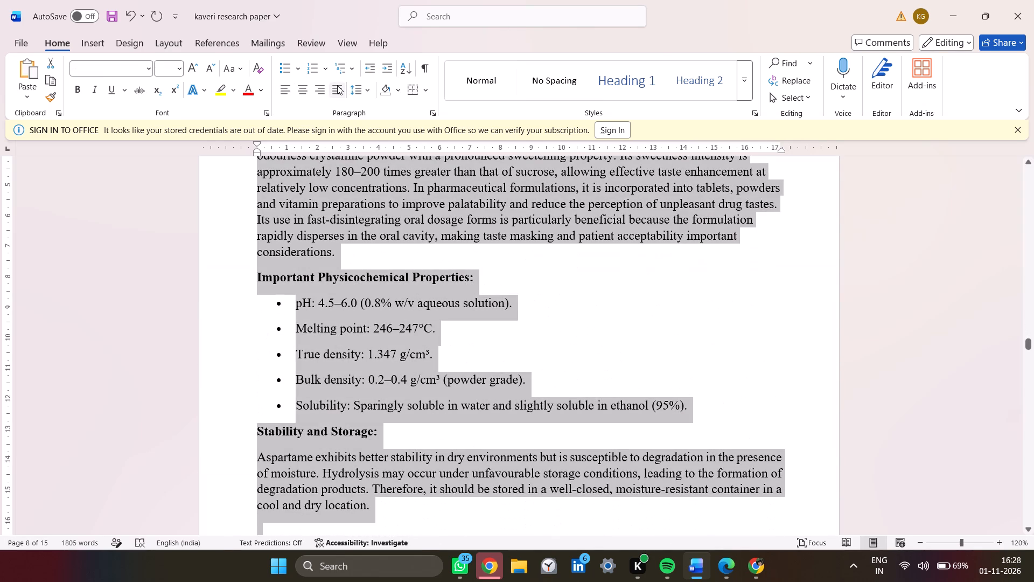
pyautogui.click(337, 85)
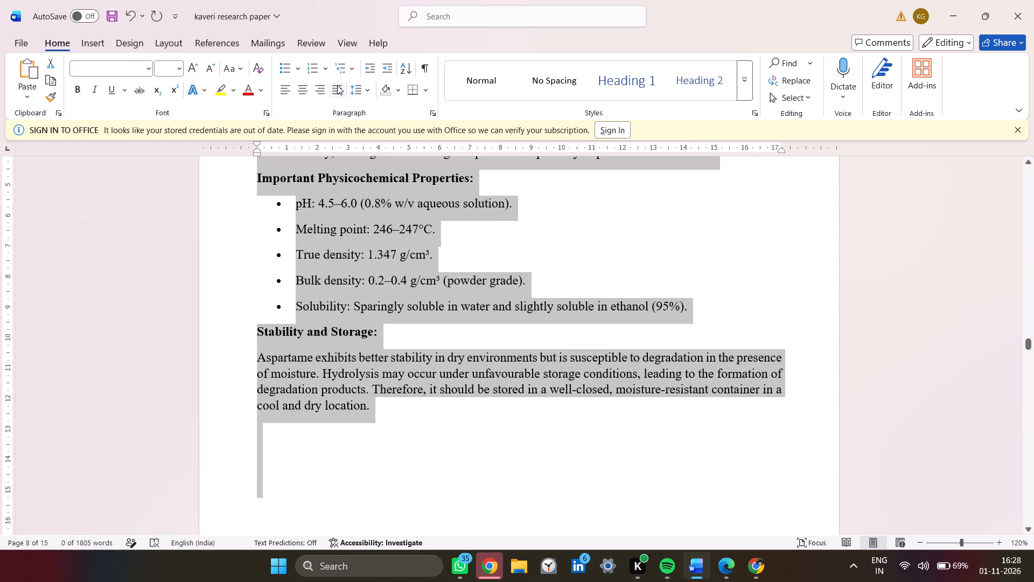
pyautogui.click(340, 87)
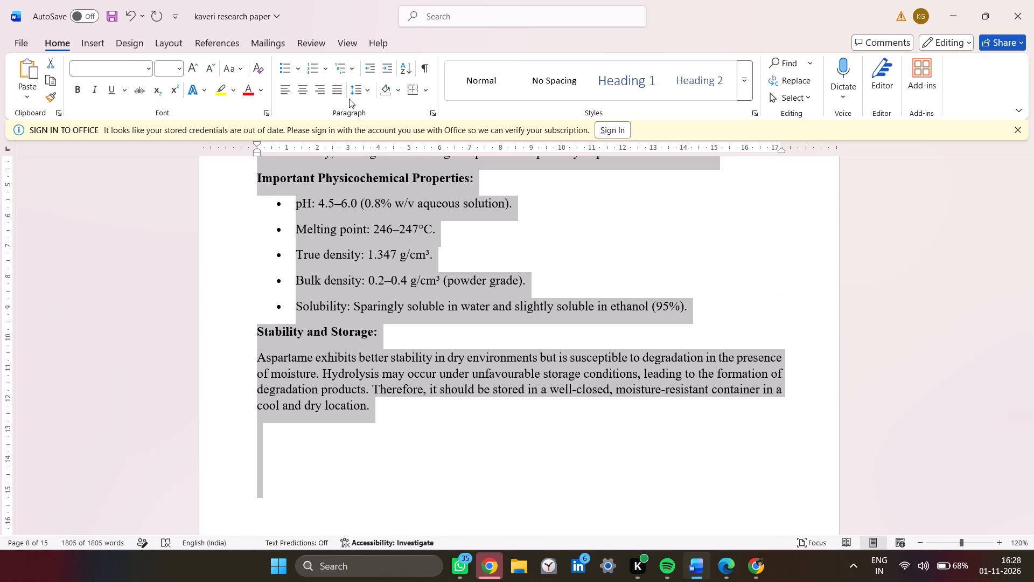
pyautogui.click(337, 93)
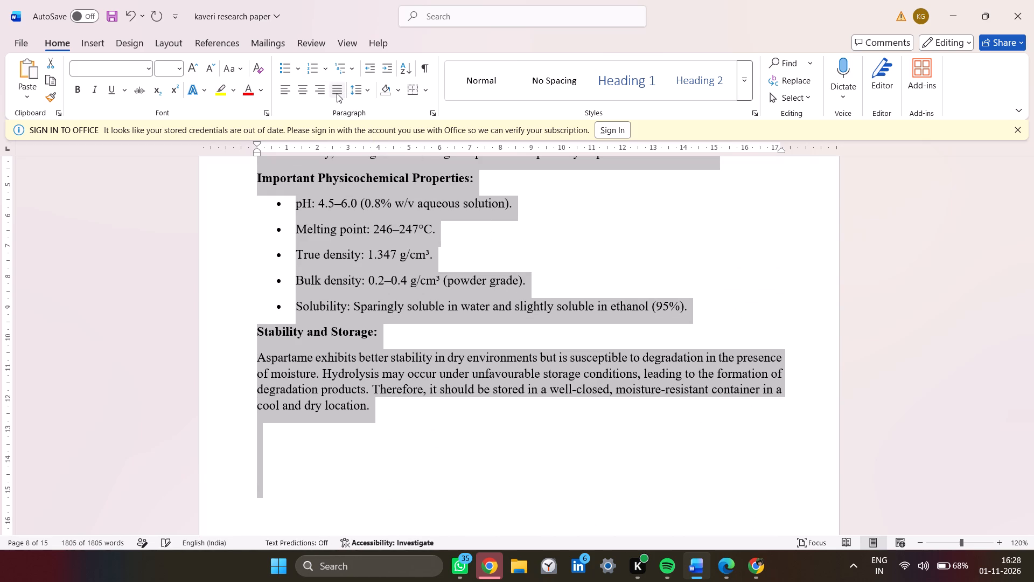
pyautogui.click(337, 92)
pyautogui.click(313, 88)
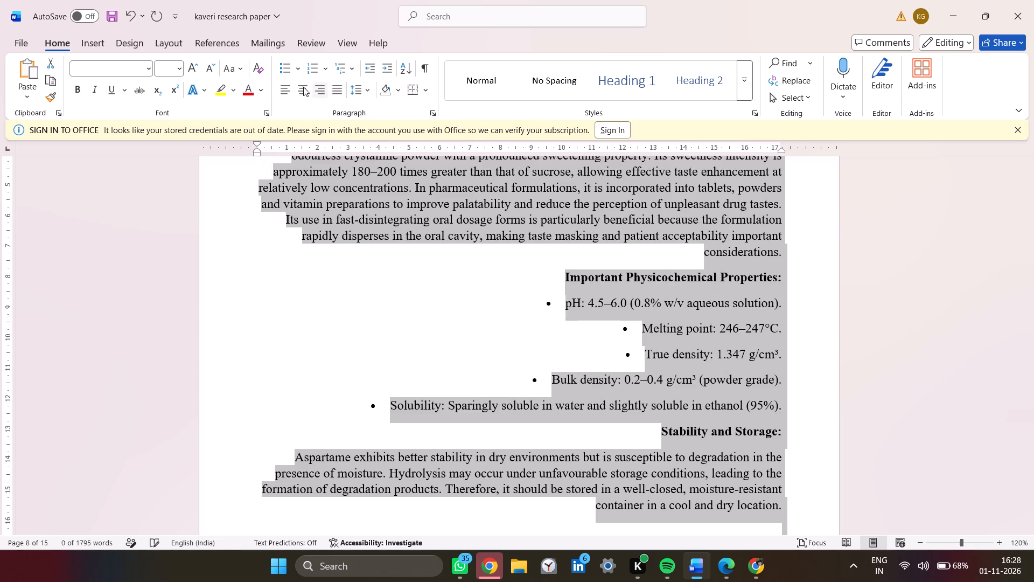
pyautogui.click(333, 89)
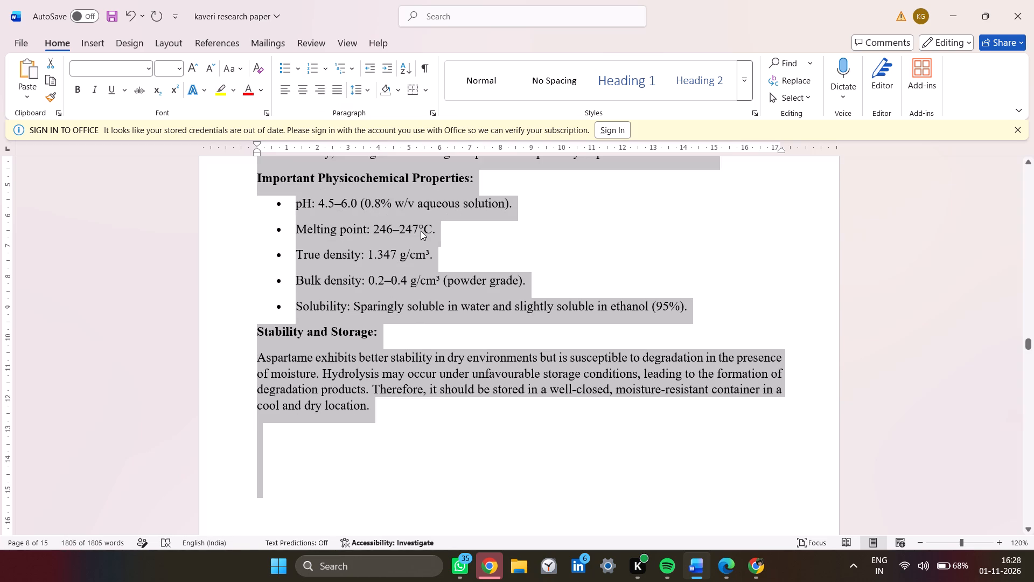
pyautogui.click(421, 231)
# Insert five blank lines above the 2.6 Aspartame heading so that the section starts on a new page.
pyautogui.scroll(2, 421, 231)
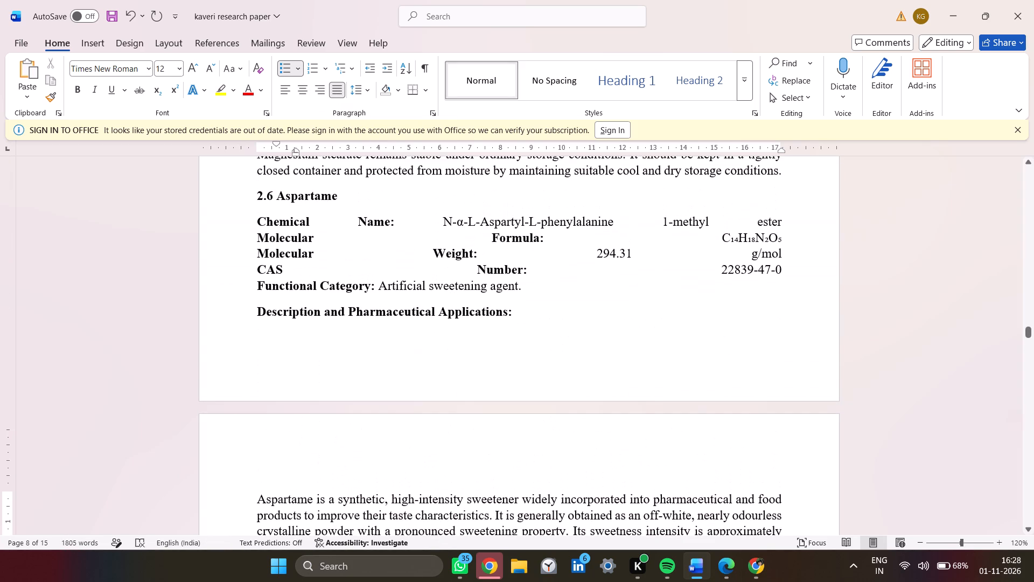
pyautogui.scroll(-3, 421, 231)
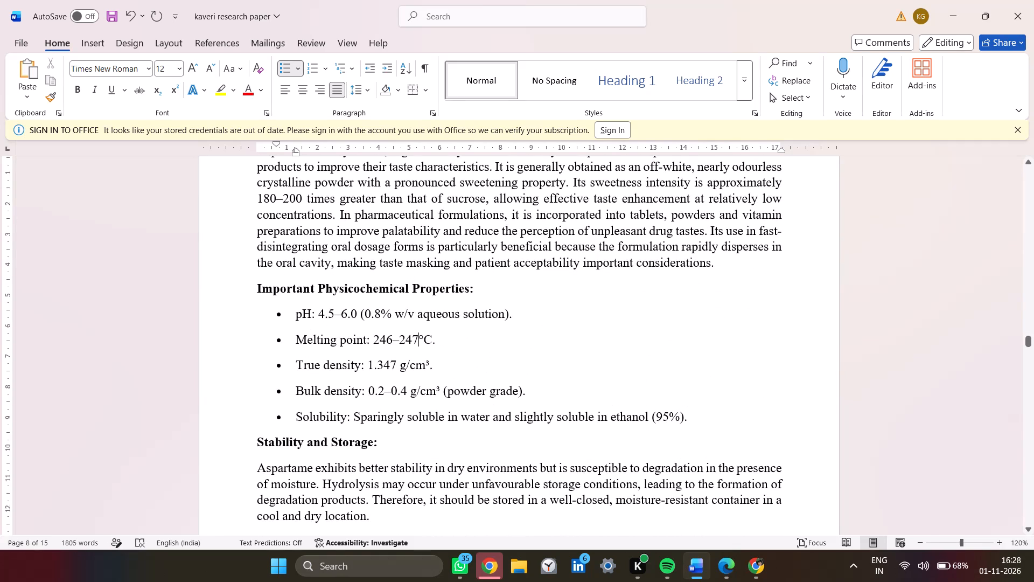
pyautogui.click(421, 231)
pyautogui.scroll(1, 421, 231)
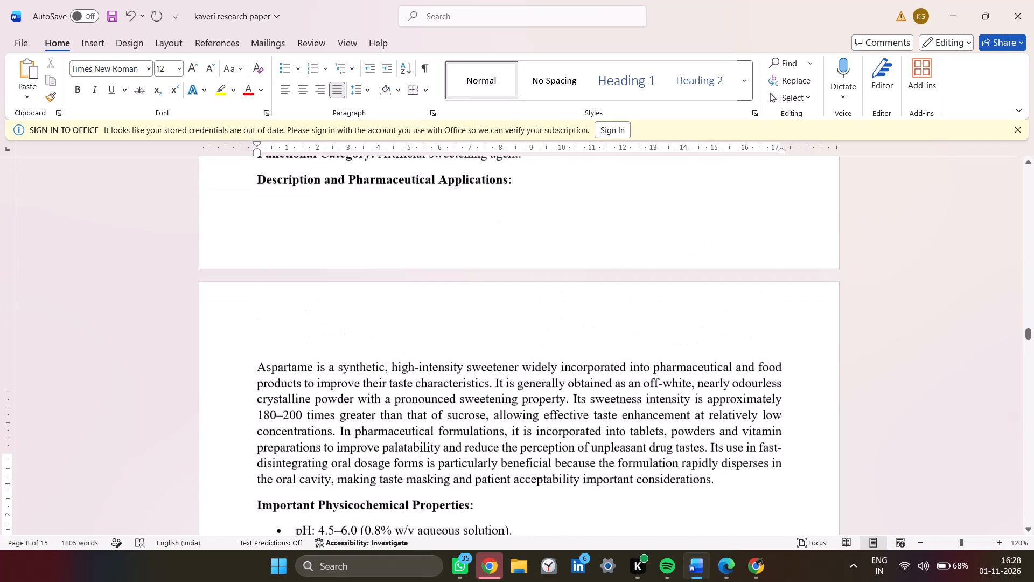
pyautogui.scroll(1, 421, 231)
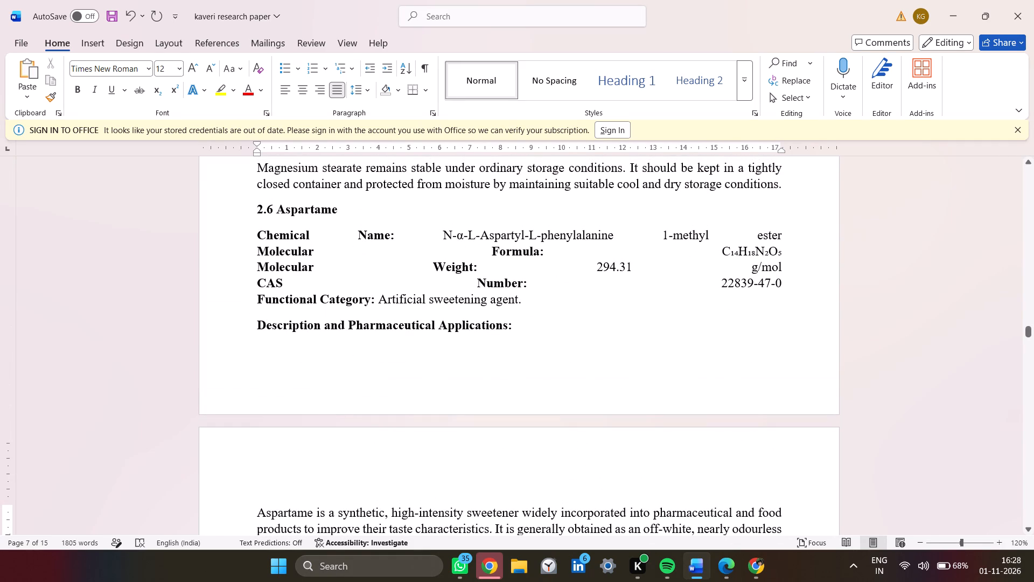
pyautogui.click(251, 207)
pyautogui.press('Return')
pyautogui.press('Return')
pyautogui.press('Return')
pyautogui.press('Return')
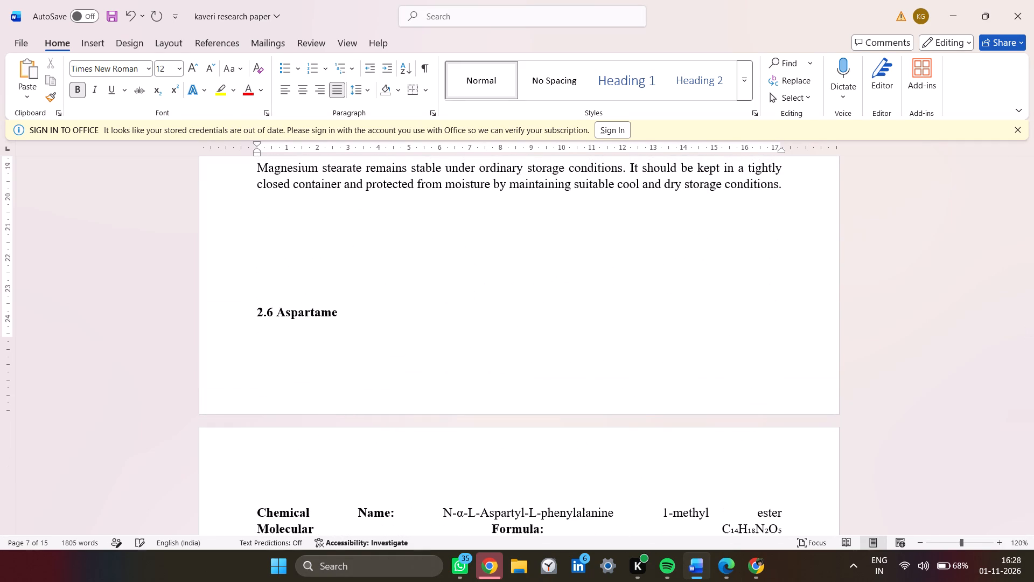
pyautogui.press('Return')
pyautogui.scroll(-3, 251, 207)
pyautogui.scroll(1, 251, 207)
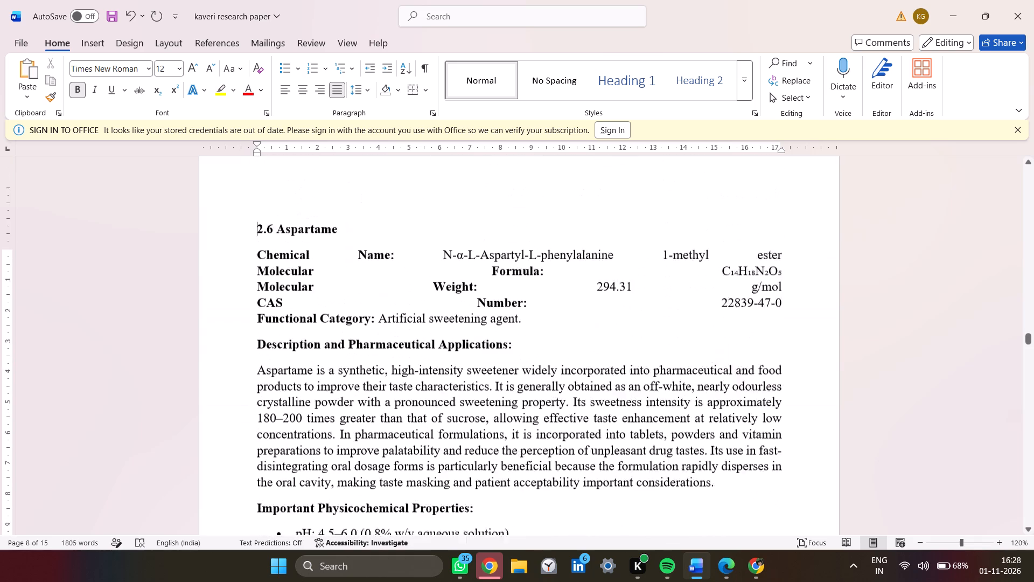
# Left-align the 2.6 Aspartame heading and its identification lines from Chemical Name through Functional Category.
pyautogui.scroll(1, 251, 207)
pyautogui.moveTo(250, 254); pyautogui.dragTo(536, 351)
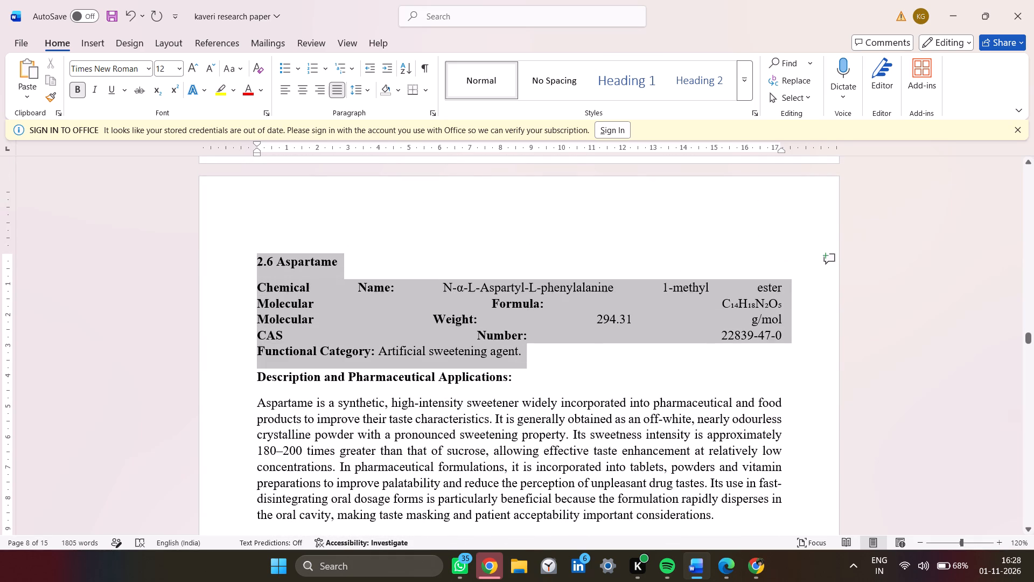
pyautogui.moveTo(536, 351); pyautogui.dragTo(534, 351)
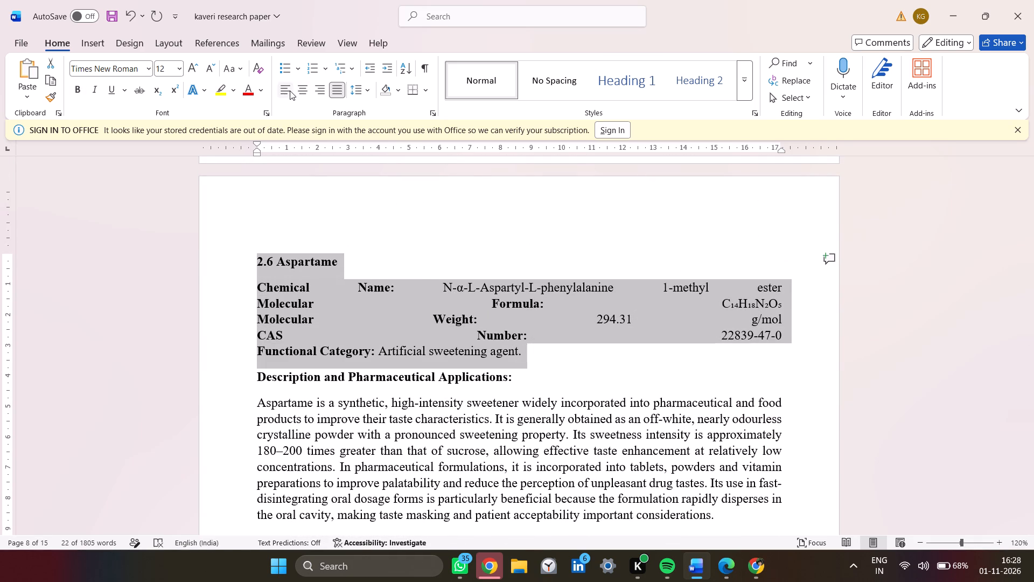
pyautogui.click(290, 91)
pyautogui.click(451, 203)
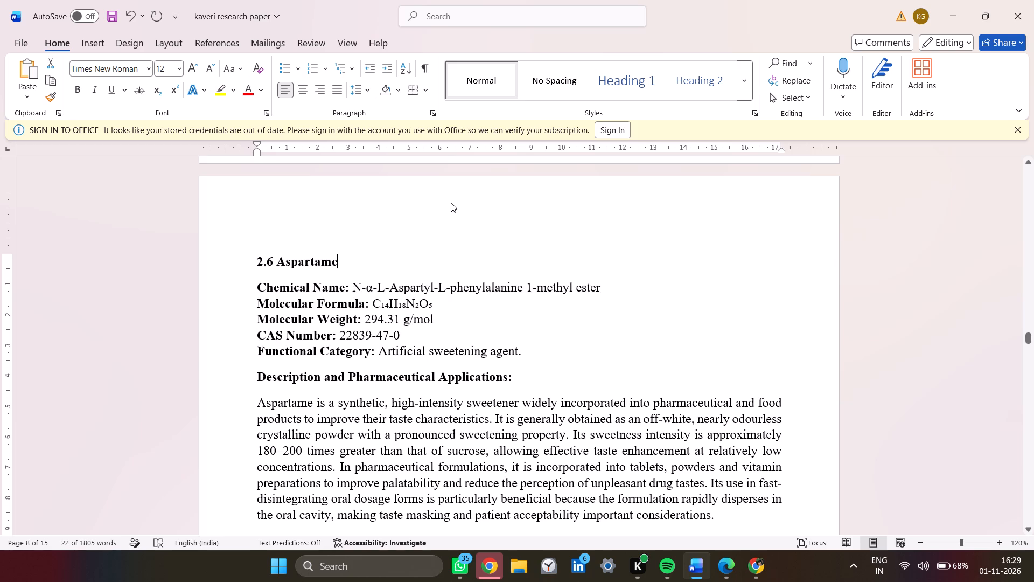
# Check the layout of the 2.6 Aspartame section through its stability and storage text.
pyautogui.scroll(-2, 451, 203)
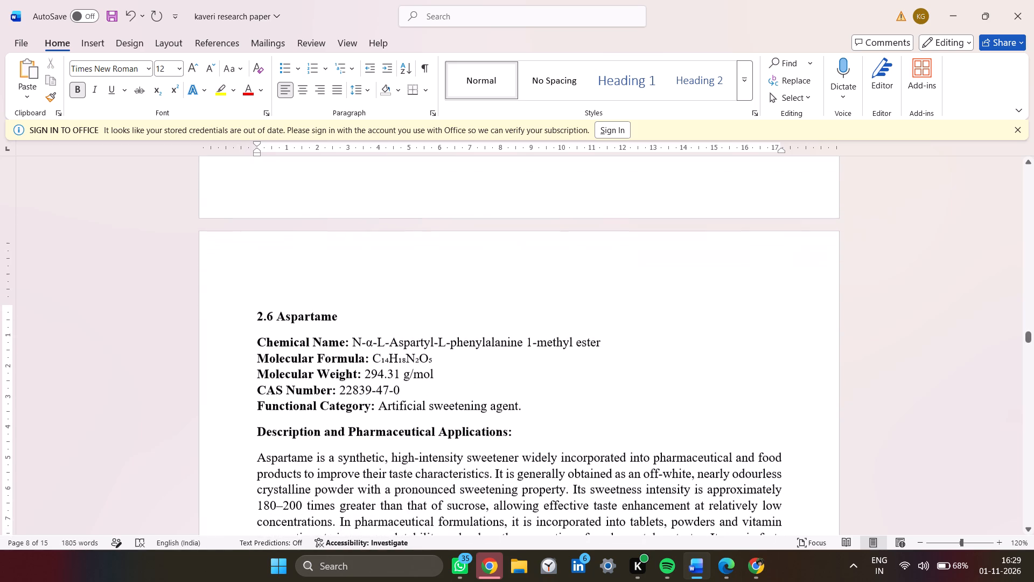
pyautogui.scroll(-1, 451, 203)
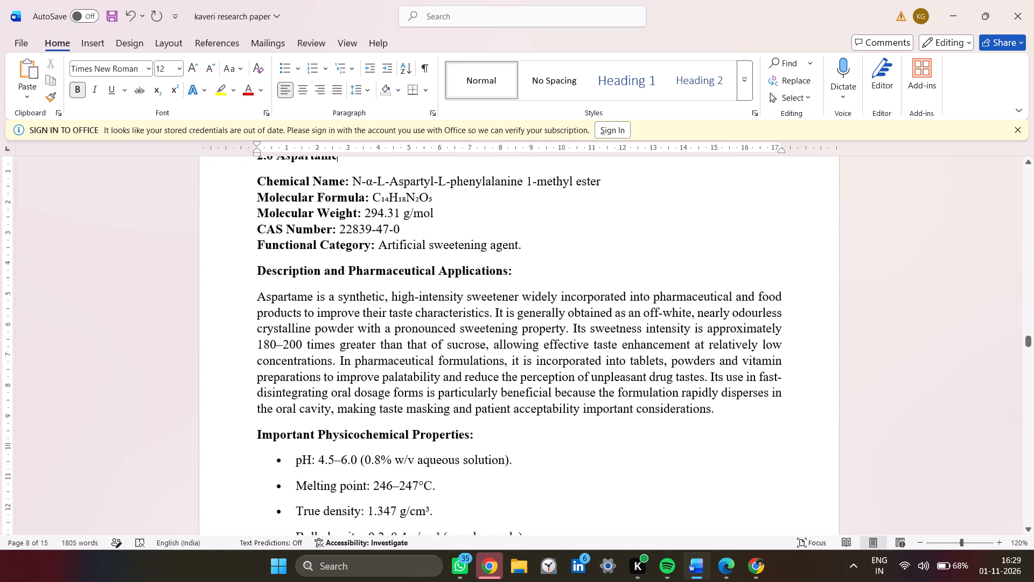
pyautogui.scroll(-1, 451, 203)
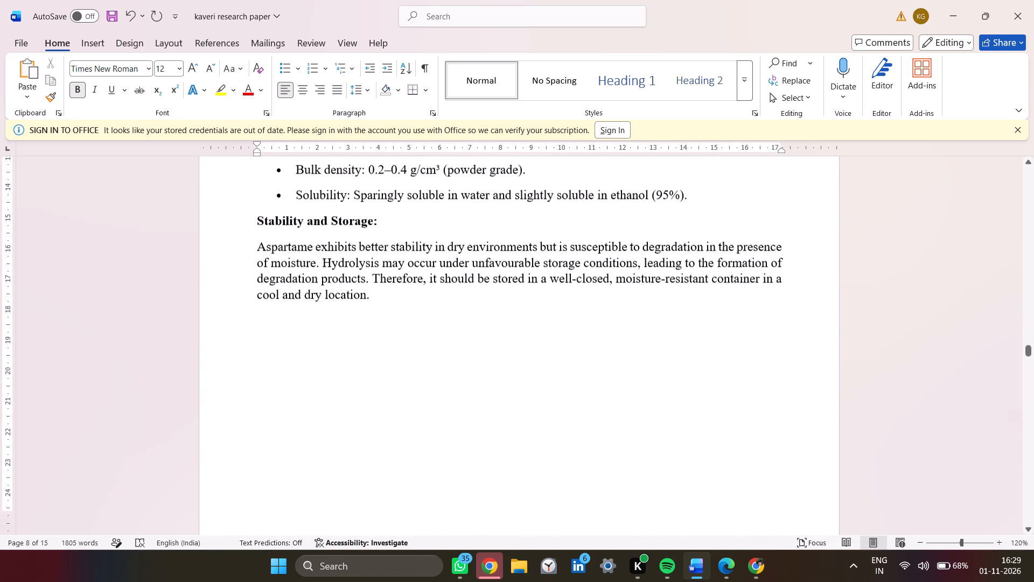
pyautogui.scroll(-1, 451, 203)
pyautogui.scroll(1, 451, 203)
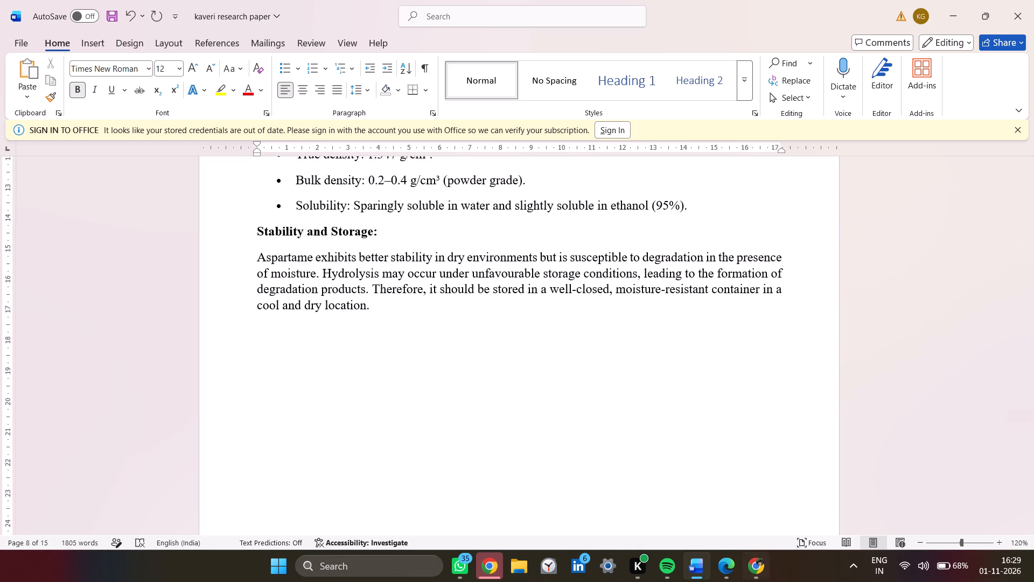
# Switch to the thesis PDF in Edge and examine Chapter 7, Materials and Instruments, and the start of Chapter 8, Experimental Work.
pyautogui.click(729, 560)
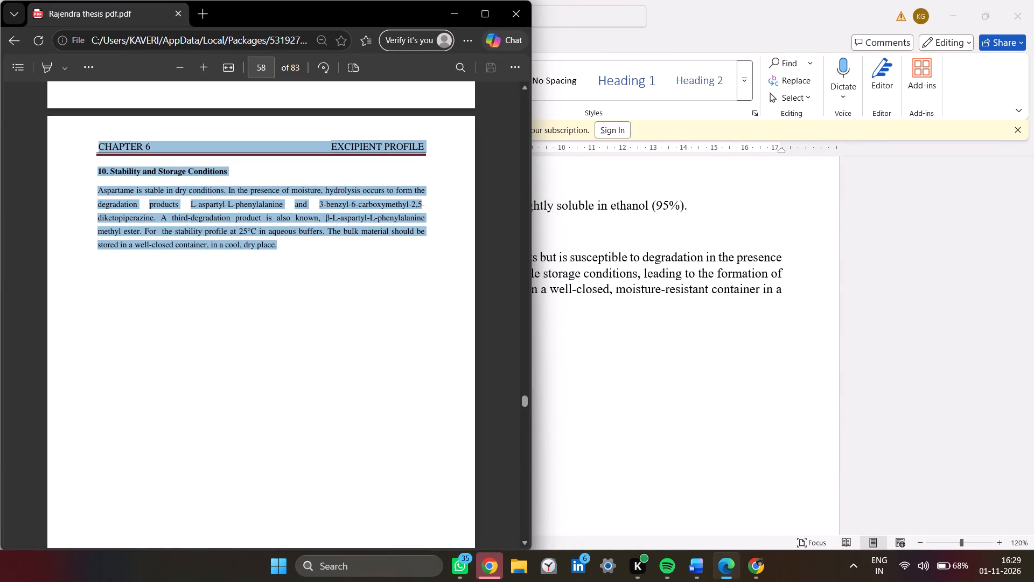
pyautogui.click(303, 382)
pyautogui.scroll(-5, 303, 382)
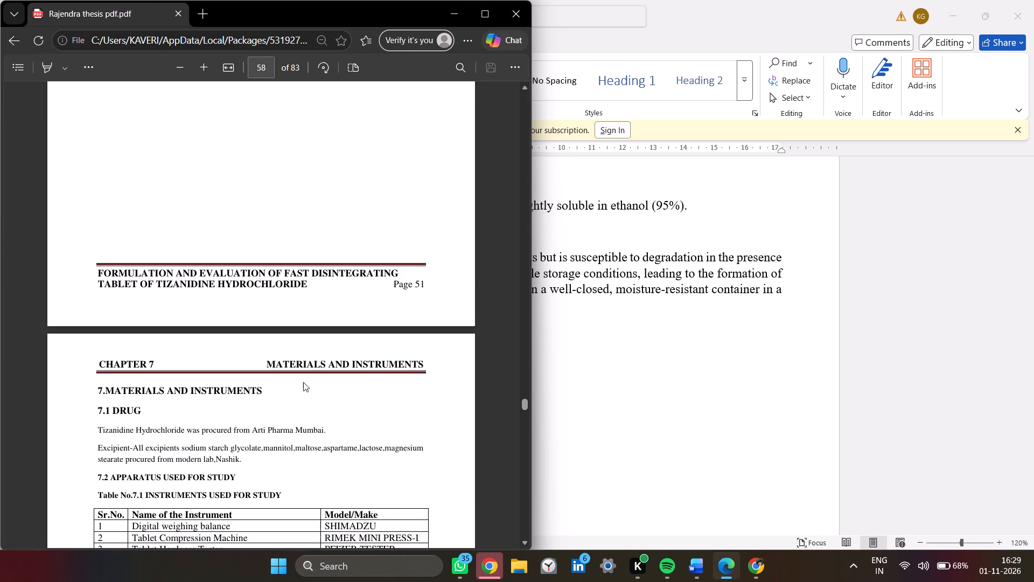
pyautogui.scroll(-1, 303, 382)
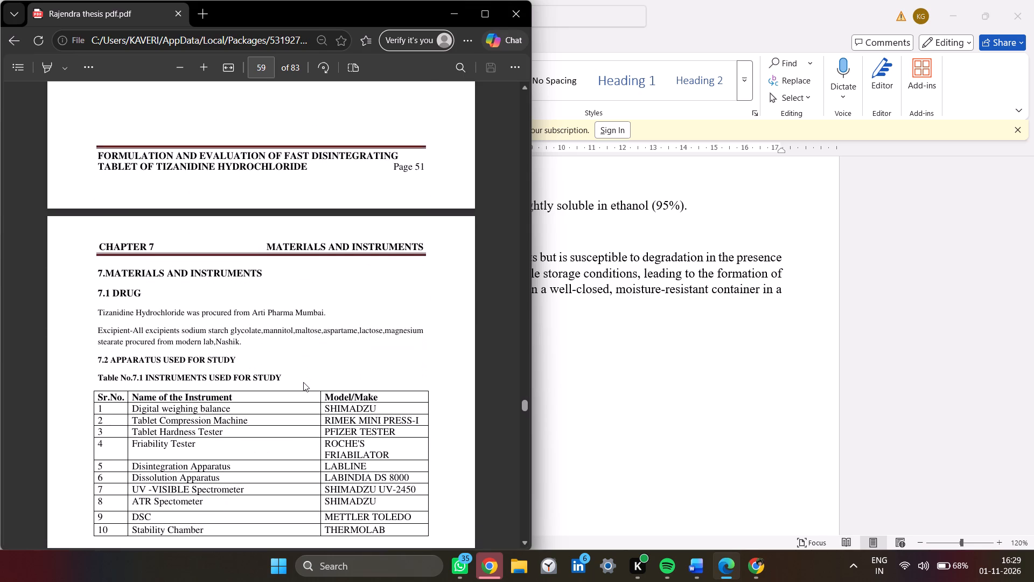
pyautogui.scroll(-2, 303, 382)
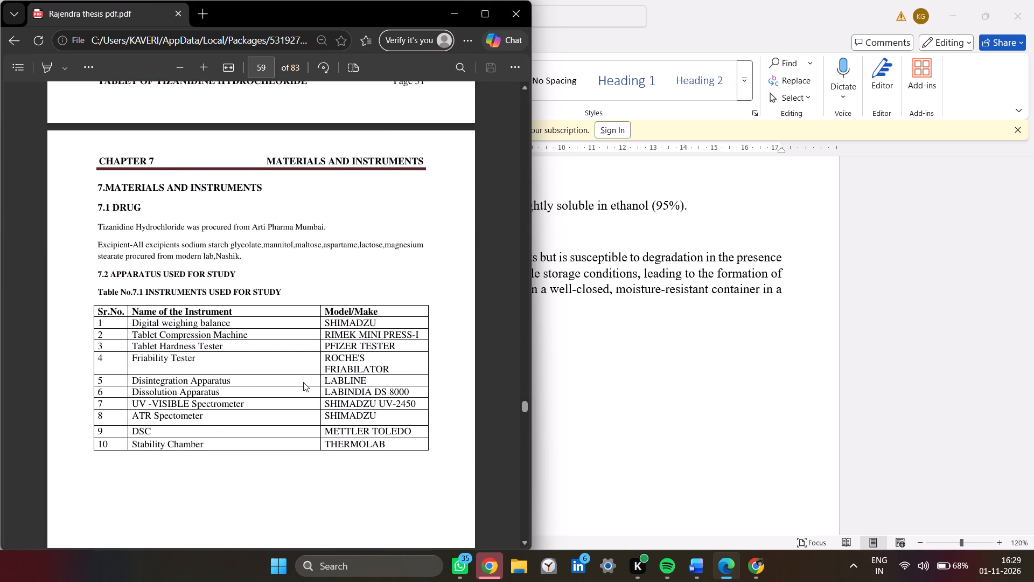
pyautogui.scroll(-2, 172, 320)
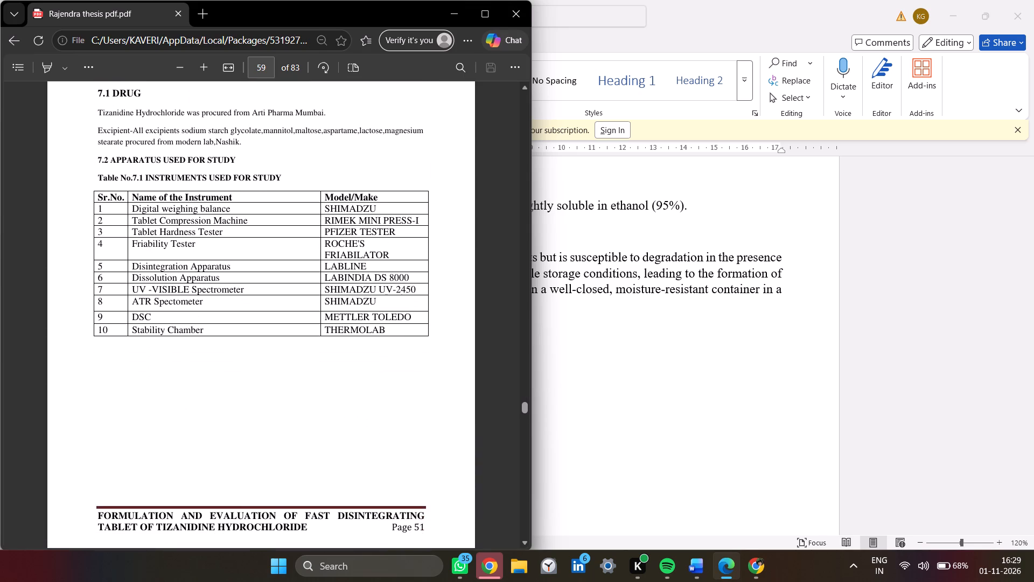
pyautogui.scroll(-4, 172, 320)
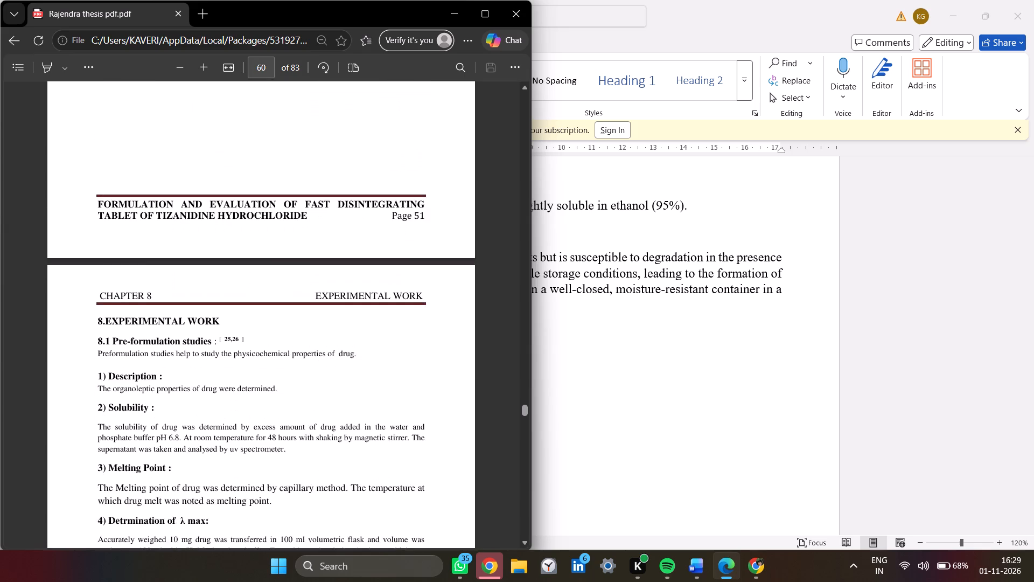
pyautogui.scroll(-1, 172, 320)
pyautogui.scroll(2, 172, 320)
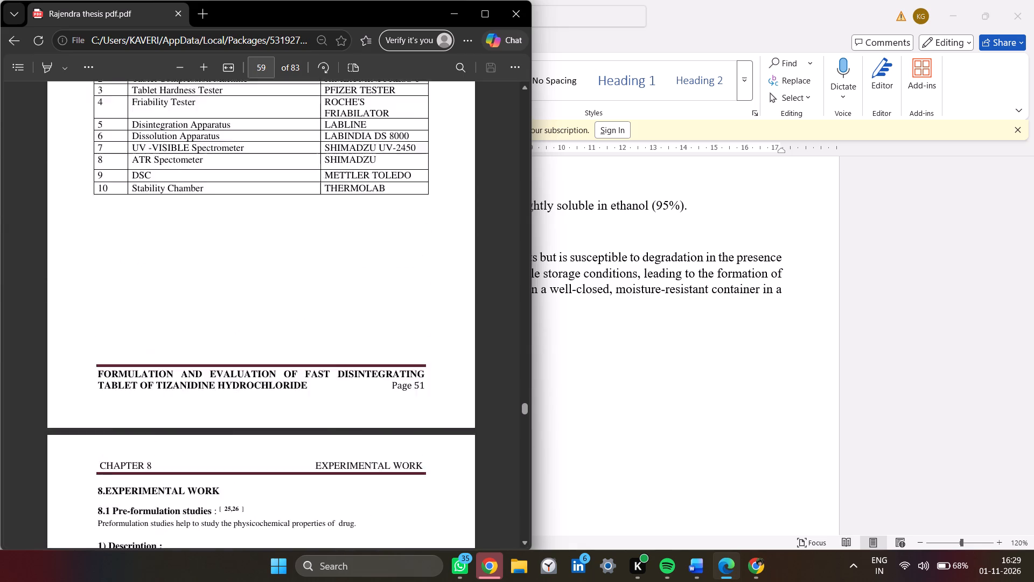
pyautogui.scroll(3, 172, 320)
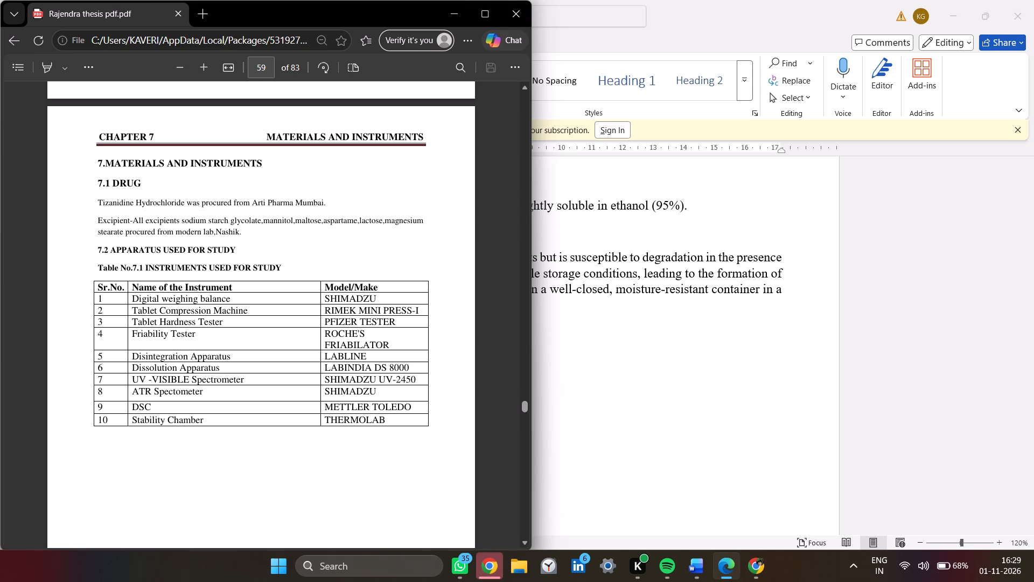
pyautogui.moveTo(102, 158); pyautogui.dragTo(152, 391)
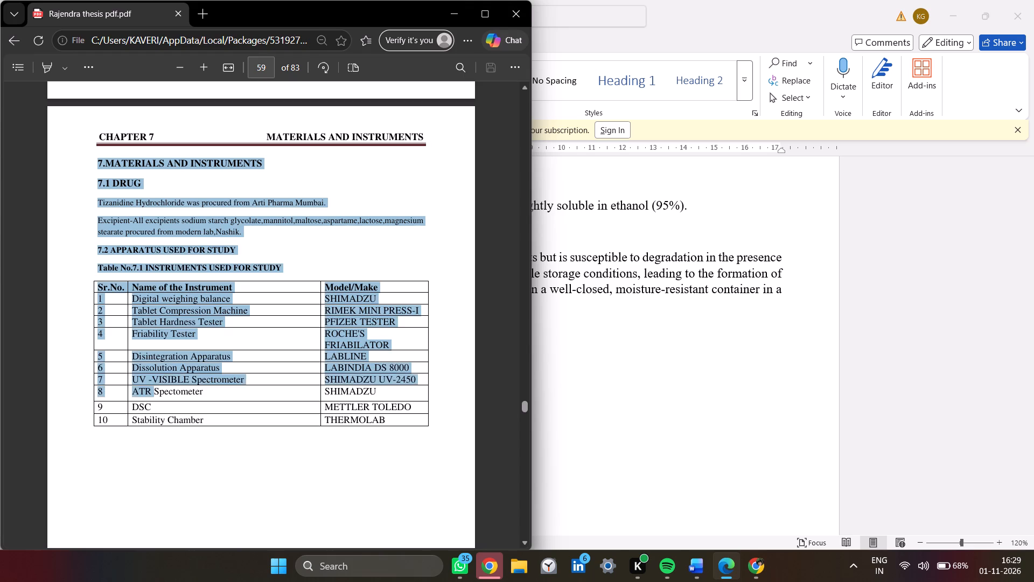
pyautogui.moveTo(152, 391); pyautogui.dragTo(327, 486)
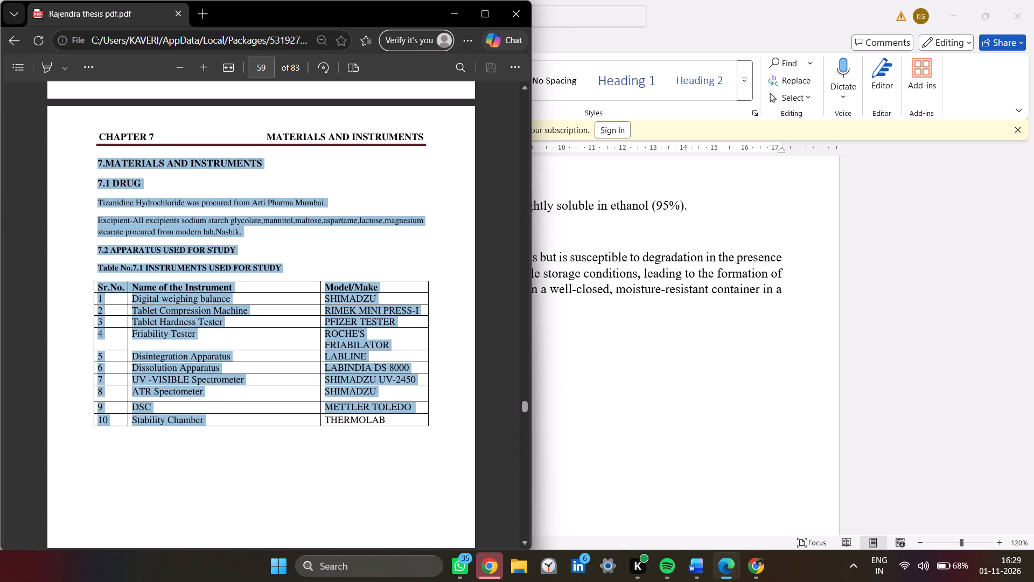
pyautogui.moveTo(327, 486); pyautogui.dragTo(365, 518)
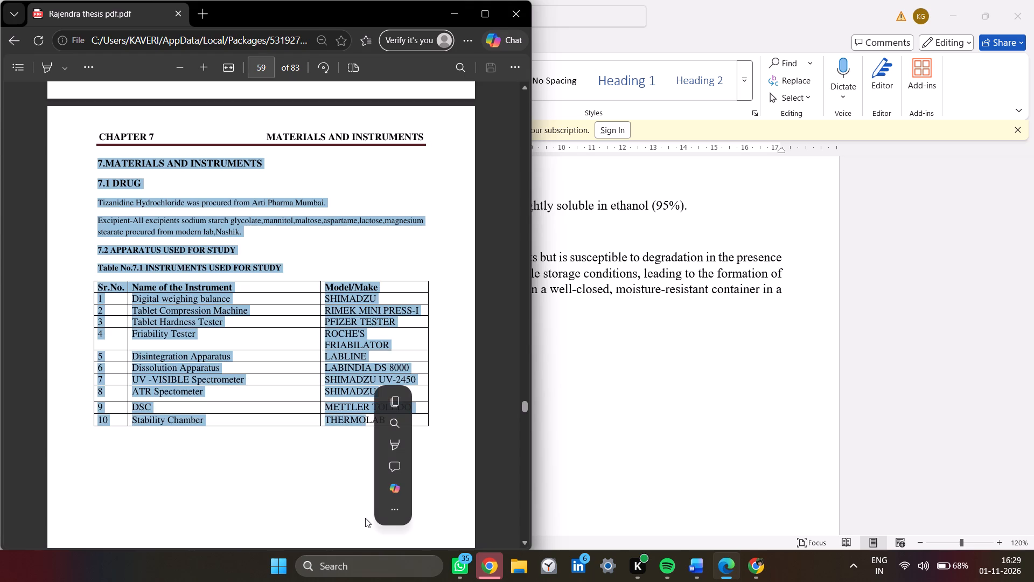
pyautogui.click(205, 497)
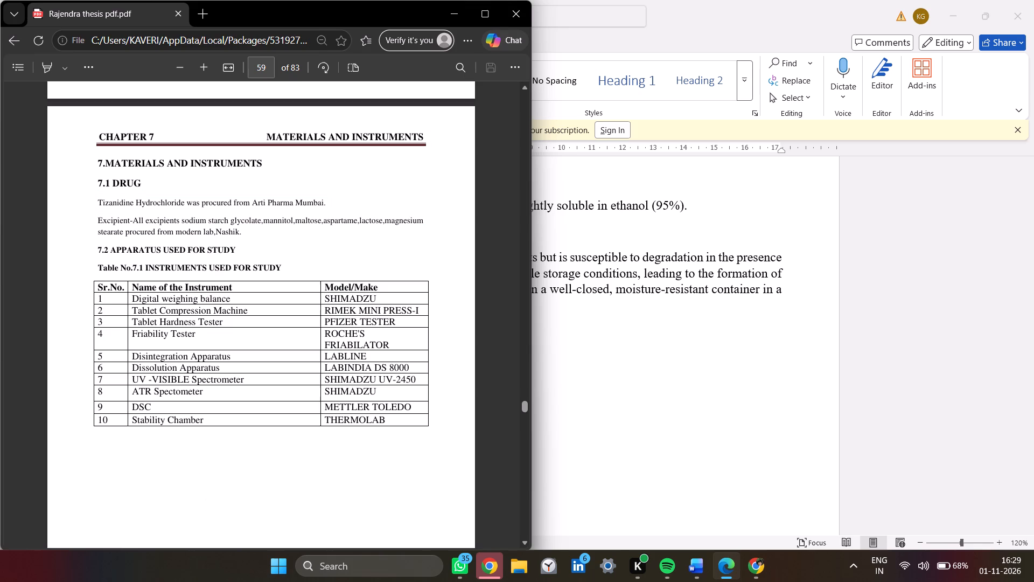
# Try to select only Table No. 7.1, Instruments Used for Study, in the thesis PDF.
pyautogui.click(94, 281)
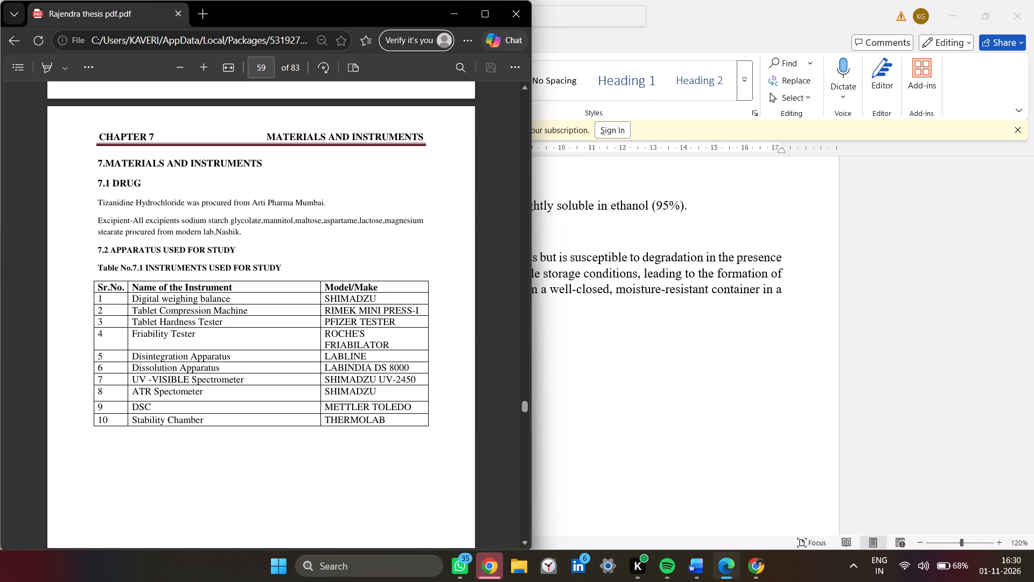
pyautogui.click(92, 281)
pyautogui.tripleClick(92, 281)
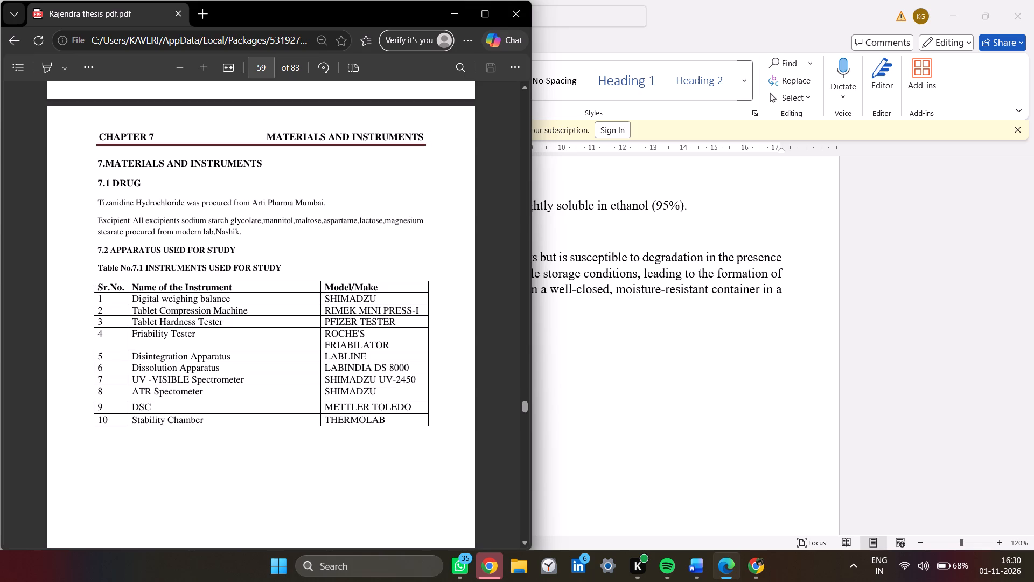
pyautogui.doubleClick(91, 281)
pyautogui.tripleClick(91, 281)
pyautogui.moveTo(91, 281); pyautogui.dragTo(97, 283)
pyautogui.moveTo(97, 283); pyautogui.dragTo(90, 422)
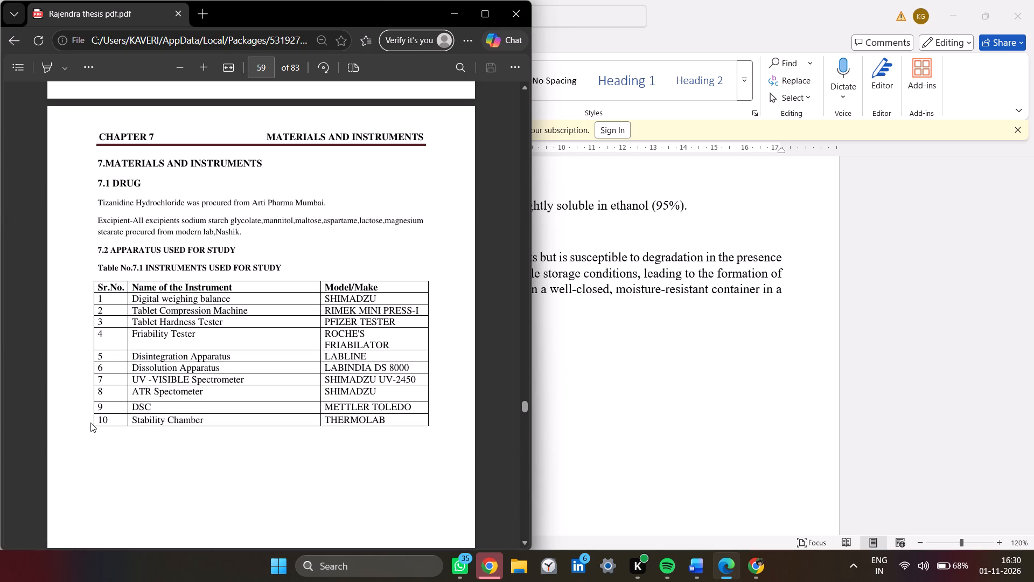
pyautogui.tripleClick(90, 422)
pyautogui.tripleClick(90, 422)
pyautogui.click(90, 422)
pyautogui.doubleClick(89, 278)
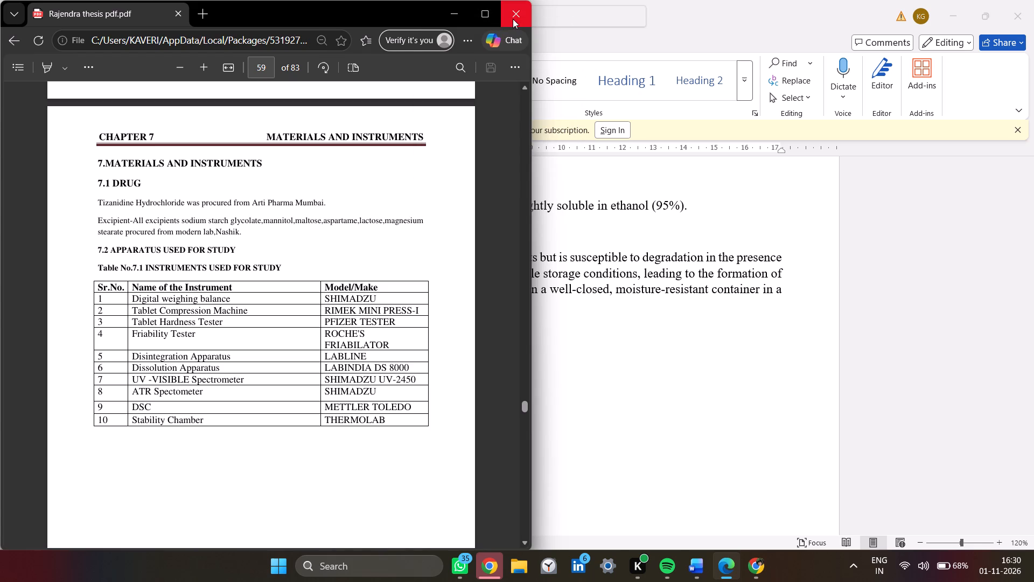
# Minimize the thesis PDF and return to the research paper in Word.
pyautogui.click(461, 6)
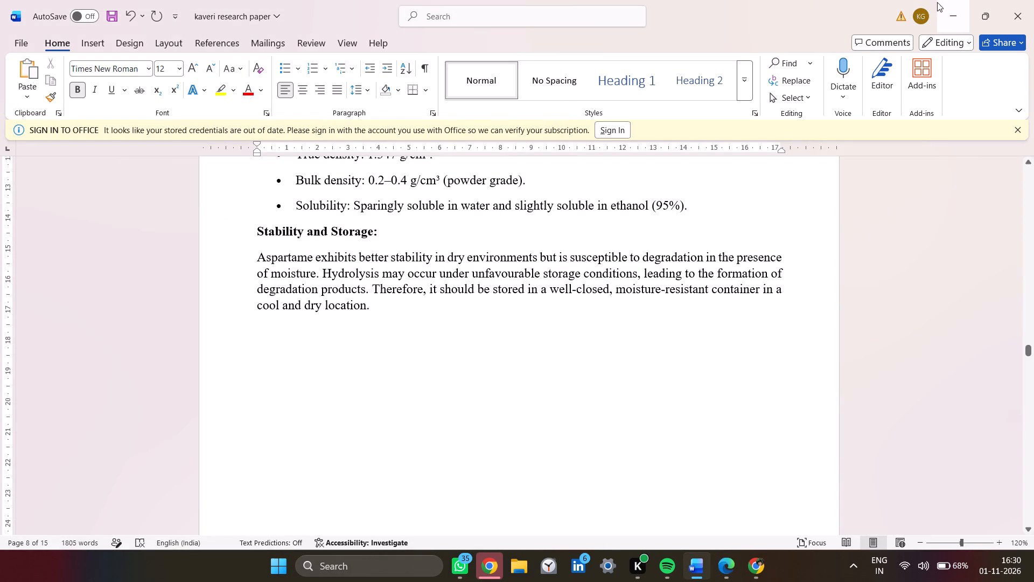
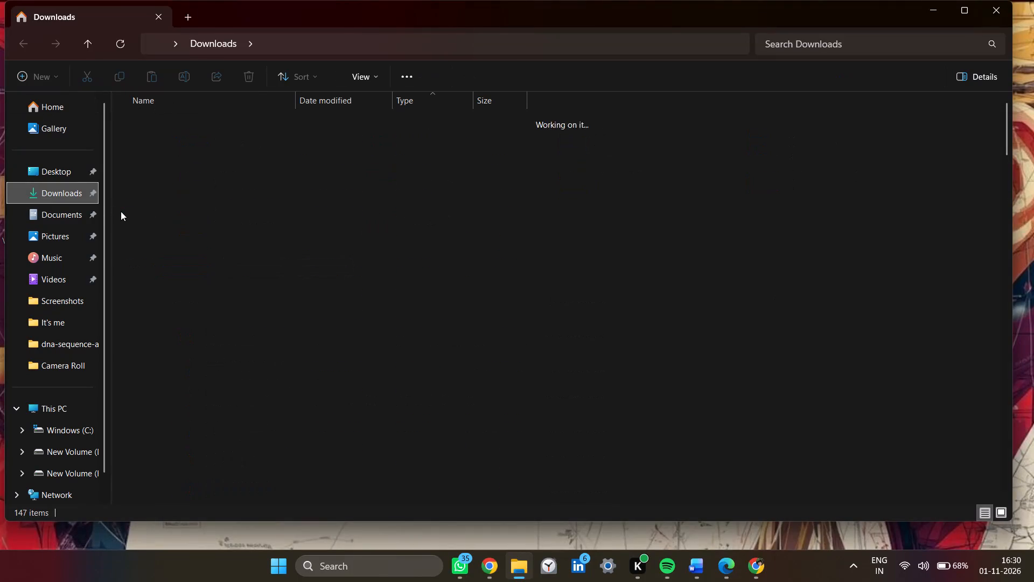
# Open the thesis PDF from the recent files in File Explorer with Word and accept its conversion to an editable document.
pyautogui.click(61, 165)
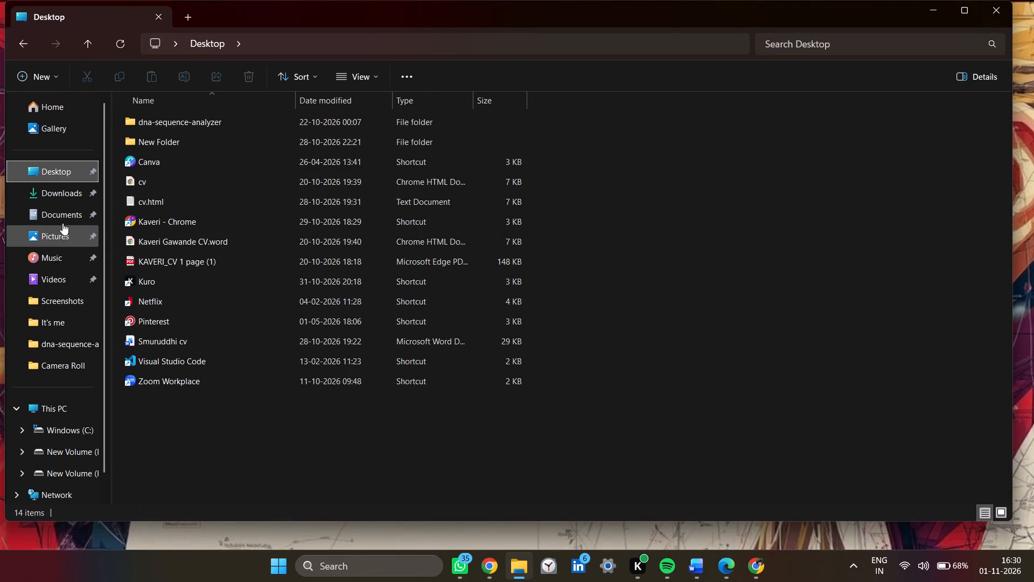
pyautogui.click(72, 108)
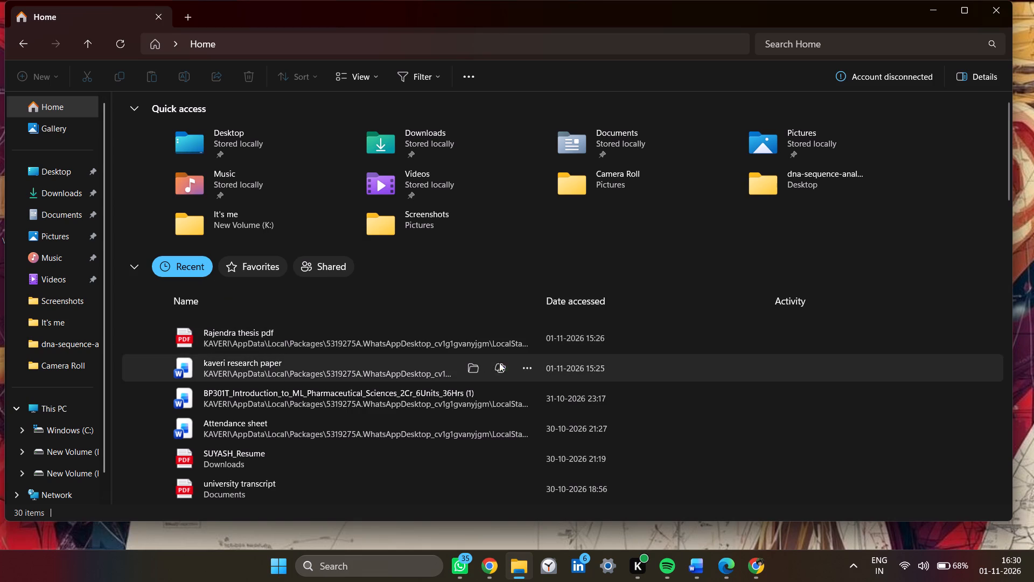
pyautogui.click(525, 342)
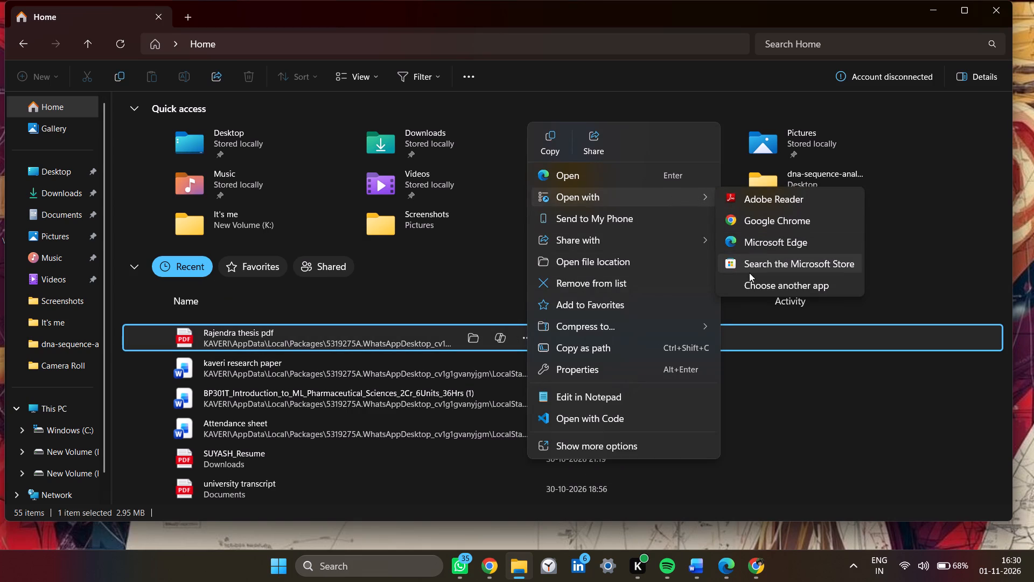
pyautogui.click(751, 281)
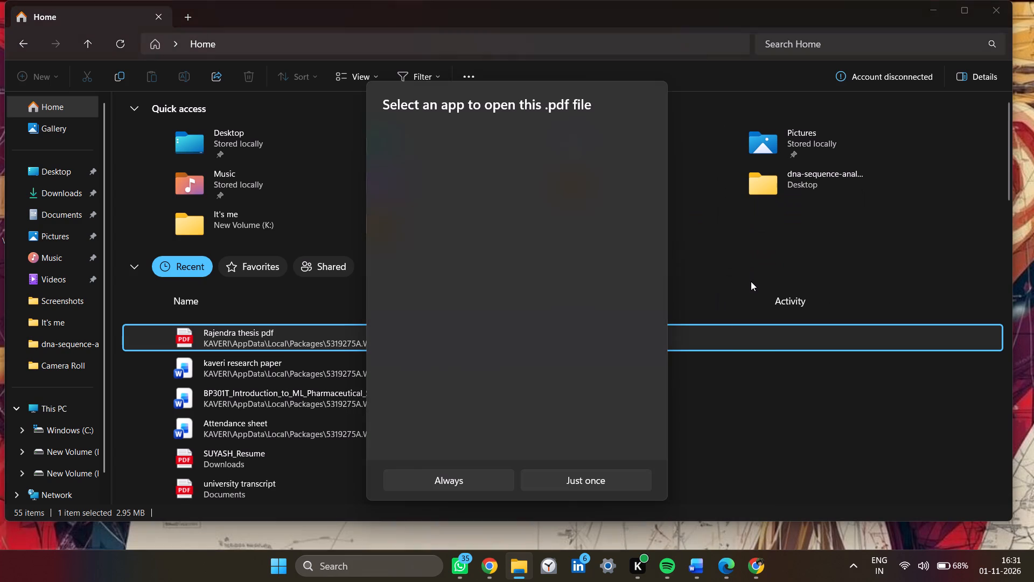
pyautogui.scroll(-1, 456, 417)
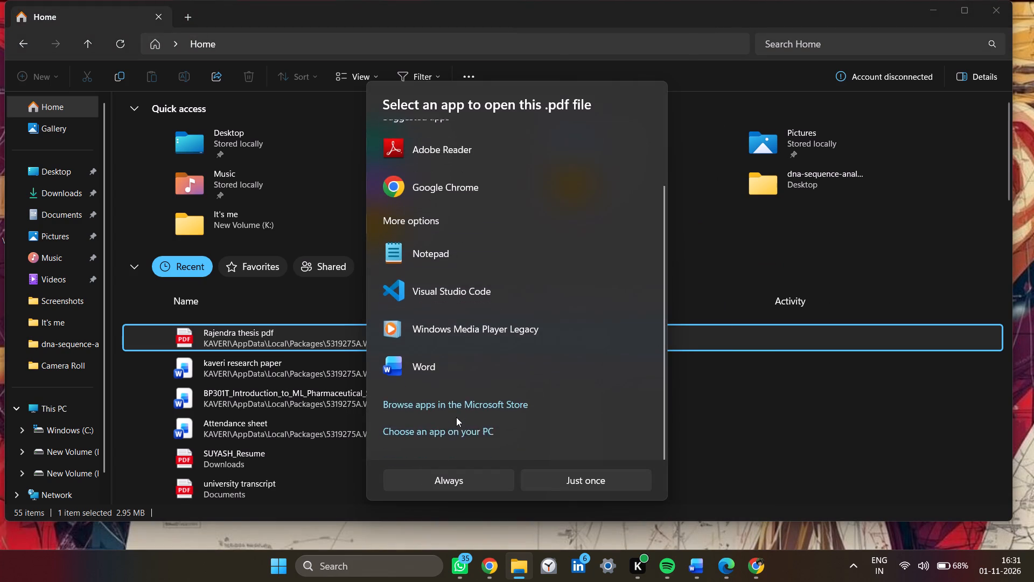
pyautogui.scroll(-1, 456, 417)
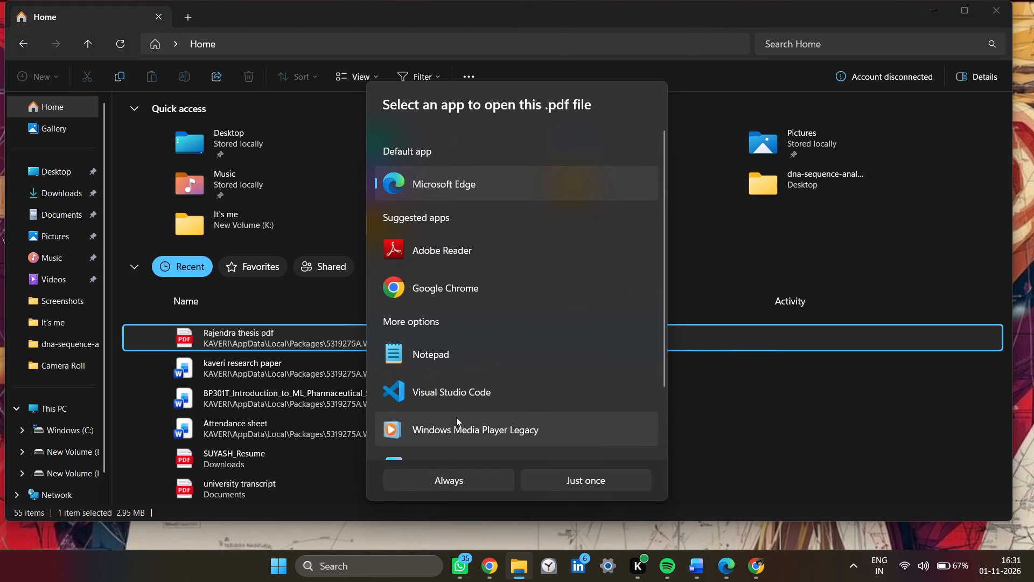
pyautogui.scroll(-1, 456, 417)
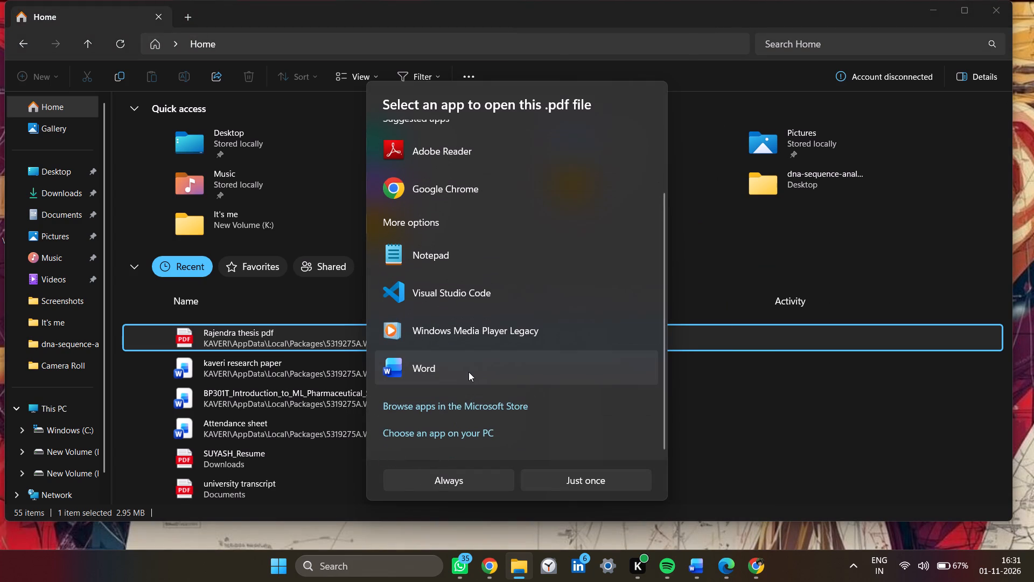
pyautogui.click(469, 372)
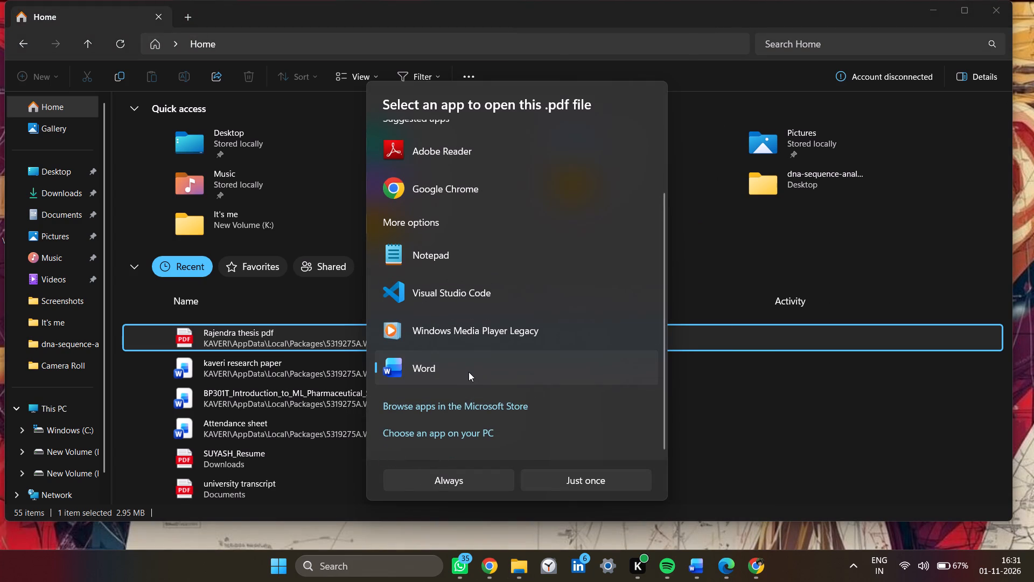
pyautogui.click(469, 372)
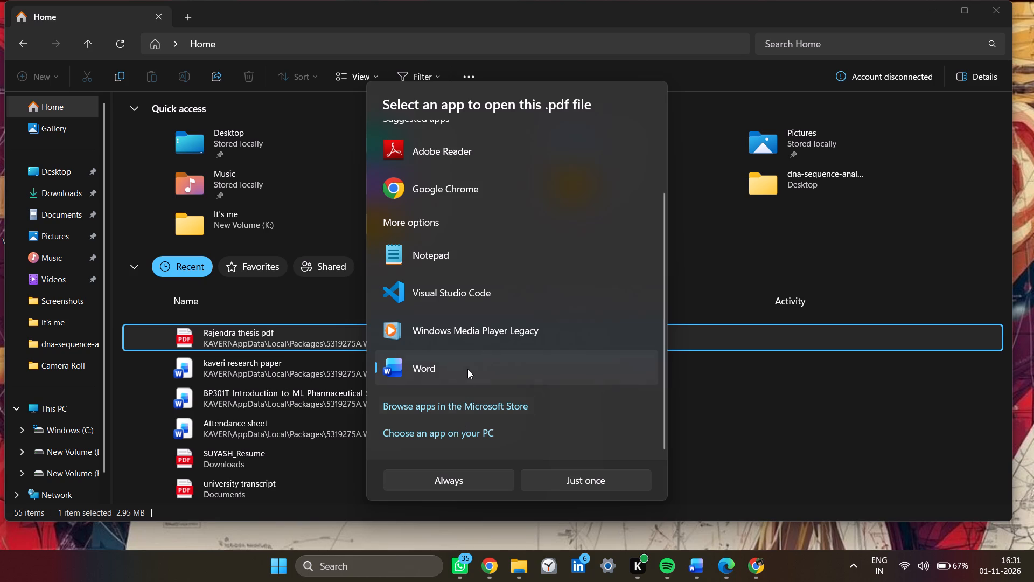
pyautogui.doubleClick(467, 363)
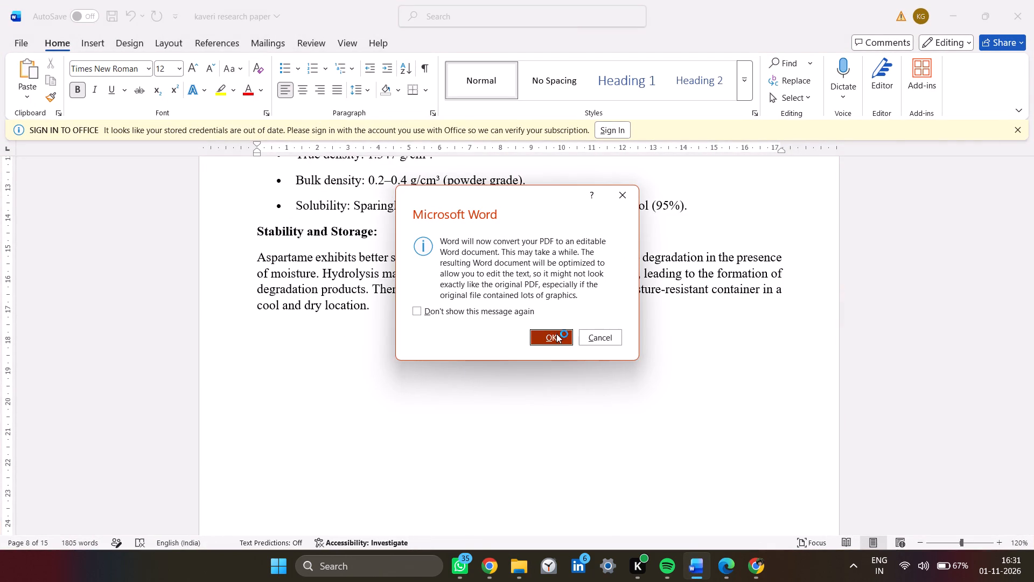
pyautogui.click(554, 335)
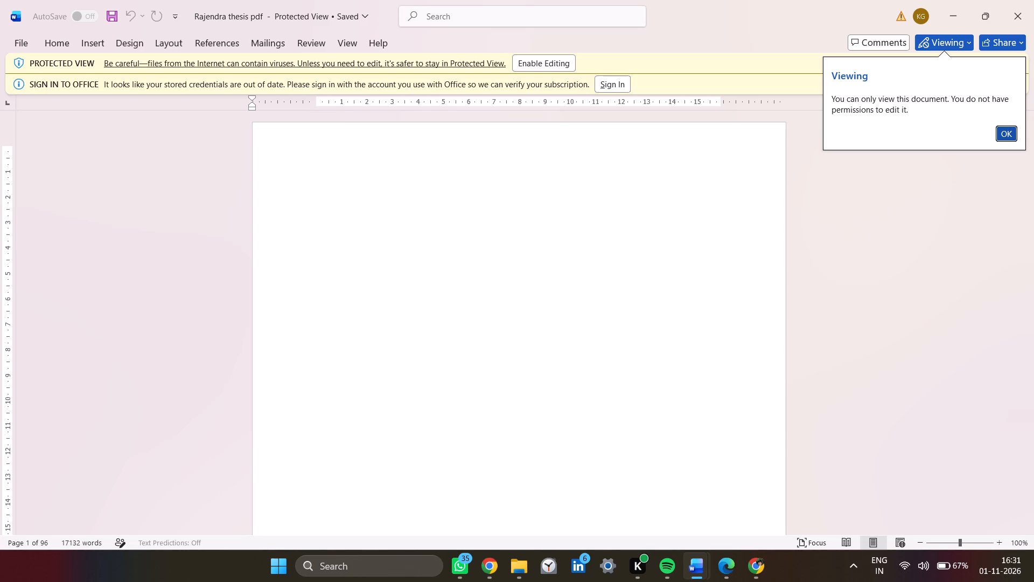
# Enable editing for the protected thesis document and accept the PDF conversion.
pyautogui.click(548, 61)
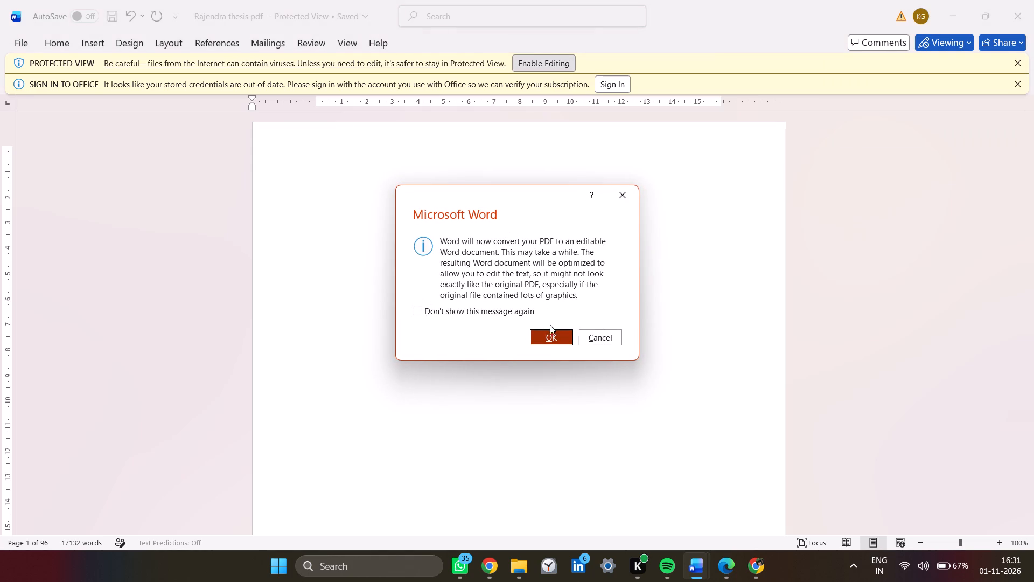
pyautogui.click(547, 331)
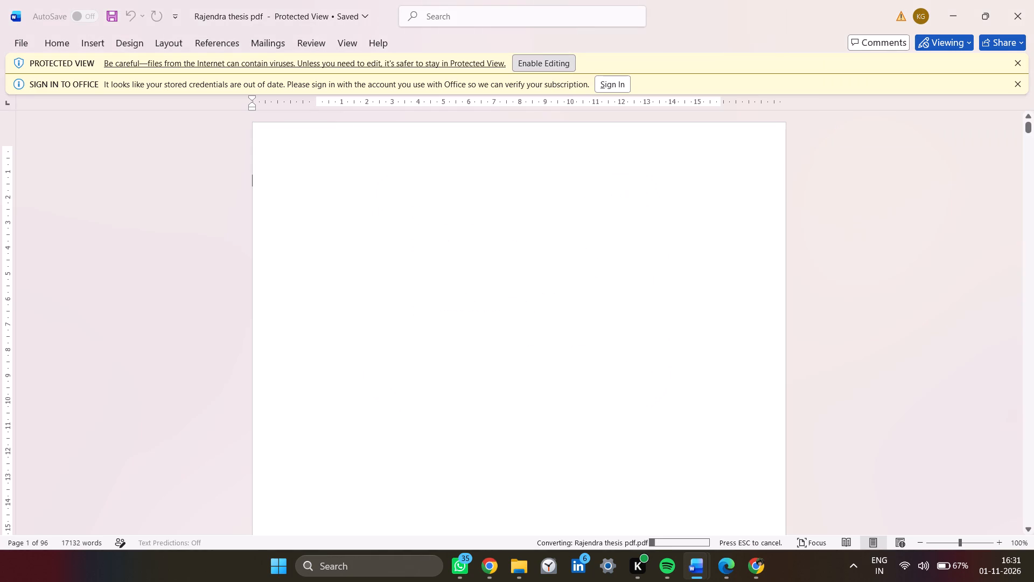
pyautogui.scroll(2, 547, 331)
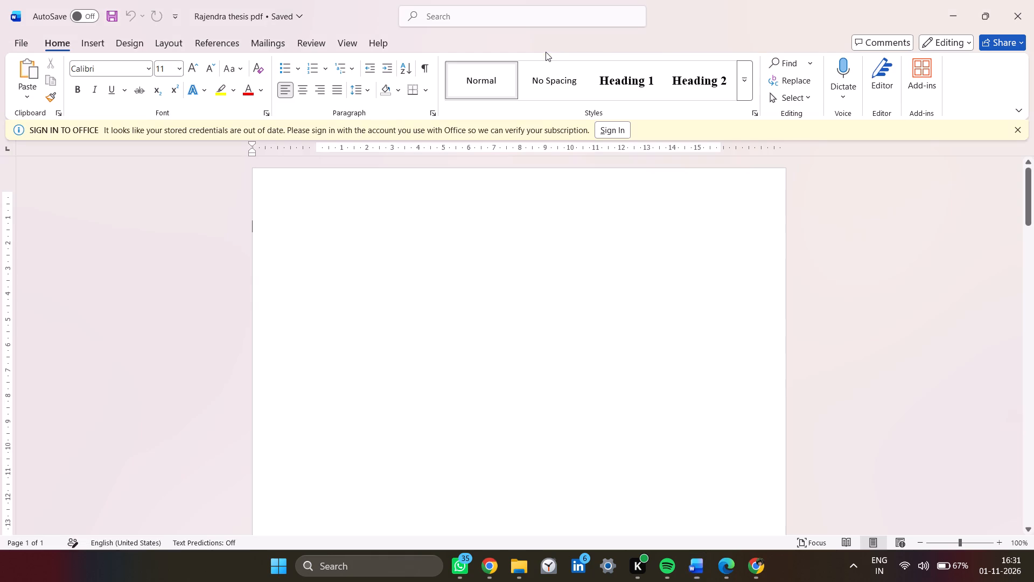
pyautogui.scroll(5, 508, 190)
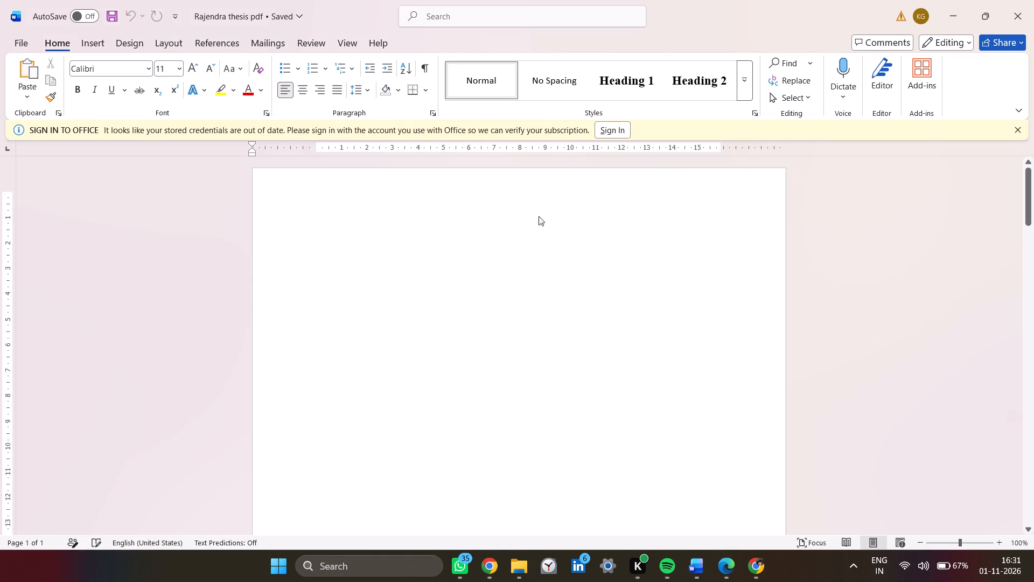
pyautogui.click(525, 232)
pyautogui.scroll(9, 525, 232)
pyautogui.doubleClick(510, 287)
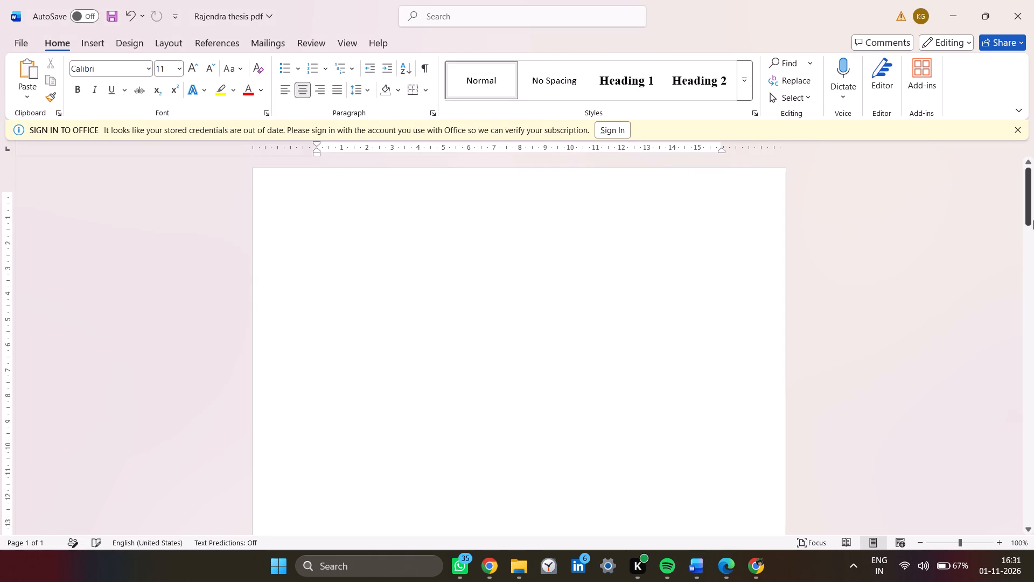
# Look through the converted thesis in Word for the Materials and Instruments chapter.
pyautogui.moveTo(1028, 203); pyautogui.dragTo(1026, 290)
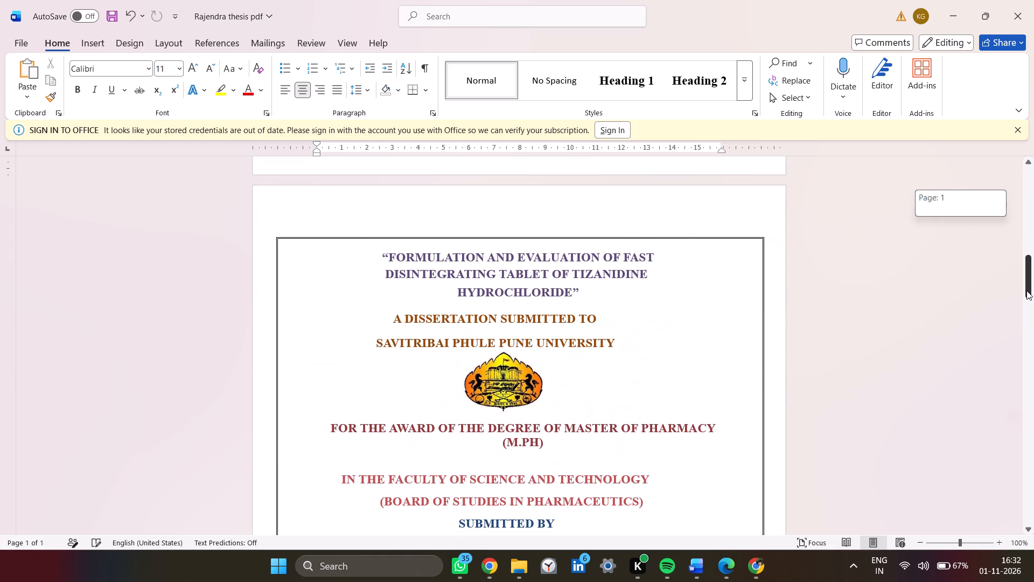
pyautogui.moveTo(1026, 290); pyautogui.dragTo(1028, 296)
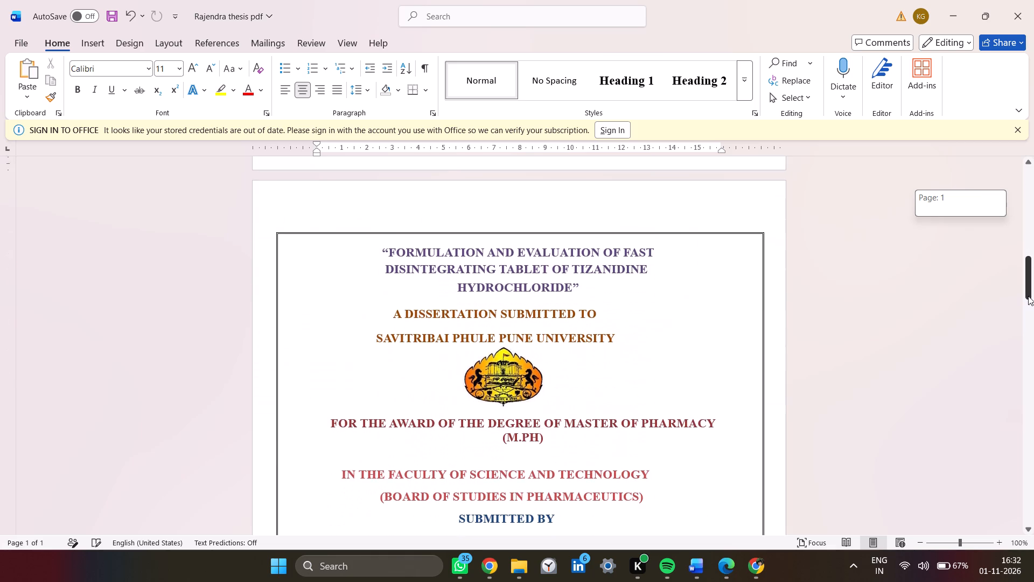
pyautogui.moveTo(1028, 296); pyautogui.dragTo(1033, 414)
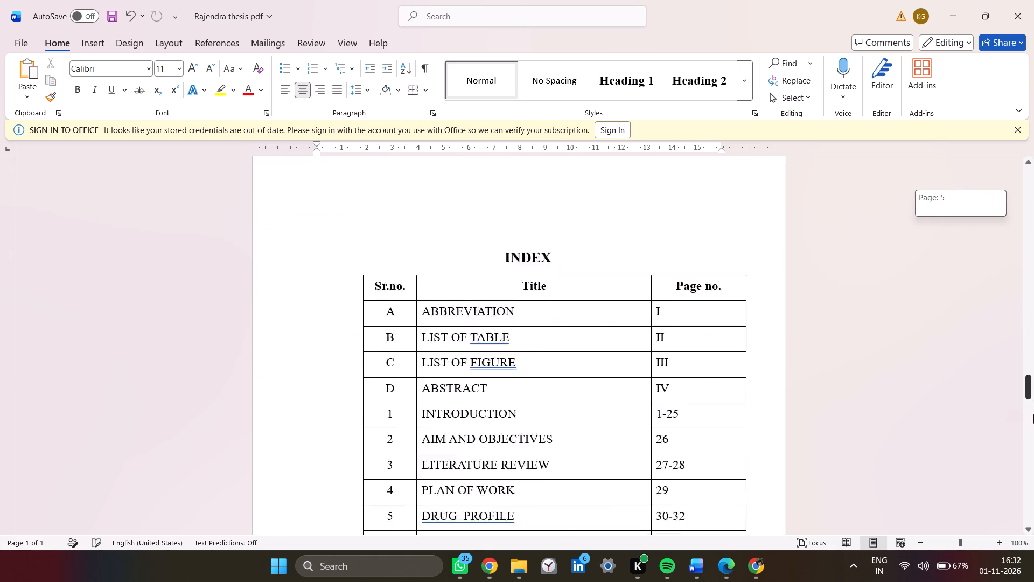
pyautogui.moveTo(1033, 414); pyautogui.dragTo(989, 451)
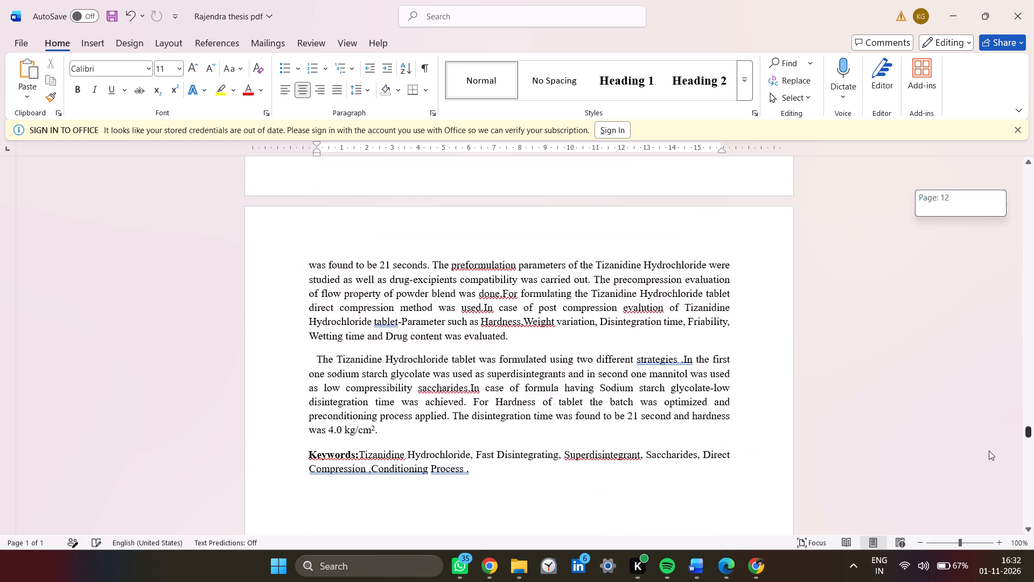
pyautogui.moveTo(989, 451); pyautogui.dragTo(989, 557)
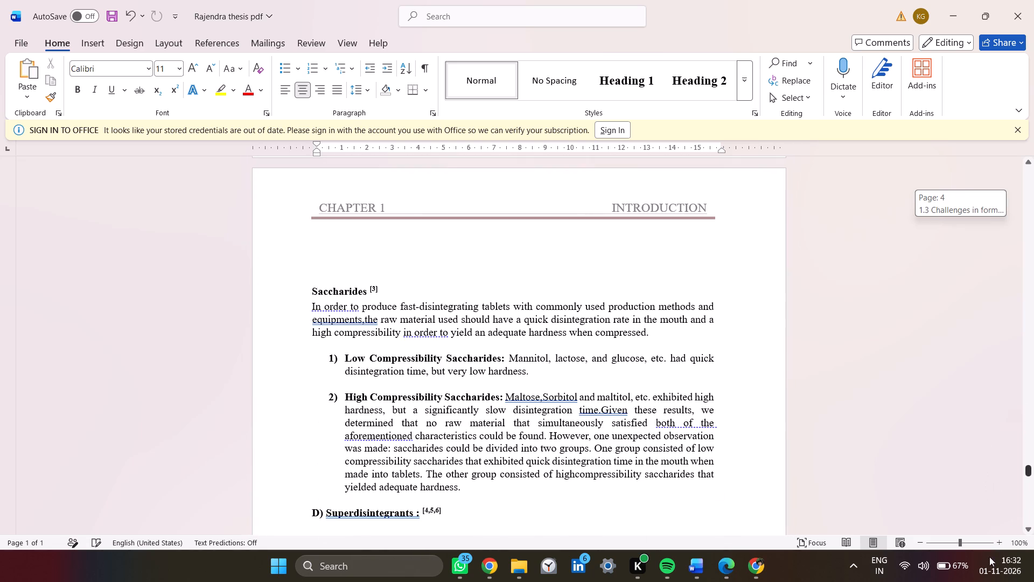
pyautogui.moveTo(989, 557); pyautogui.dragTo(992, 495)
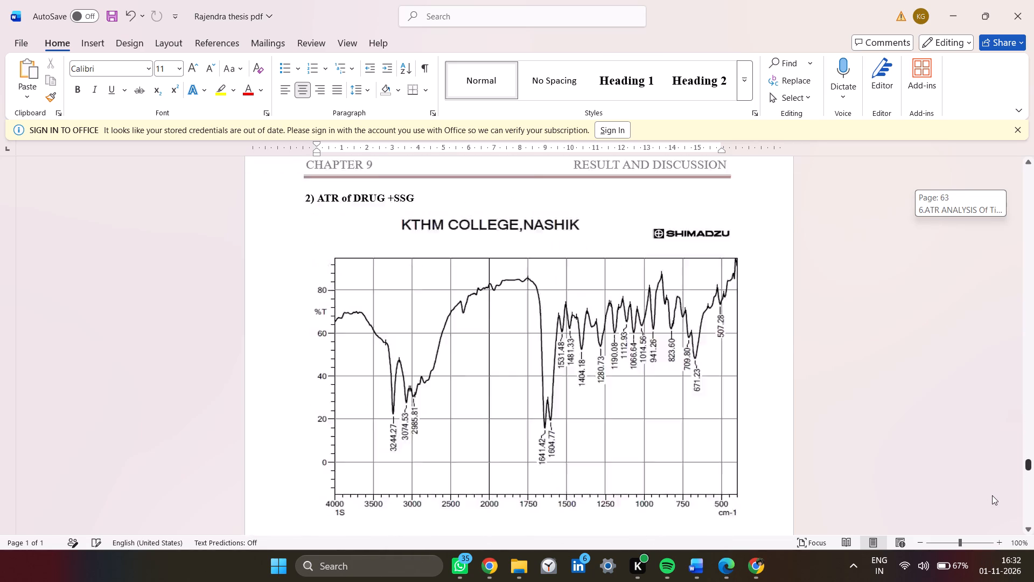
pyautogui.moveTo(992, 495); pyautogui.dragTo(988, 480)
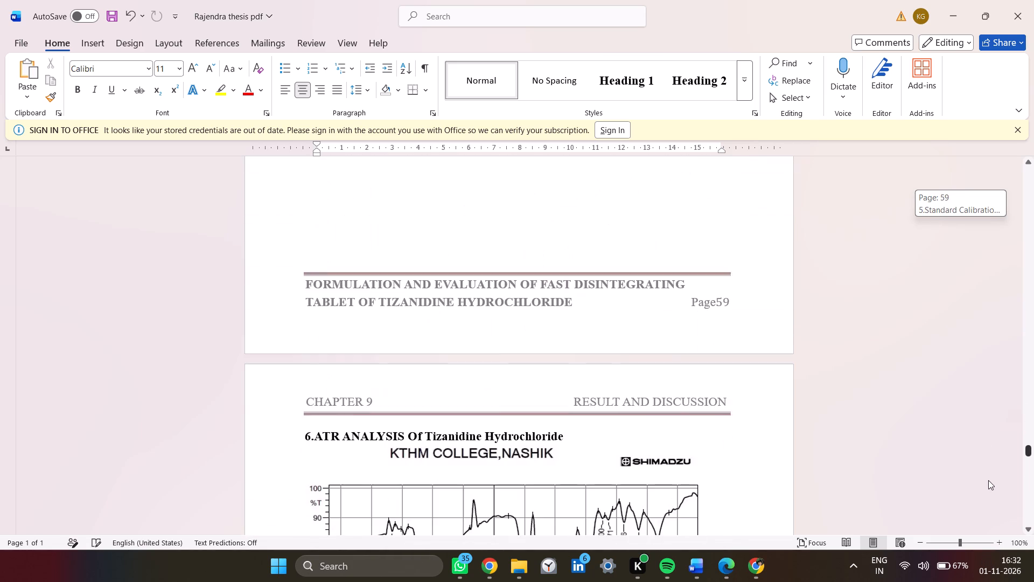
pyautogui.moveTo(988, 480); pyautogui.dragTo(986, 476)
# Switch to the thesis PDF in Edge and check where Chapter 7's instruments table sits and its page number.
pyautogui.hotkey('alt', 'Tab')
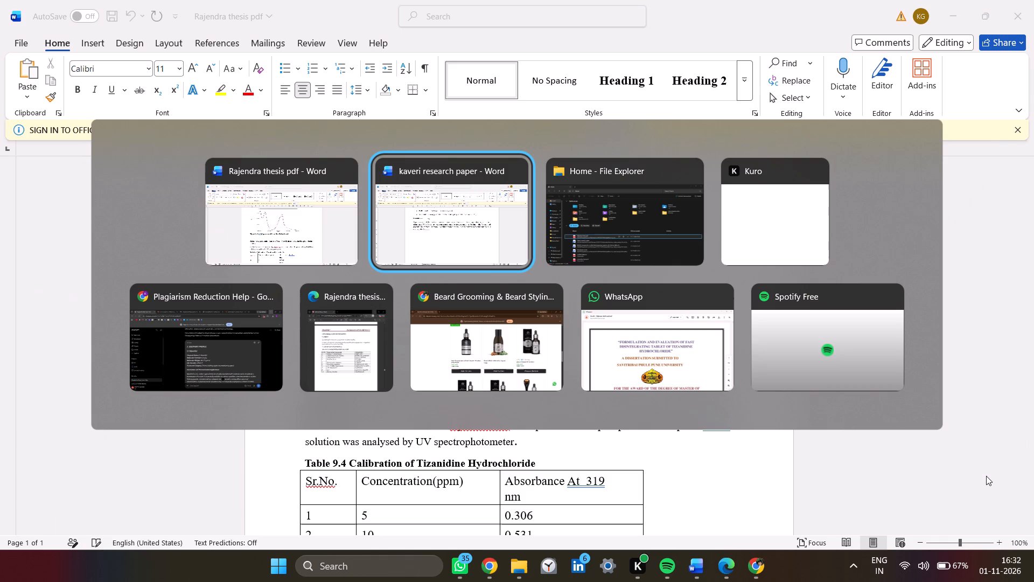
pyautogui.hotkey('alt', 'Tab')
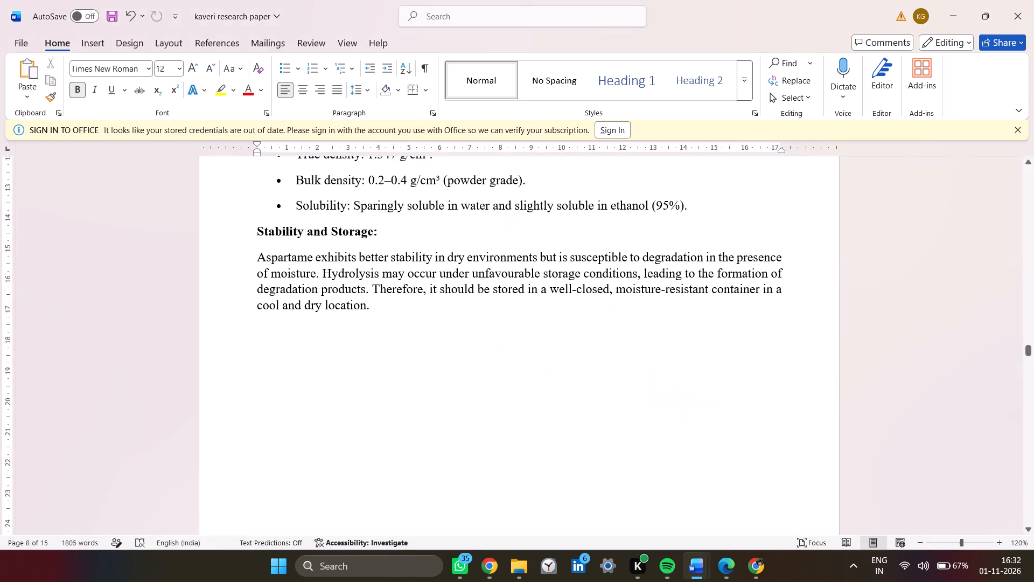
pyautogui.hotkey('alt', 'Tab')
pyautogui.hotkey('alt', 'Tab')
pyautogui.hotkey('alt', 'Tab')
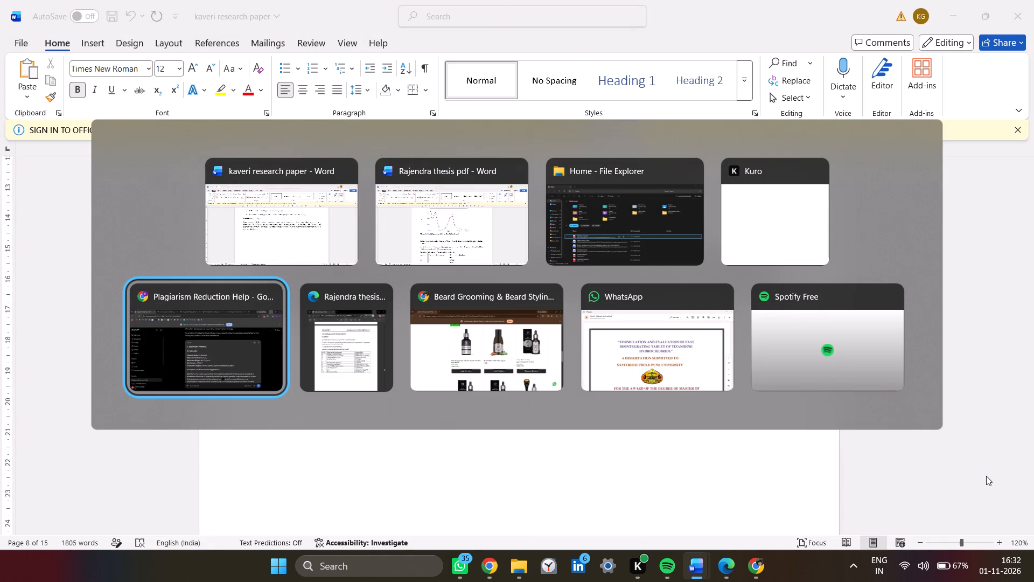
pyautogui.hotkey('alt', 'Tab')
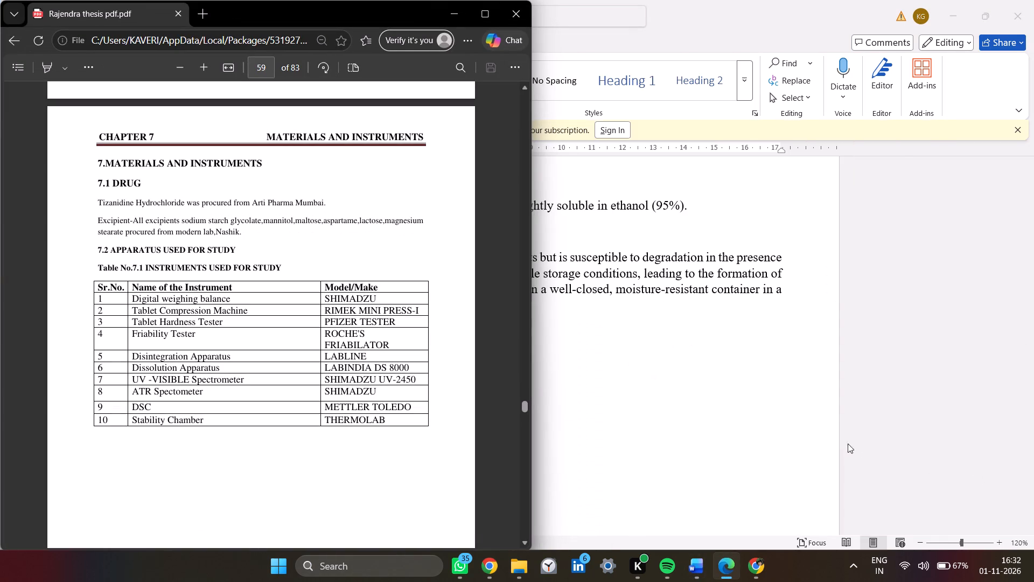
pyautogui.scroll(-2, 308, 338)
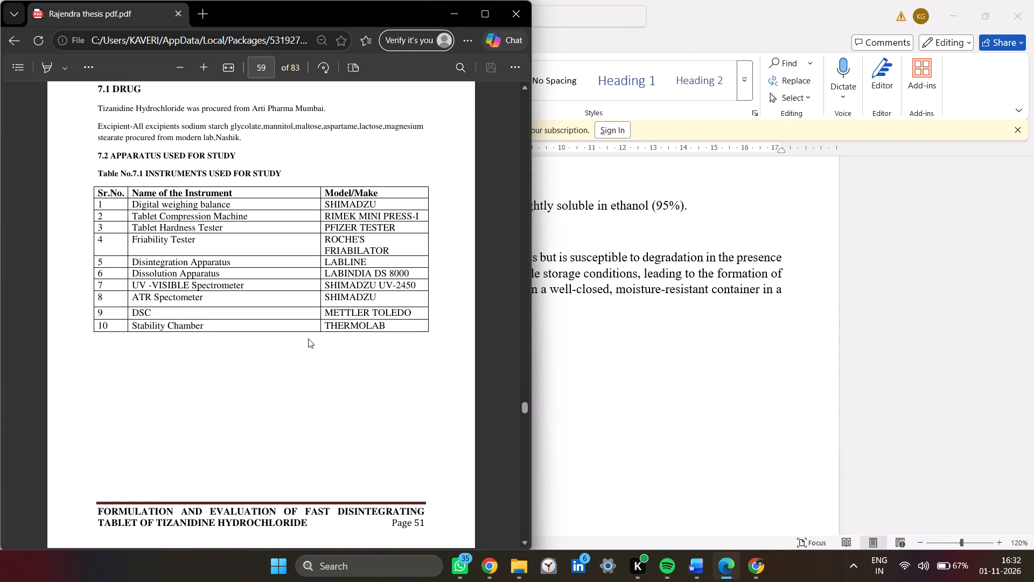
pyautogui.scroll(-2, 308, 338)
# Switch to the converted thesis in Word and find the instruments table in Chapter 7, Materials and Instruments.
pyautogui.hotkey('alt', 'Tab')
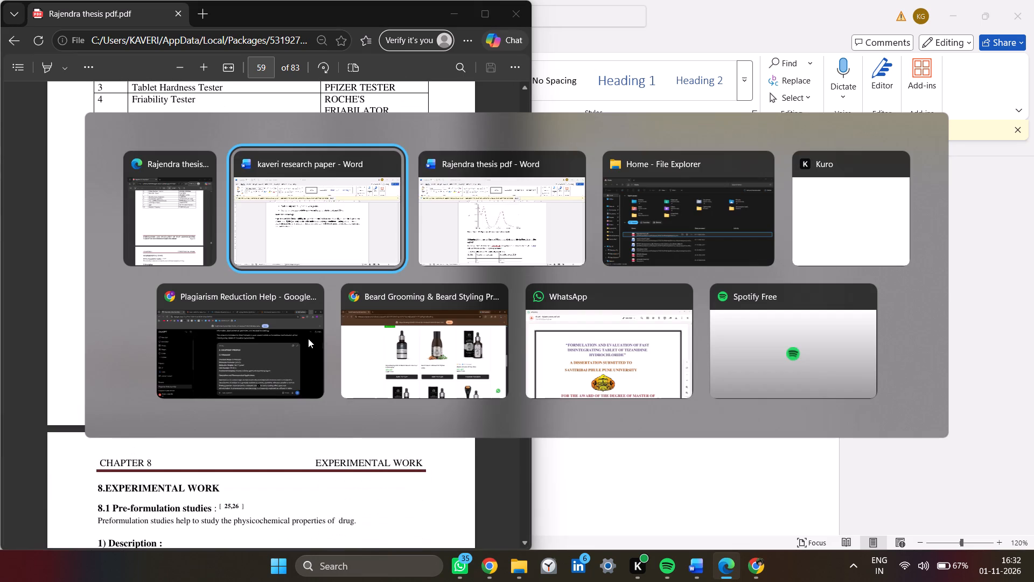
pyautogui.hotkey('alt', 'Tab')
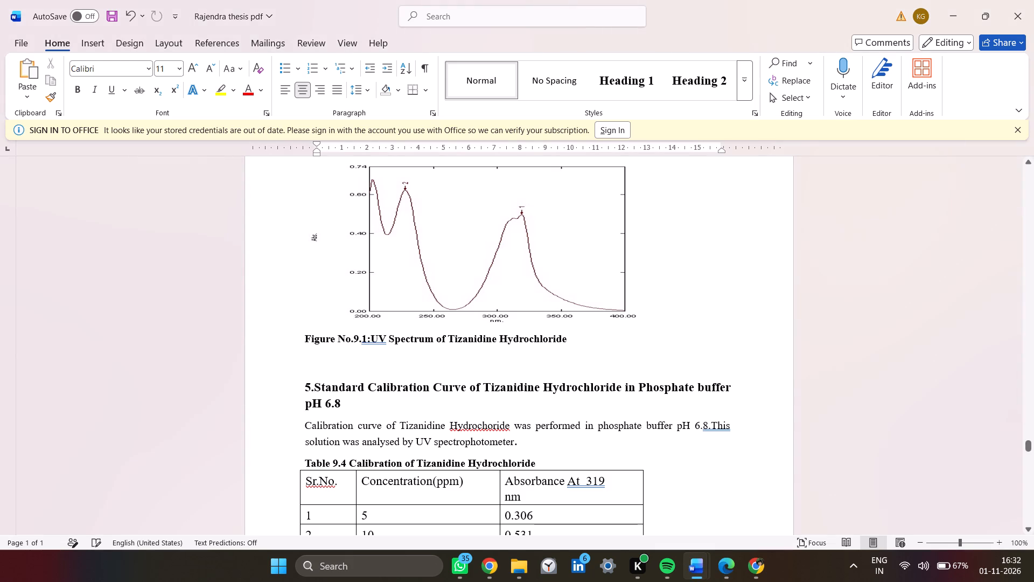
pyautogui.scroll(-2, 501, 364)
pyautogui.scroll(1, 501, 364)
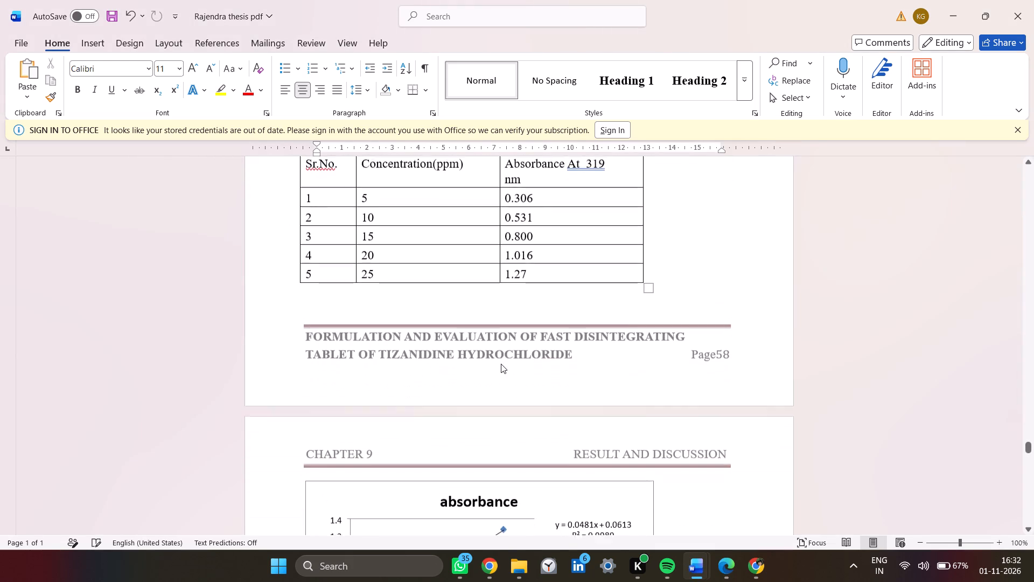
pyautogui.scroll(4, 501, 364)
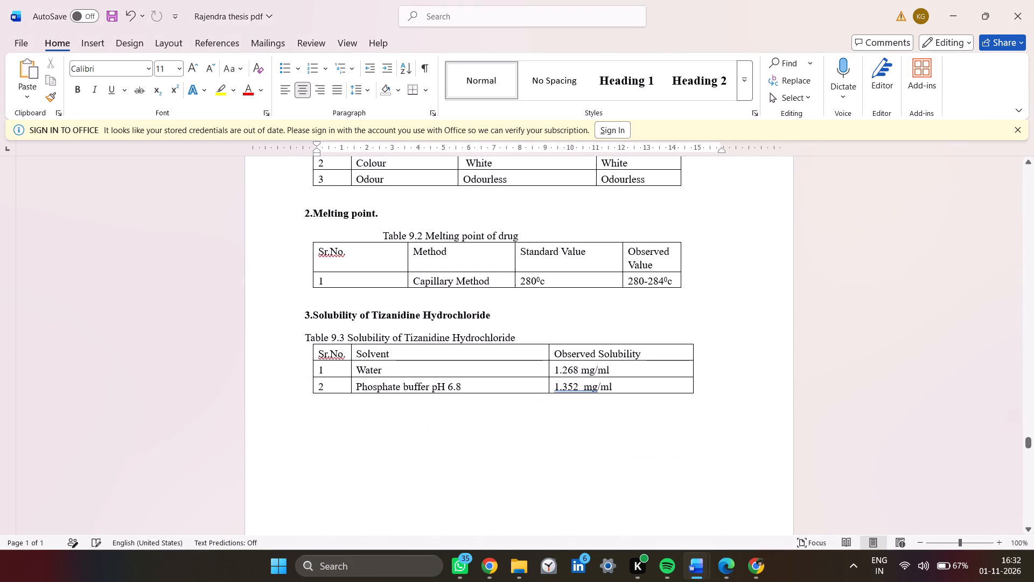
pyautogui.scroll(3, 501, 364)
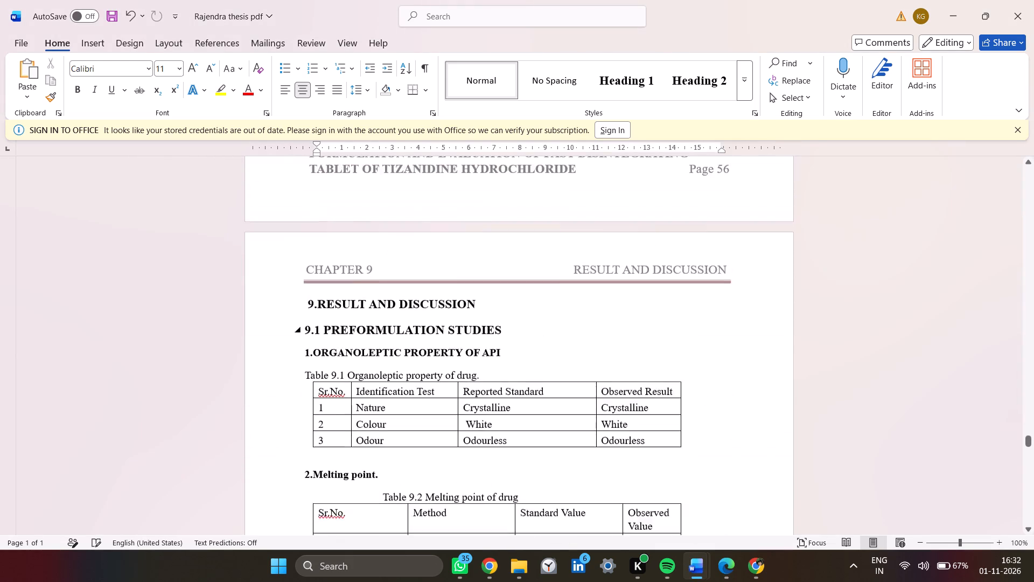
pyautogui.scroll(6, 501, 364)
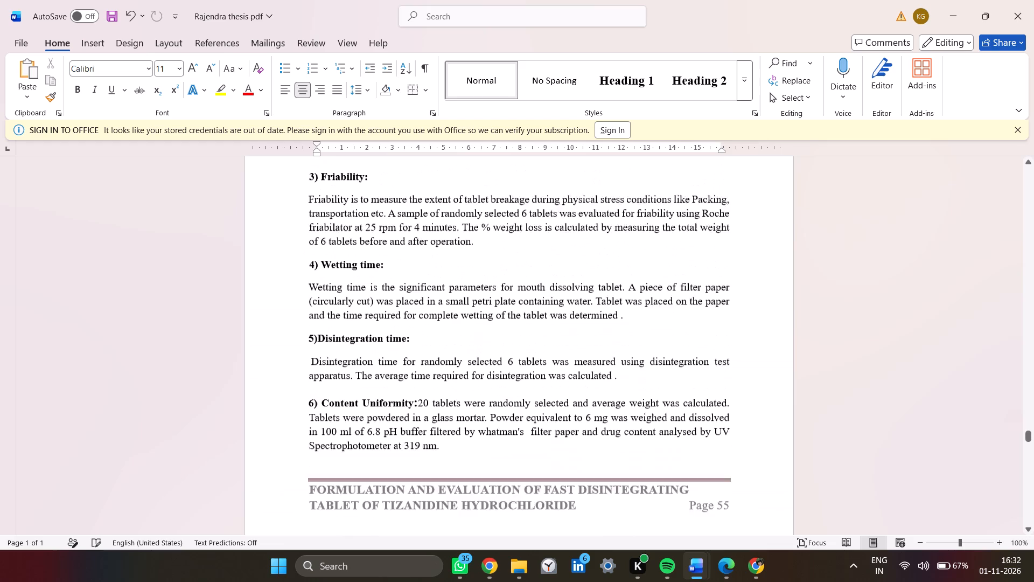
pyautogui.scroll(6, 501, 364)
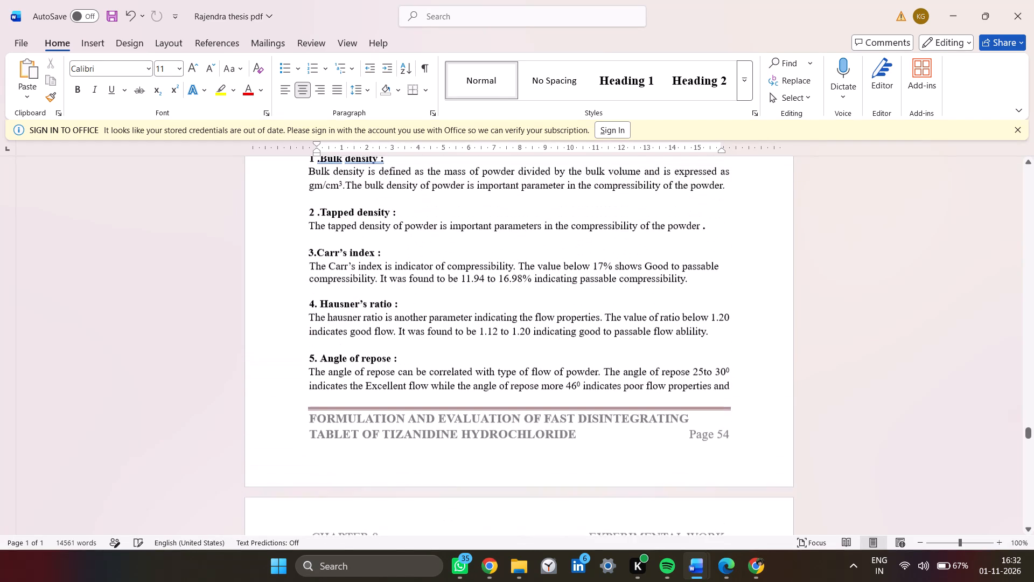
pyautogui.scroll(2, 501, 364)
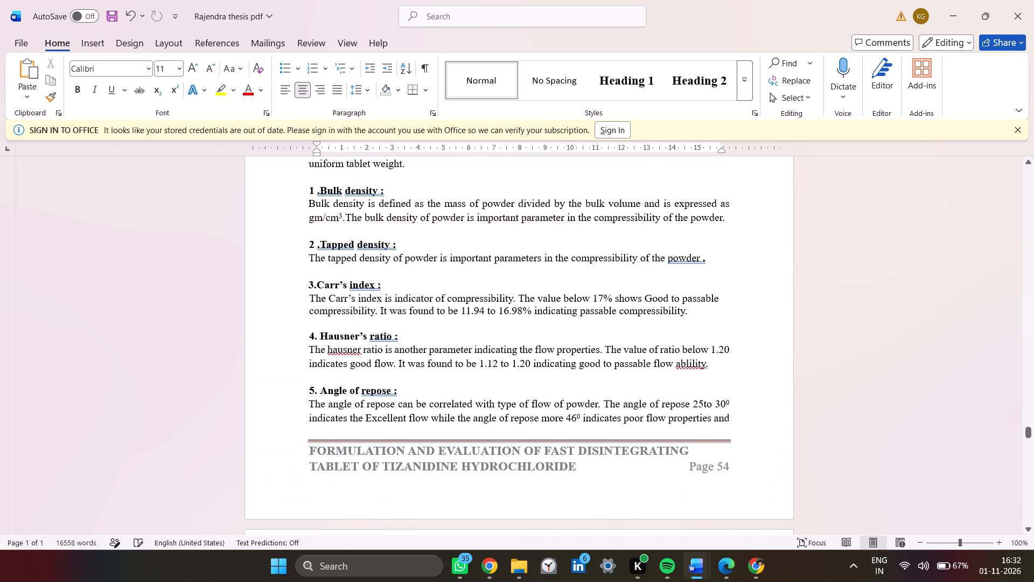
pyautogui.scroll(6, 501, 364)
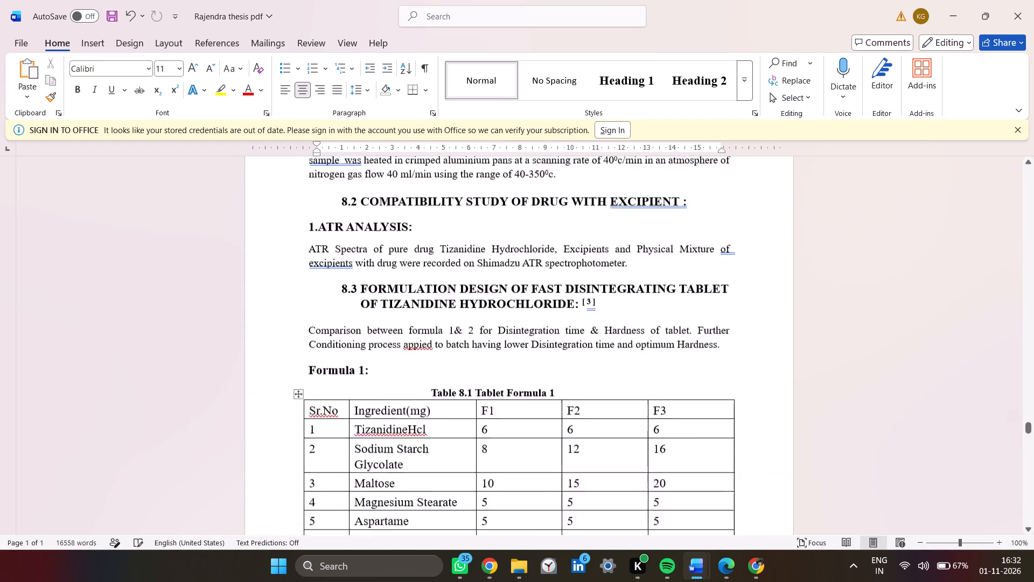
pyautogui.scroll(7, 501, 364)
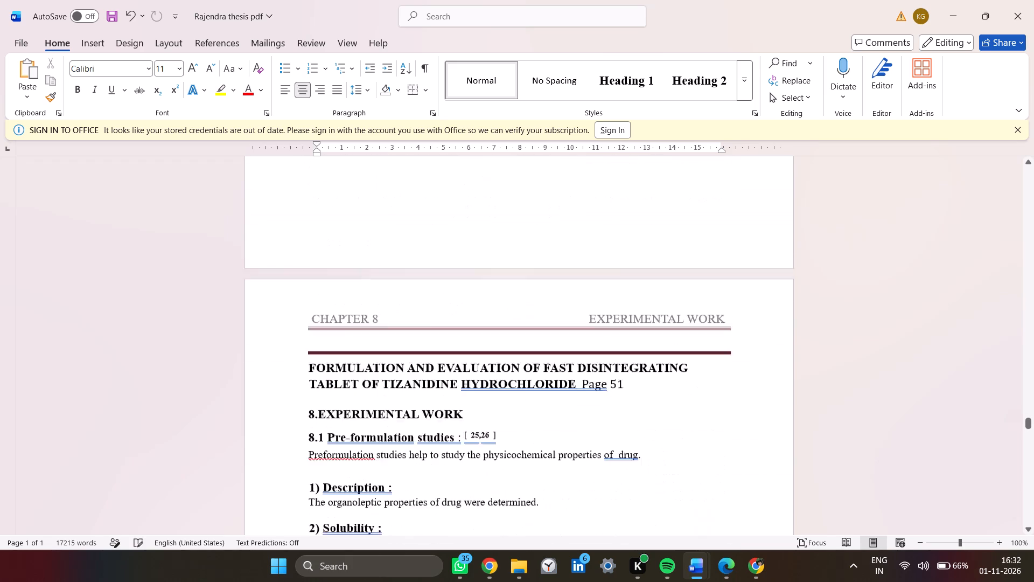
pyautogui.scroll(3, 501, 364)
pyautogui.scroll(-1, 501, 364)
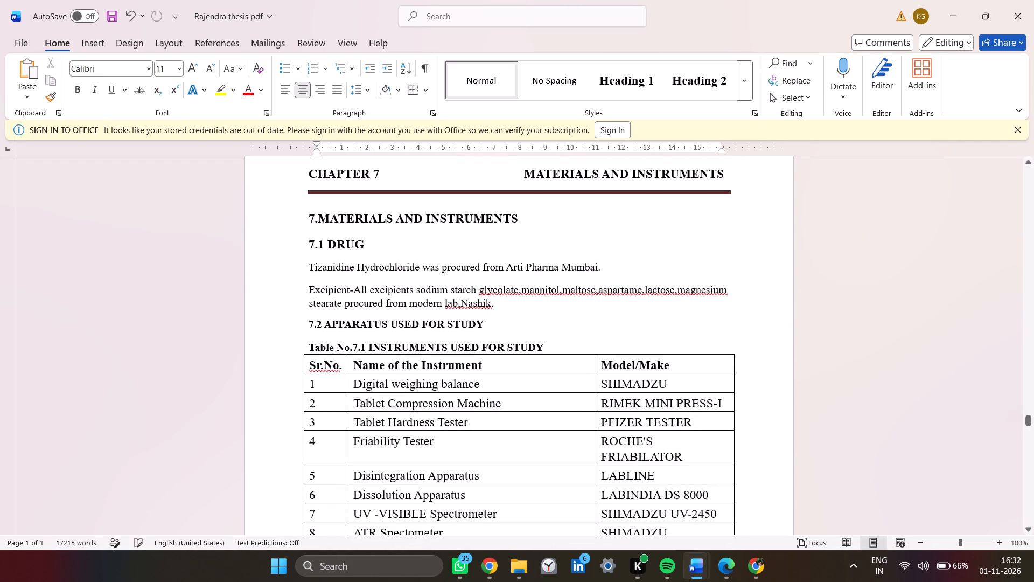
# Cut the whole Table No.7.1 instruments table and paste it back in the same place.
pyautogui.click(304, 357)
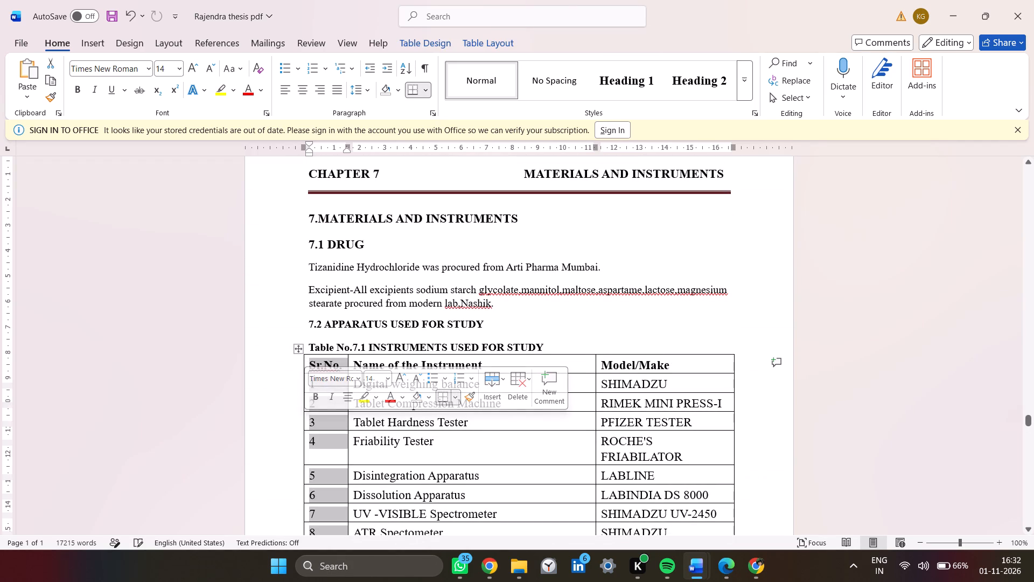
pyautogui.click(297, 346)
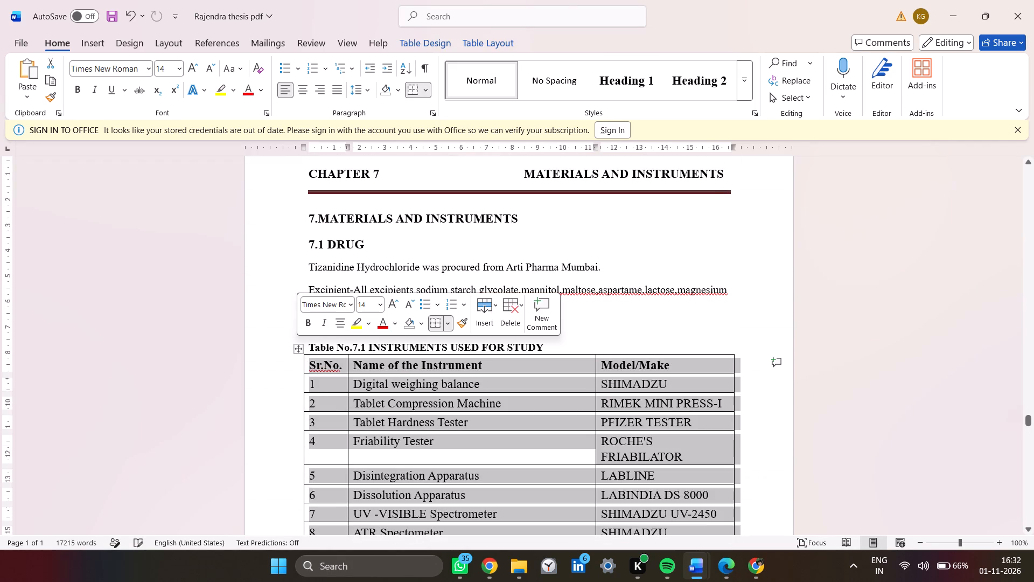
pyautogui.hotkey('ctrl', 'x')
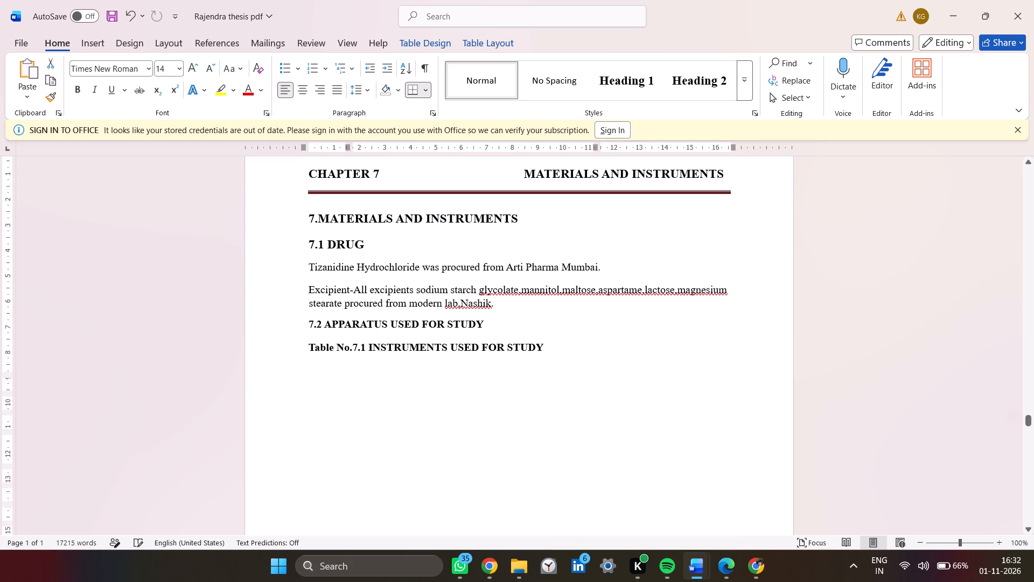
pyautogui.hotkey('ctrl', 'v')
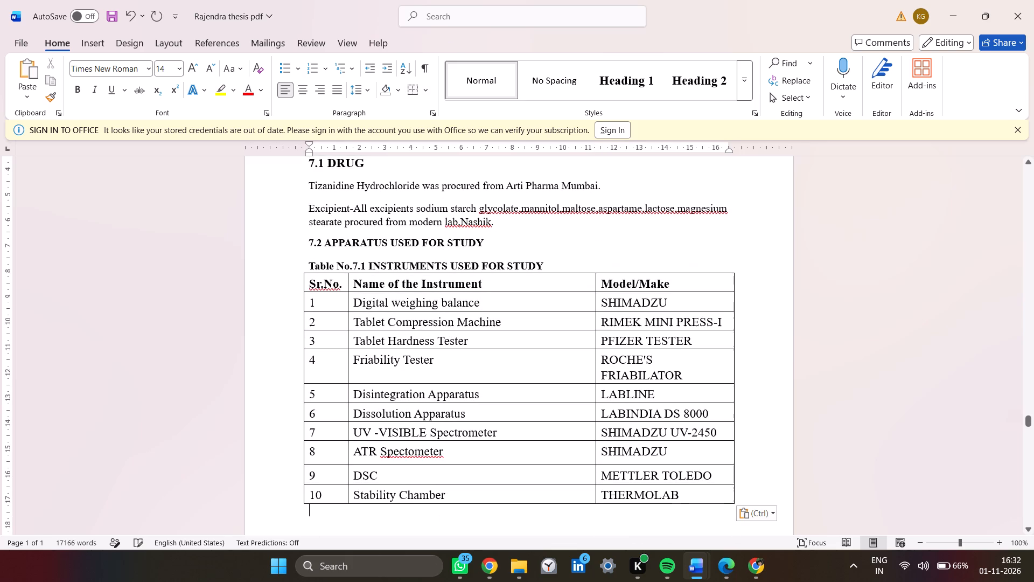
# Copy the whole instruments table from the converted thesis into the research paper, below Aspartame's Stability and Storage paragraph.
pyautogui.click(298, 267)
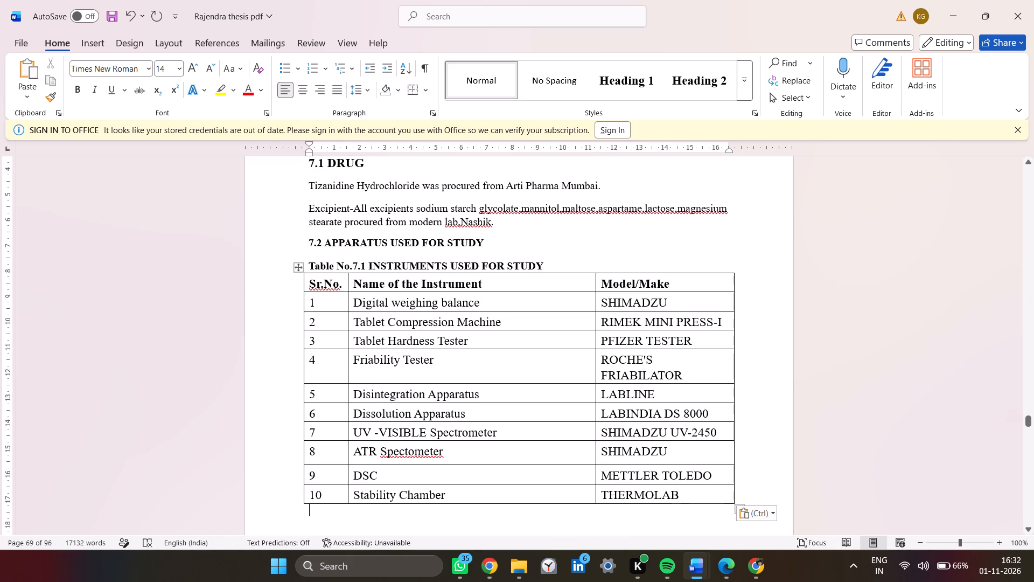
pyautogui.hotkey('ctrl', 'c')
pyautogui.hotkey('ctrl', 'c')
pyautogui.hotkey('ctrl', 'c')
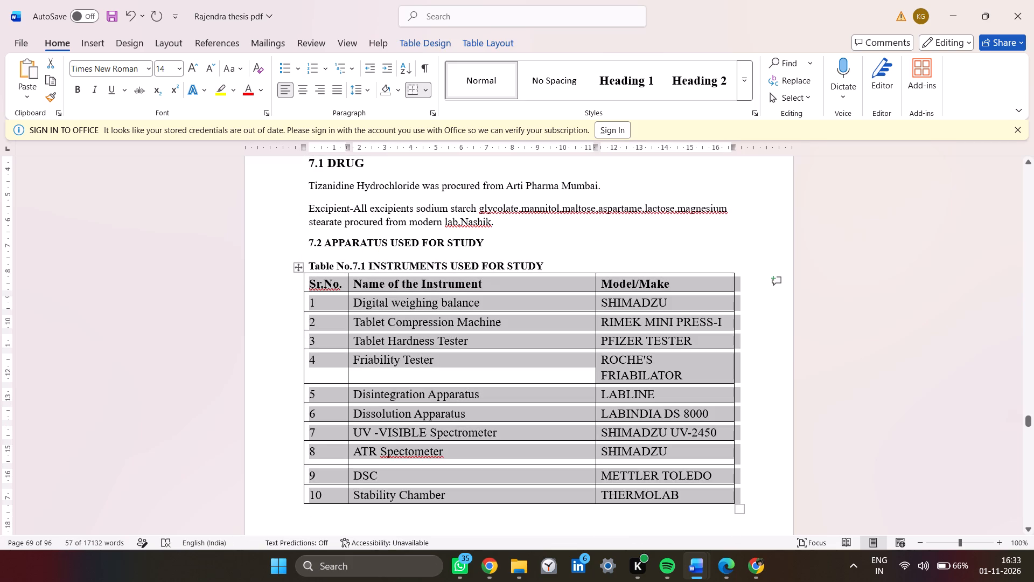
pyautogui.hotkey('alt', 'Tab')
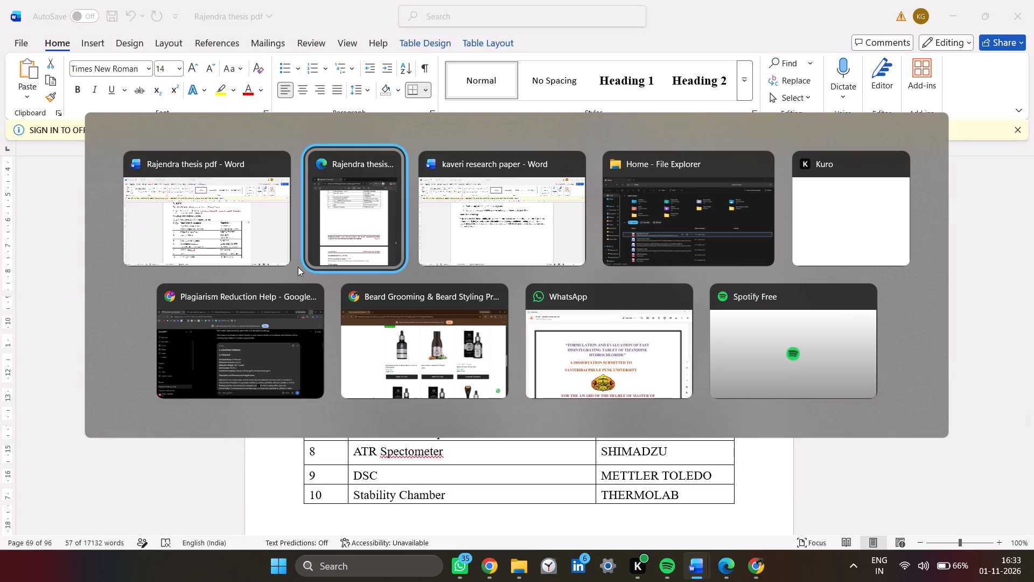
pyautogui.hotkey('alt', 'Tab')
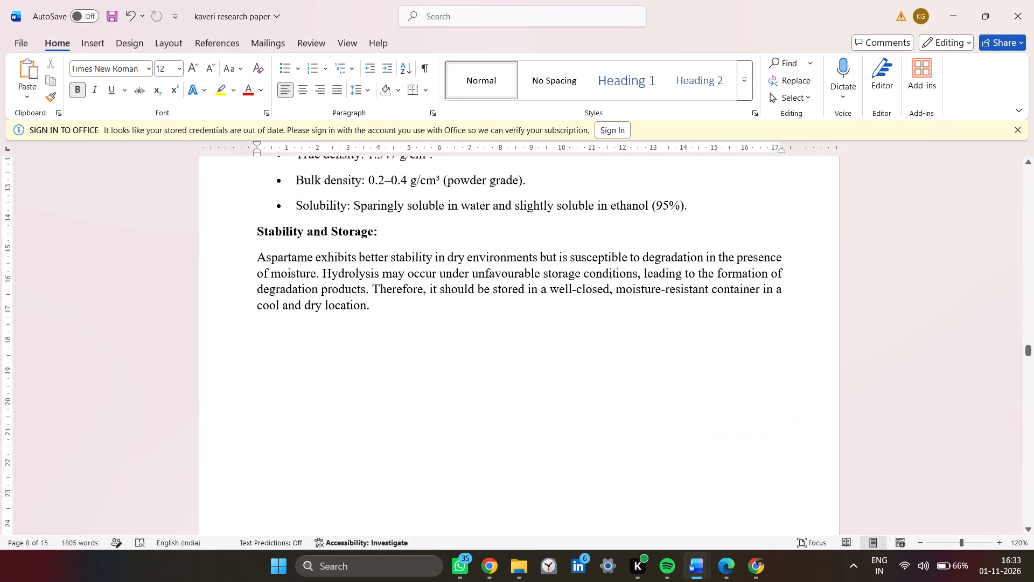
pyautogui.click(333, 358)
pyautogui.hotkey('ctrl', 'v')
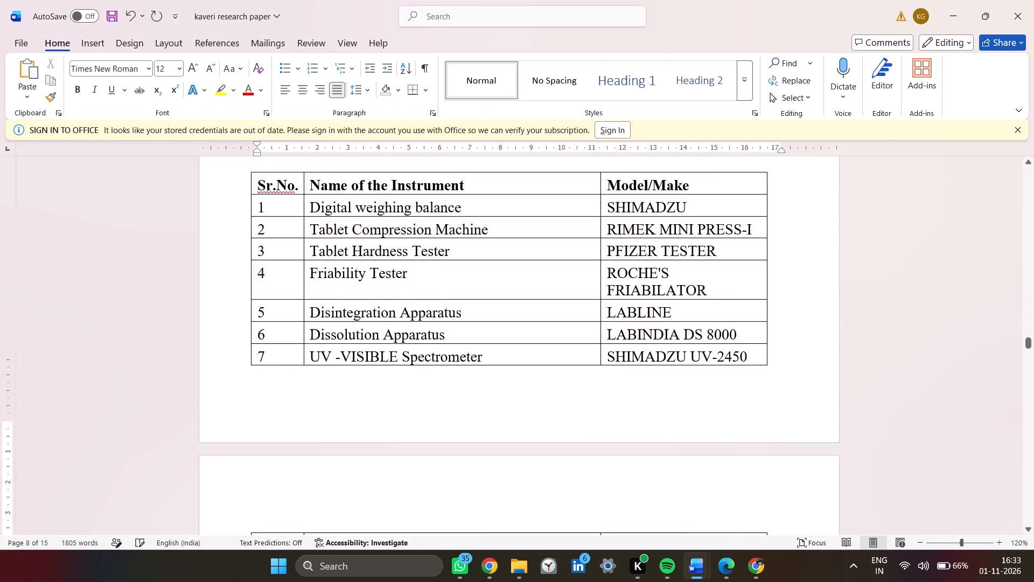
# Delete the empty line between Aspartame's Stability and Storage paragraph and the pasted instruments table.
pyautogui.scroll(4, 333, 358)
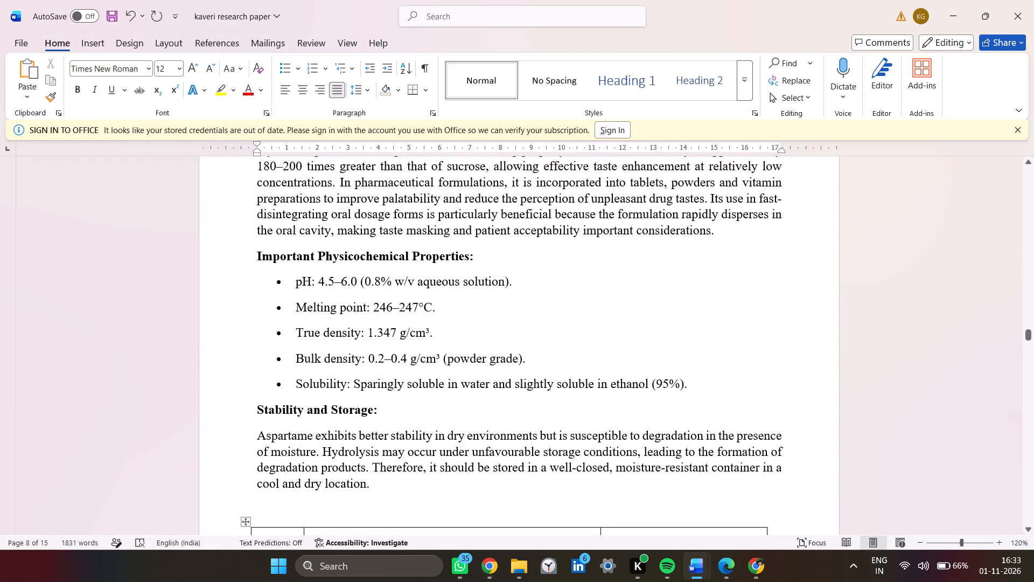
pyautogui.click(275, 503)
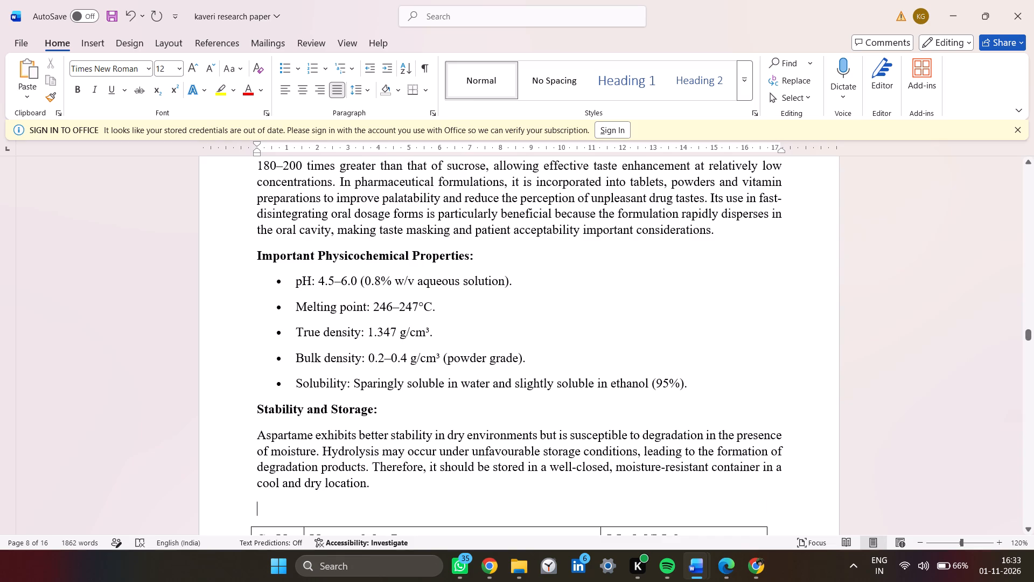
pyautogui.press('BackSpace')
# Reduce the font size of the entire pasted instruments table to 12 pt.
pyautogui.scroll(-3, 275, 503)
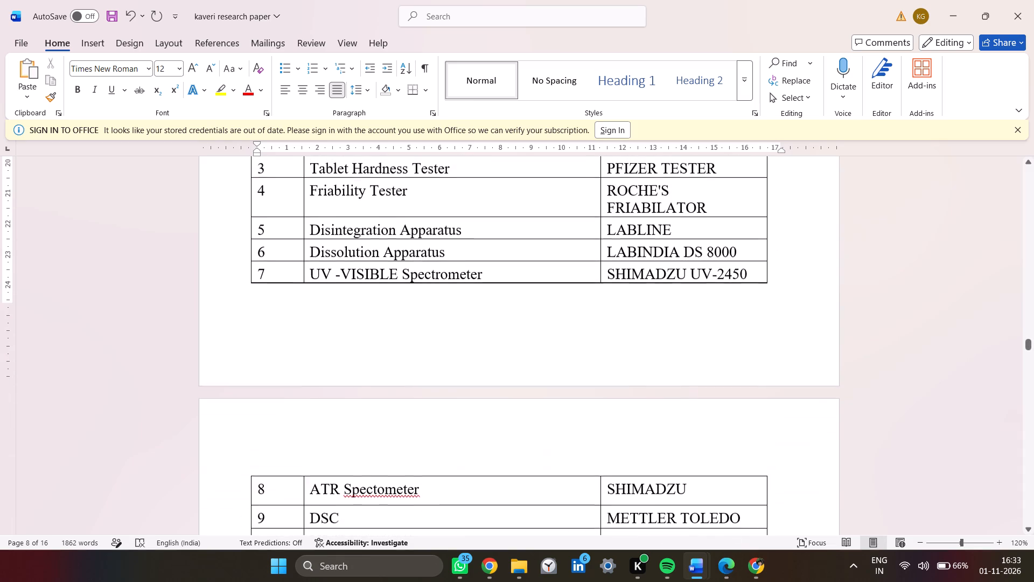
pyautogui.scroll(1, 275, 503)
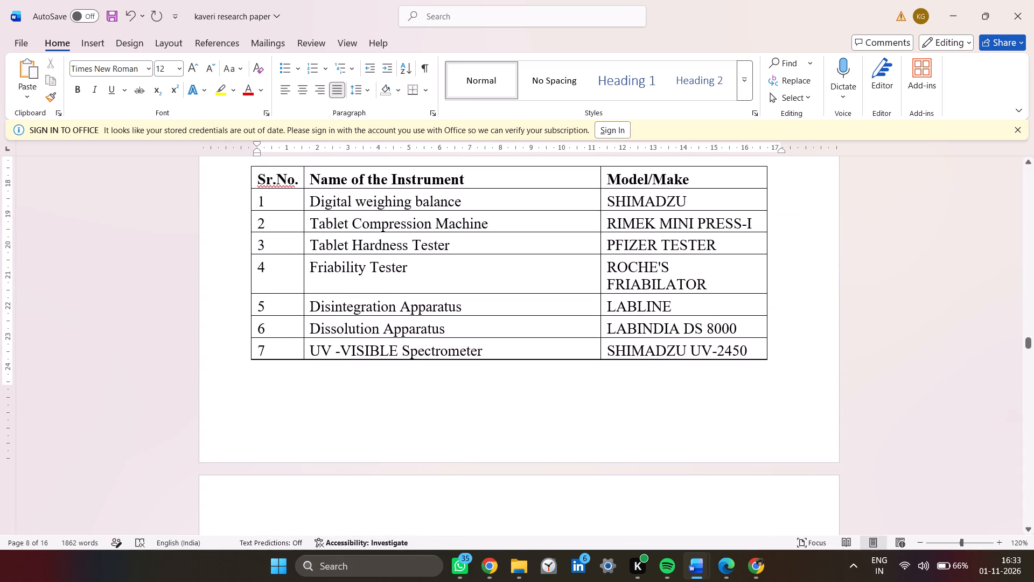
pyautogui.scroll(1, 127, 382)
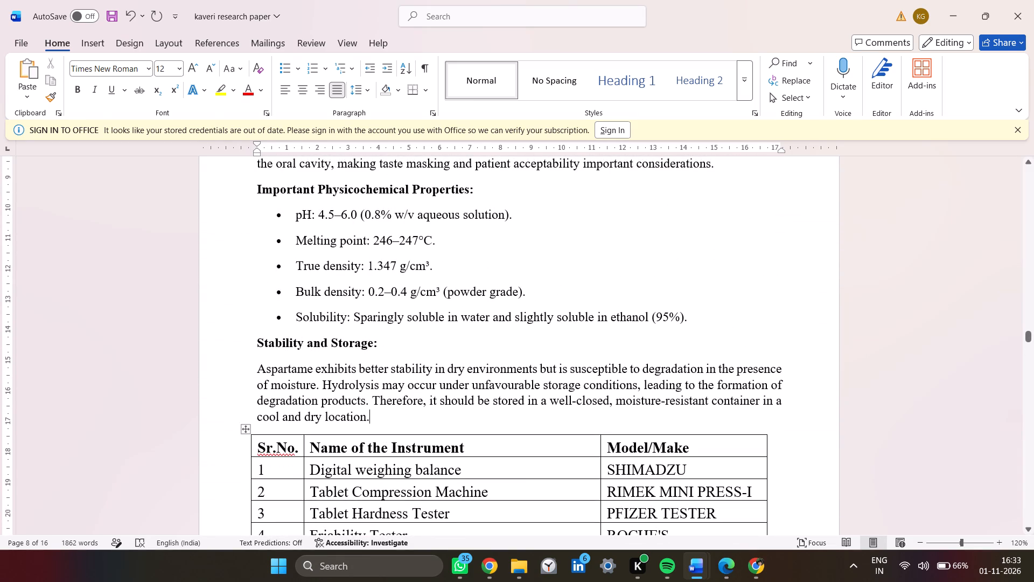
pyautogui.moveTo(253, 441); pyautogui.dragTo(248, 427)
pyautogui.click(248, 427)
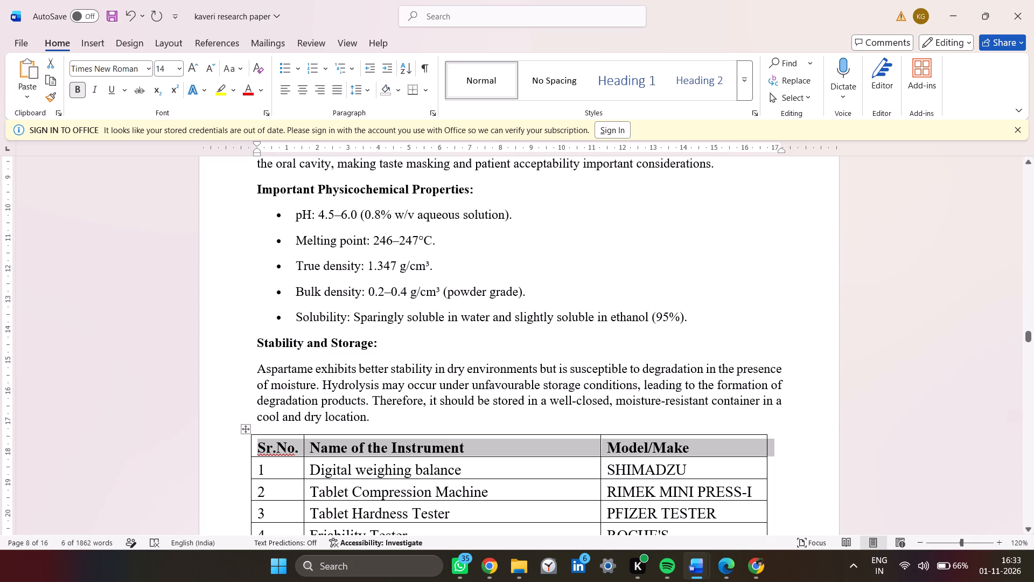
pyautogui.click(247, 427)
pyautogui.click(240, 426)
pyautogui.click(249, 442)
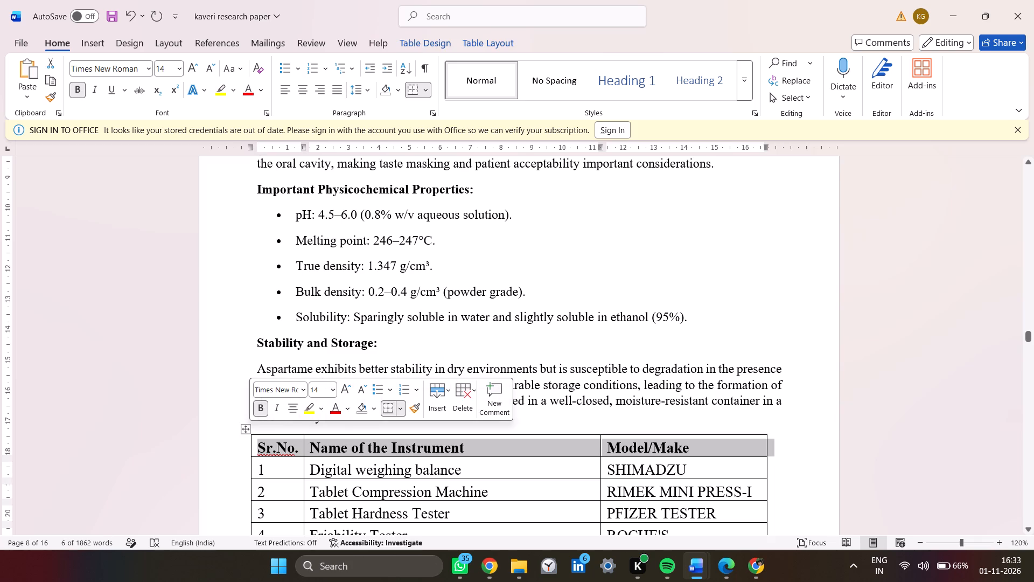
pyautogui.click(245, 430)
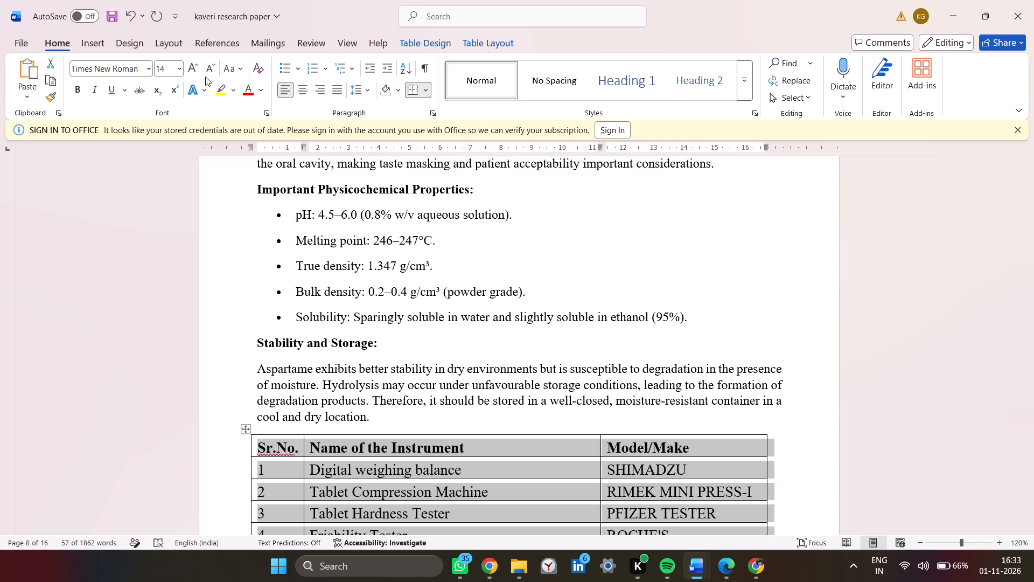
pyautogui.click(206, 74)
pyautogui.click(404, 334)
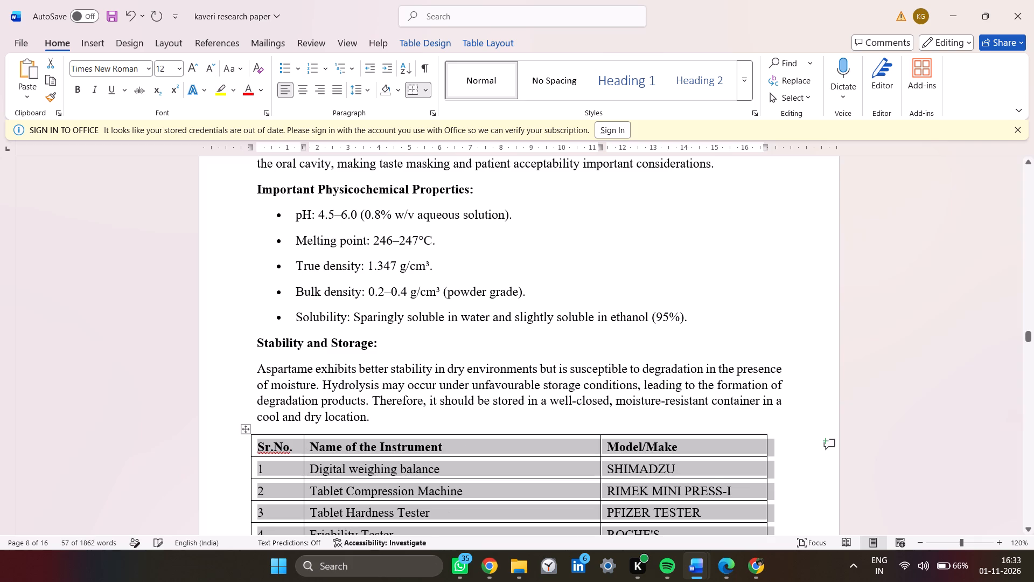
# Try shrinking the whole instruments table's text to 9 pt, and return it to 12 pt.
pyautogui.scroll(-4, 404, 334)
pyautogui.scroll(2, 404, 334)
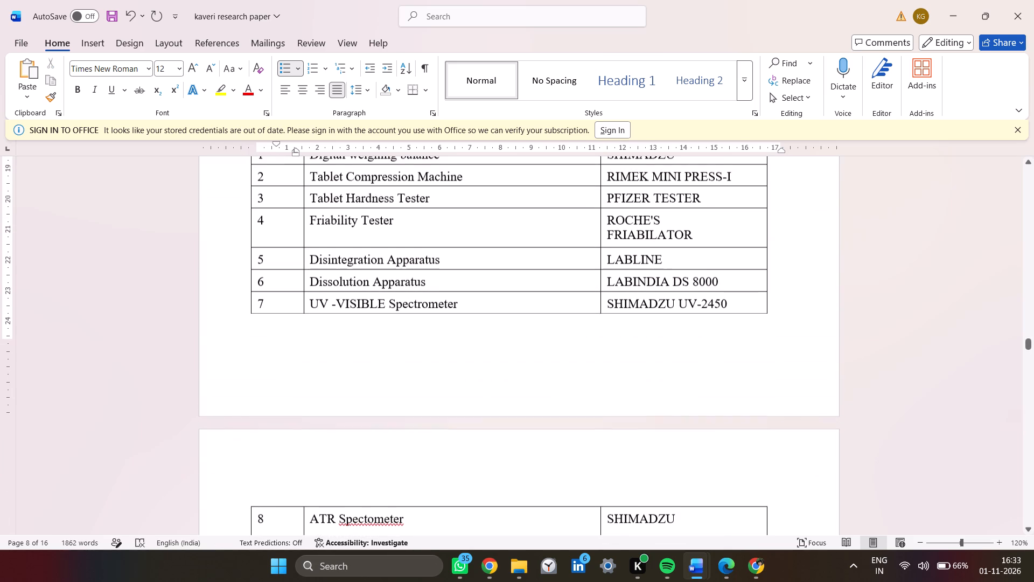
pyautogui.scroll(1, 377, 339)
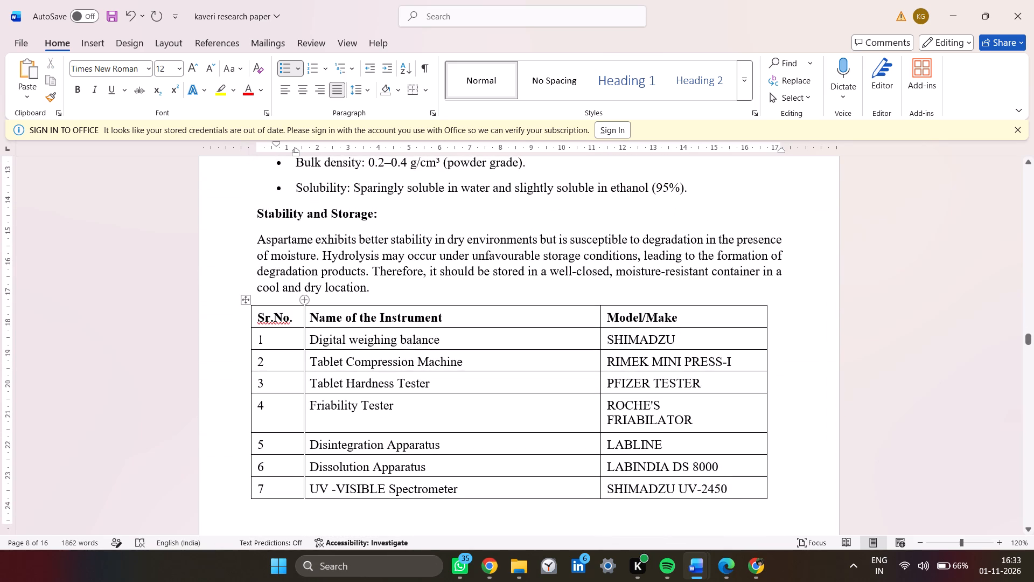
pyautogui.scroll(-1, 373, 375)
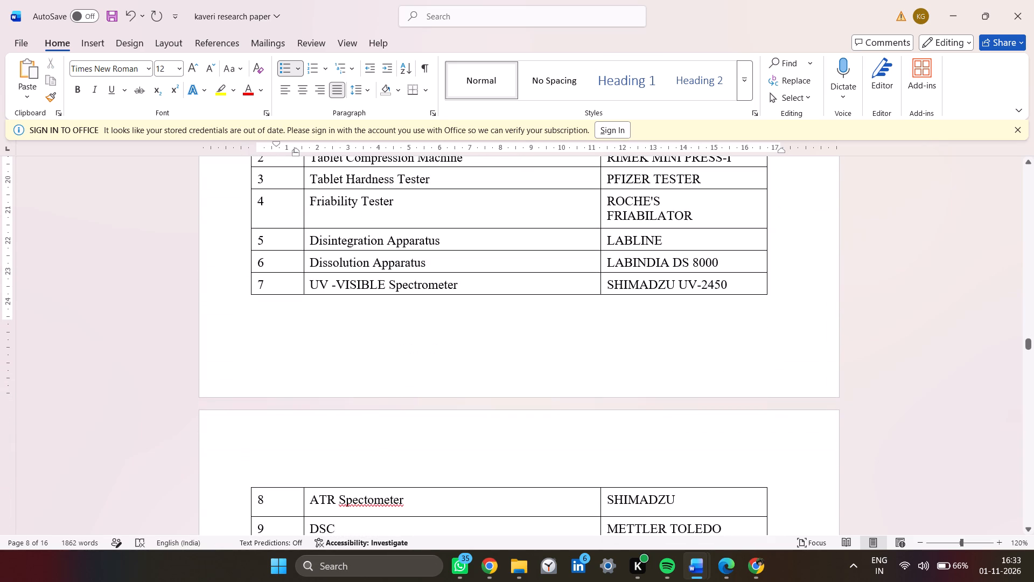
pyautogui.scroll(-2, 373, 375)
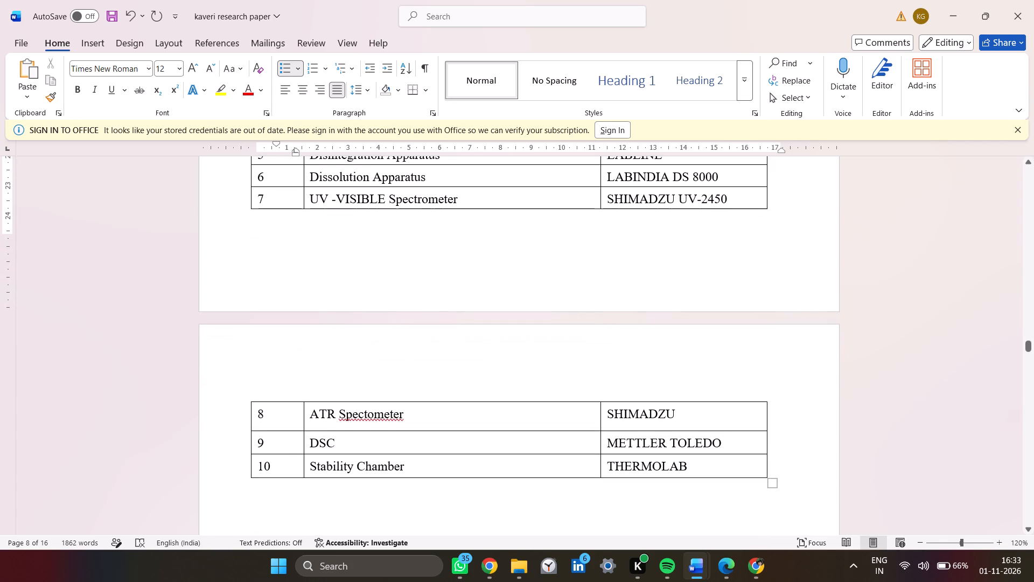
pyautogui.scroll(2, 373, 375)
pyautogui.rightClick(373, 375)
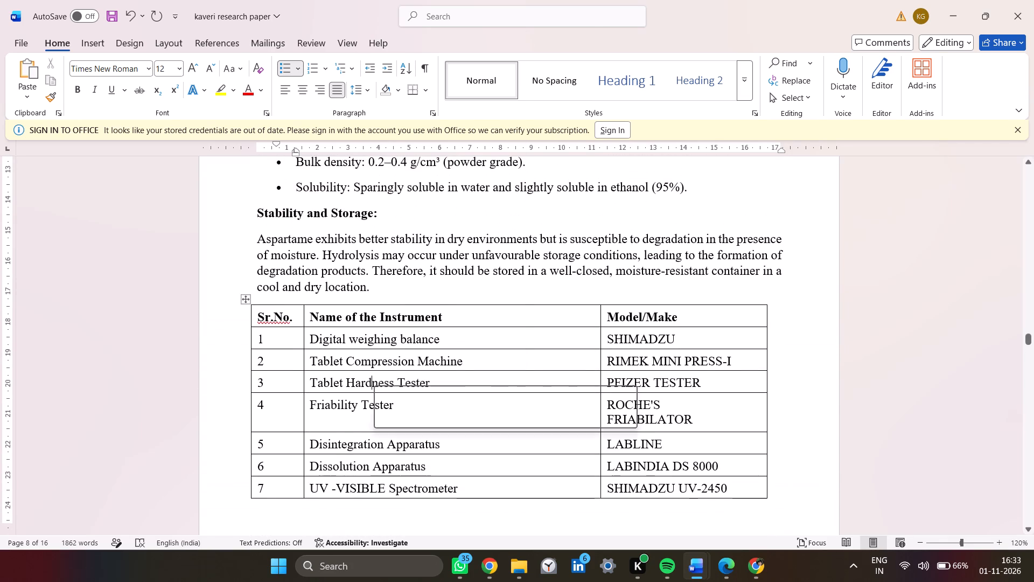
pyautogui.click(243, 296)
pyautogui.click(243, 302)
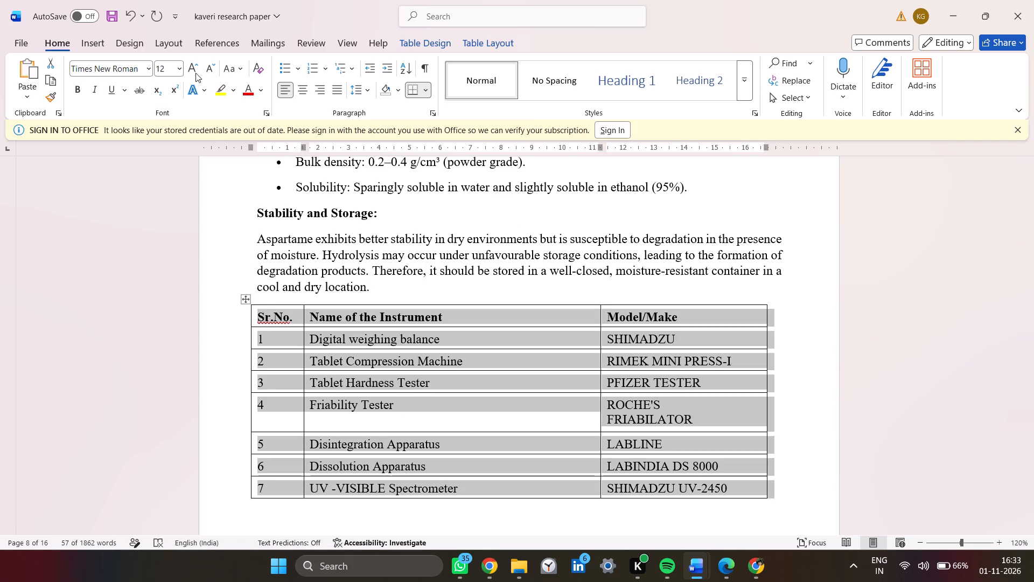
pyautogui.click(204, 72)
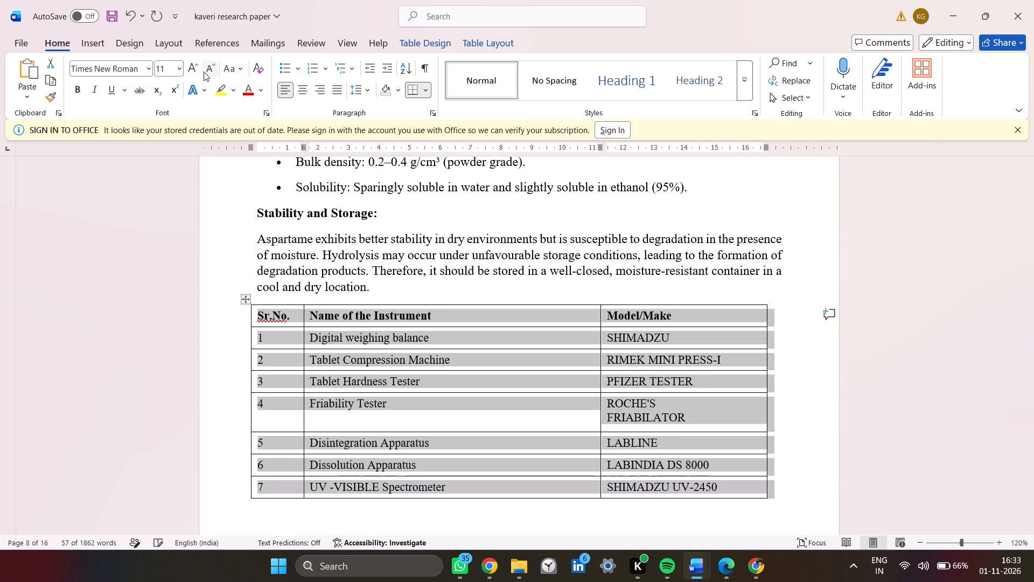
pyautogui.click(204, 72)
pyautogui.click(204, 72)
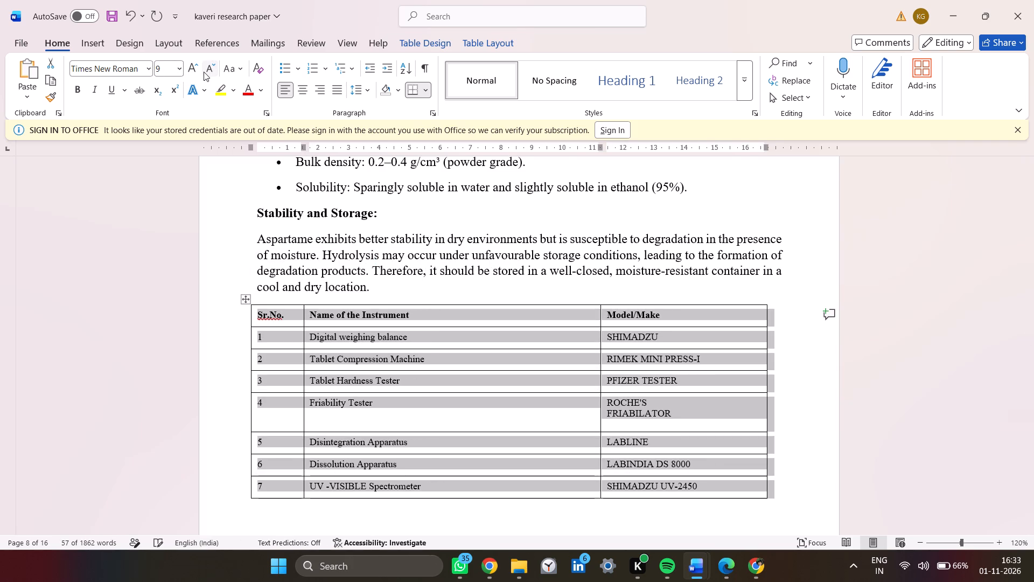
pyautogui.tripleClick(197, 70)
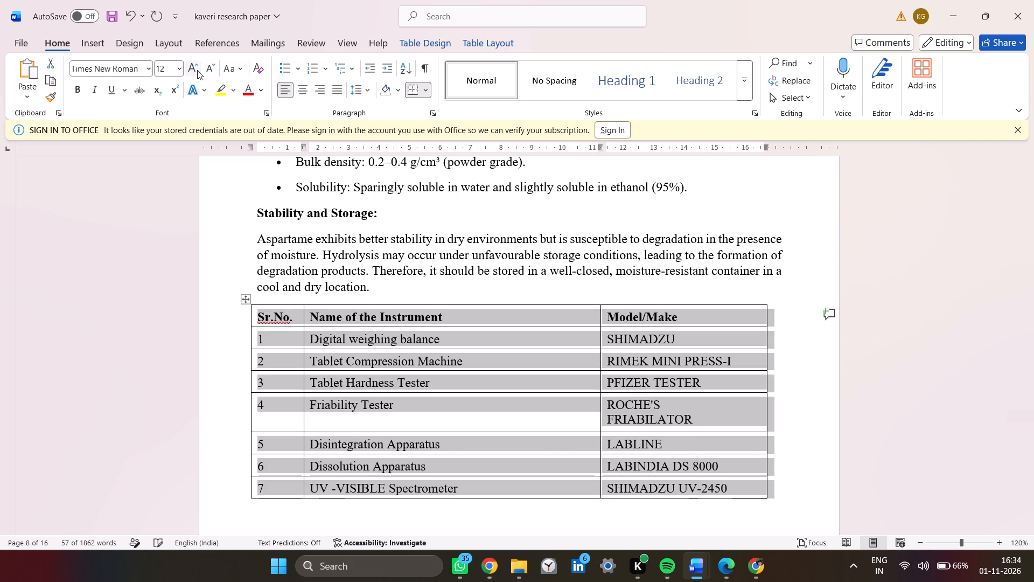
# Reduce the height of the DSC row slightly by raising the border between rows 9 and 10 of the instruments table.
pyautogui.scroll(-1, 269, 311)
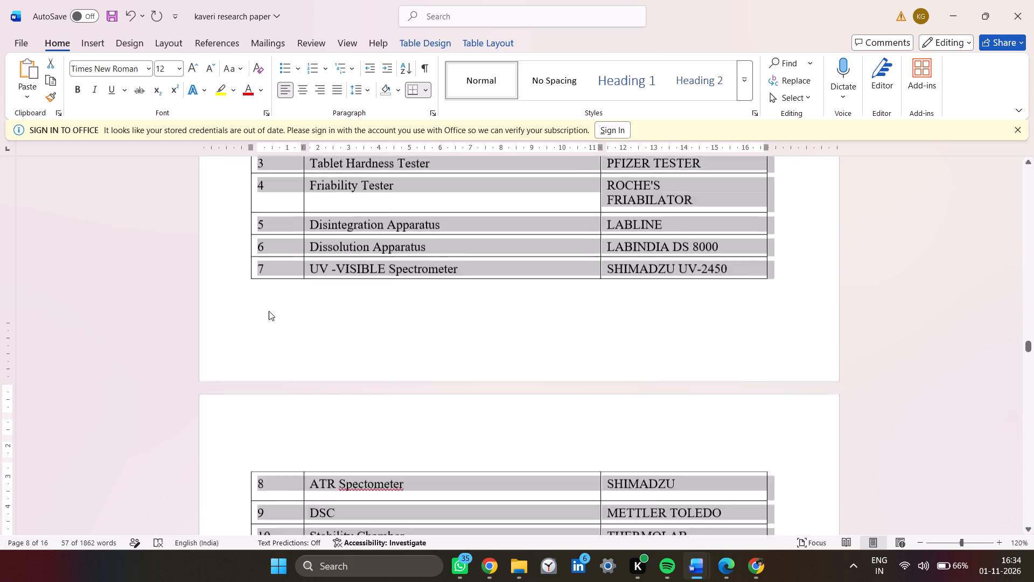
pyautogui.scroll(-1, 269, 311)
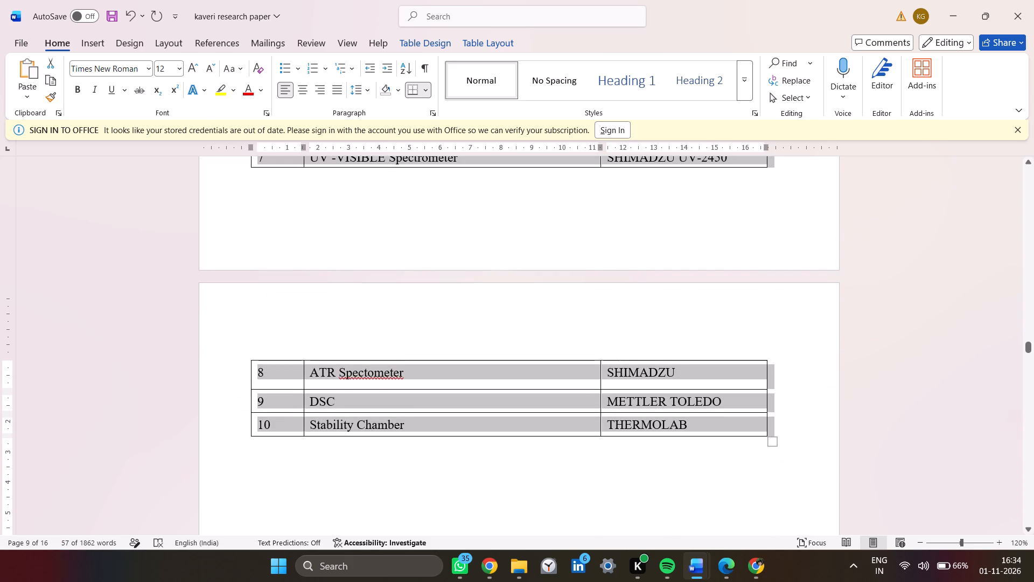
pyautogui.click(316, 438)
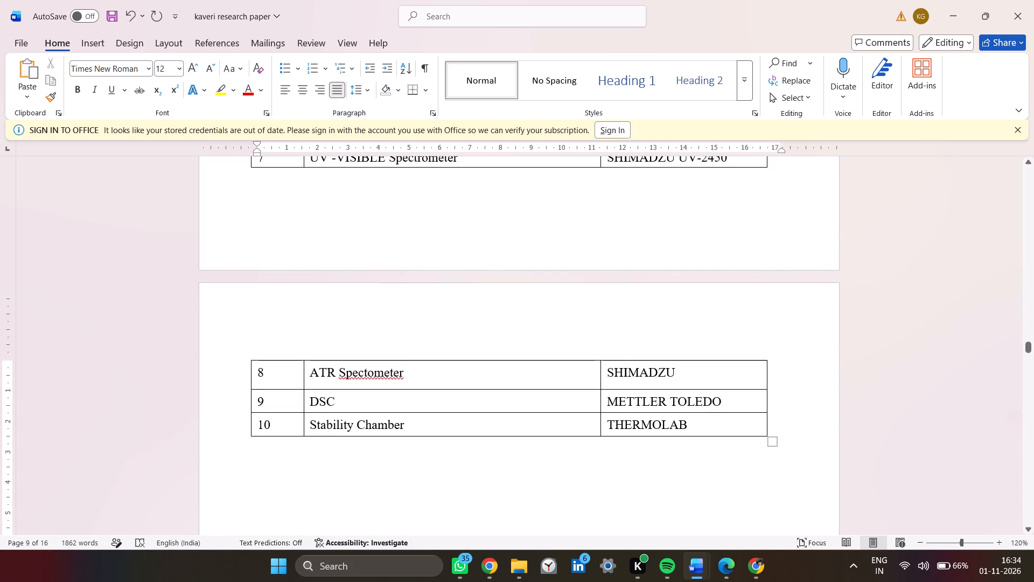
pyautogui.moveTo(326, 414); pyautogui.dragTo(327, 406)
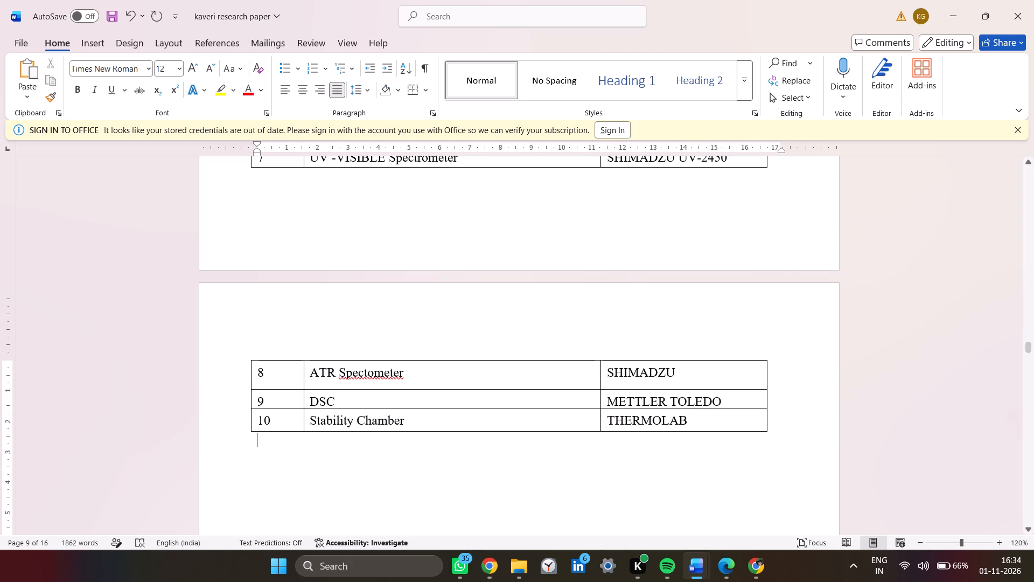
# Open the border options for the entire instruments table.
pyautogui.scroll(2, 331, 373)
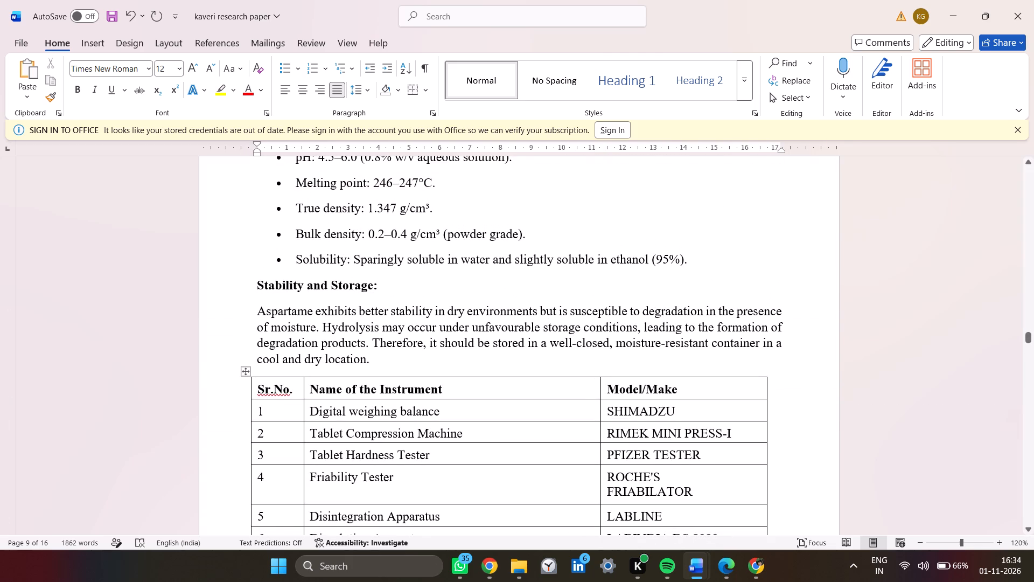
pyautogui.click(247, 368)
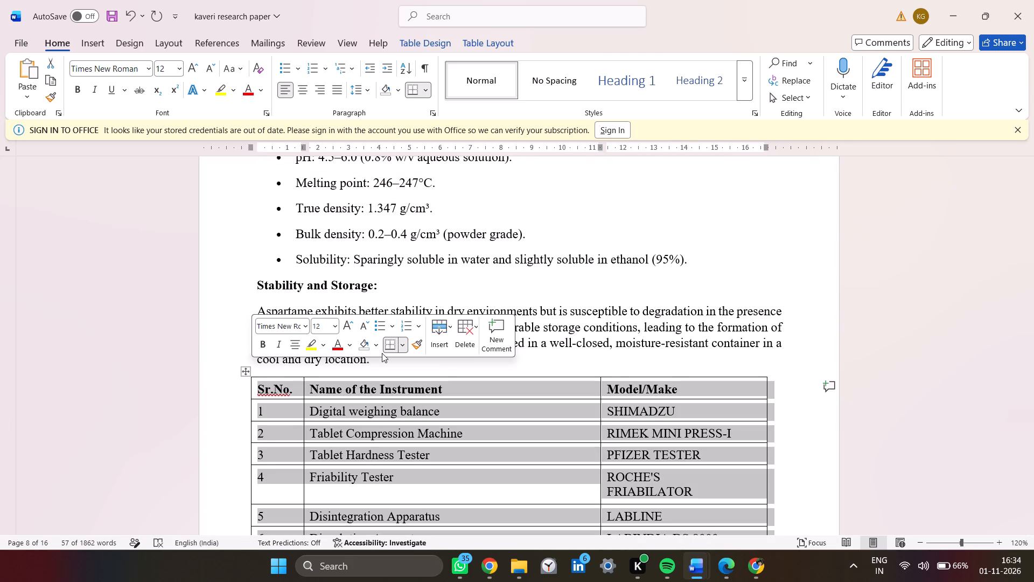
pyautogui.click(403, 341)
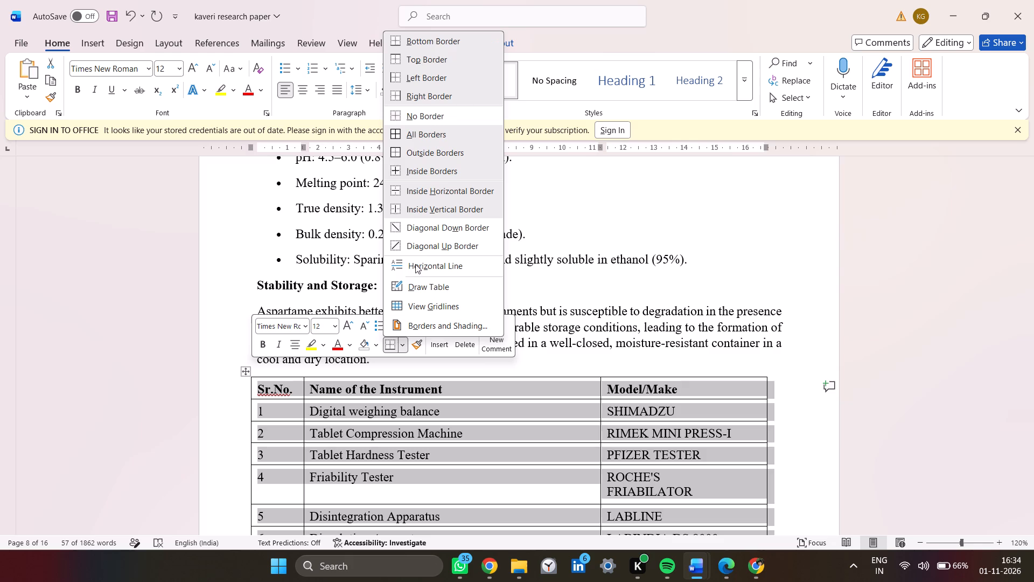
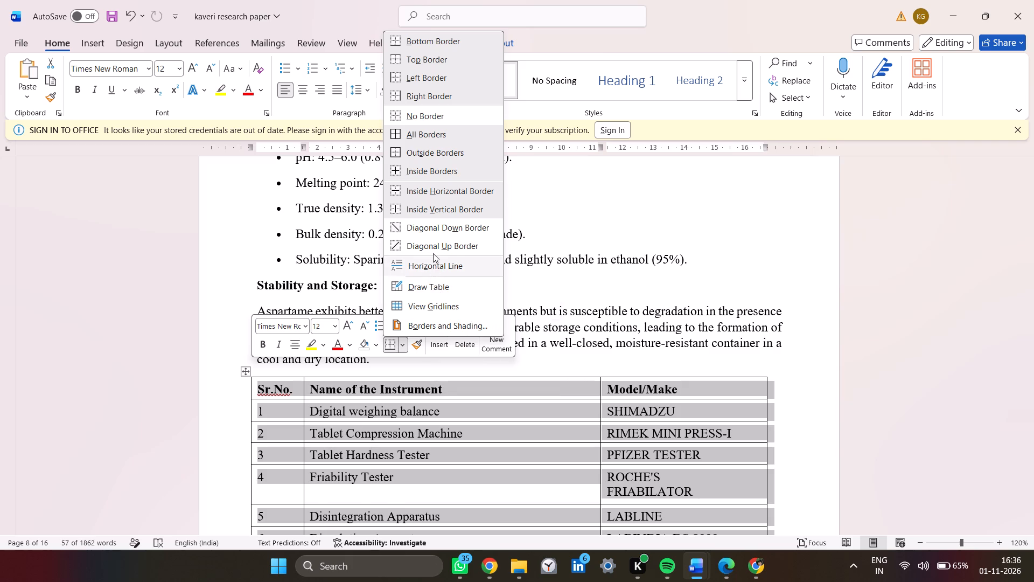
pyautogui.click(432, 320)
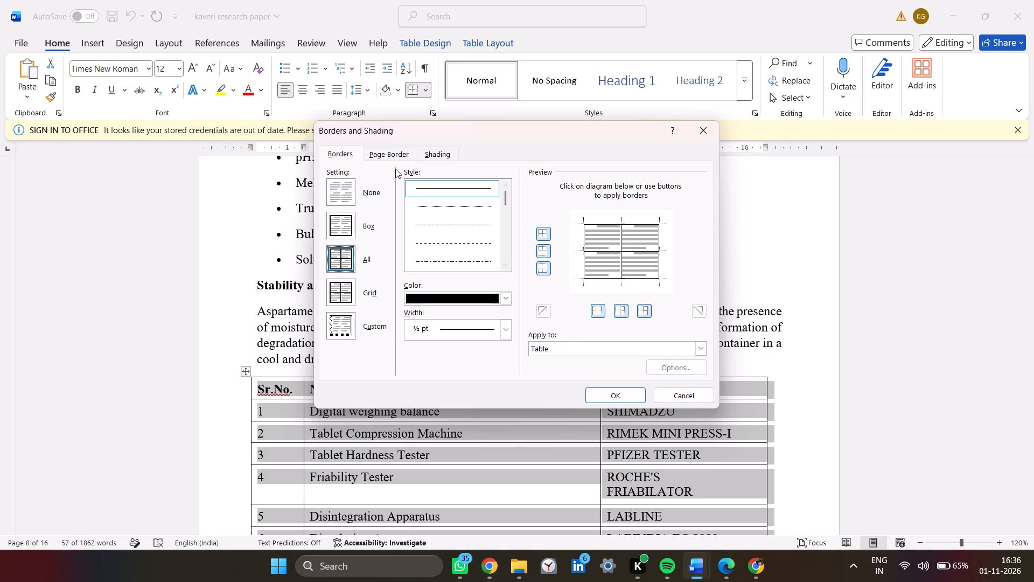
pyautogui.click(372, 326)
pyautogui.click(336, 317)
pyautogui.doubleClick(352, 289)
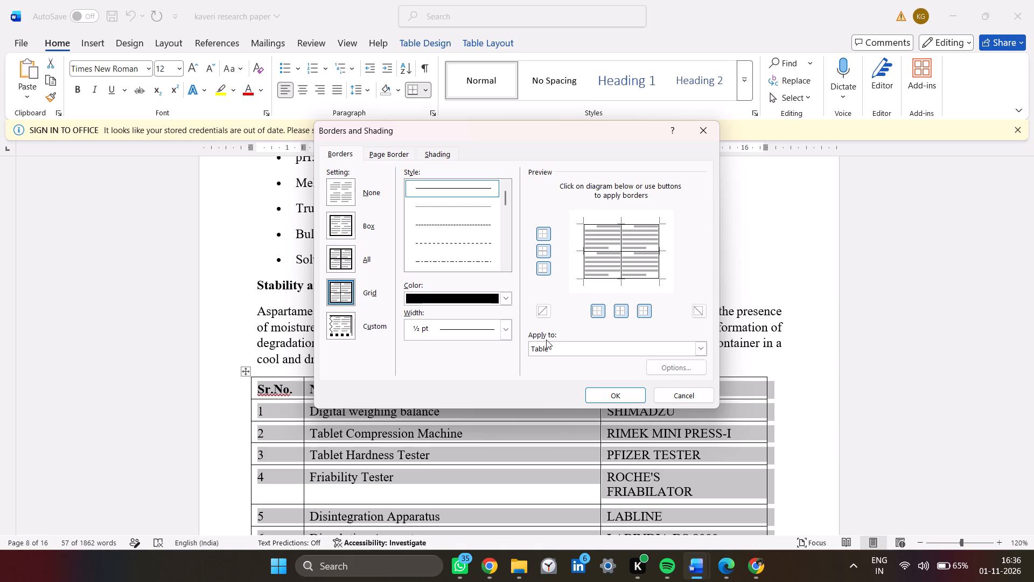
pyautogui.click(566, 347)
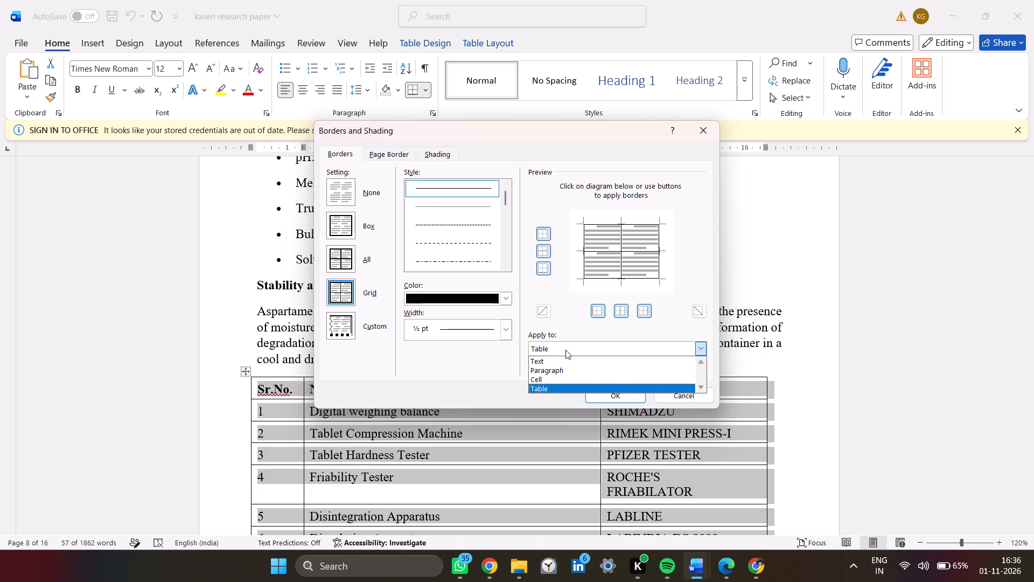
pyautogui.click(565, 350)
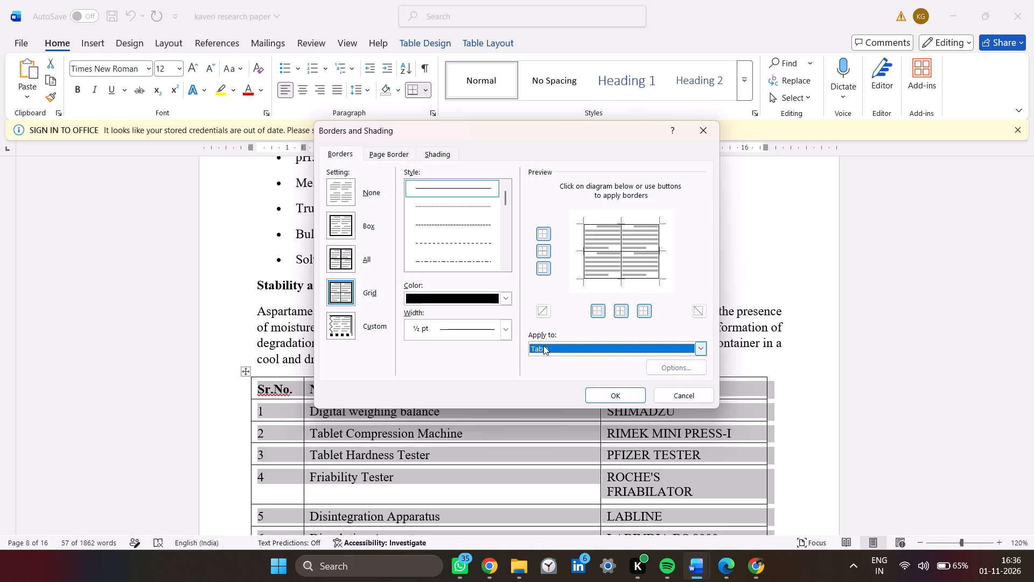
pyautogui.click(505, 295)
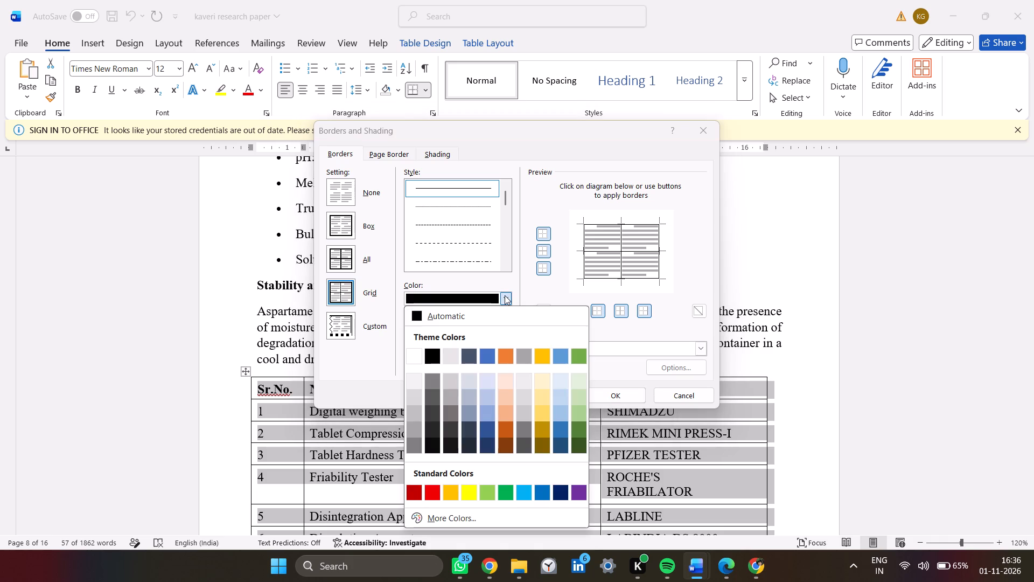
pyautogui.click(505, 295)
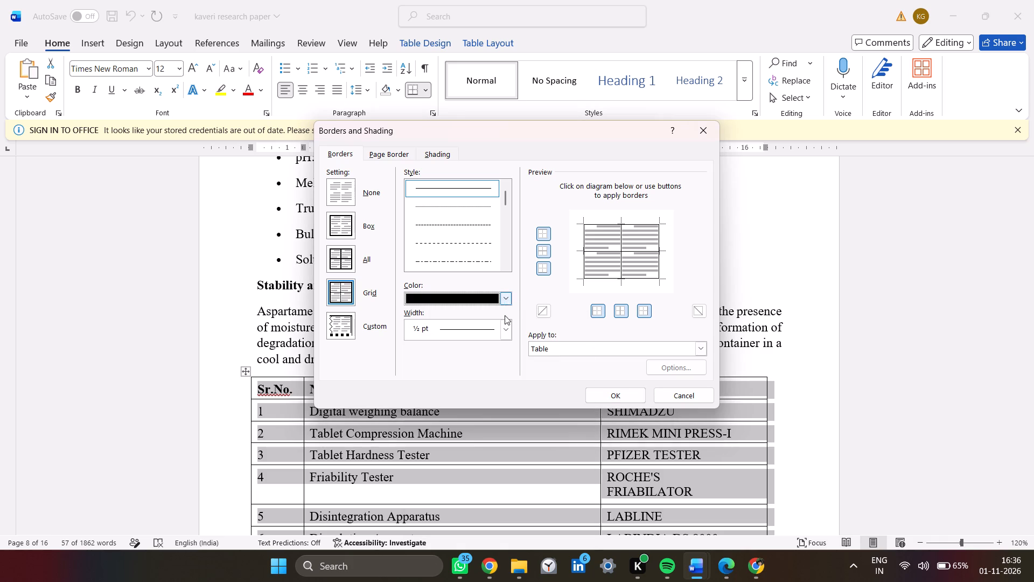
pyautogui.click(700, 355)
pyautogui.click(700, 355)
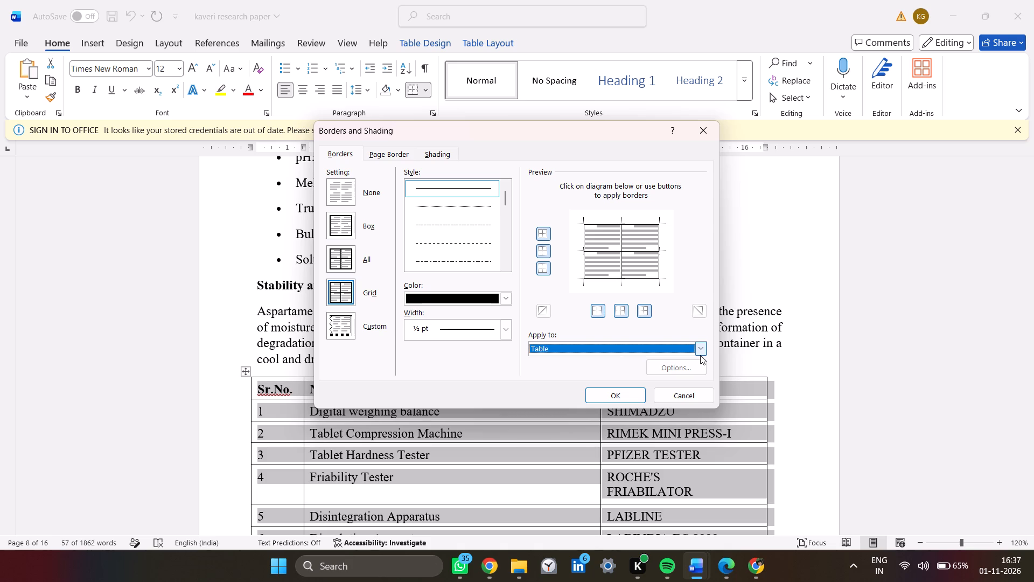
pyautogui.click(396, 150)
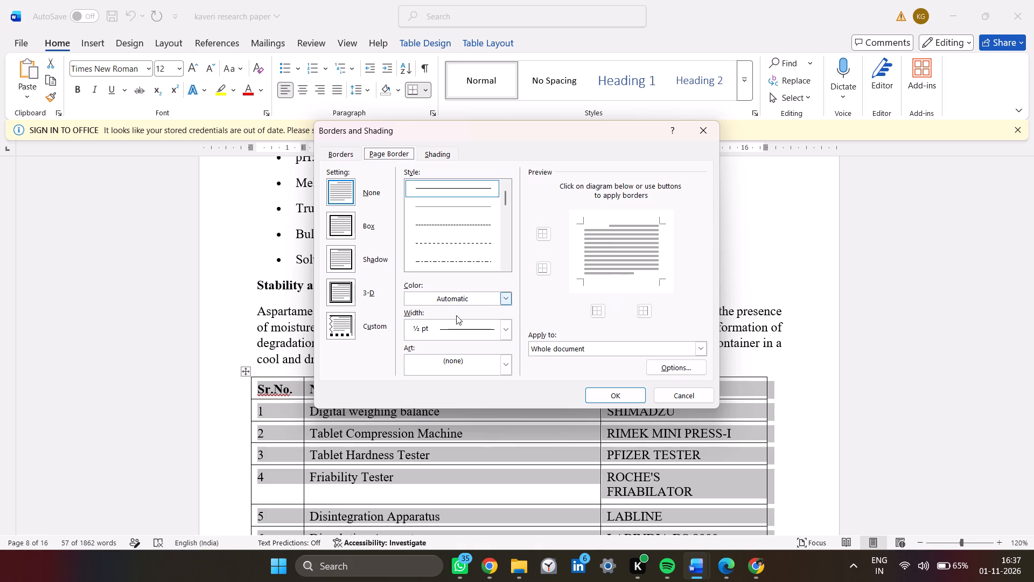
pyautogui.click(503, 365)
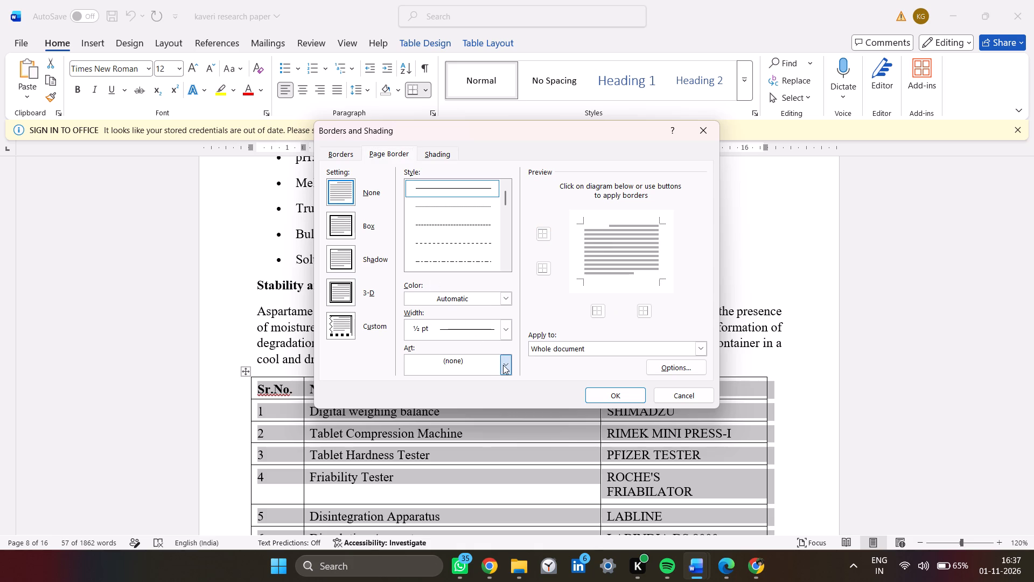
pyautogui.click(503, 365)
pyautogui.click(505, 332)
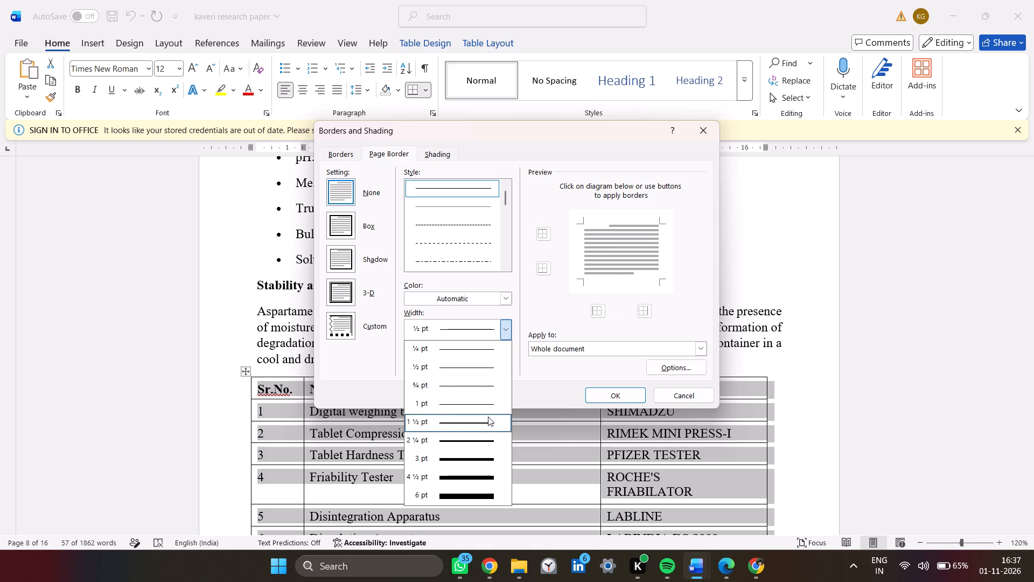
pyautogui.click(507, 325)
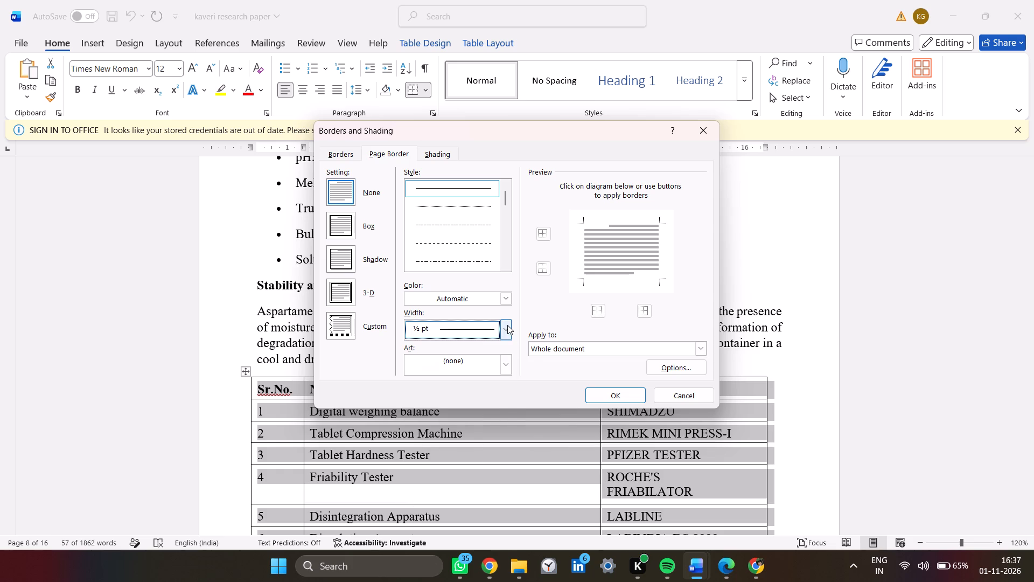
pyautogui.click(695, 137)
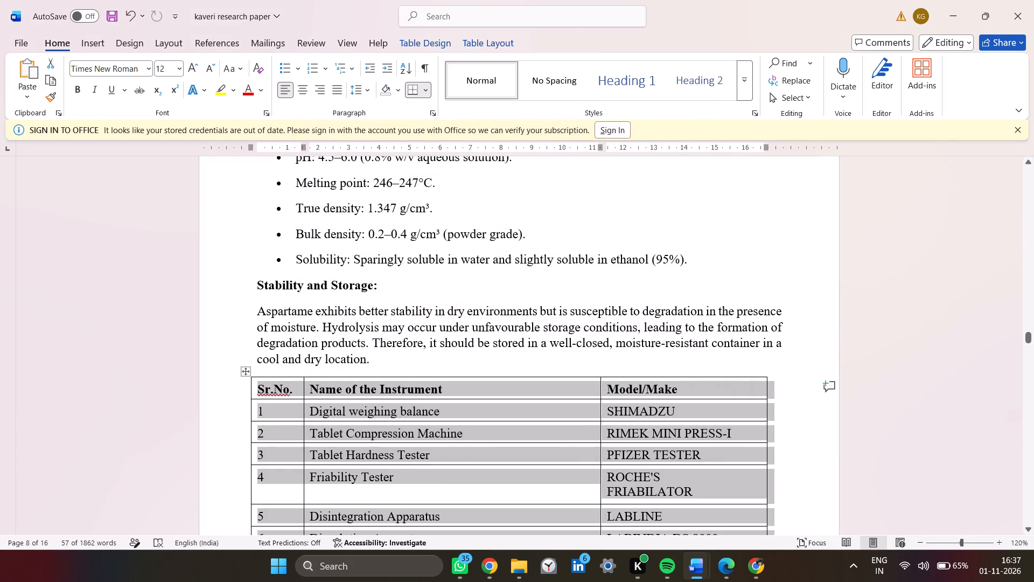
# Resize the whole instruments table by its end corner, reducing the row heights and narrowing it slightly.
pyautogui.click(242, 375)
pyautogui.scroll(-3, 370, 407)
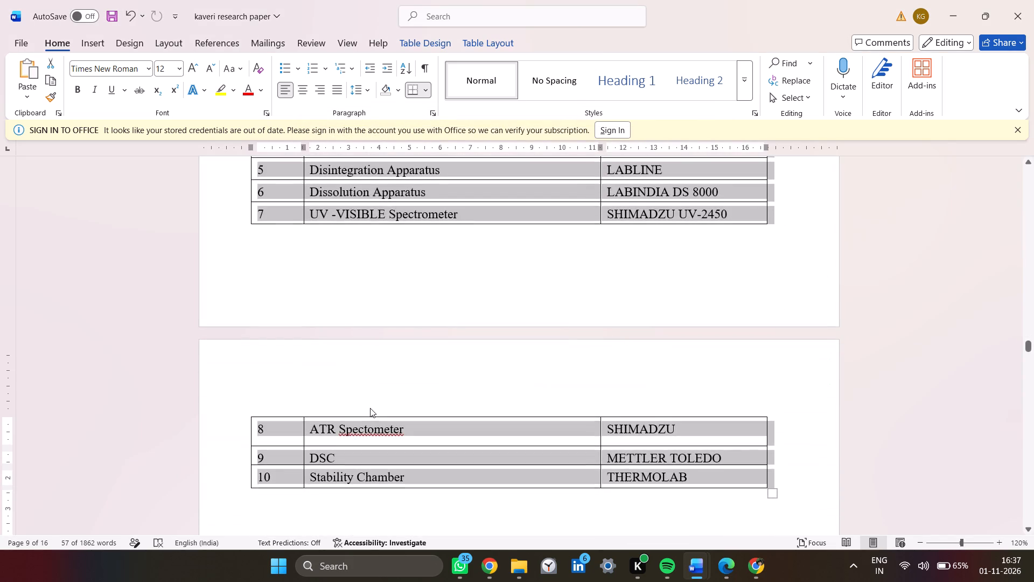
pyautogui.scroll(-1, 370, 408)
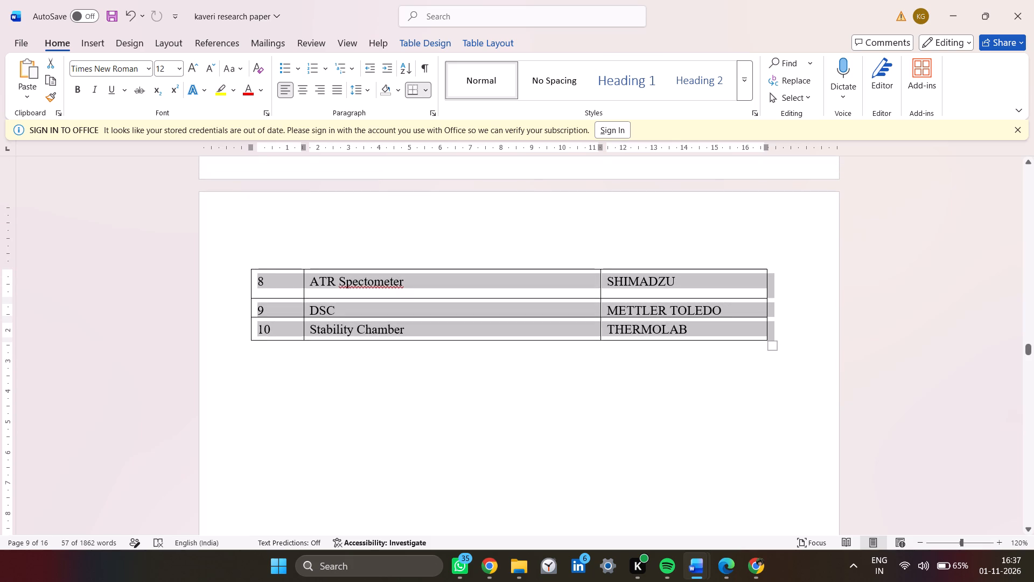
pyautogui.moveTo(772, 344); pyautogui.dragTo(753, 325)
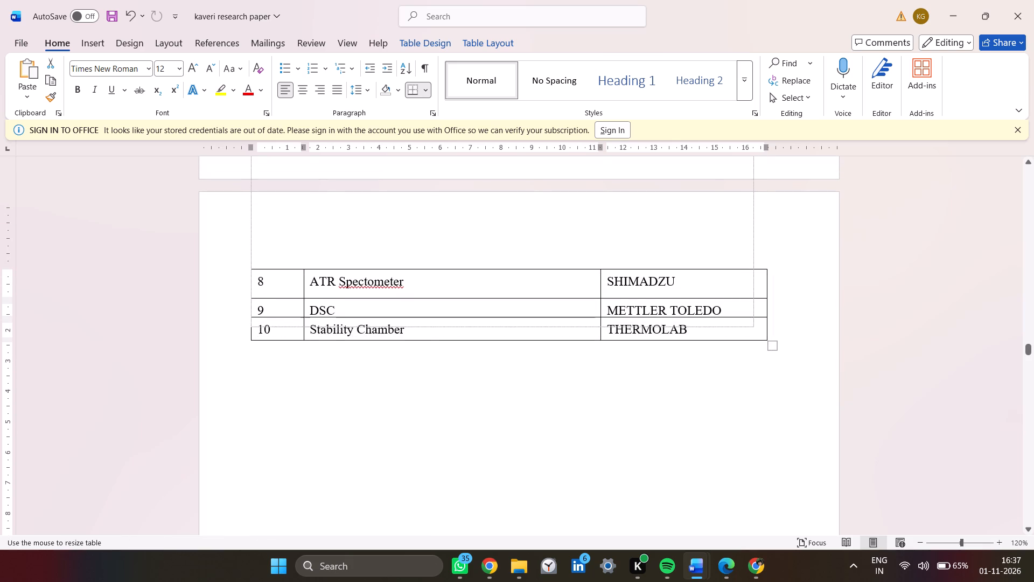
pyautogui.moveTo(753, 325); pyautogui.dragTo(752, 156)
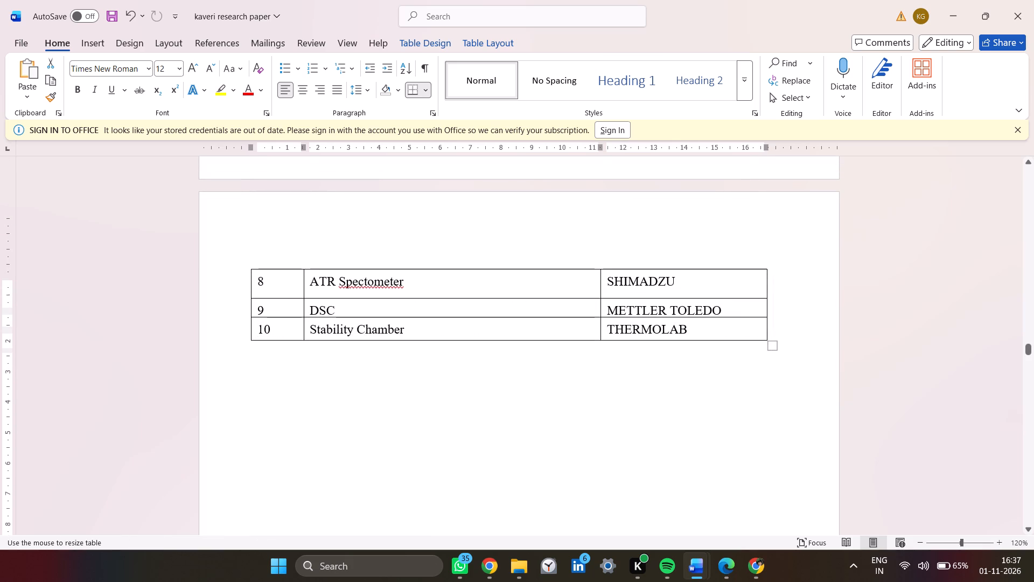
pyautogui.moveTo(752, 156); pyautogui.dragTo(754, 248)
pyautogui.scroll(1, 754, 248)
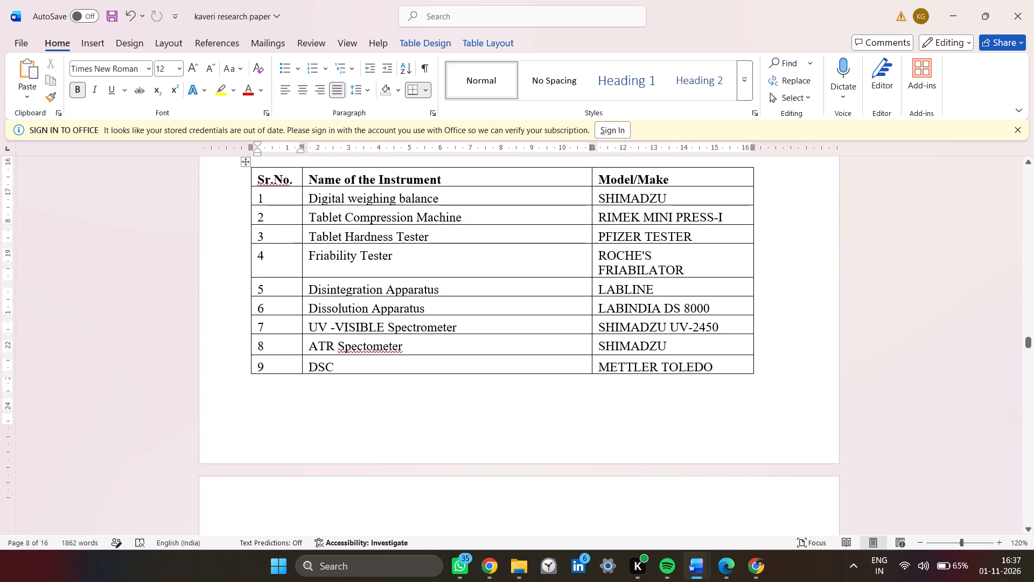
pyautogui.scroll(1, 754, 248)
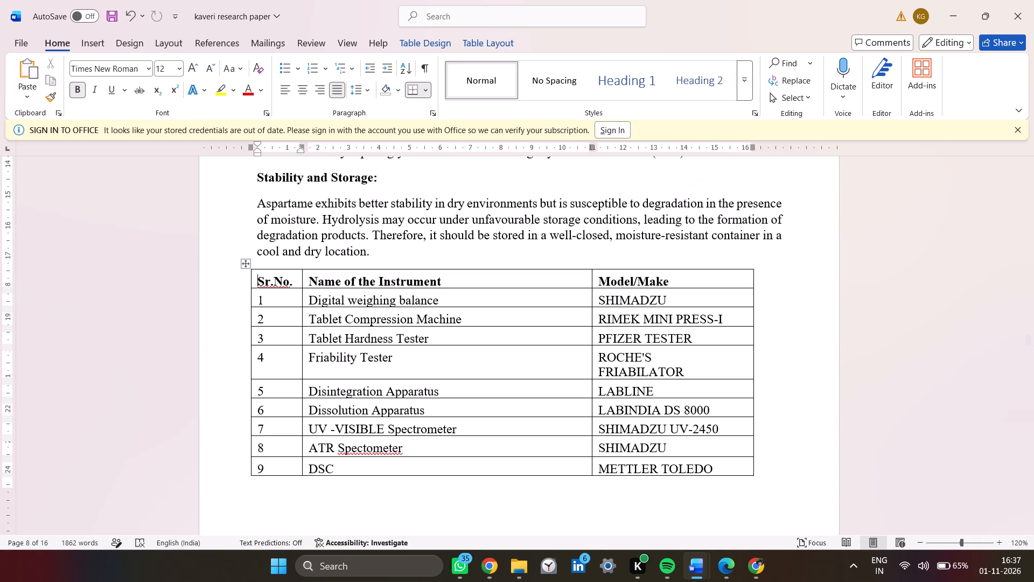
pyautogui.scroll(-1, 754, 248)
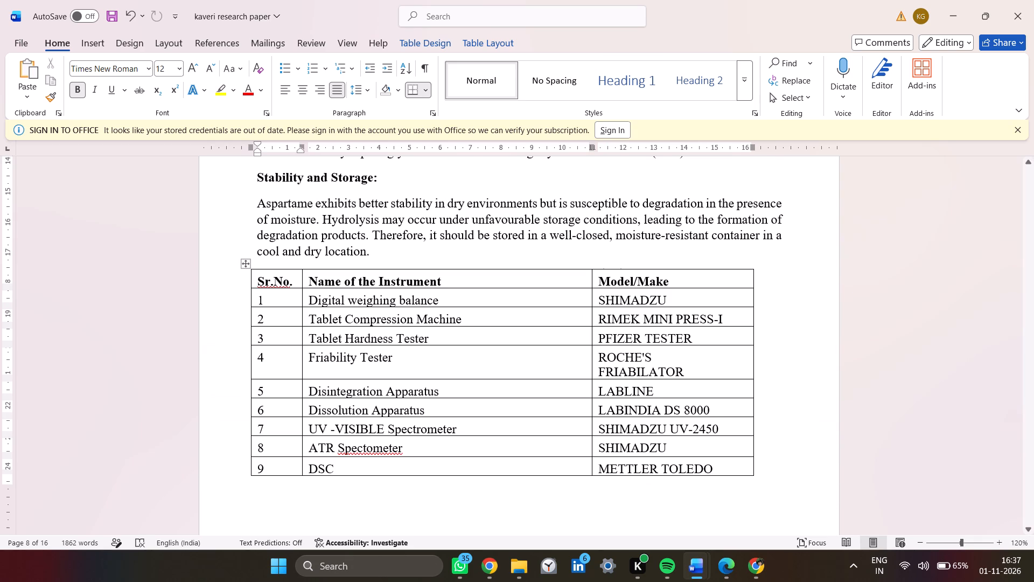
pyautogui.scroll(-1, 754, 248)
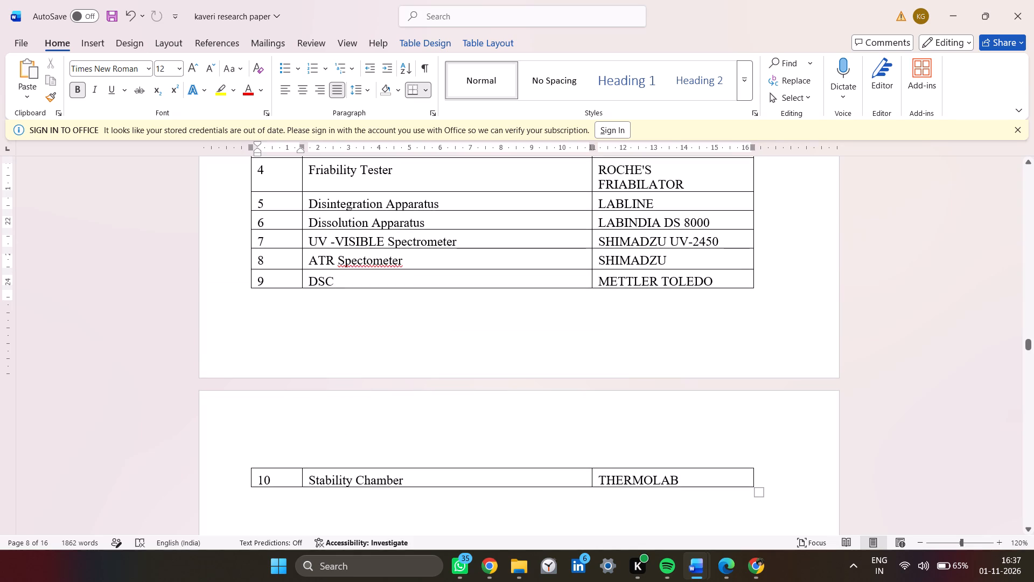
# Resize the whole instruments table again, widening it almost to the text margin and compacting its rows further.
pyautogui.scroll(1, 752, 289)
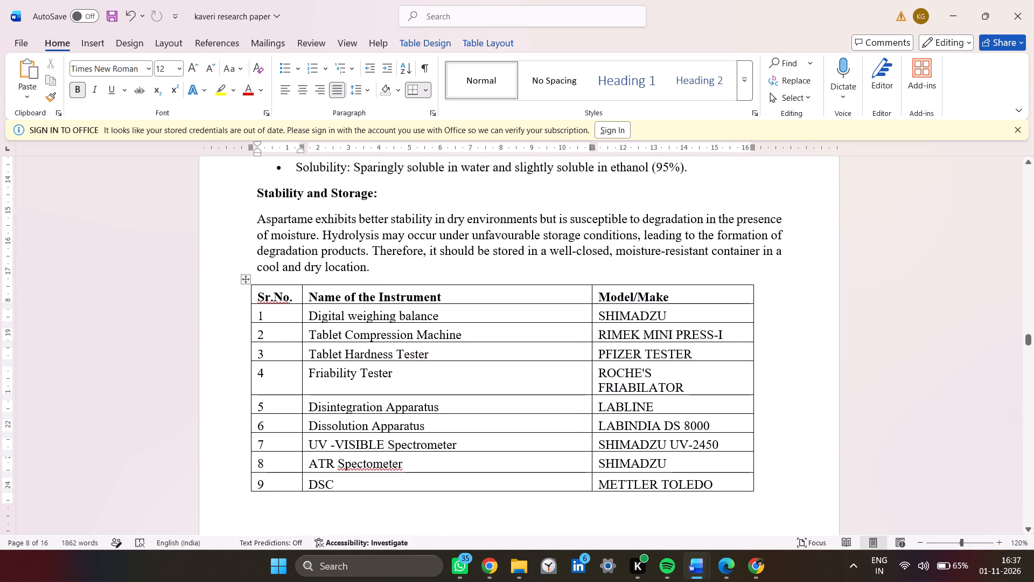
pyautogui.click(244, 279)
pyautogui.scroll(-1, 635, 440)
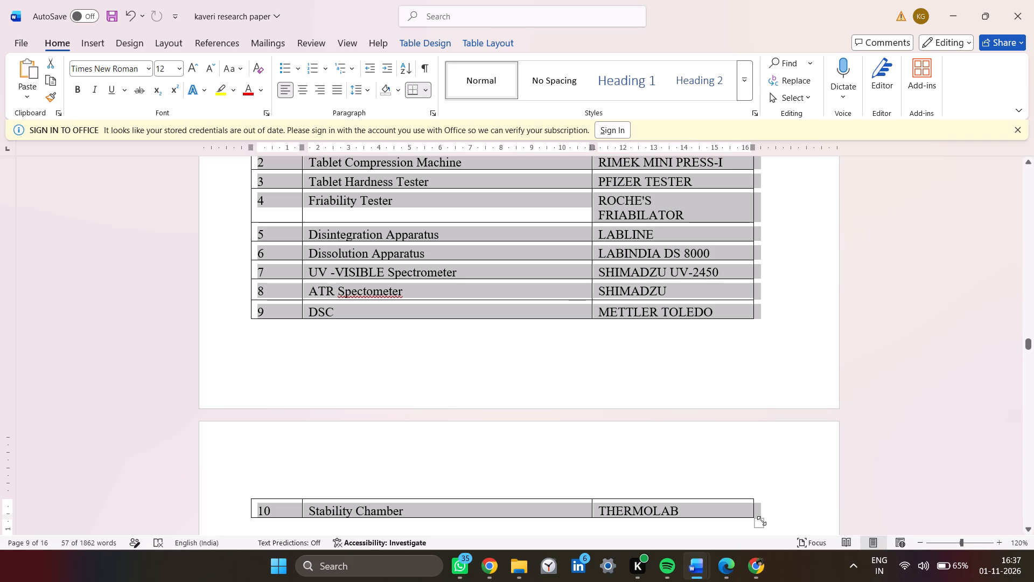
pyautogui.moveTo(755, 519); pyautogui.dragTo(761, 454)
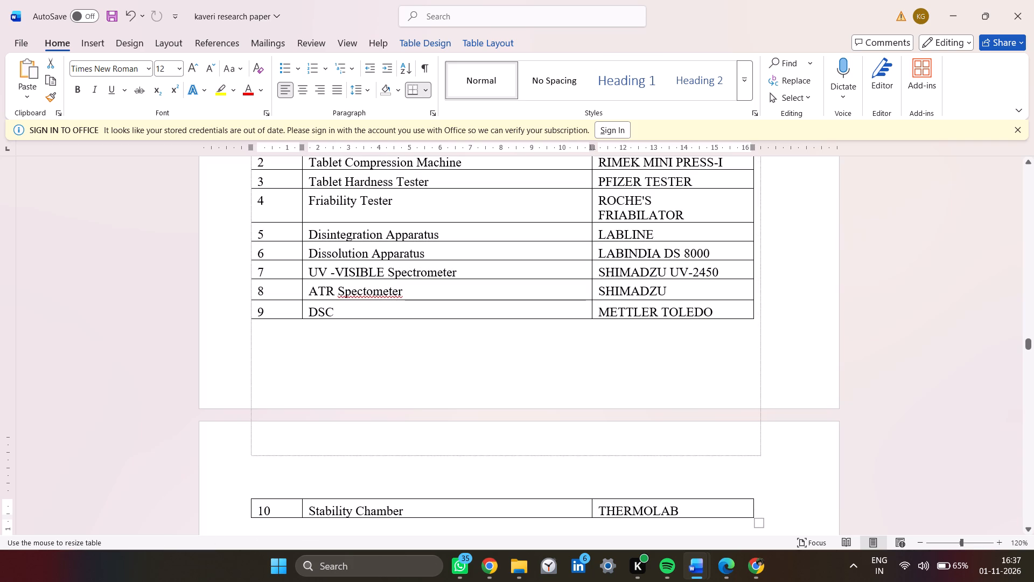
pyautogui.moveTo(761, 454); pyautogui.dragTo(772, 394)
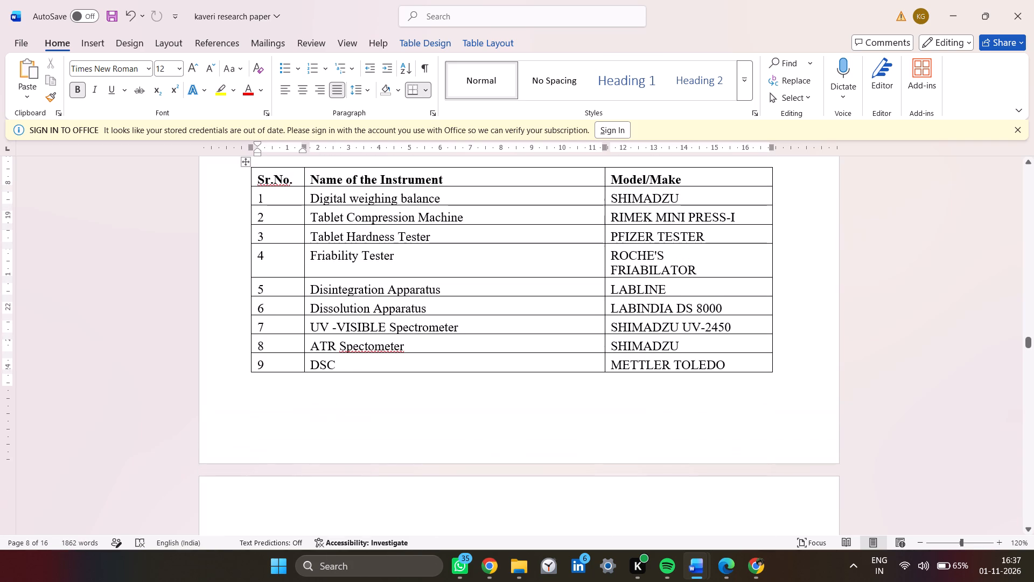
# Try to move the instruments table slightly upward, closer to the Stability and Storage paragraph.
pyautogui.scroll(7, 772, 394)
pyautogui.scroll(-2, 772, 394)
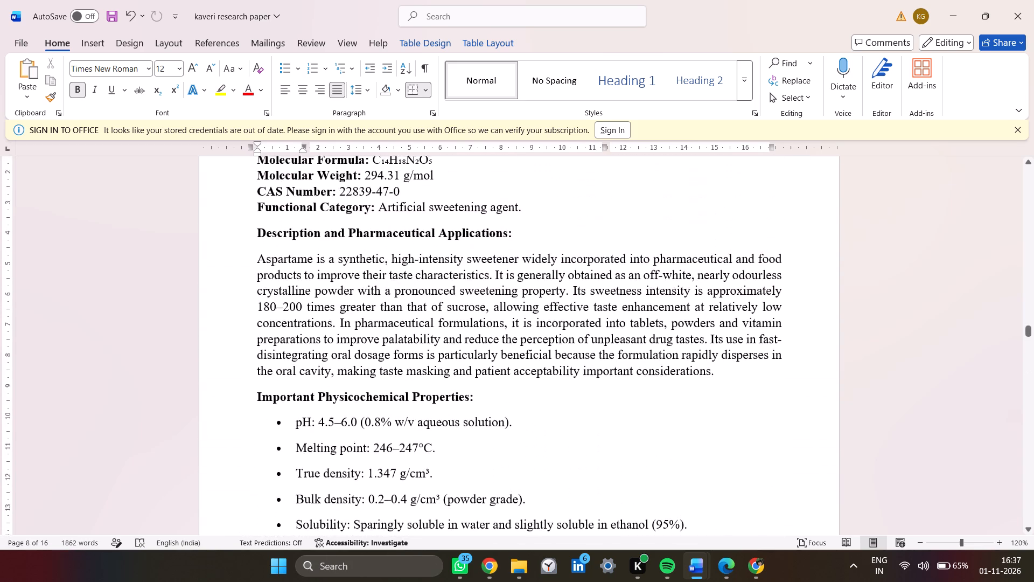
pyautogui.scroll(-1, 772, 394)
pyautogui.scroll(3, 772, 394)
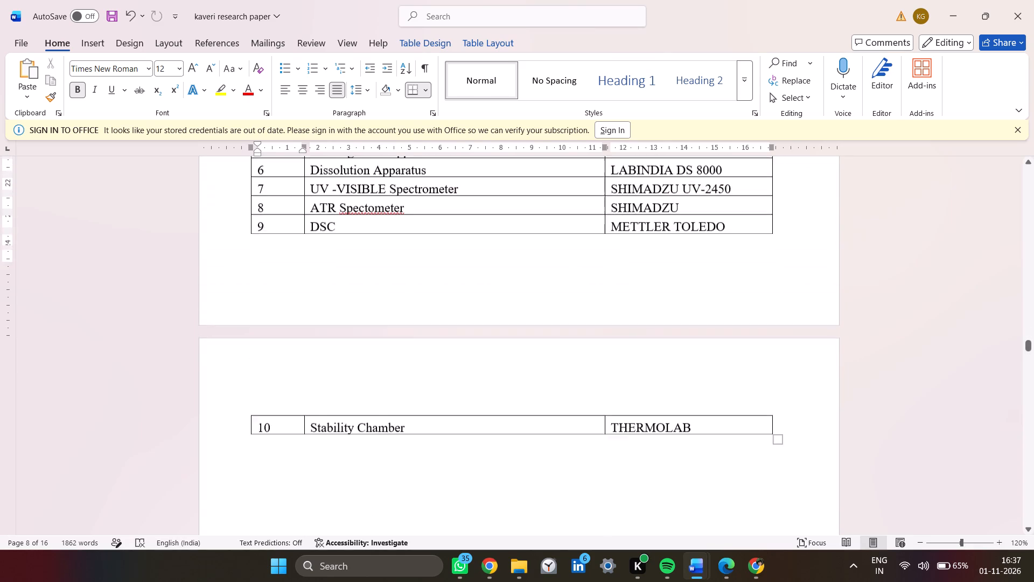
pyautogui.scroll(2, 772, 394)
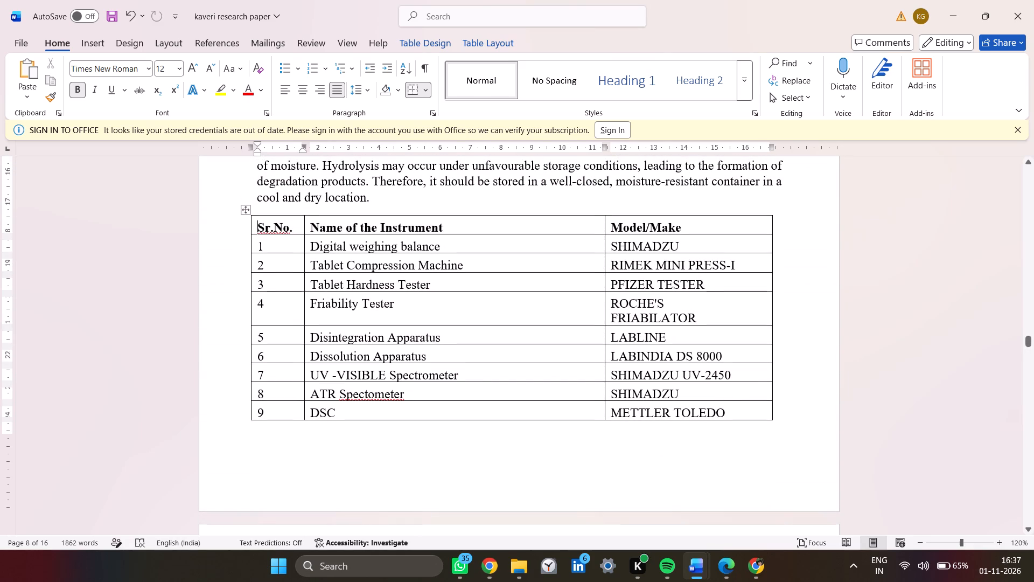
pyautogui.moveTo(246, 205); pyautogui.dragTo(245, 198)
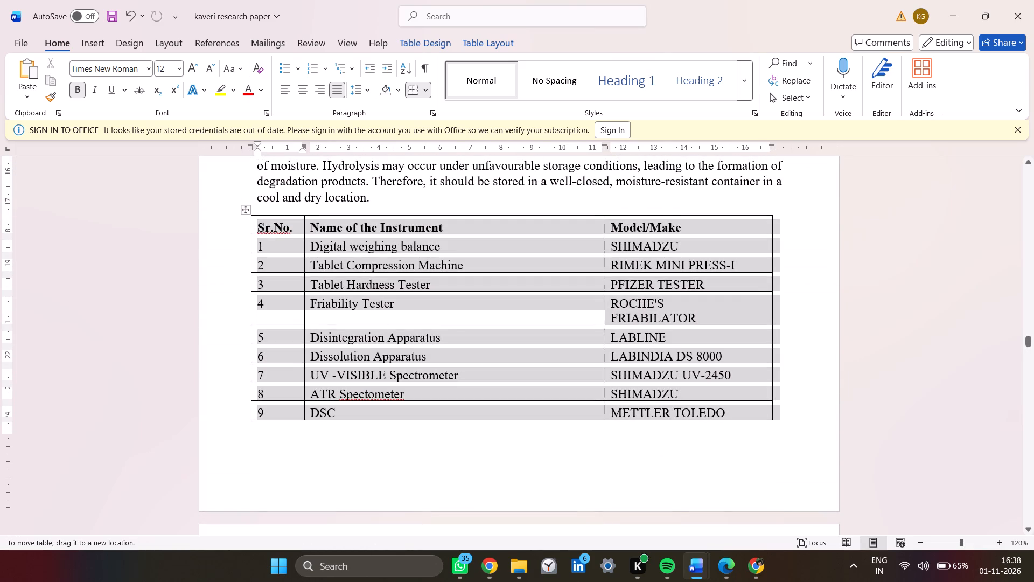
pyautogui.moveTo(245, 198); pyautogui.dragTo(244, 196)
# Set the line spacing of the five bullets under aspartame's Important Physicochemical Properties heading to 1.0.
pyautogui.scroll(1, 254, 247)
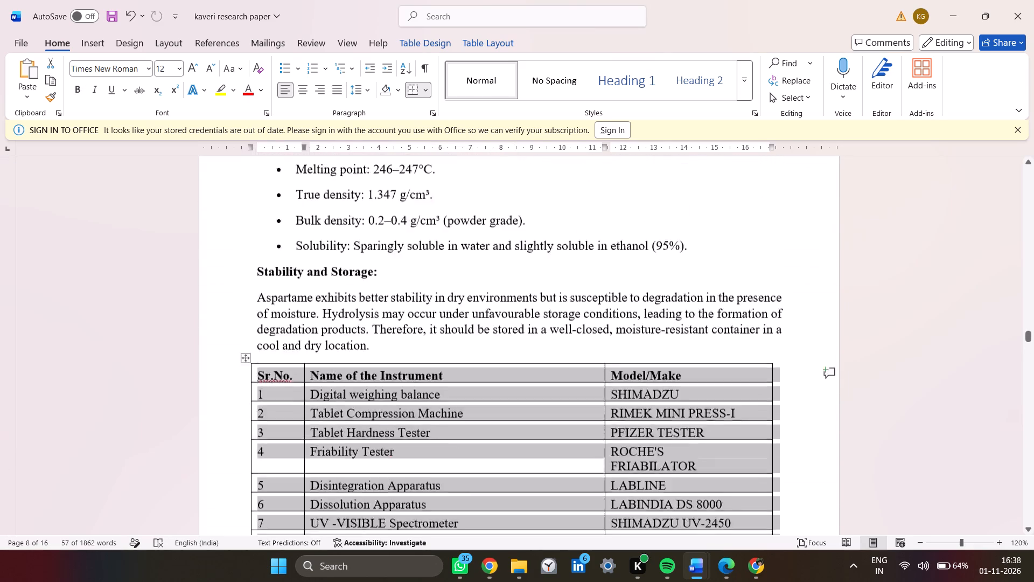
pyautogui.scroll(2, 254, 247)
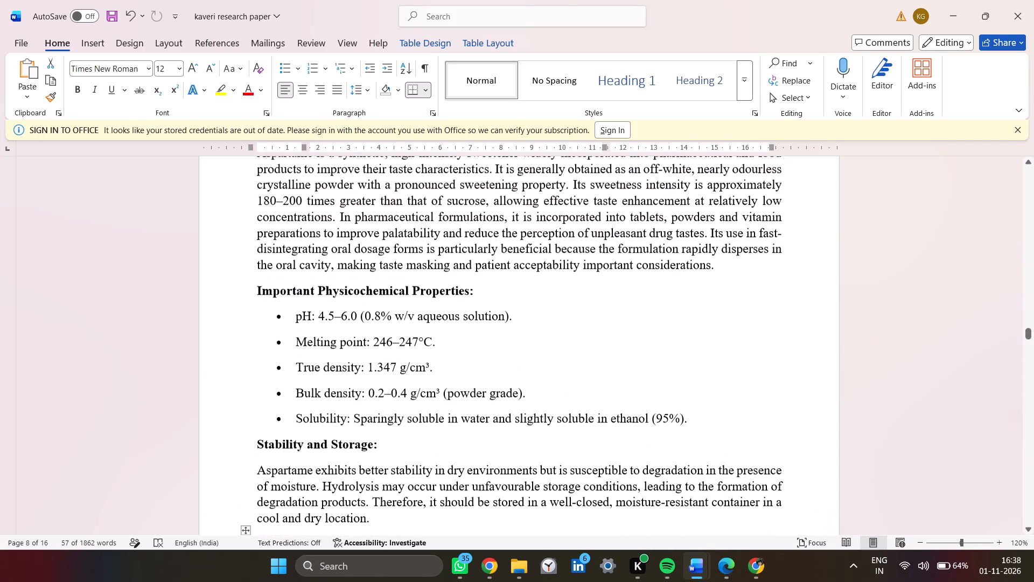
pyautogui.scroll(1, 254, 247)
pyautogui.moveTo(265, 334); pyautogui.dragTo(418, 392)
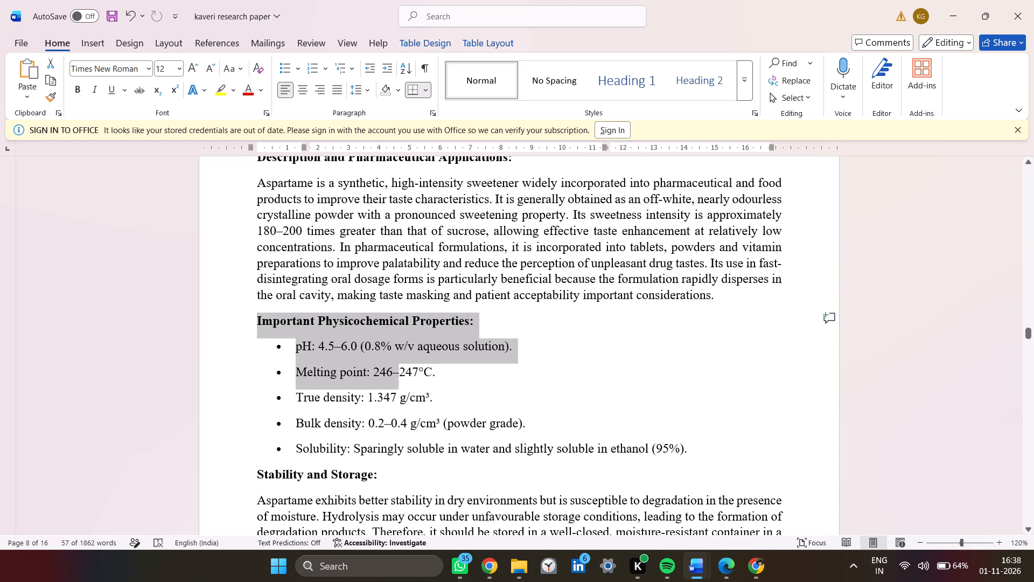
pyautogui.moveTo(418, 392); pyautogui.dragTo(536, 414)
pyautogui.click(536, 414)
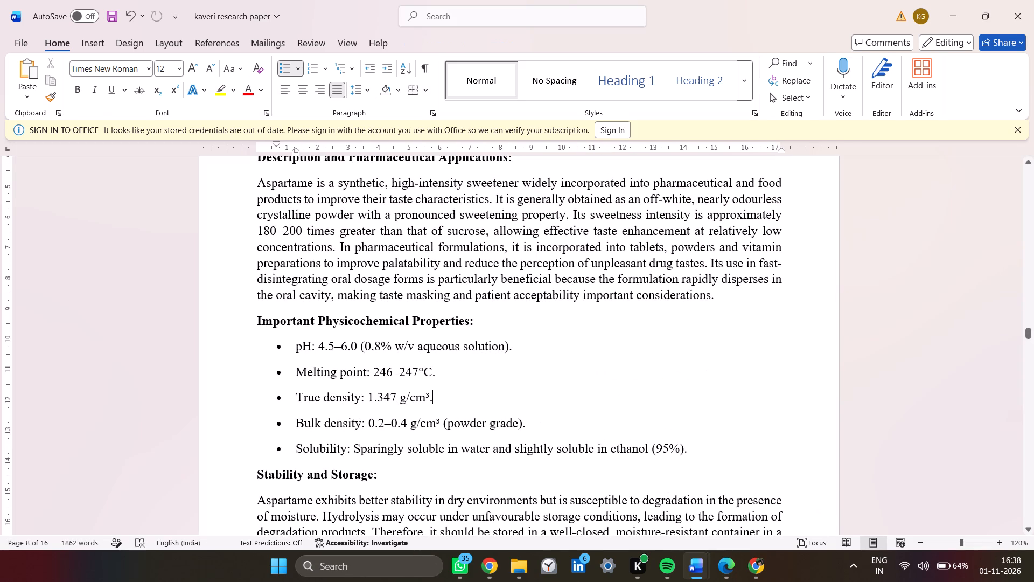
pyautogui.moveTo(286, 340); pyautogui.dragTo(542, 486)
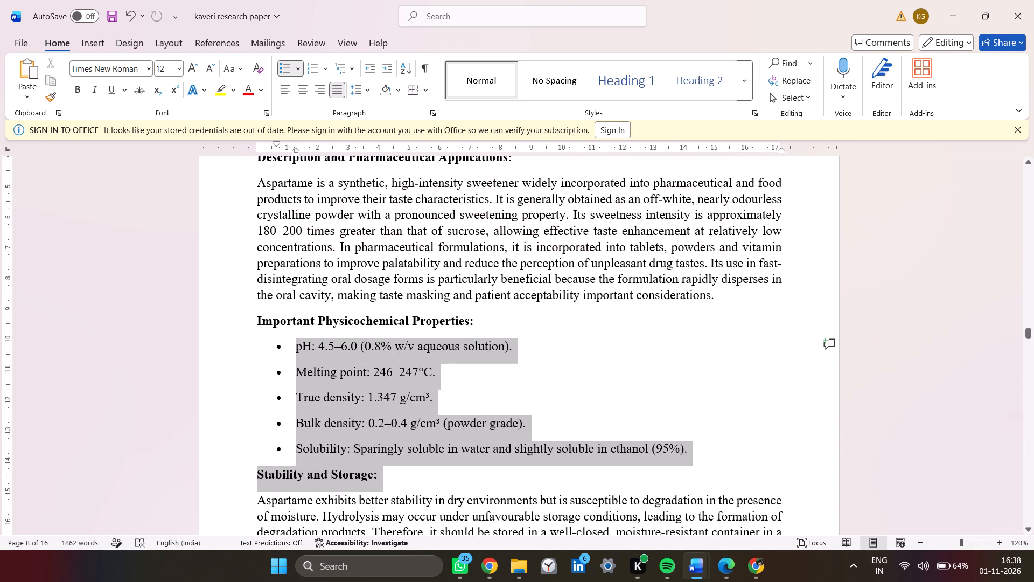
pyautogui.moveTo(542, 486); pyautogui.dragTo(714, 458)
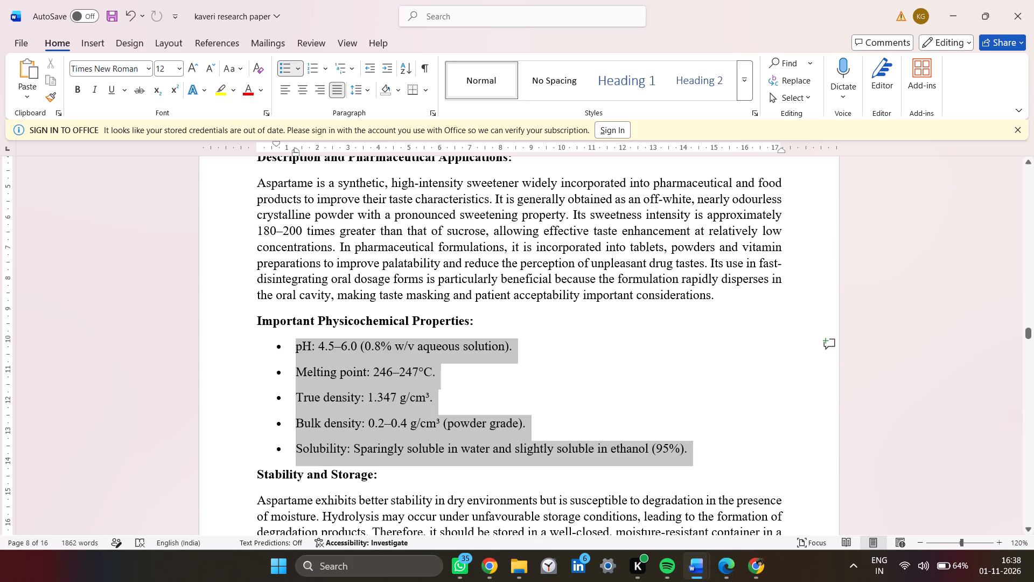
pyautogui.moveTo(714, 458); pyautogui.dragTo(725, 456)
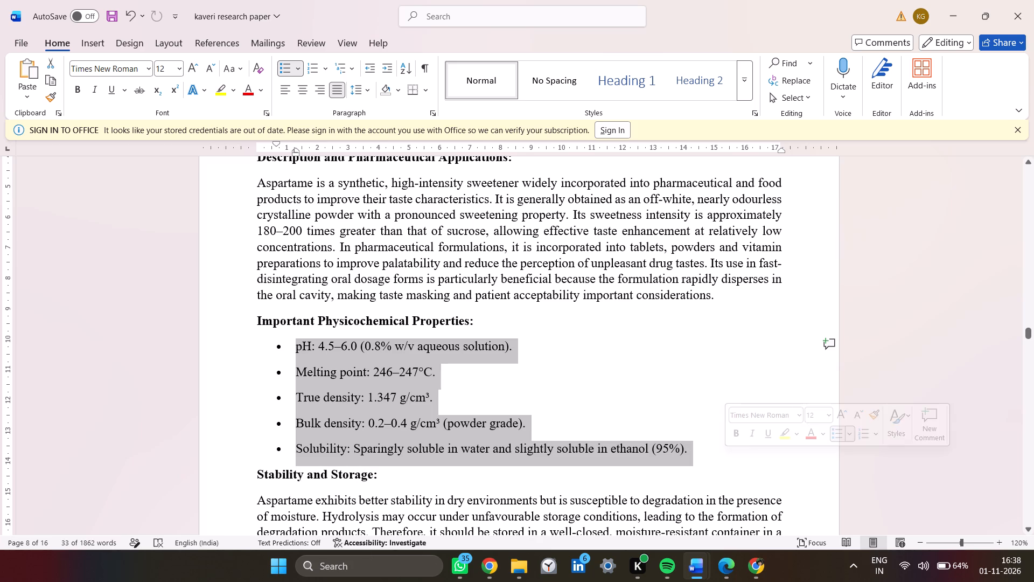
pyautogui.click(368, 93)
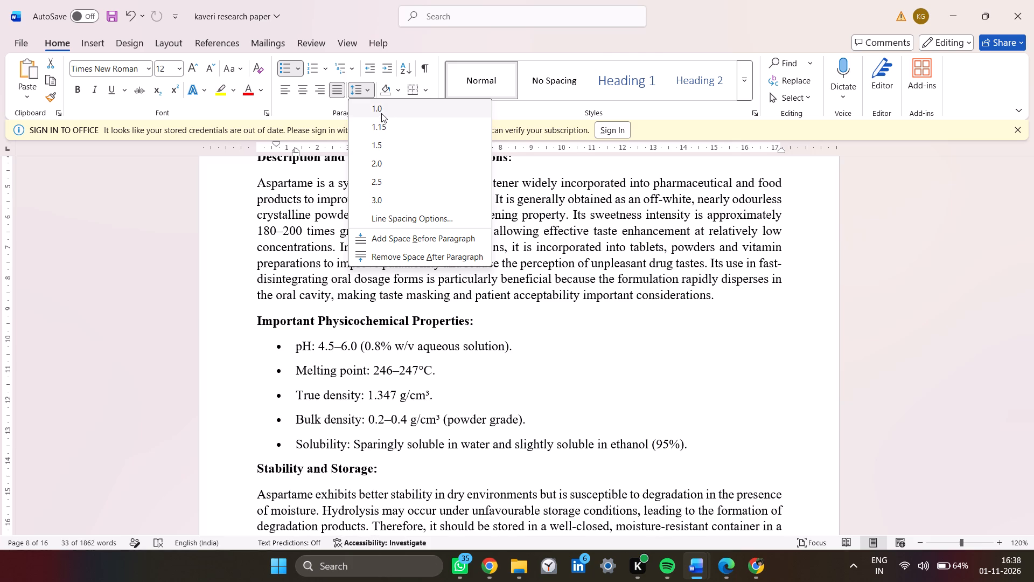
pyautogui.click(381, 113)
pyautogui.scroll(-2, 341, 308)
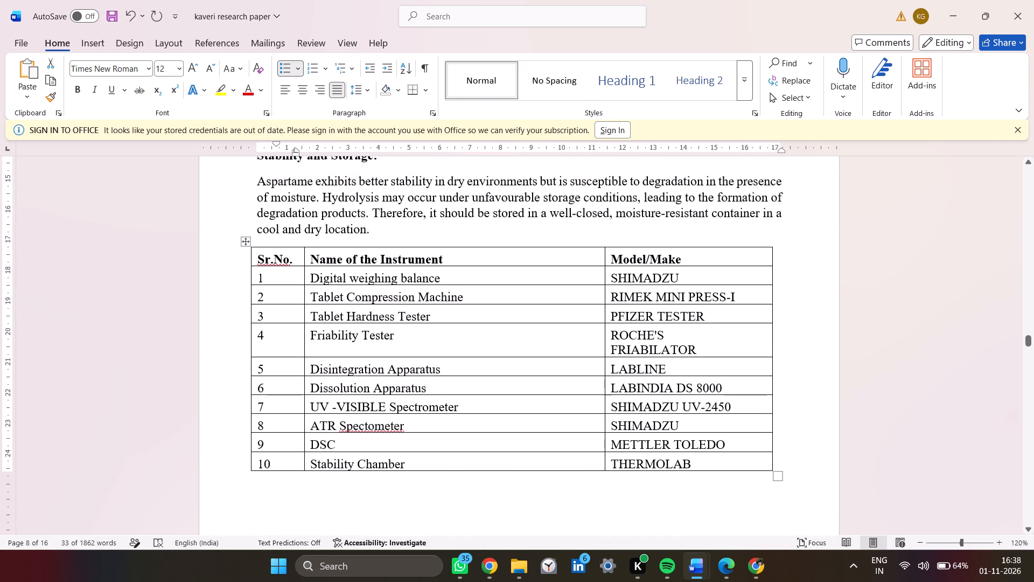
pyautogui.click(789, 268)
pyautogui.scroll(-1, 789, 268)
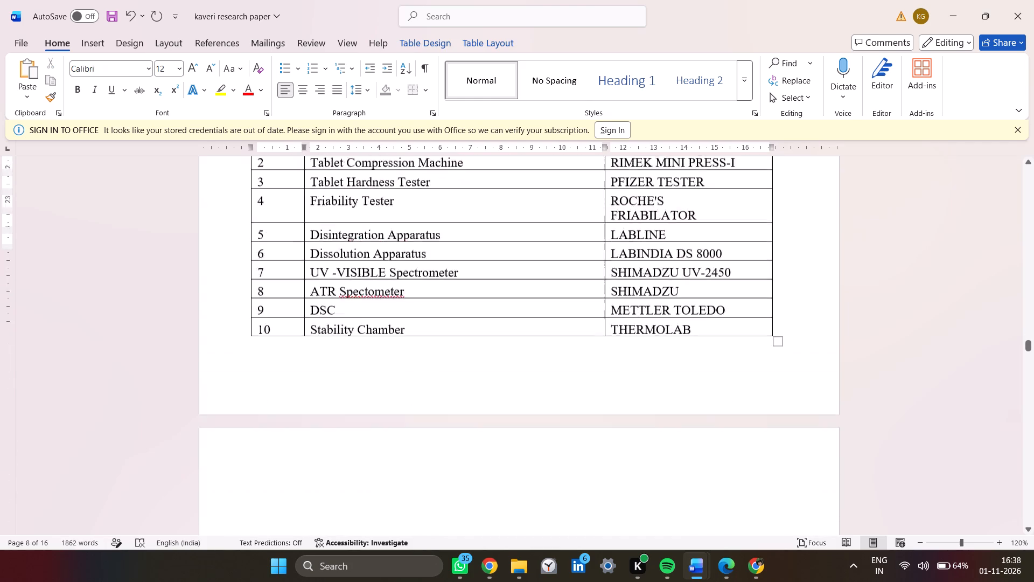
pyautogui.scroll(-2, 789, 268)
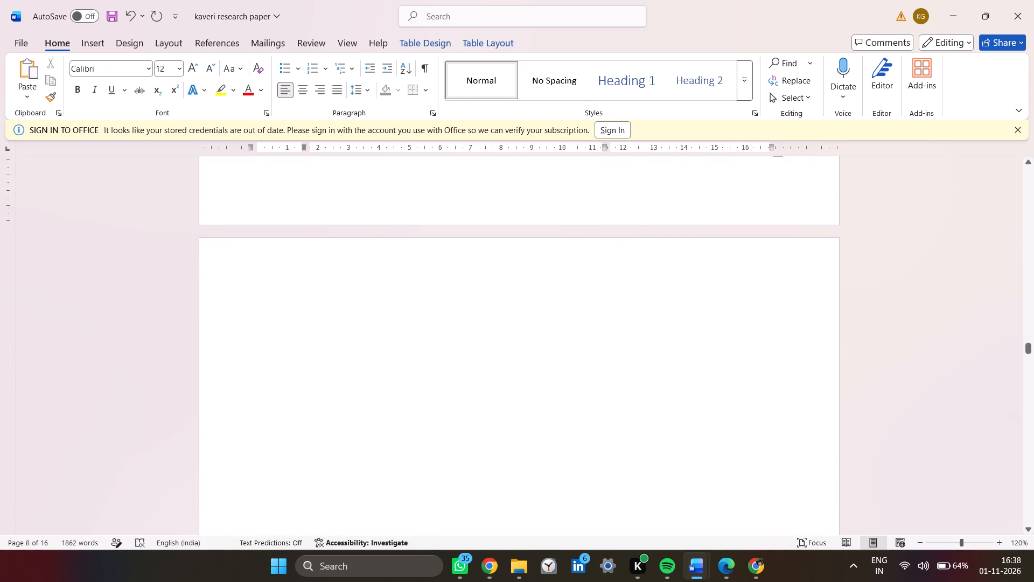
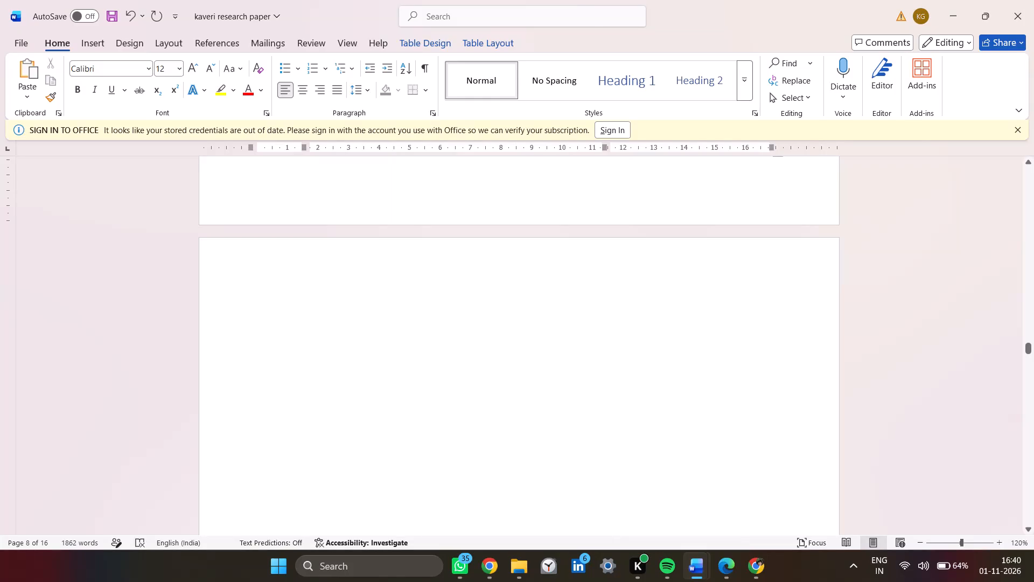
# Review the page layout around the instruments table and aspartame's Stability and Storage and Important Physicochemical Properties sections.
pyautogui.scroll(1, 746, 211)
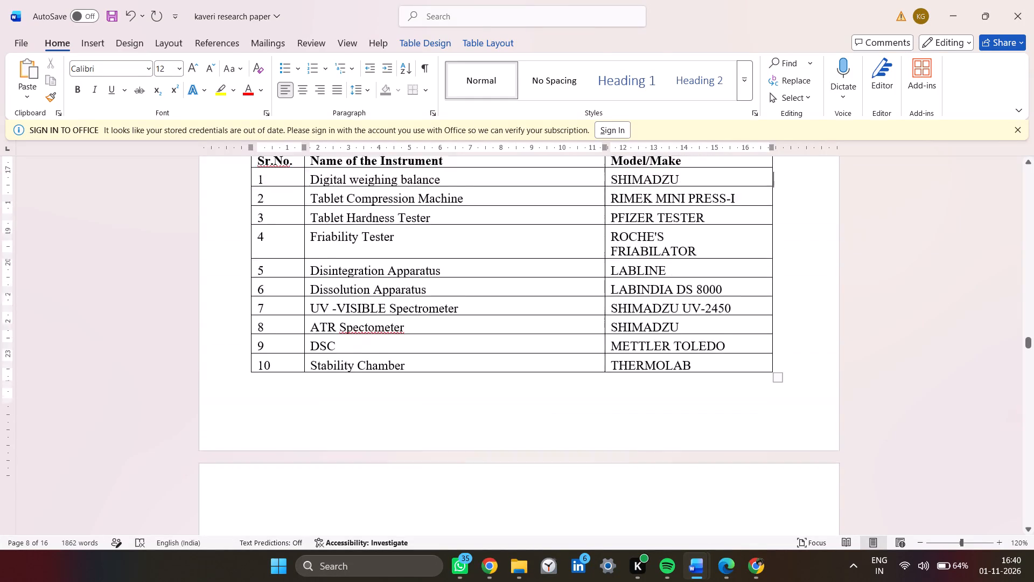
pyautogui.scroll(2, 746, 211)
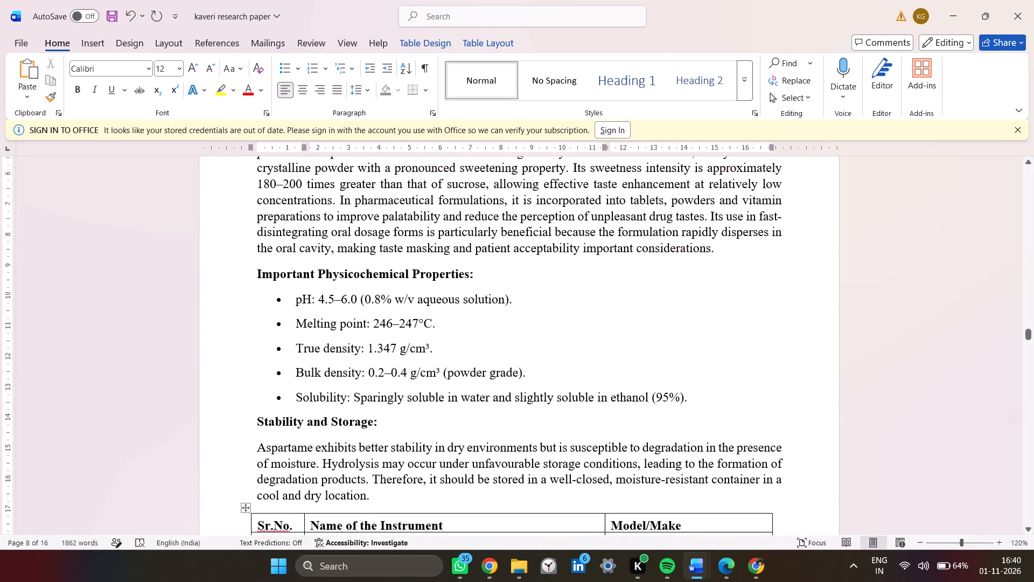
pyautogui.scroll(2, 746, 211)
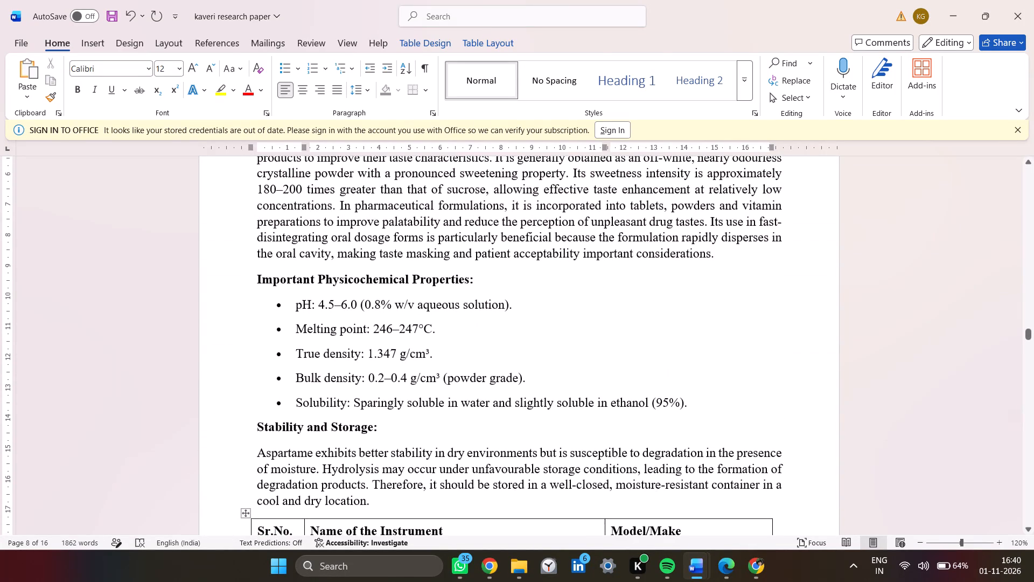
pyautogui.scroll(1, 746, 211)
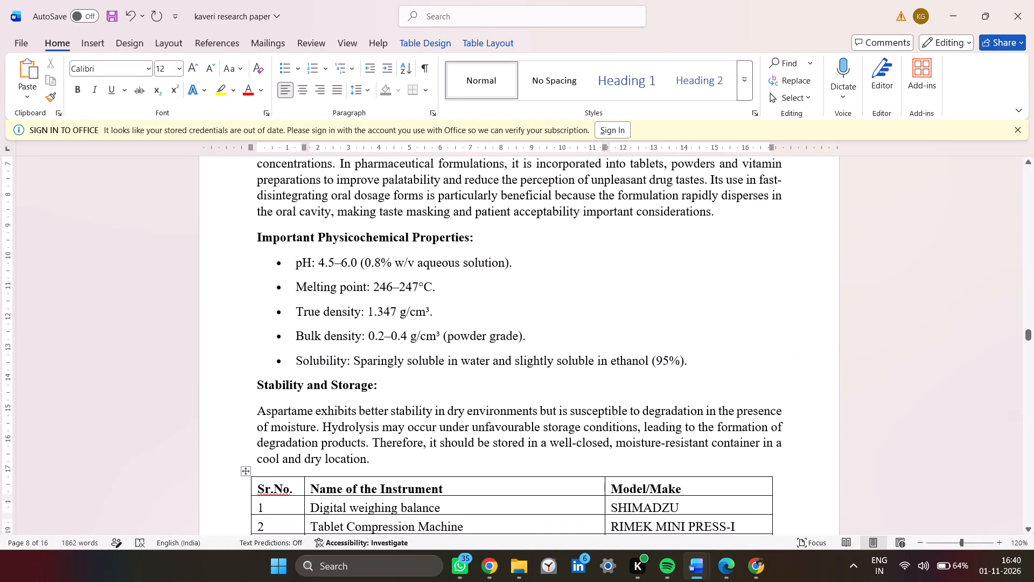
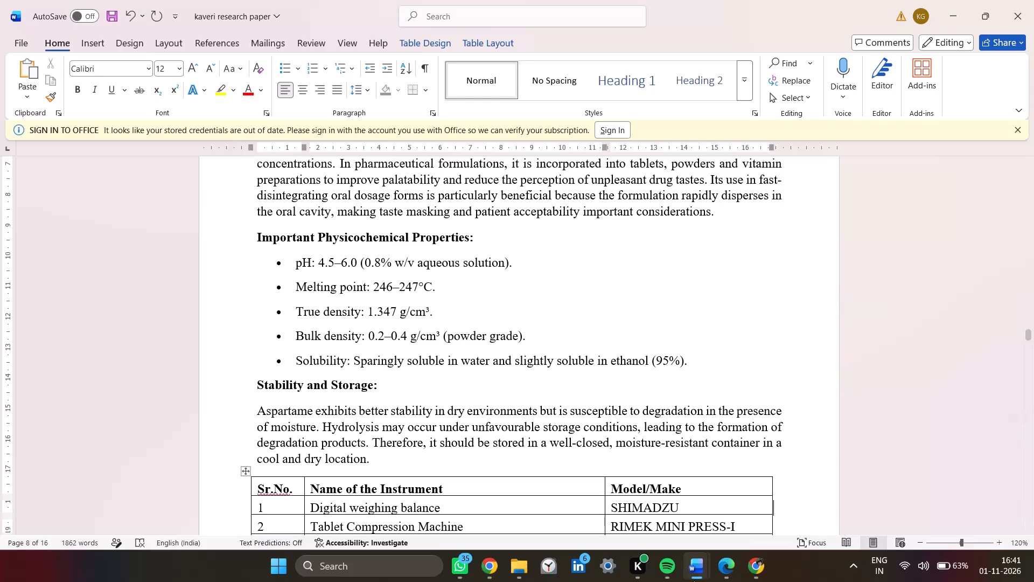
# Switch to the thesis PDF in Edge and skim Chapter 8 Experimental Work and the Chapter 9 Result and Discussion sections.
pyautogui.click(725, 569)
pyautogui.scroll(-3, 326, 453)
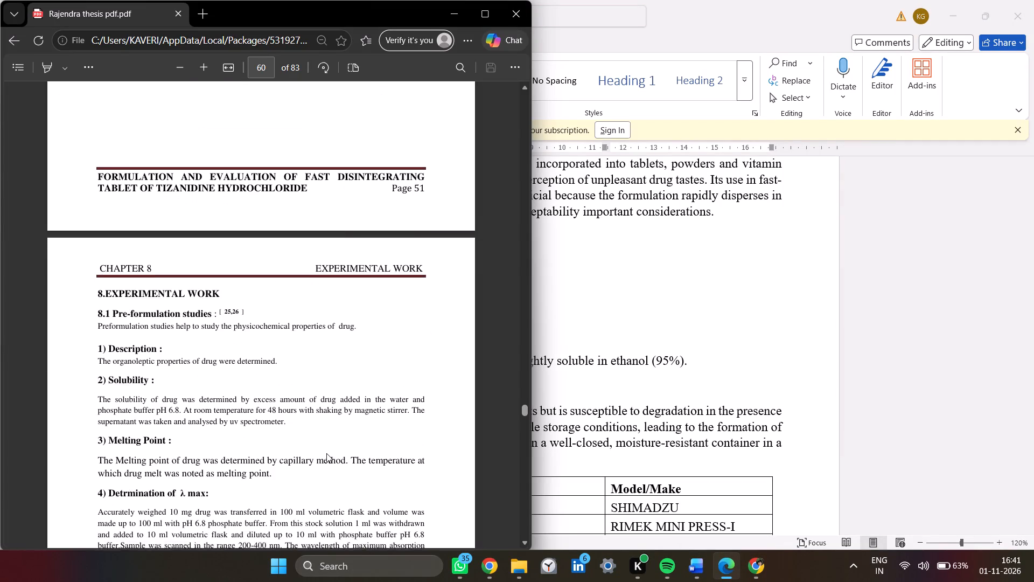
pyautogui.scroll(-6, 326, 453)
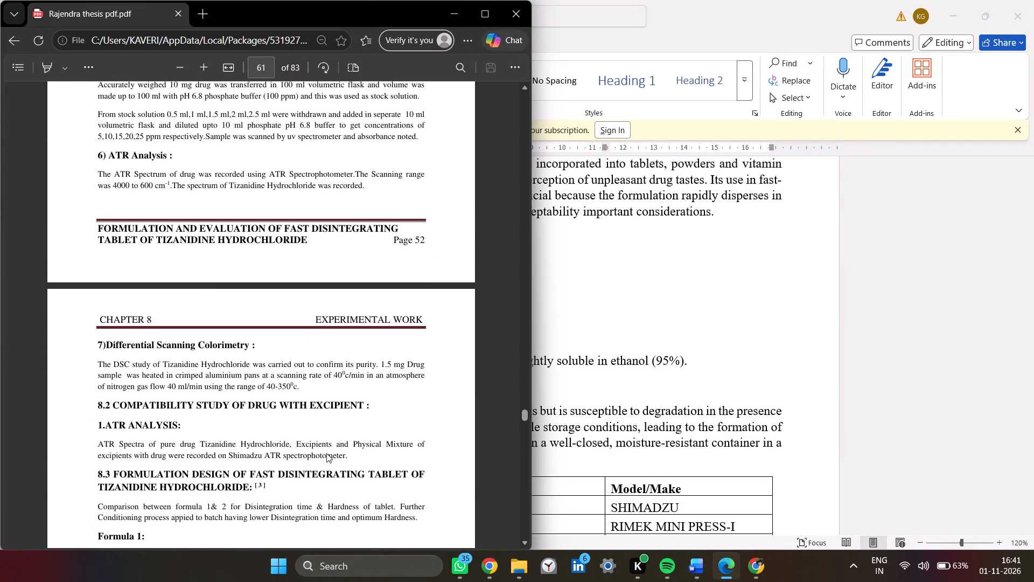
pyautogui.scroll(-2, 326, 453)
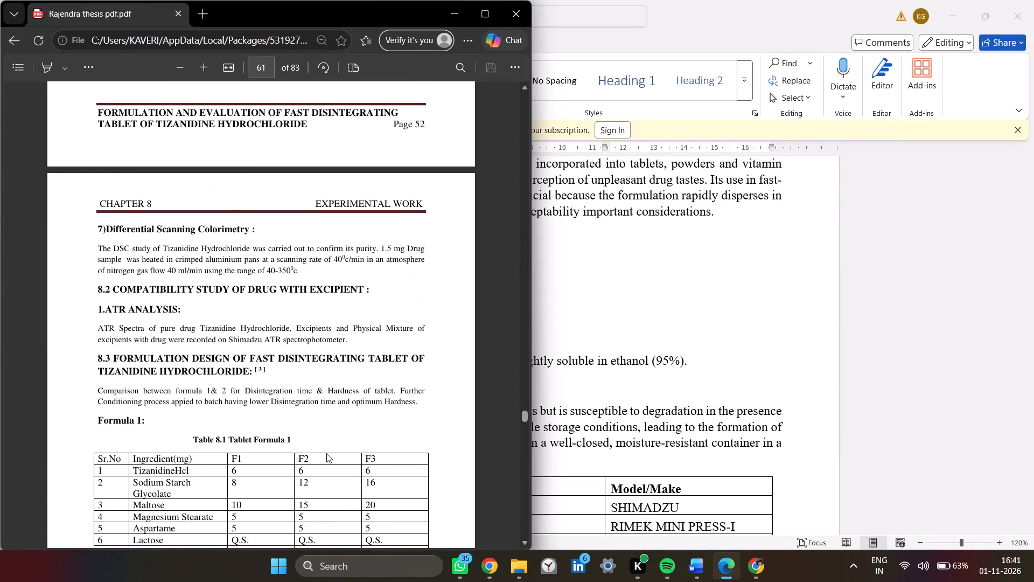
pyautogui.scroll(-2, 326, 453)
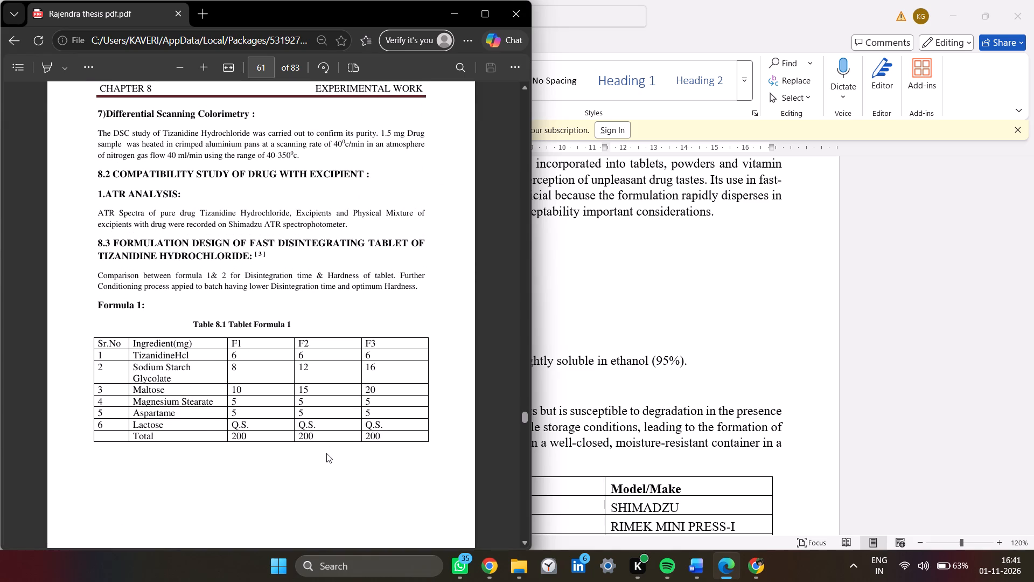
pyautogui.scroll(-5, 326, 453)
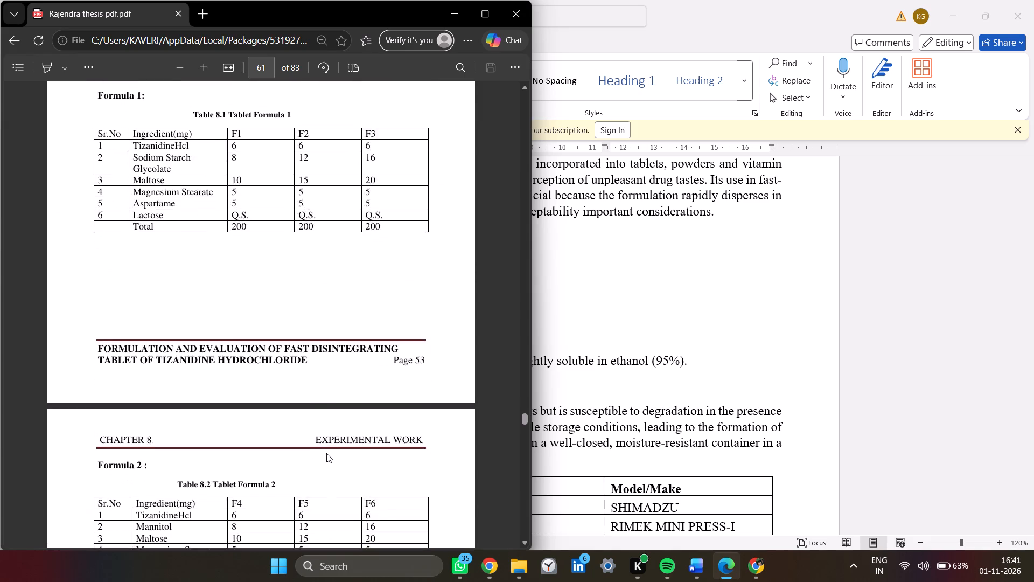
pyautogui.scroll(-6, 326, 453)
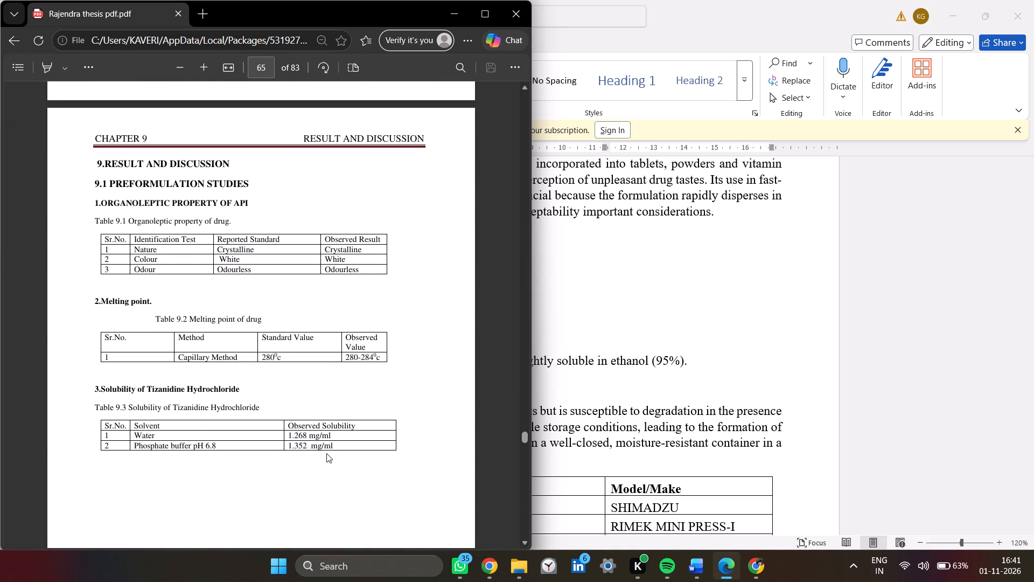
pyautogui.scroll(-7, 326, 453)
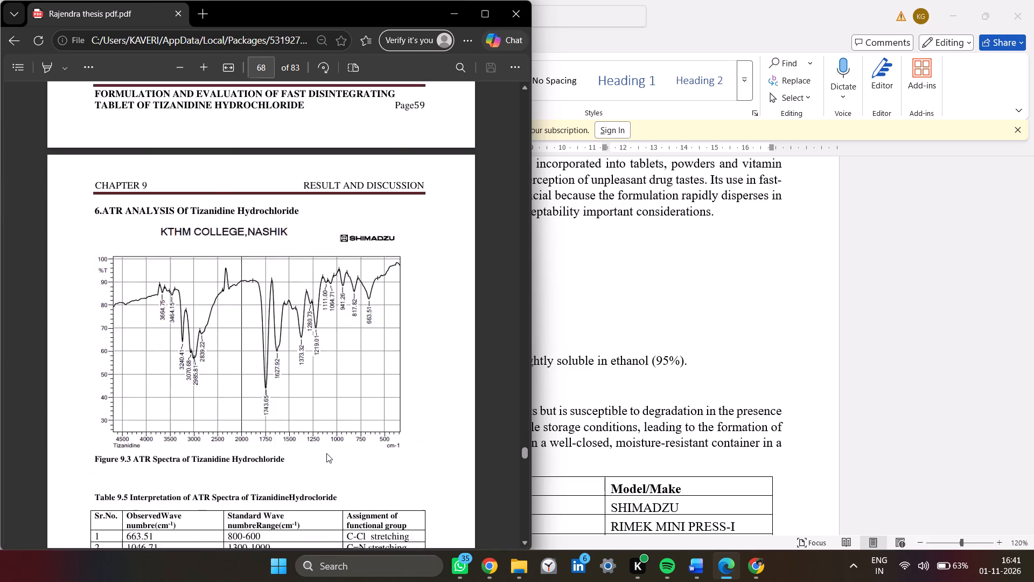
pyautogui.scroll(-8, 326, 453)
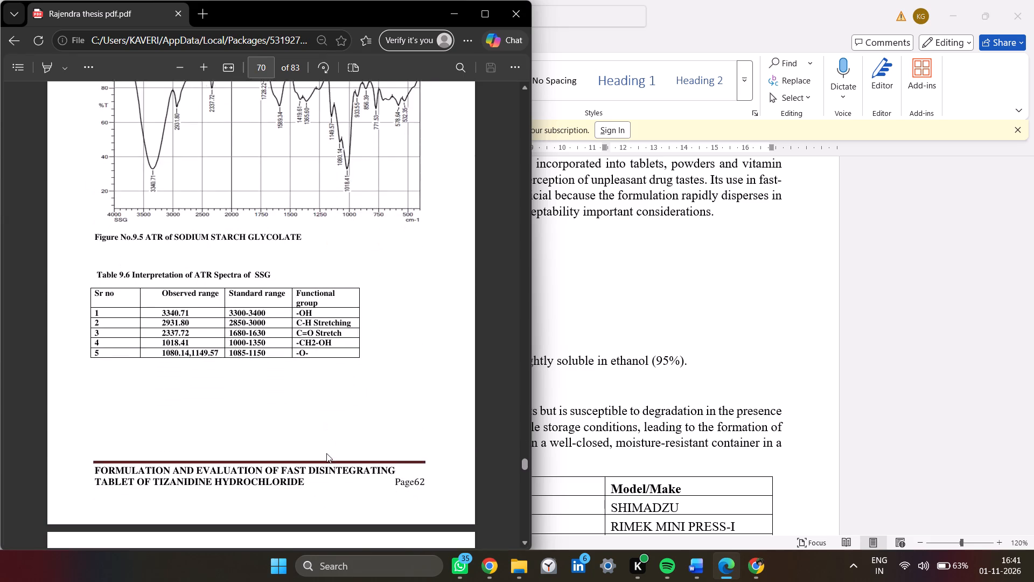
pyautogui.scroll(-6, 326, 453)
# Re-examine the Chapter 9 preformulation results, covering solubility, λmax determination, and the calibration table and curve in phosphate buffer pH 6.8.
pyautogui.scroll(2, 326, 453)
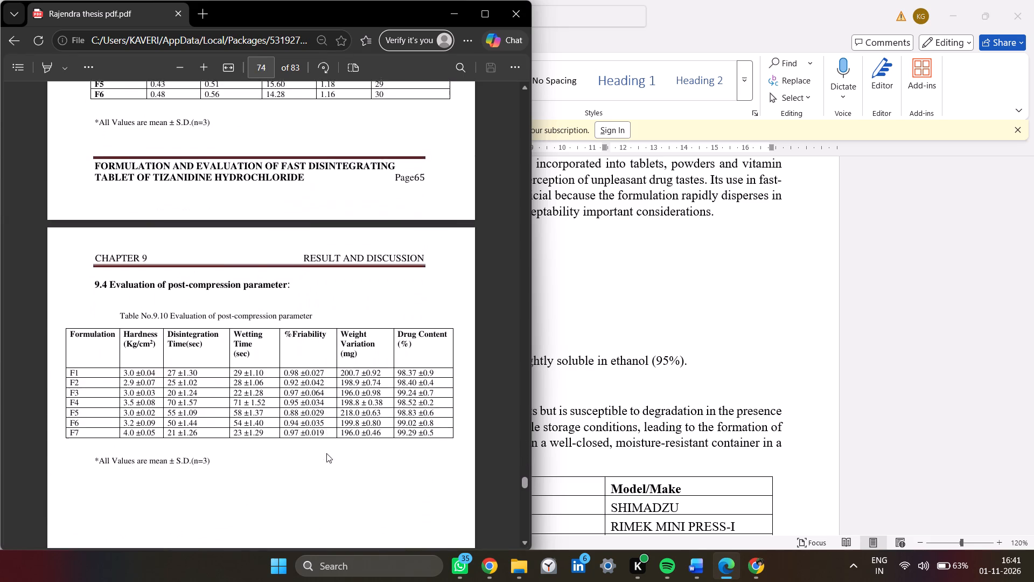
pyautogui.scroll(10, 326, 453)
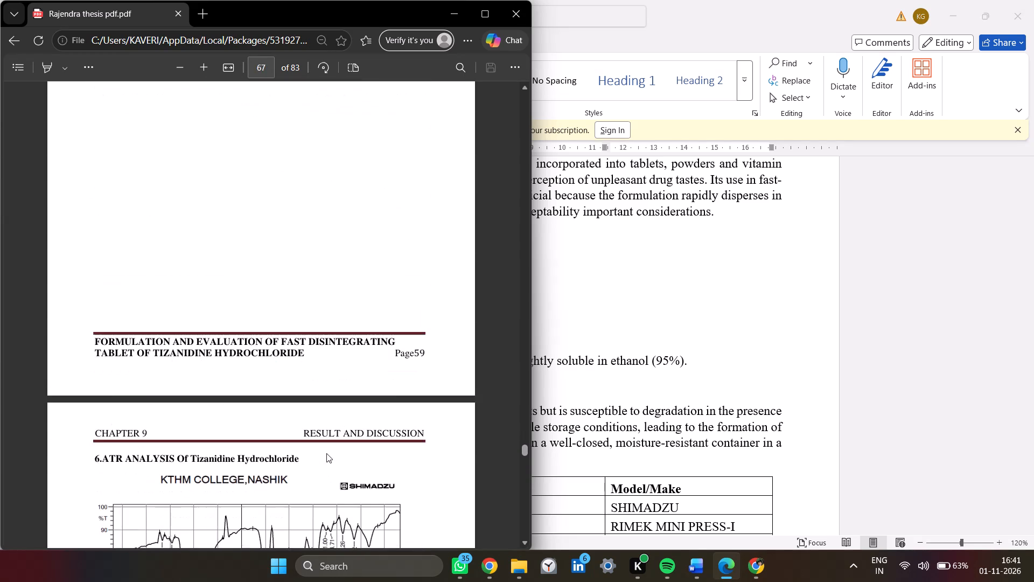
pyautogui.scroll(4, 326, 453)
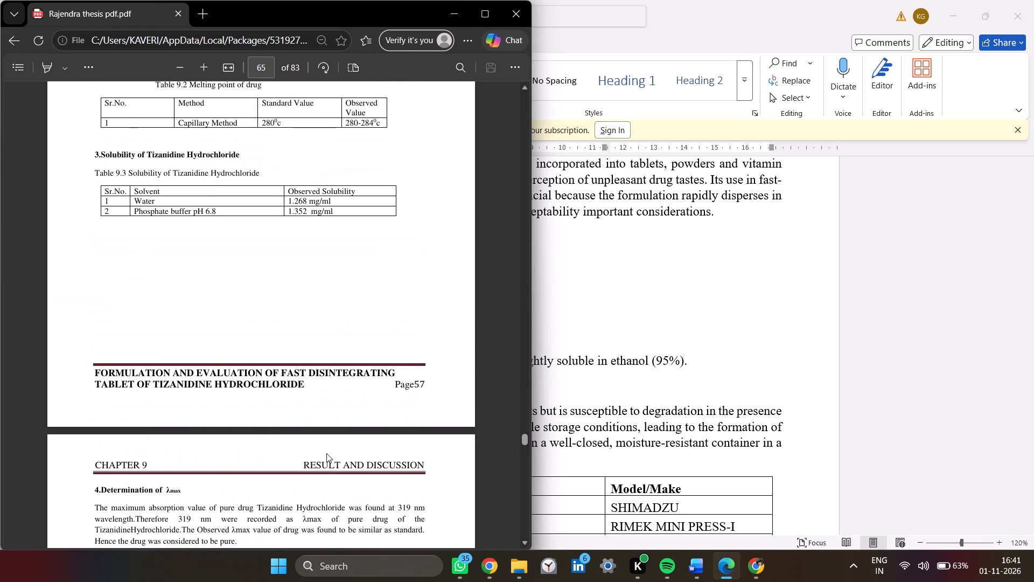
pyautogui.scroll(2, 326, 453)
pyautogui.scroll(-4, 316, 334)
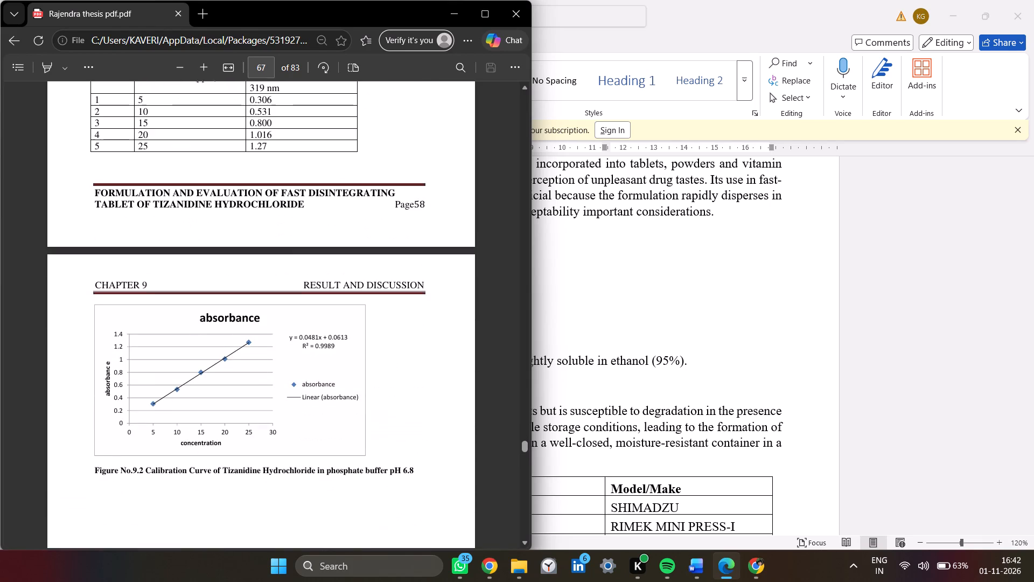
pyautogui.scroll(-1, 316, 334)
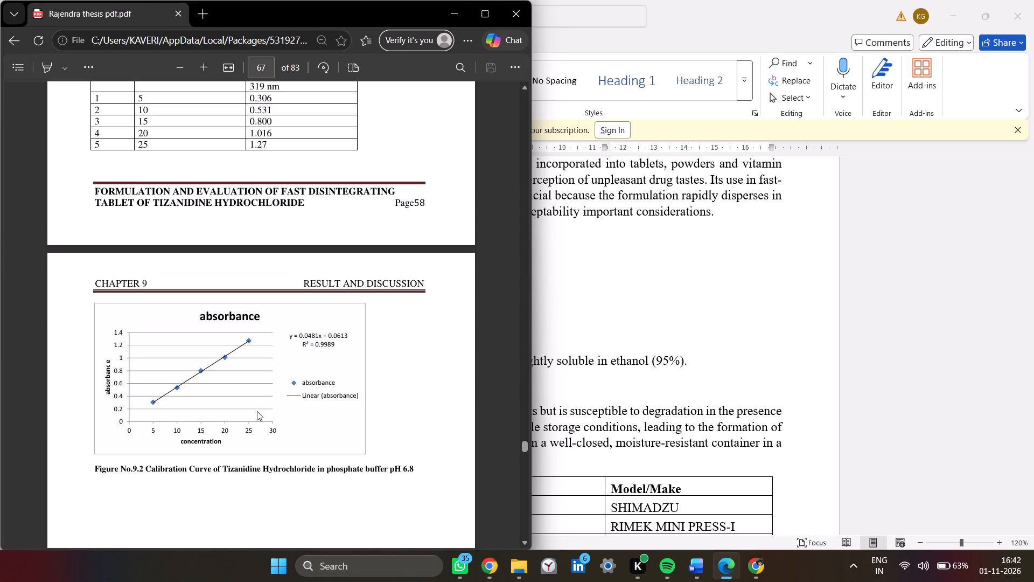
pyautogui.scroll(2, 257, 411)
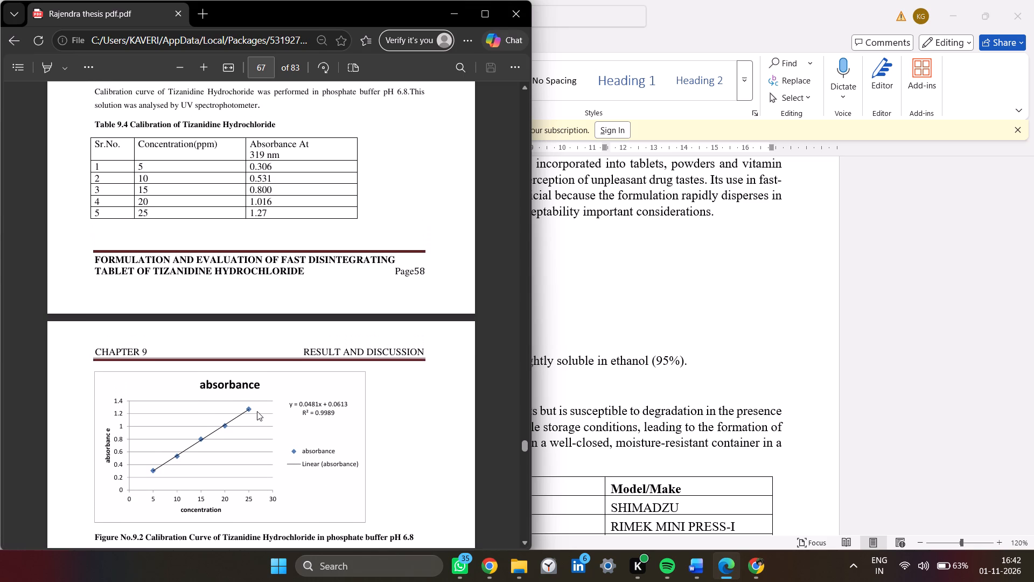
pyautogui.scroll(1, 257, 411)
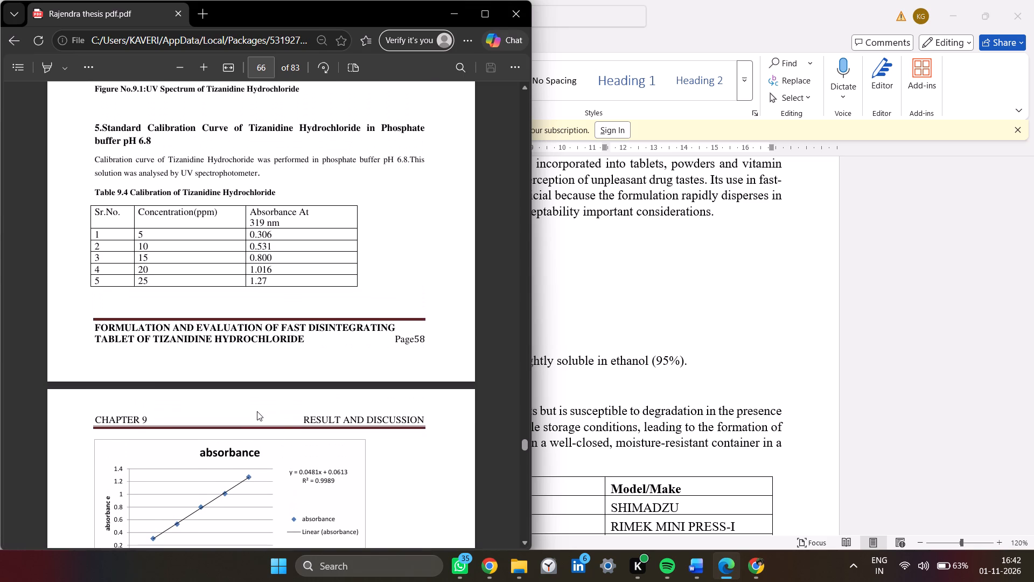
pyautogui.hscroll(1, 257, 411)
pyautogui.scroll(2, 257, 411)
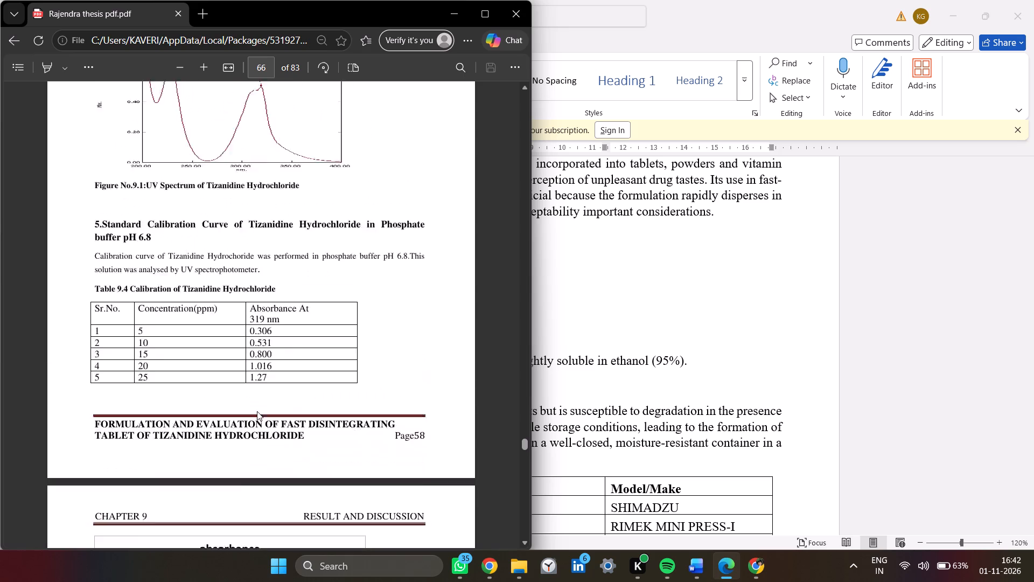
pyautogui.scroll(2, 257, 411)
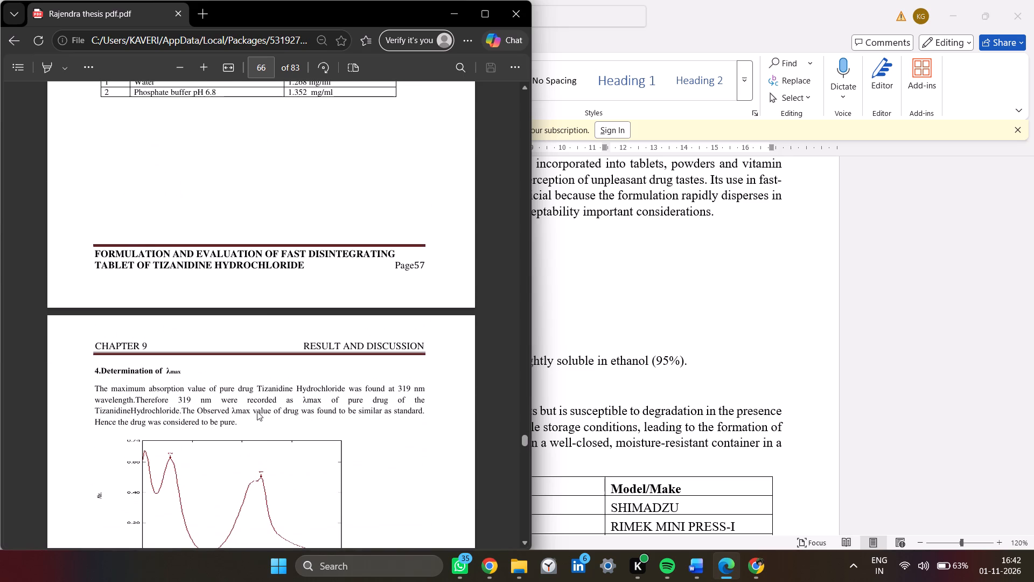
pyautogui.scroll(3, 257, 411)
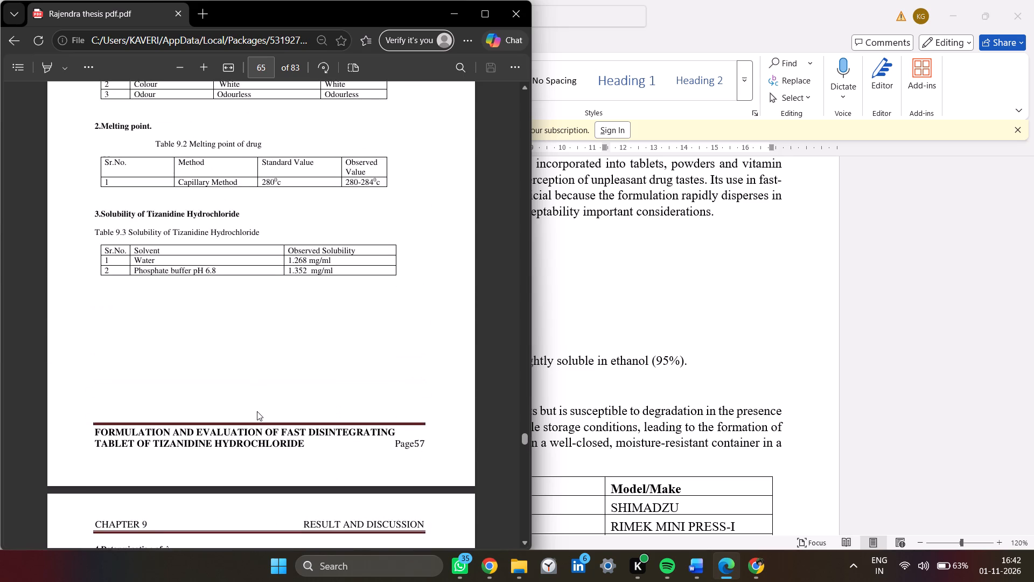
pyautogui.scroll(1, 257, 411)
pyautogui.scroll(-3, 257, 411)
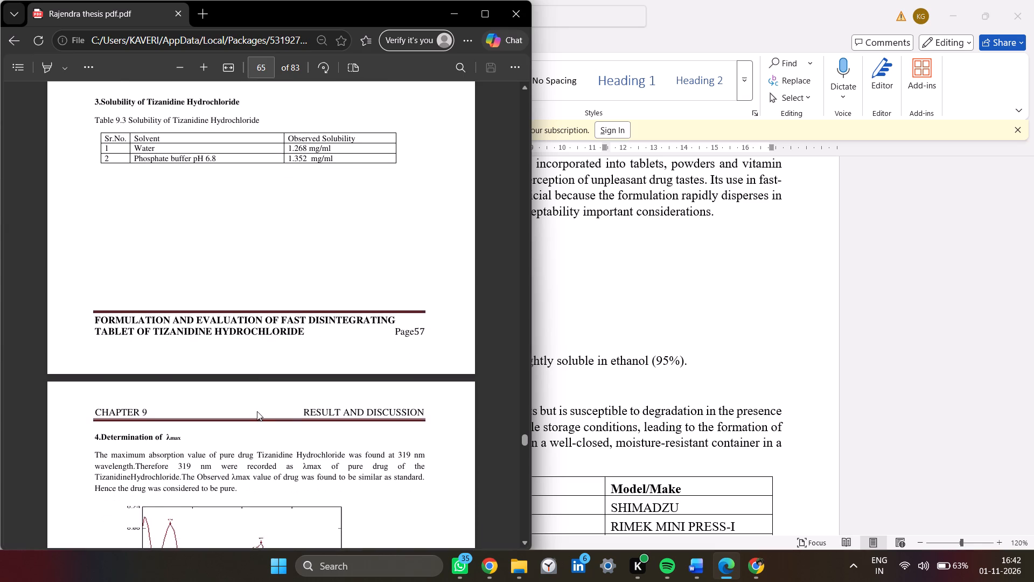
pyautogui.scroll(-4, 257, 411)
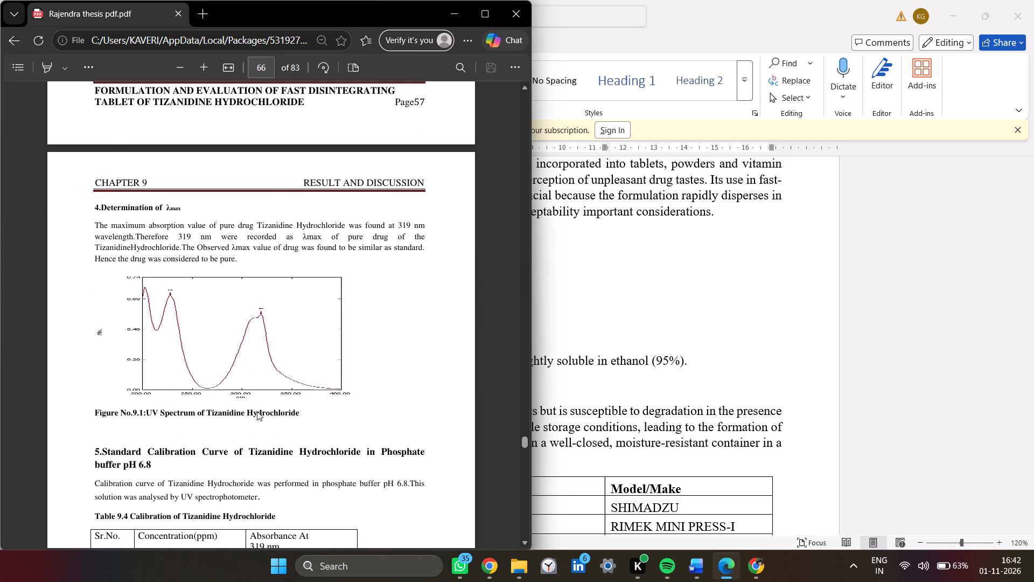
pyautogui.scroll(-1, 257, 411)
# Select the thesis's Chapter 9 results from section 4, Determination of λmax, through Figure 9.10 and its page footer, stopping before Chapter 10.
pyautogui.moveTo(92, 180); pyautogui.dragTo(353, 308)
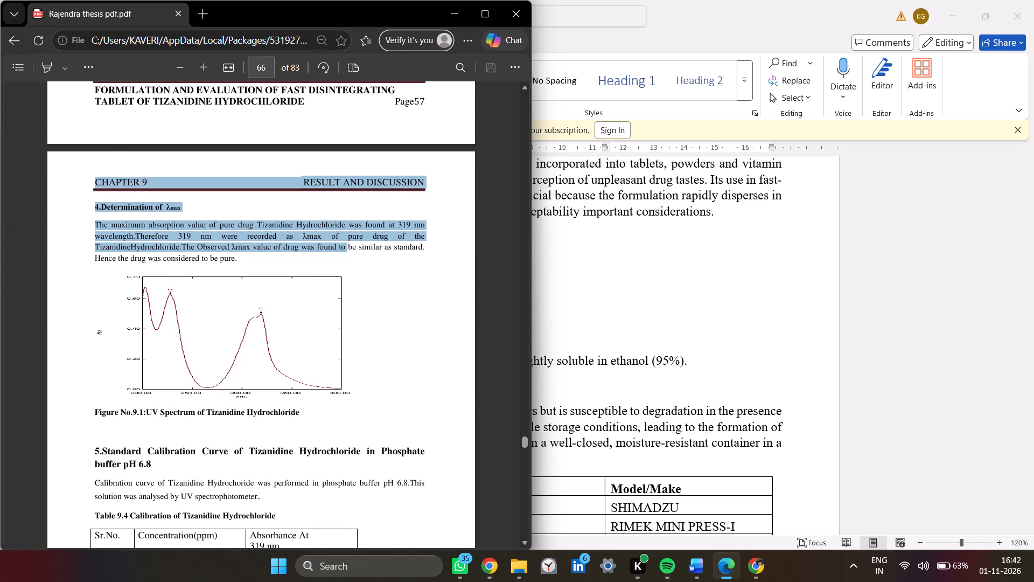
pyautogui.moveTo(353, 308); pyautogui.dragTo(326, 452)
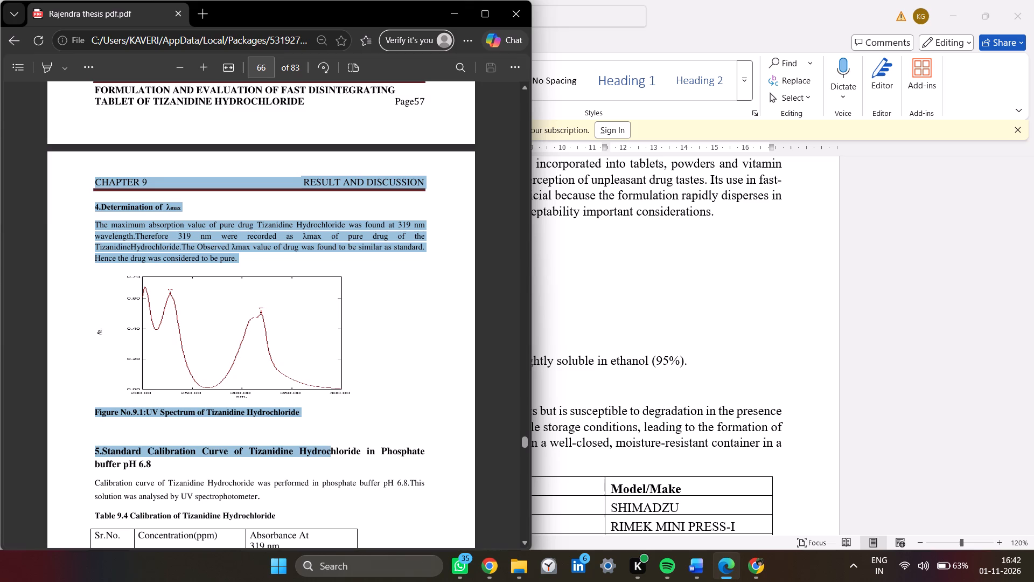
pyautogui.moveTo(326, 452); pyautogui.dragTo(348, 517)
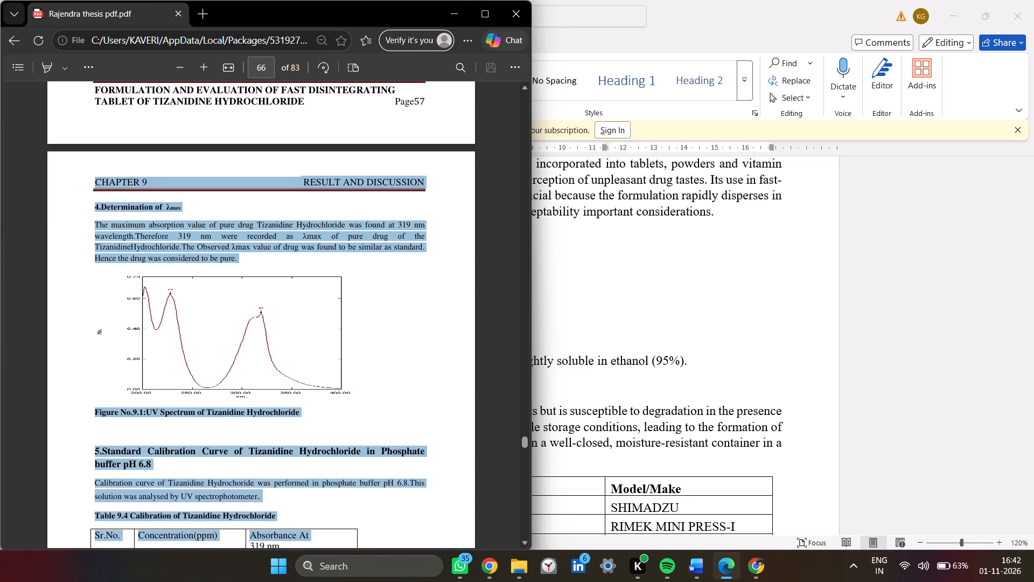
pyautogui.moveTo(348, 517); pyautogui.dragTo(359, 461)
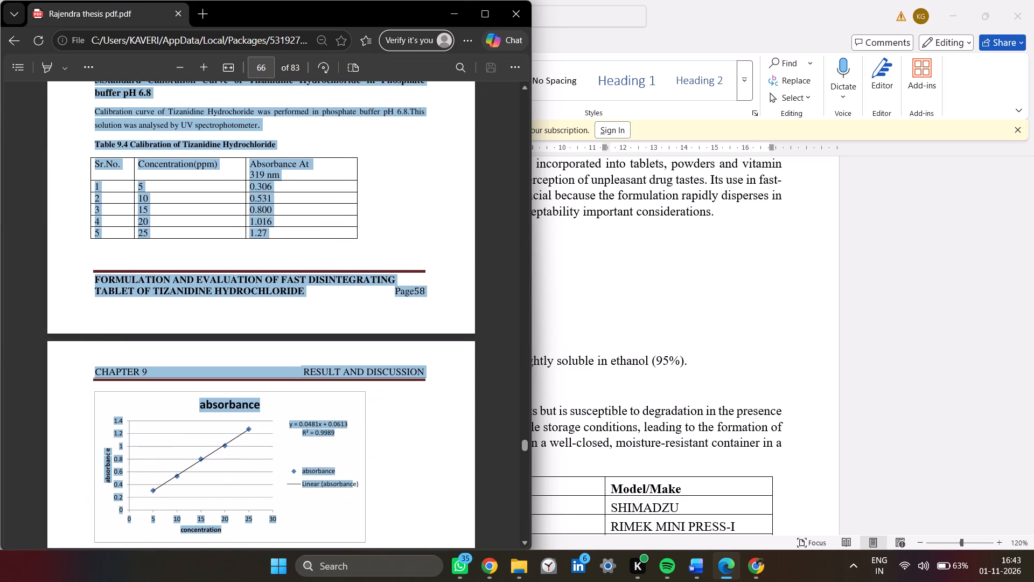
pyautogui.moveTo(359, 461); pyautogui.dragTo(418, 551)
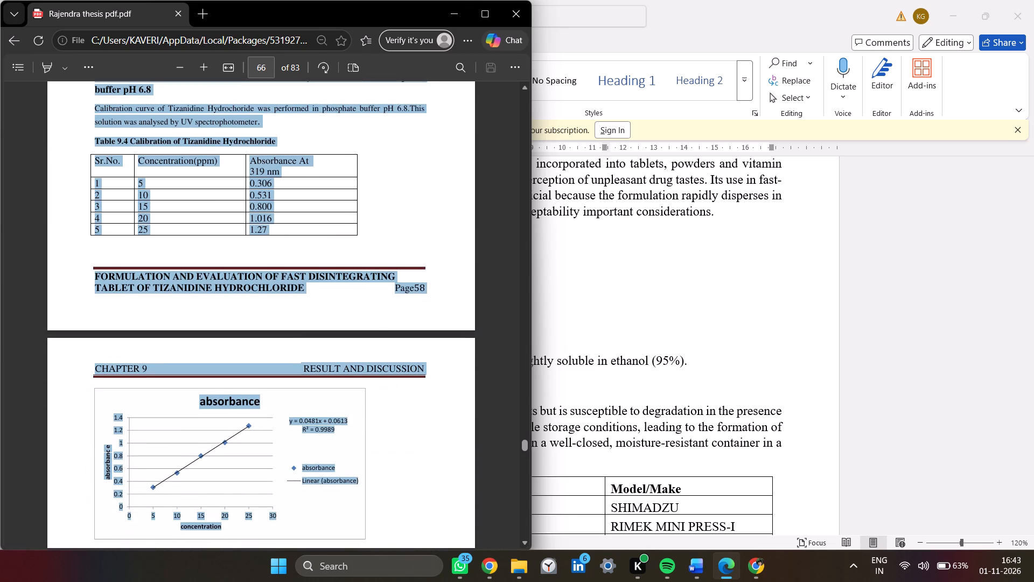
pyautogui.moveTo(418, 551); pyautogui.dragTo(428, 556)
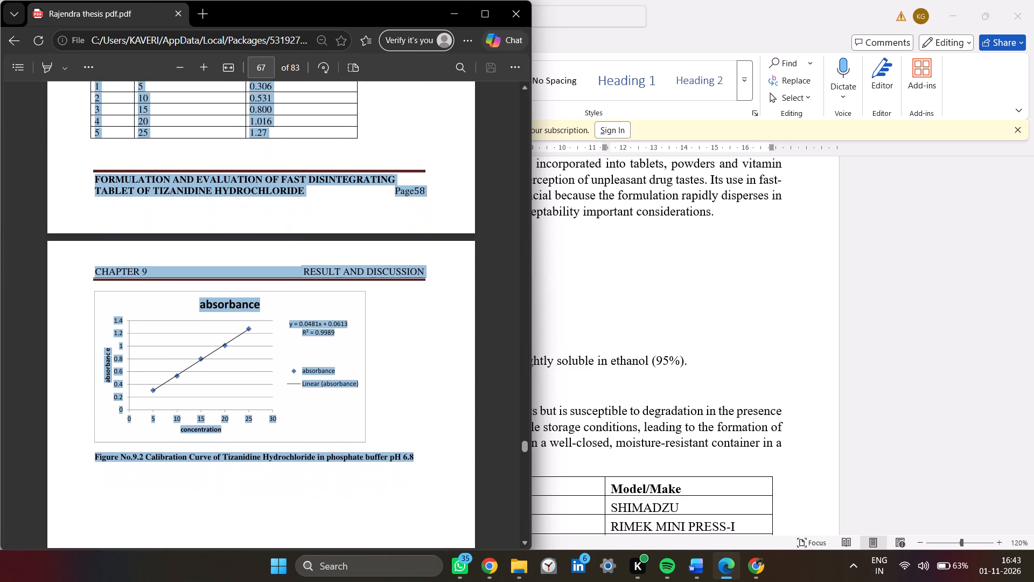
pyautogui.moveTo(428, 556); pyautogui.dragTo(425, 556)
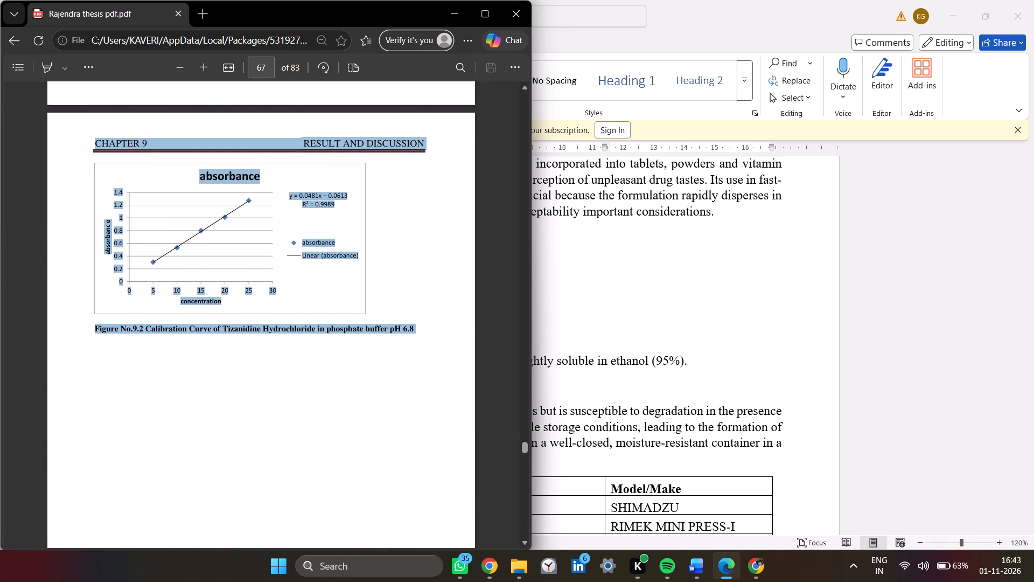
pyautogui.moveTo(425, 556); pyautogui.dragTo(381, 241)
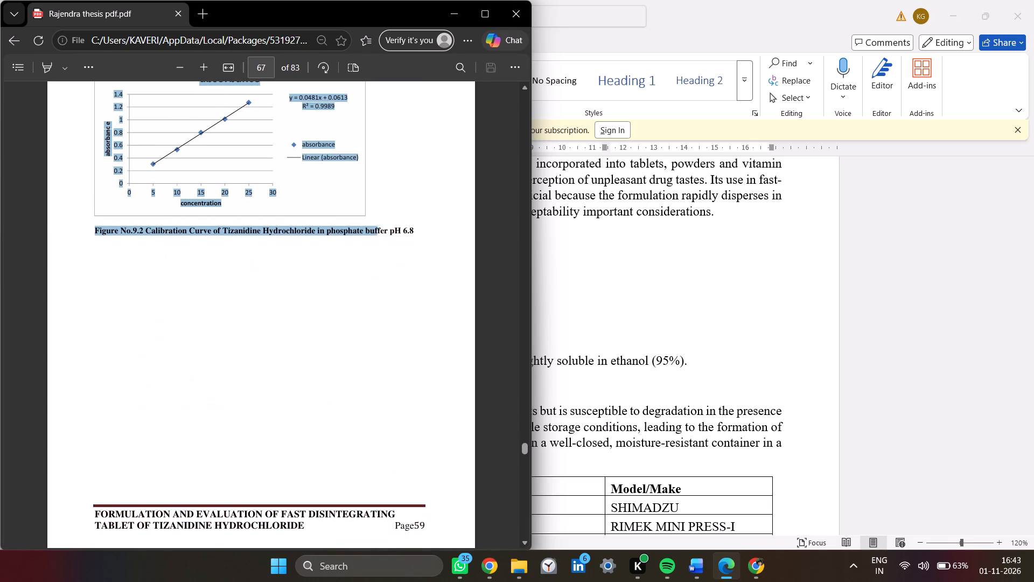
pyautogui.moveTo(381, 241); pyautogui.dragTo(413, 150)
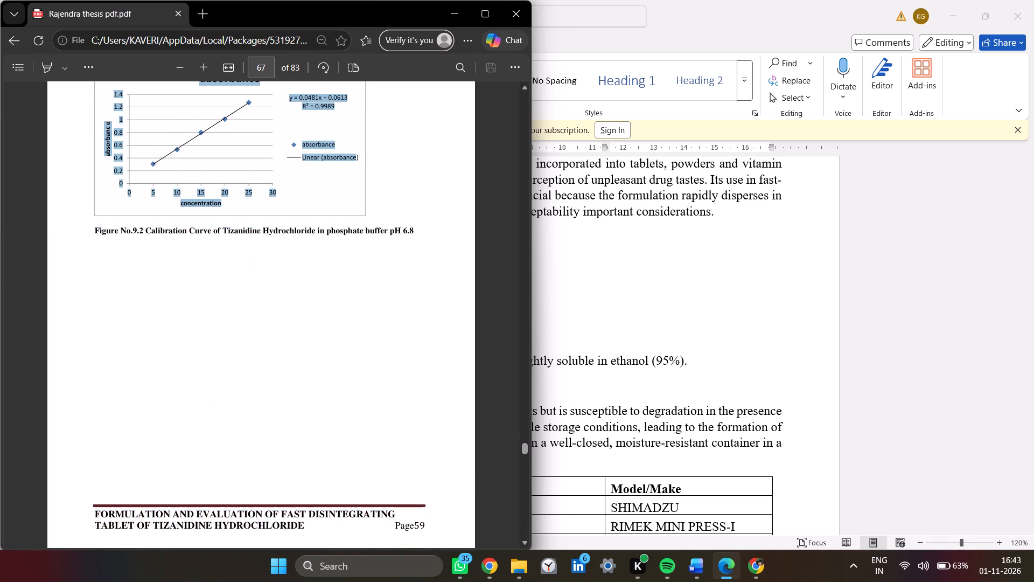
pyautogui.moveTo(413, 150); pyautogui.dragTo(373, 314)
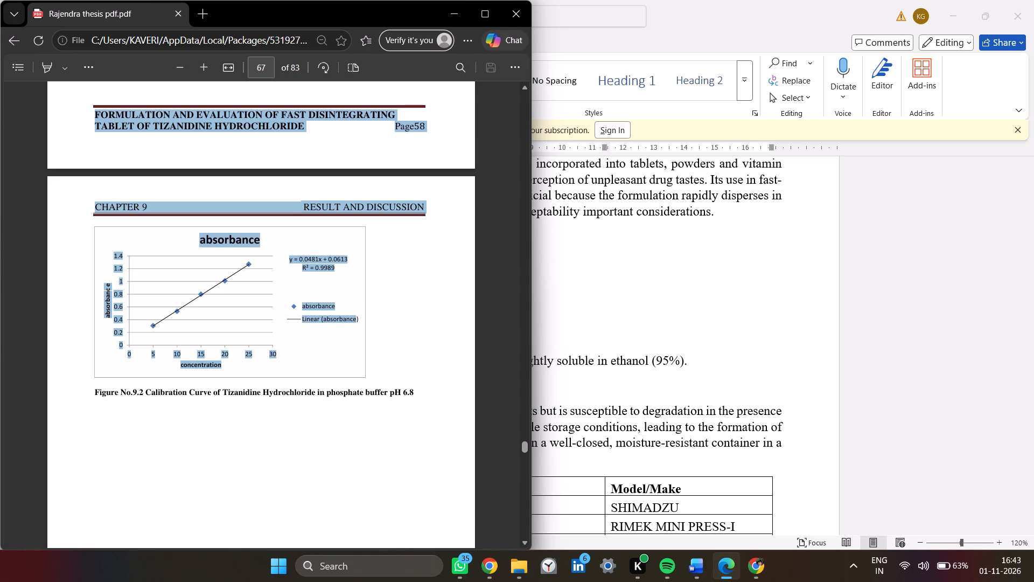
pyautogui.moveTo(373, 314); pyautogui.dragTo(416, 579)
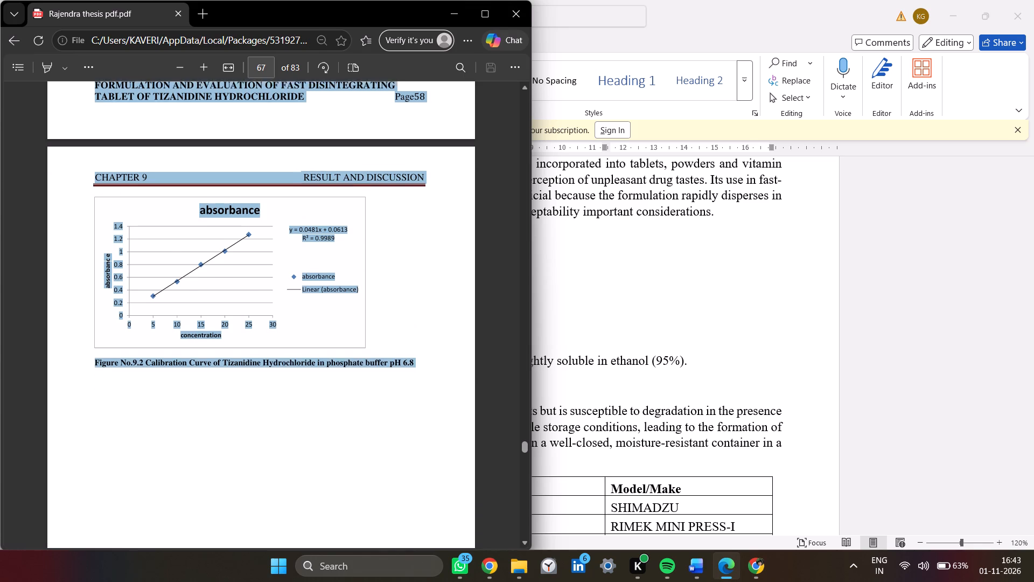
pyautogui.moveTo(416, 579); pyautogui.dragTo(415, 581)
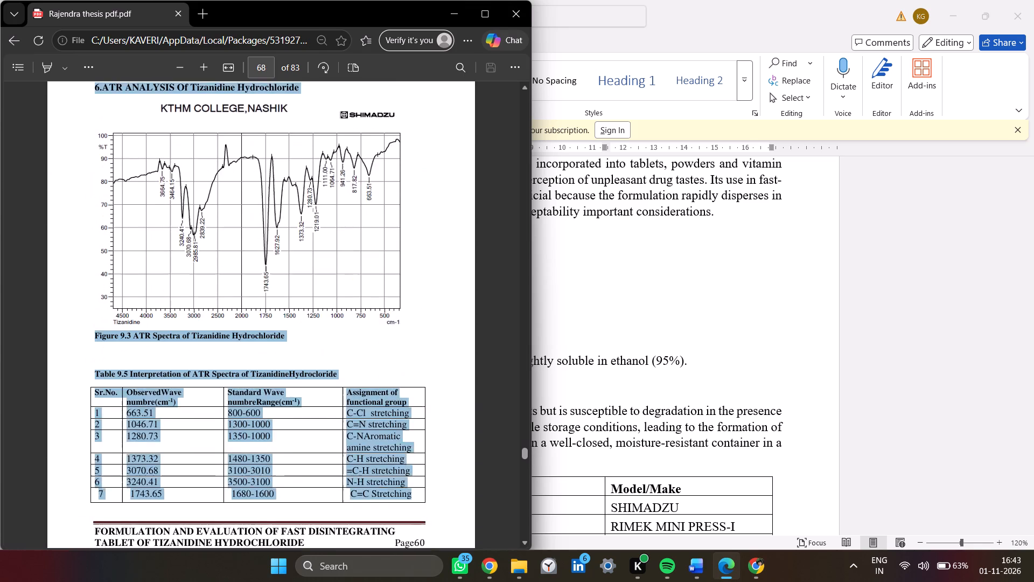
pyautogui.moveTo(415, 581); pyautogui.dragTo(410, 549)
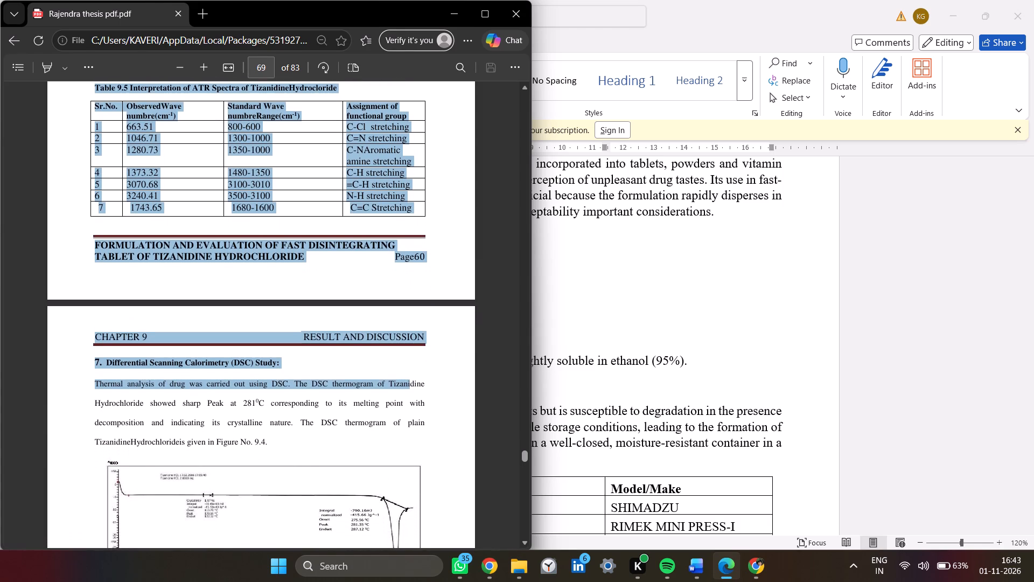
pyautogui.moveTo(410, 549); pyautogui.dragTo(413, 566)
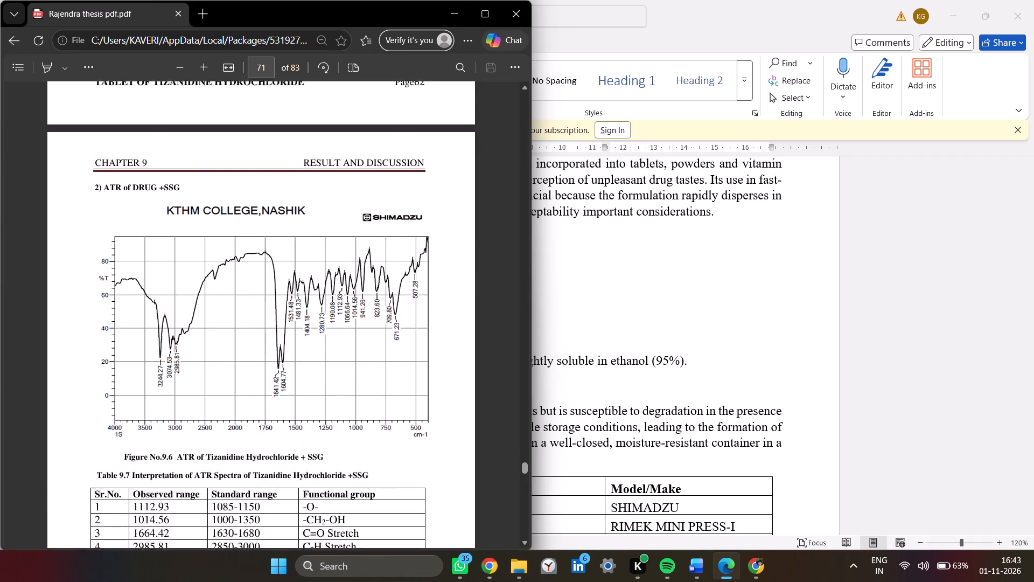
pyautogui.moveTo(413, 566); pyautogui.dragTo(401, 515)
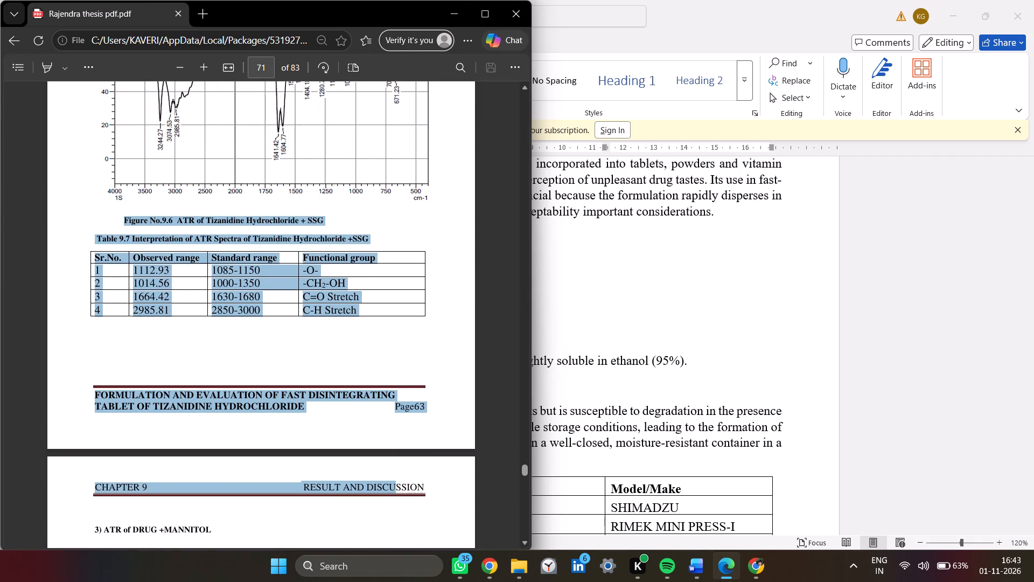
pyautogui.moveTo(401, 515); pyautogui.dragTo(415, 554)
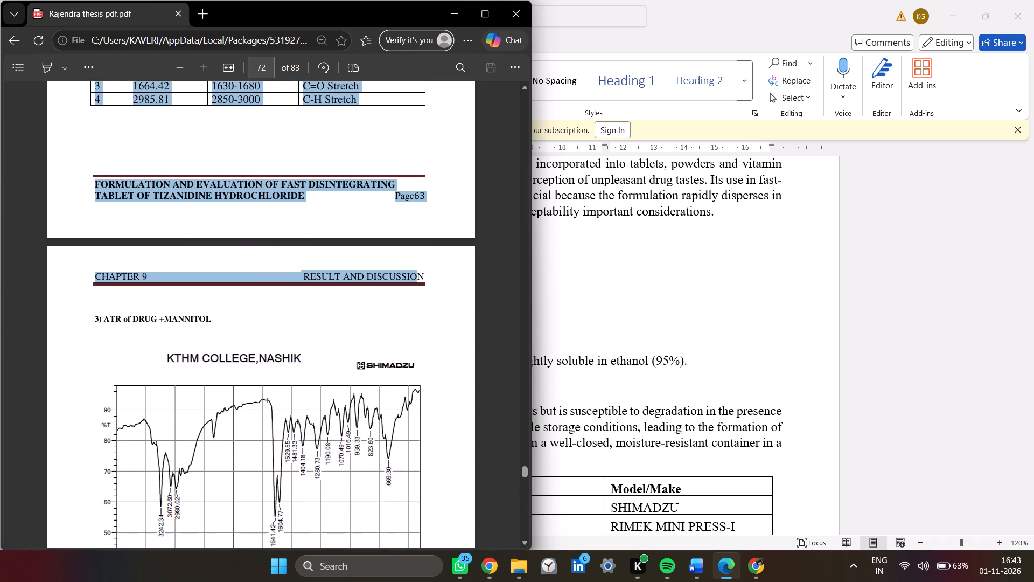
pyautogui.moveTo(415, 554); pyautogui.dragTo(416, 563)
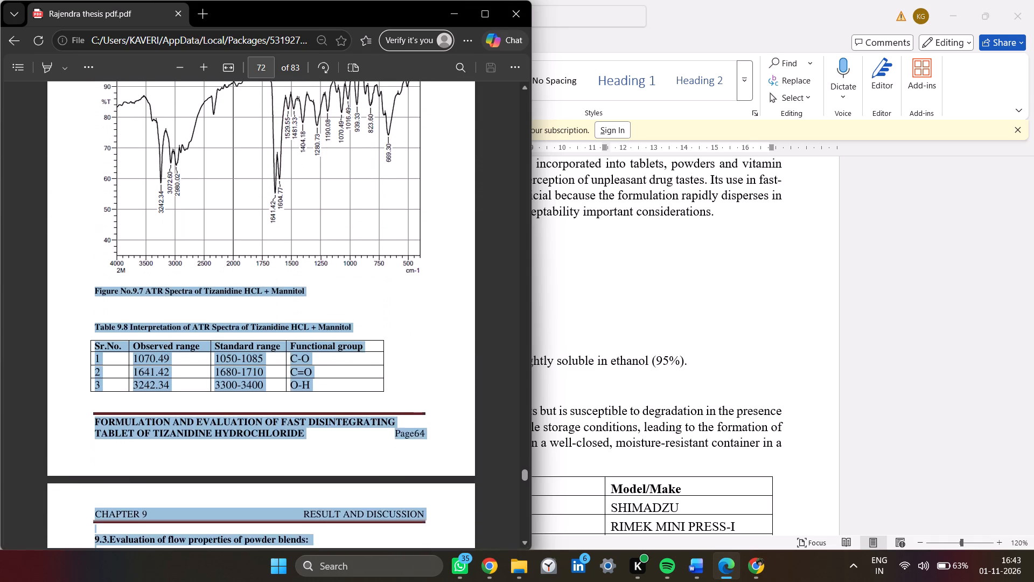
pyautogui.moveTo(416, 563); pyautogui.dragTo(417, 558)
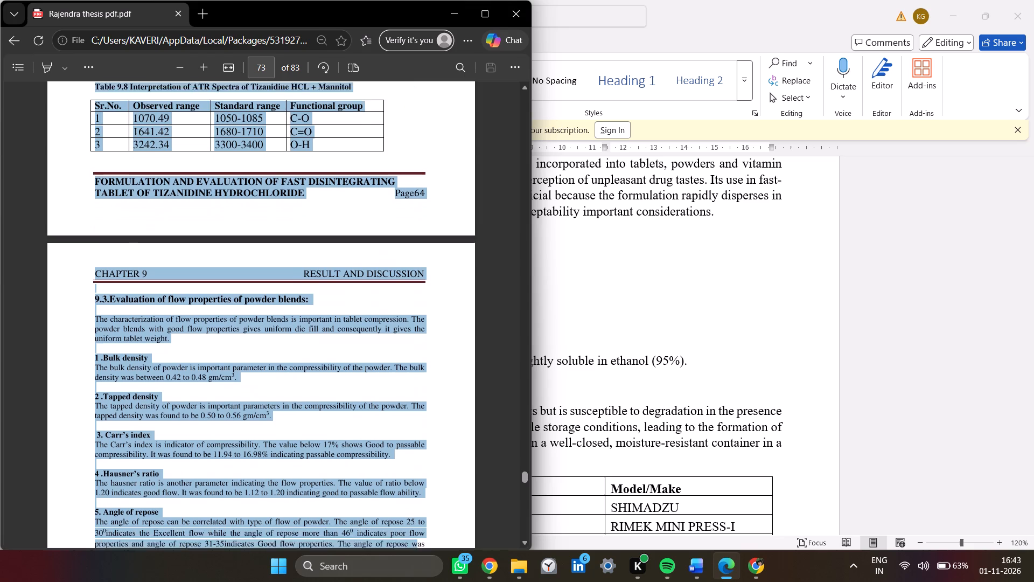
pyautogui.moveTo(417, 558); pyautogui.dragTo(417, 559)
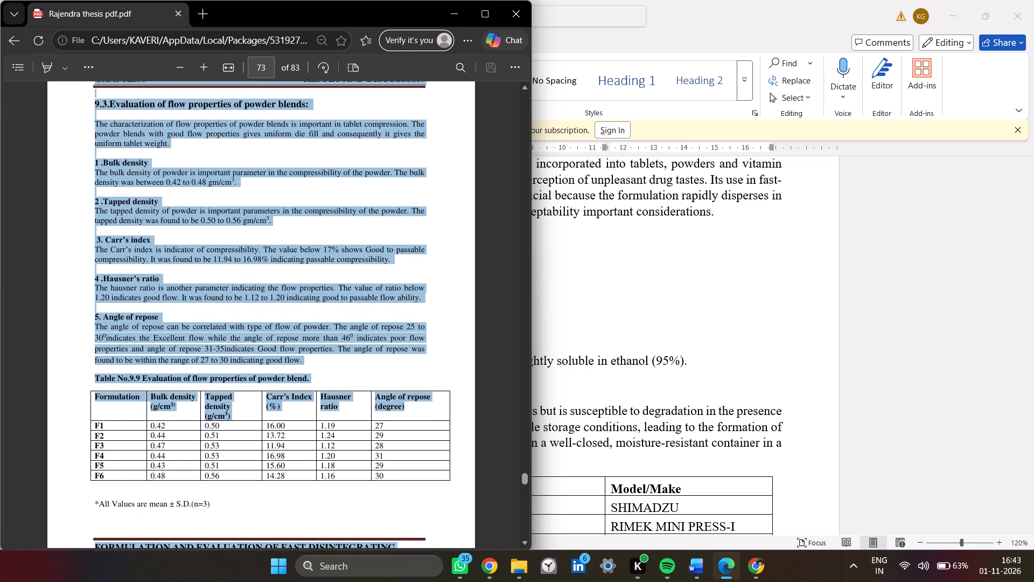
pyautogui.moveTo(417, 559); pyautogui.dragTo(418, 557)
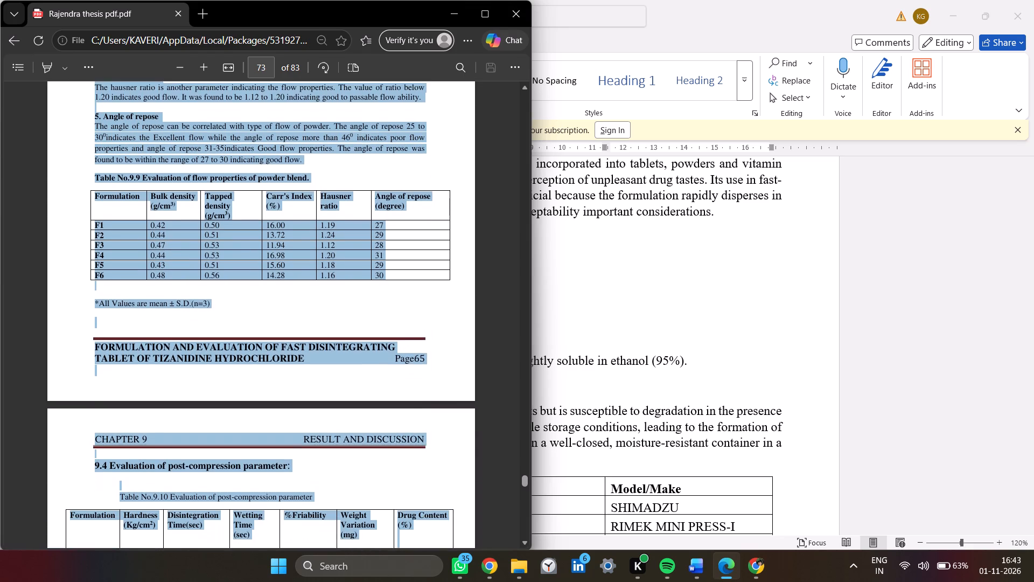
pyautogui.moveTo(418, 557); pyautogui.dragTo(421, 553)
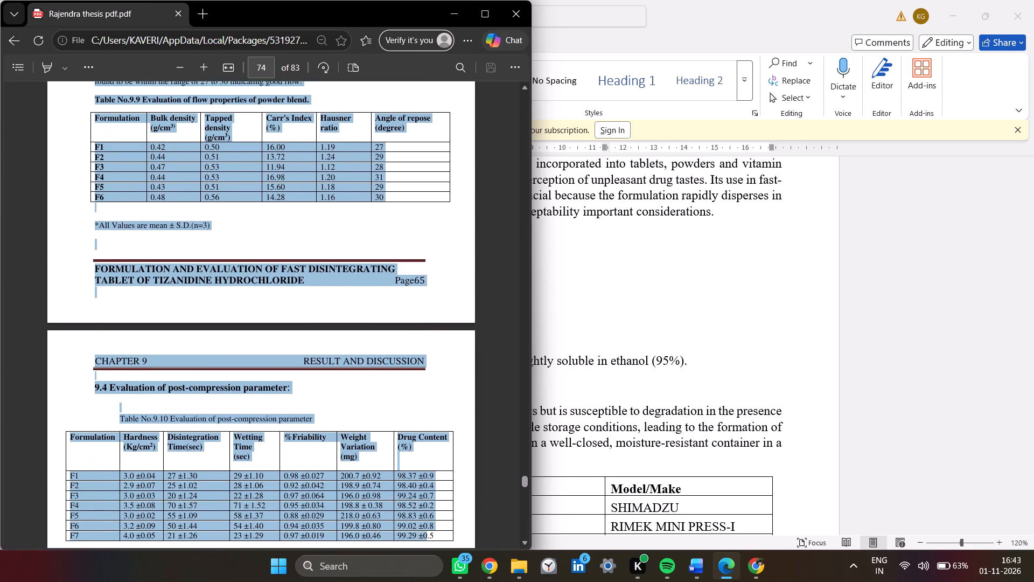
pyautogui.moveTo(421, 553); pyautogui.dragTo(428, 581)
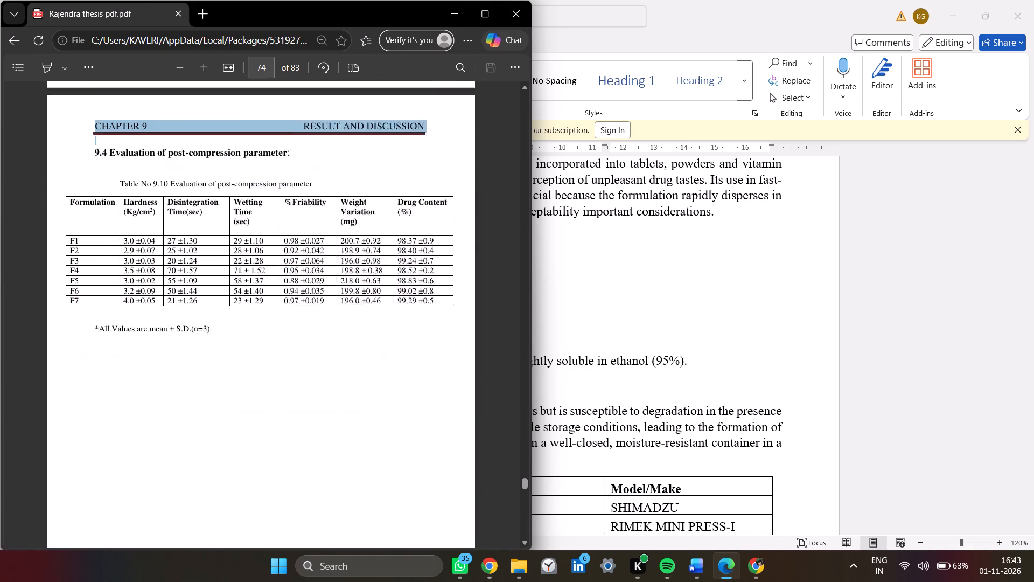
pyautogui.moveTo(428, 581); pyautogui.dragTo(444, 561)
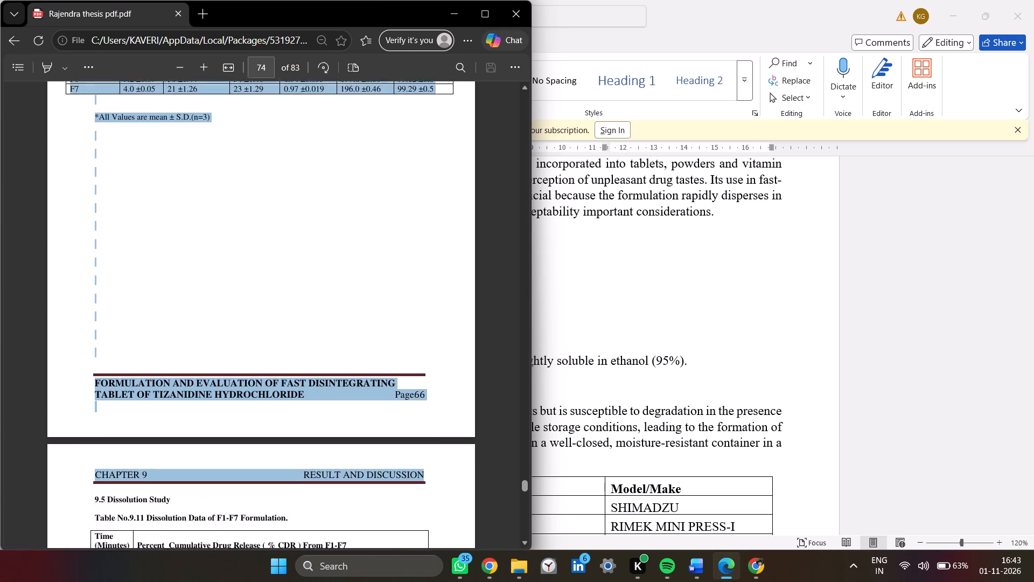
pyautogui.moveTo(444, 561); pyautogui.dragTo(429, 562)
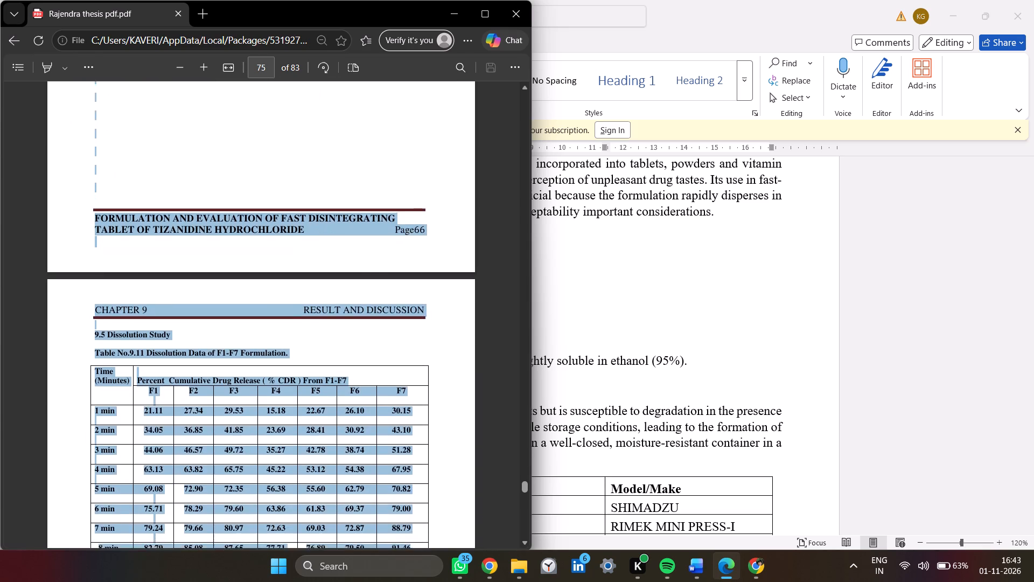
pyautogui.moveTo(429, 562); pyautogui.dragTo(424, 557)
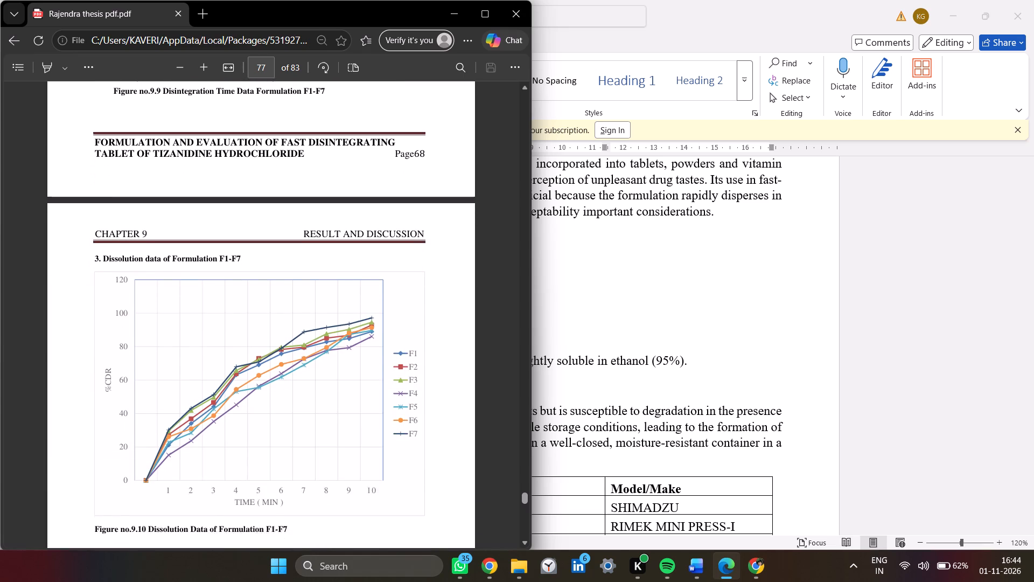
pyautogui.moveTo(424, 557); pyautogui.dragTo(418, 524)
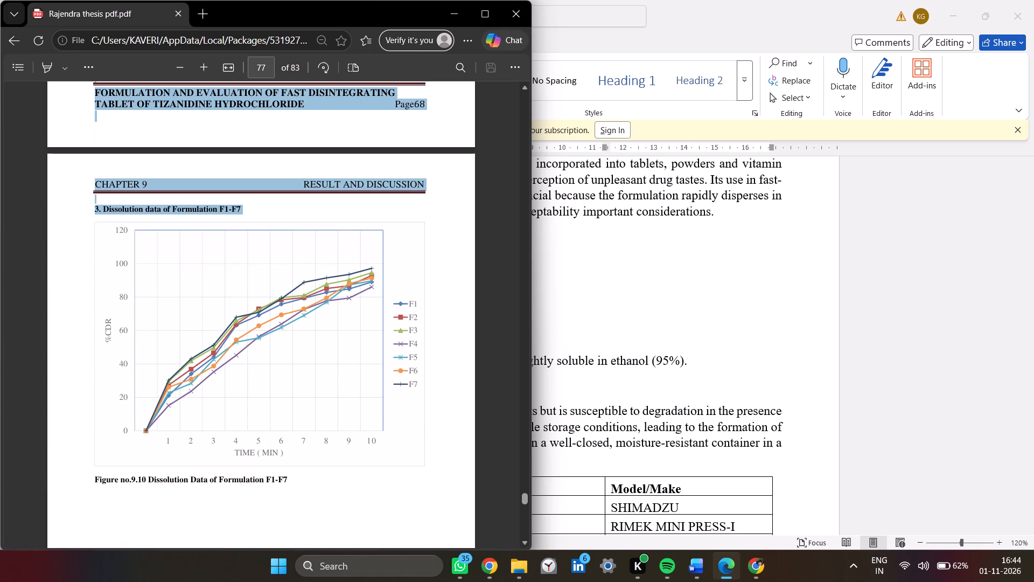
pyautogui.moveTo(418, 524); pyautogui.dragTo(366, 571)
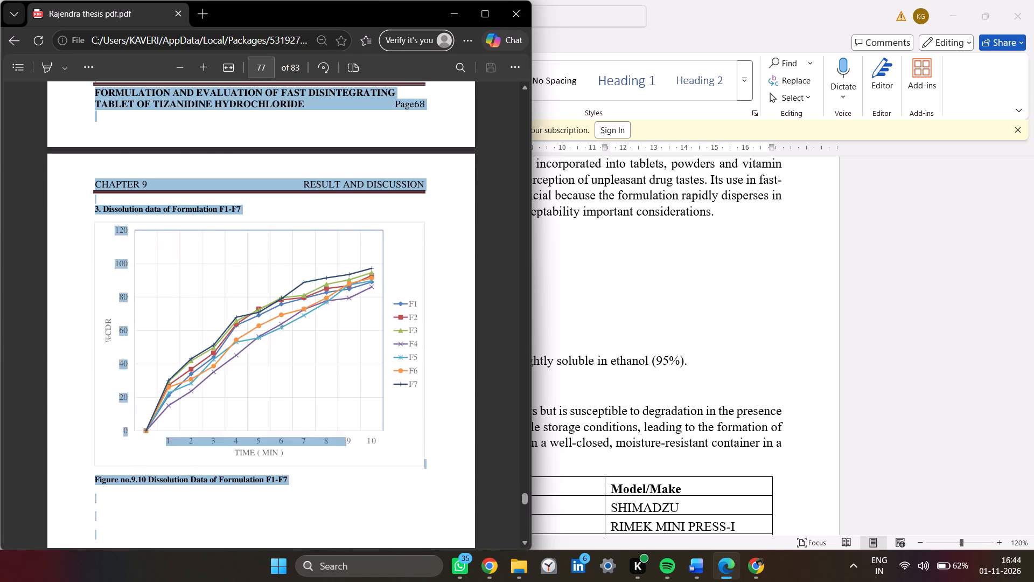
pyautogui.moveTo(366, 571); pyautogui.dragTo(360, 330)
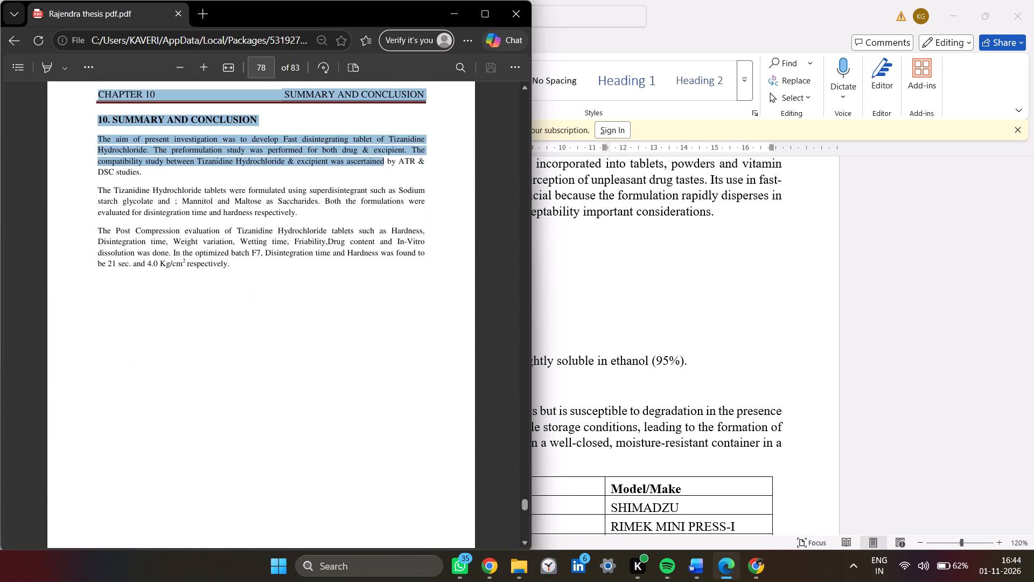
pyautogui.moveTo(360, 330); pyautogui.dragTo(358, 77)
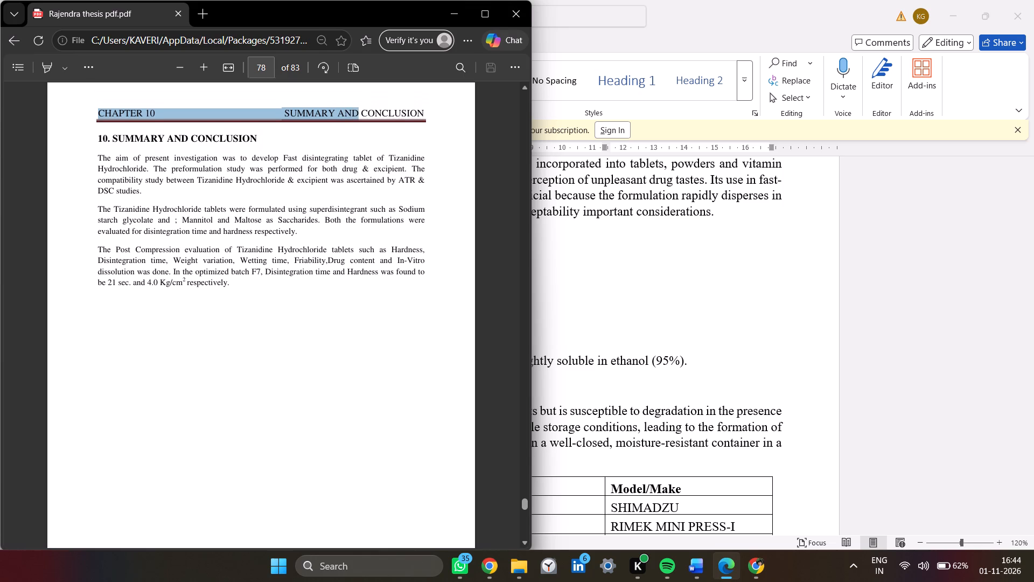
pyautogui.moveTo(358, 77); pyautogui.dragTo(358, 74)
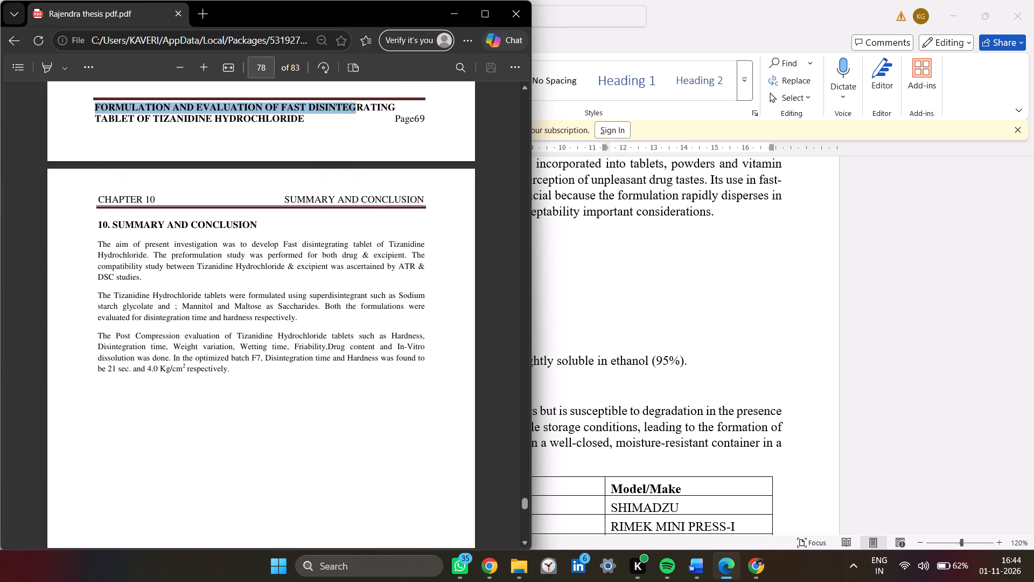
pyautogui.moveTo(358, 74); pyautogui.dragTo(367, 87)
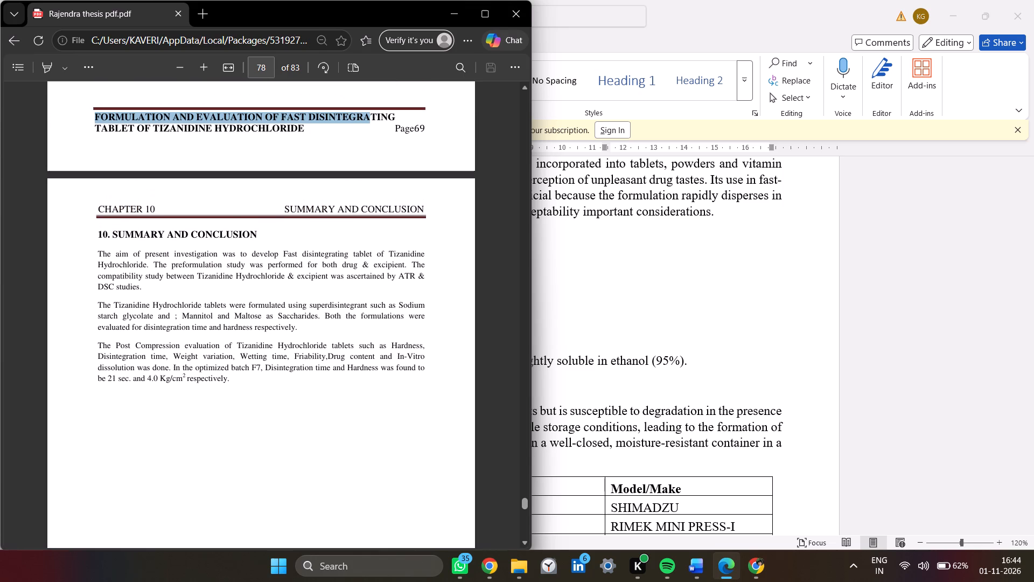
pyautogui.moveTo(367, 87); pyautogui.dragTo(362, 77)
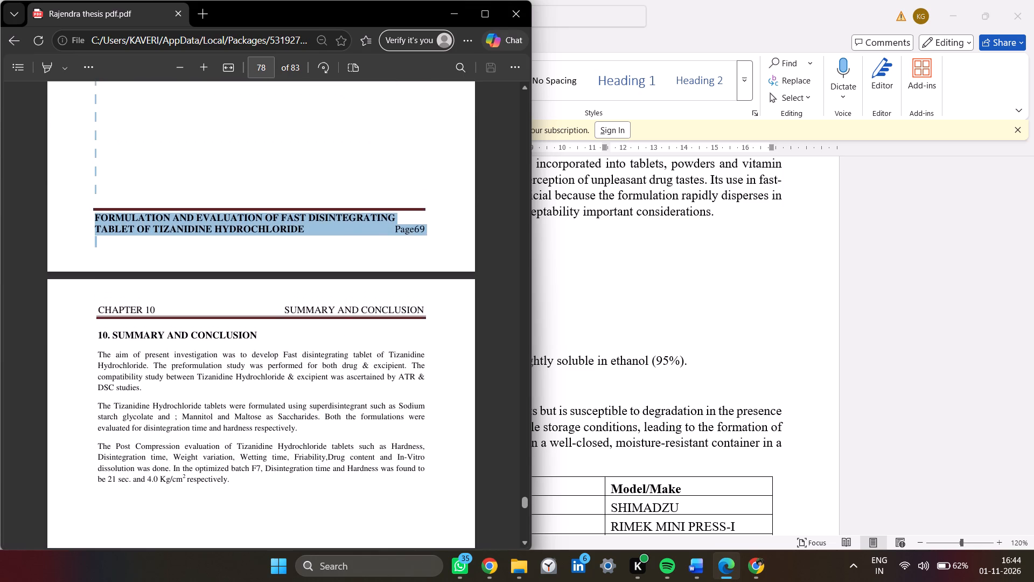
pyautogui.moveTo(362, 77); pyautogui.dragTo(319, 192)
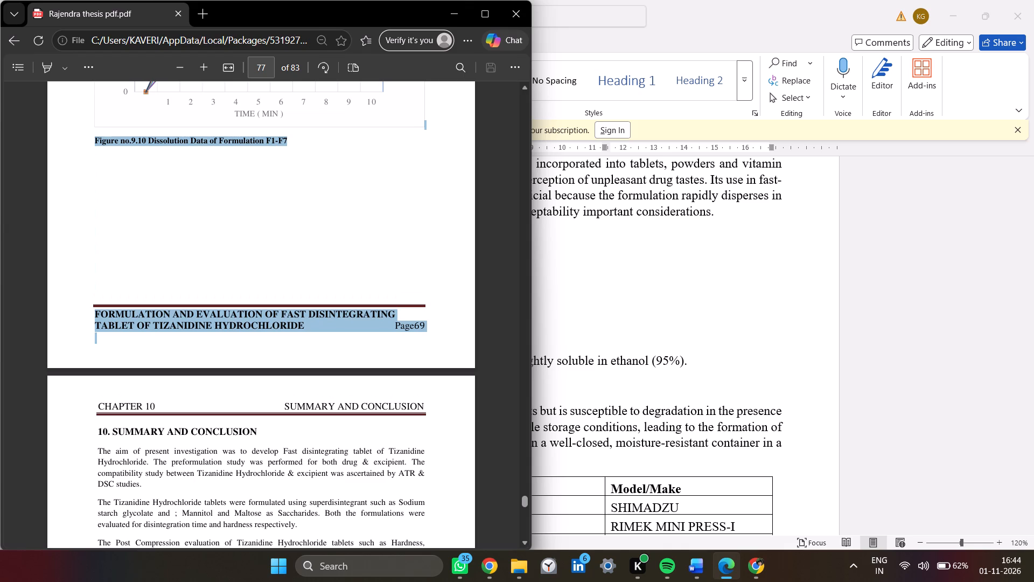
pyautogui.moveTo(319, 192); pyautogui.dragTo(335, 188)
pyautogui.moveTo(335, 188); pyautogui.dragTo(308, 169)
pyautogui.hotkey('ctrl', 'c')
pyautogui.hotkey('ctrl', 'c')
pyautogui.hotkey('ctrl', 'c')
pyautogui.hotkey('ctrl', 'c')
pyautogui.hotkey('ctrl', 'c')
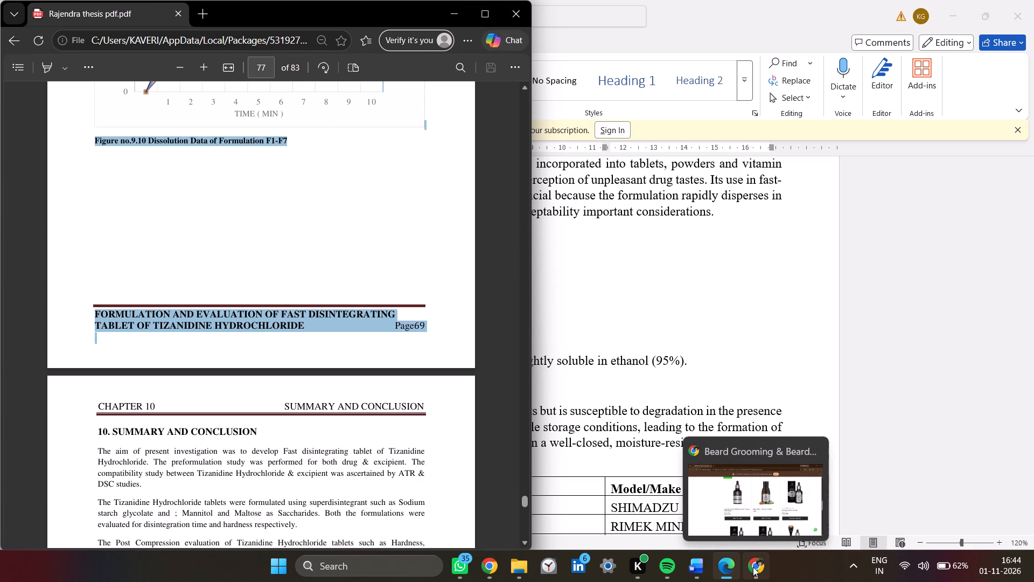
pyautogui.click(494, 568)
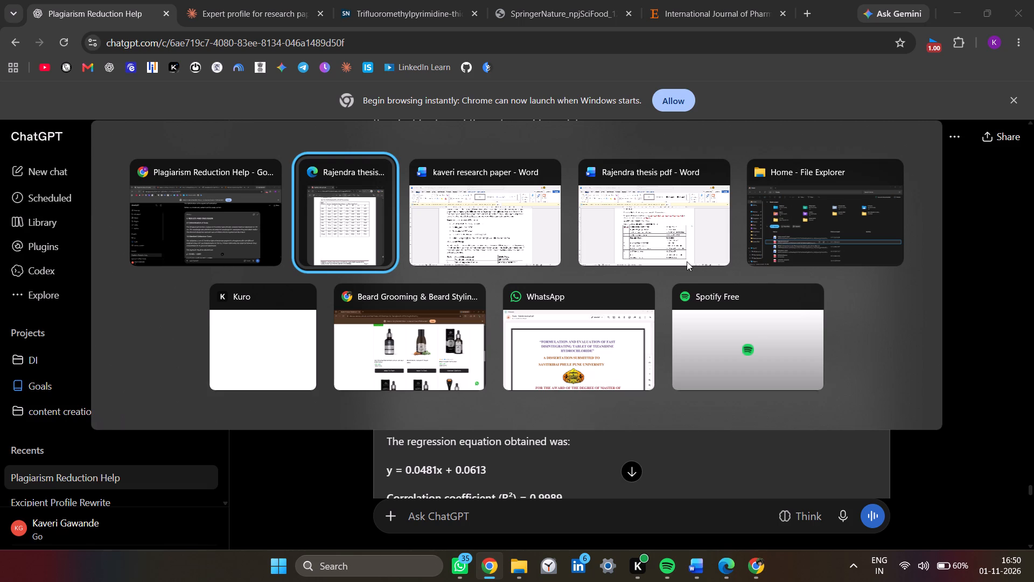
pyautogui.hotkey('alt', 'Tab')
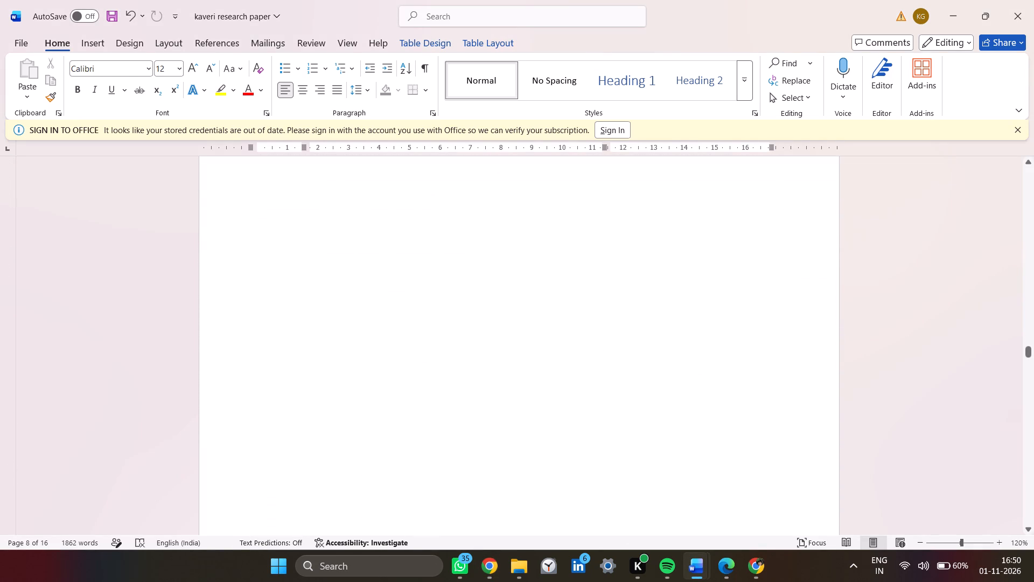
pyautogui.scroll(4, 499, 310)
pyautogui.scroll(-1, 499, 310)
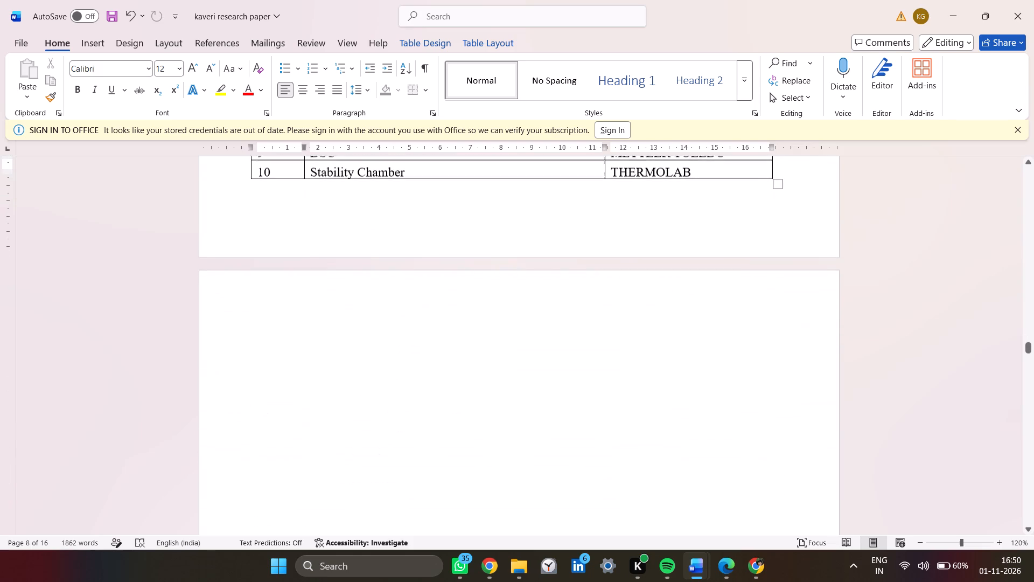
pyautogui.click(379, 309)
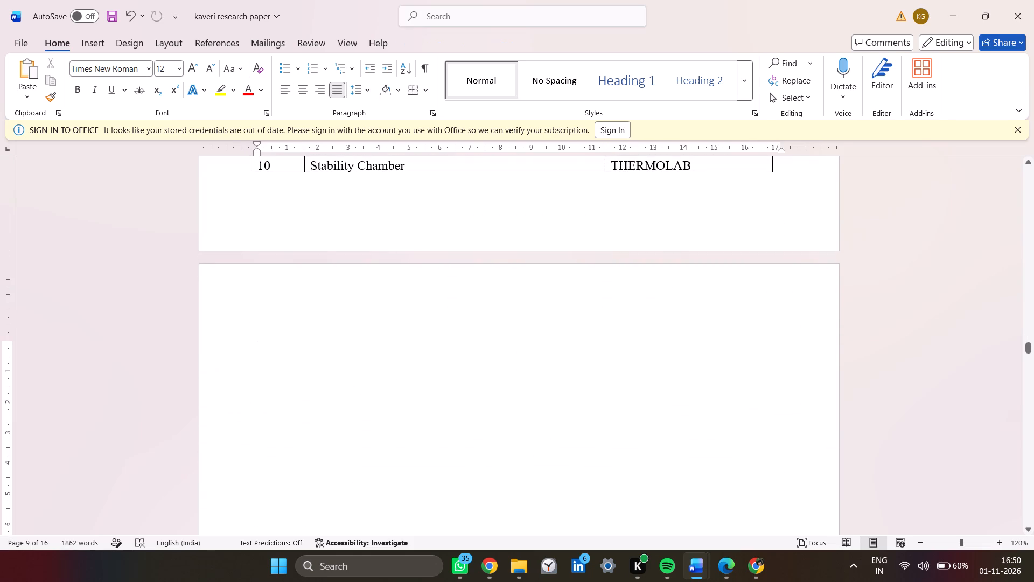
pyautogui.hotkey('ctrl', 'v')
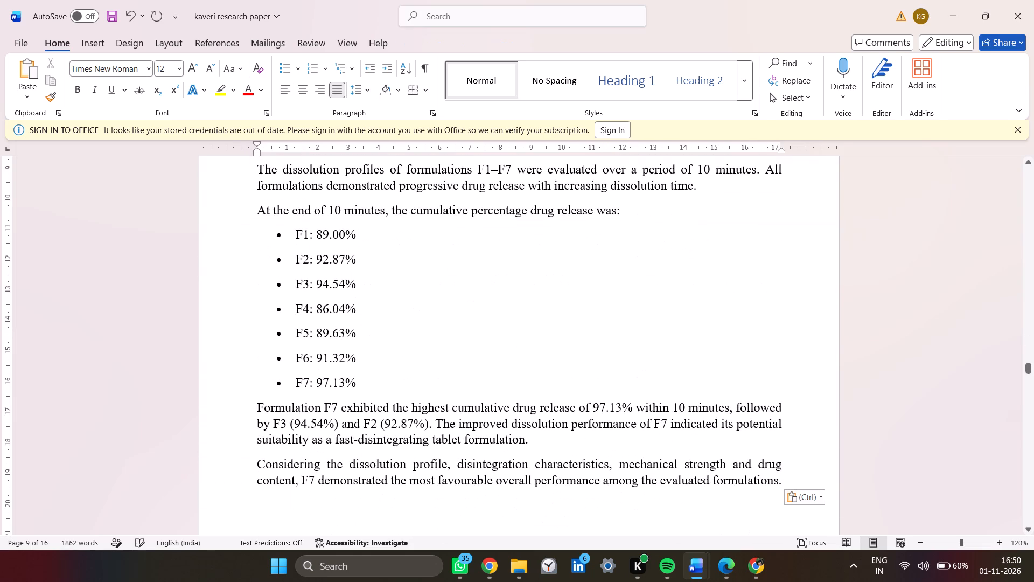
# Skim the paper backwards from the pasted dissolution study through the excipient profiles to the Tizanidine drug profile and its BCS Class table.
pyautogui.scroll(1, 379, 309)
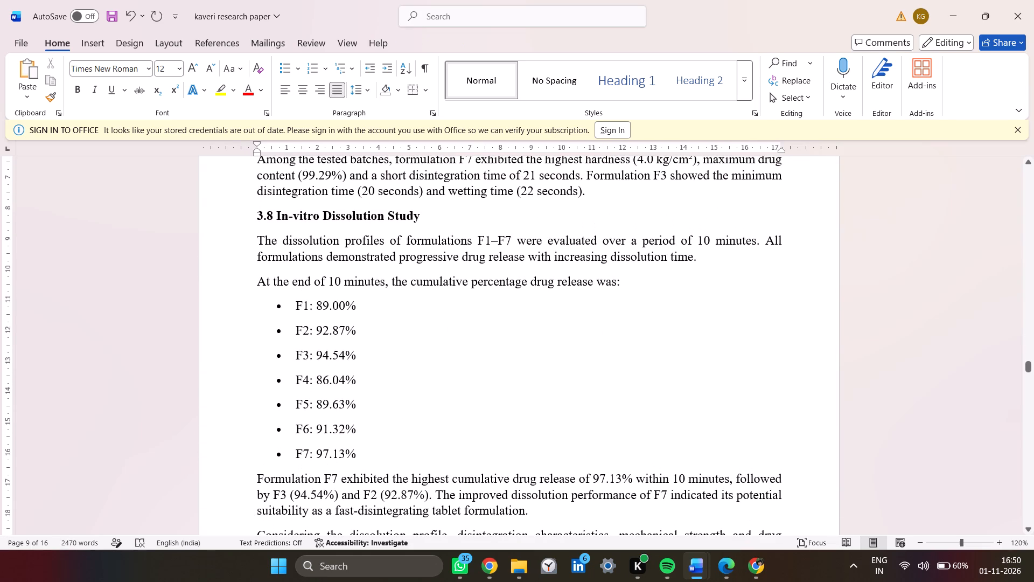
pyautogui.scroll(5, 379, 309)
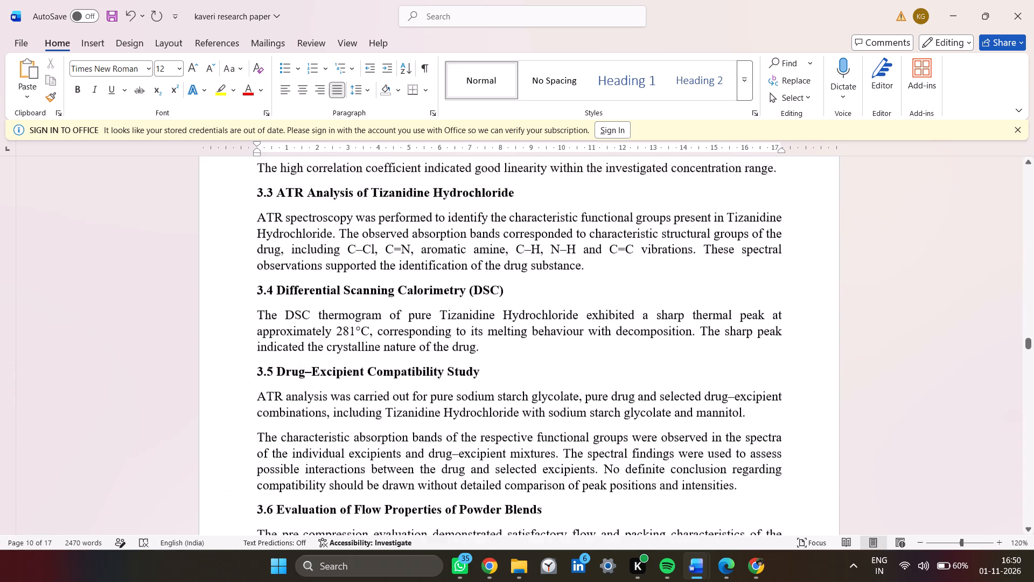
pyautogui.scroll(4, 379, 309)
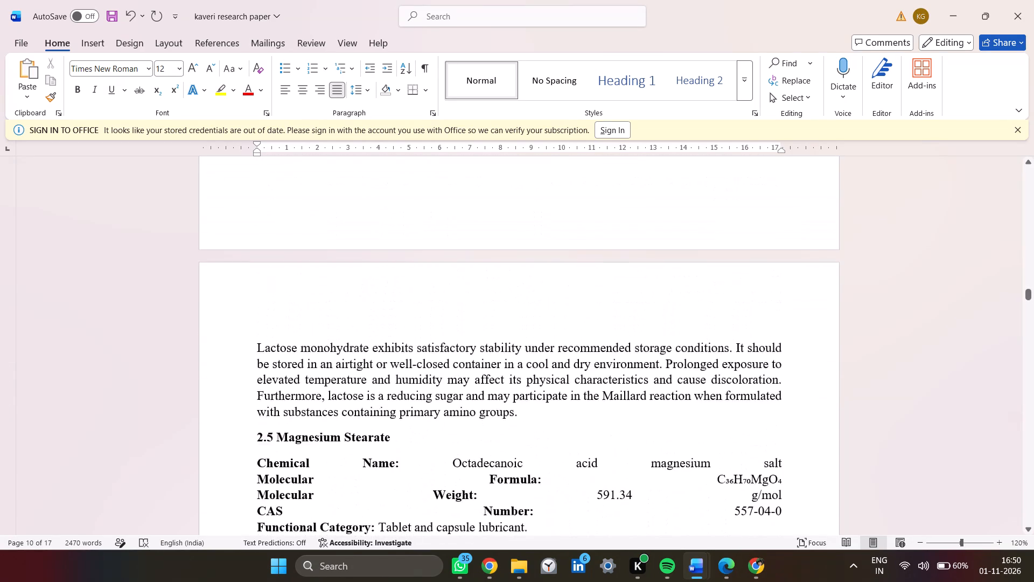
pyautogui.scroll(9, 379, 309)
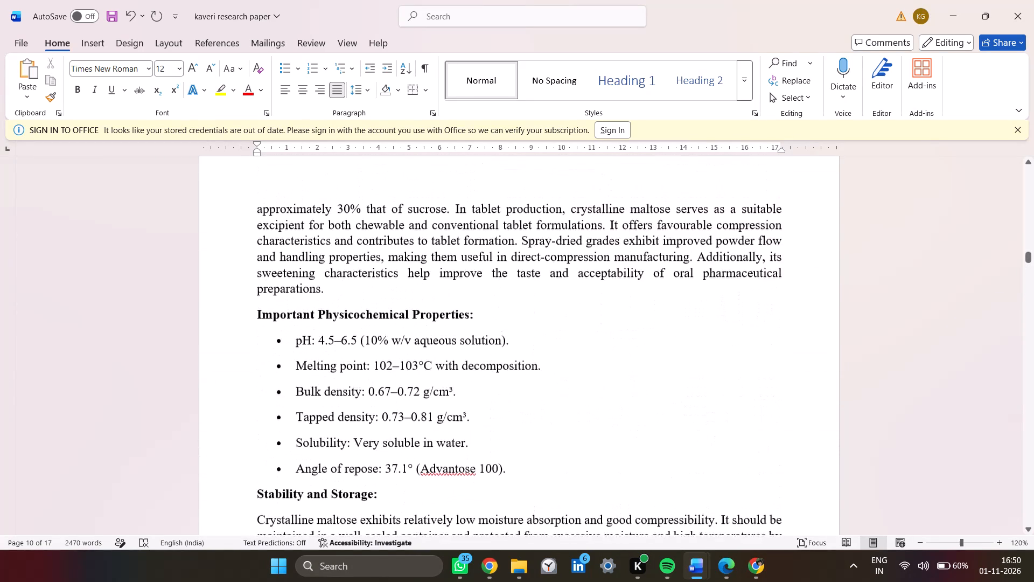
pyautogui.scroll(3, 379, 309)
pyautogui.scroll(-1, 379, 309)
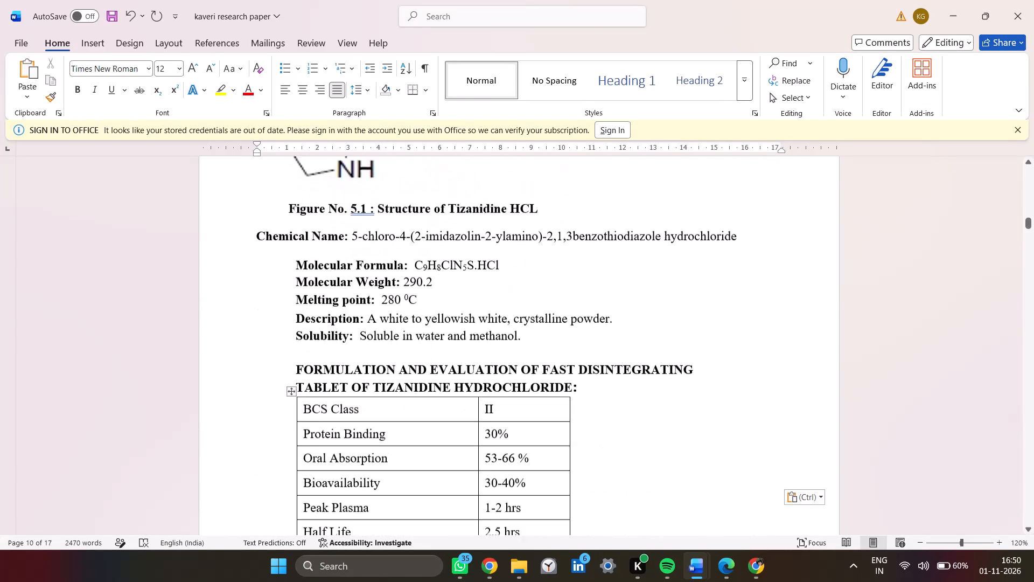
pyautogui.scroll(-1, 379, 309)
pyautogui.scroll(1, 379, 309)
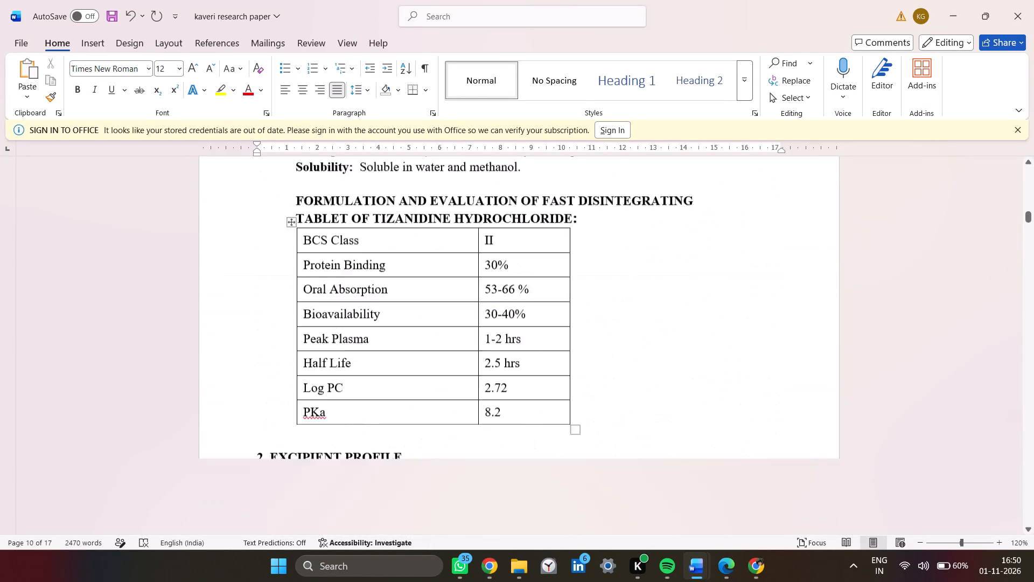
pyautogui.scroll(1, 379, 309)
pyautogui.scroll(-2, 379, 309)
pyautogui.scroll(1, 379, 309)
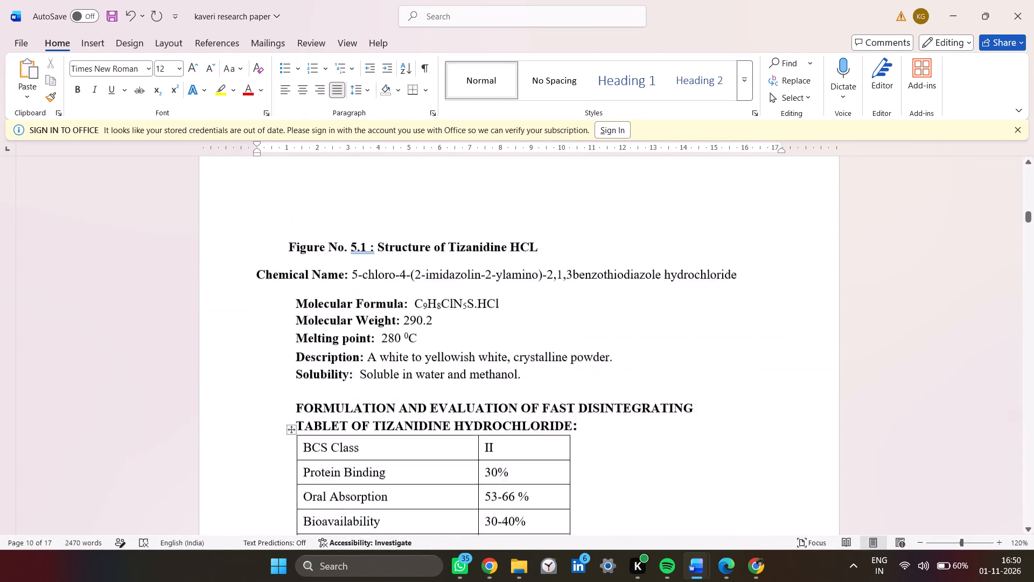
pyautogui.scroll(1, 379, 309)
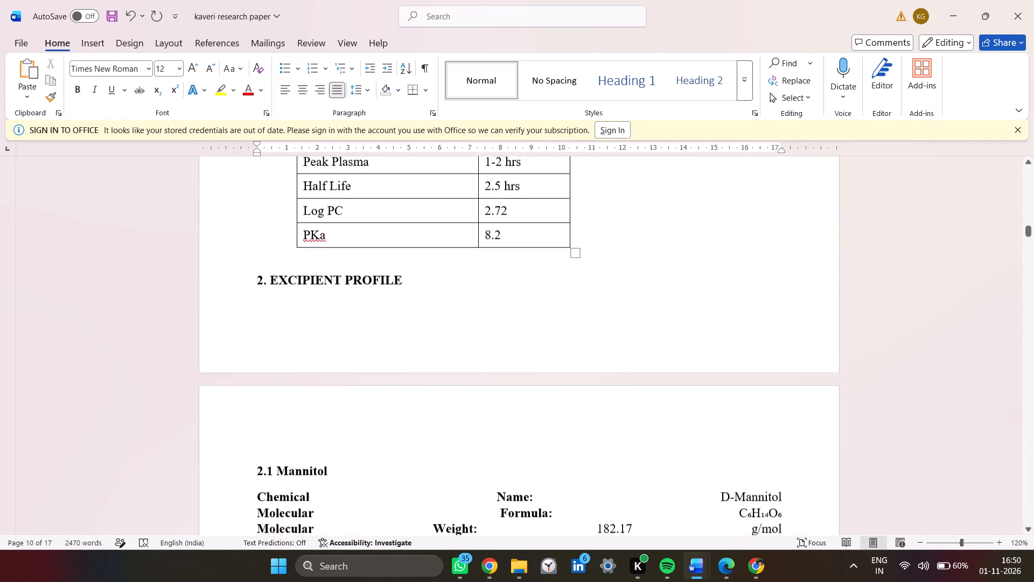
# Review the excipient sections from Lactose back to Mannitol, the Introduction, and the drug profile up to the "2. EXCIPIENT PROFILE" heading.
pyautogui.scroll(1, 379, 309)
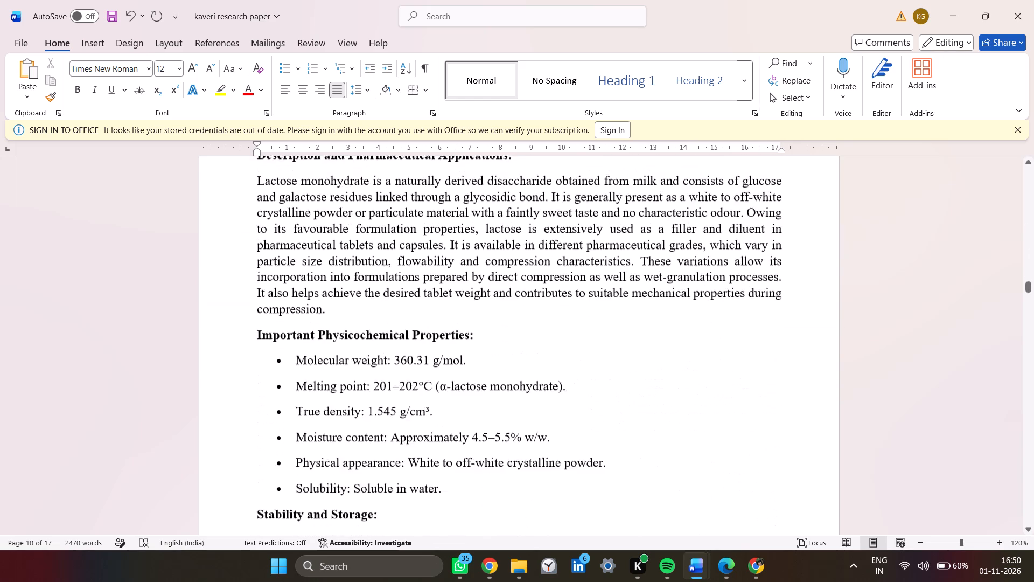
pyautogui.scroll(3, 379, 309)
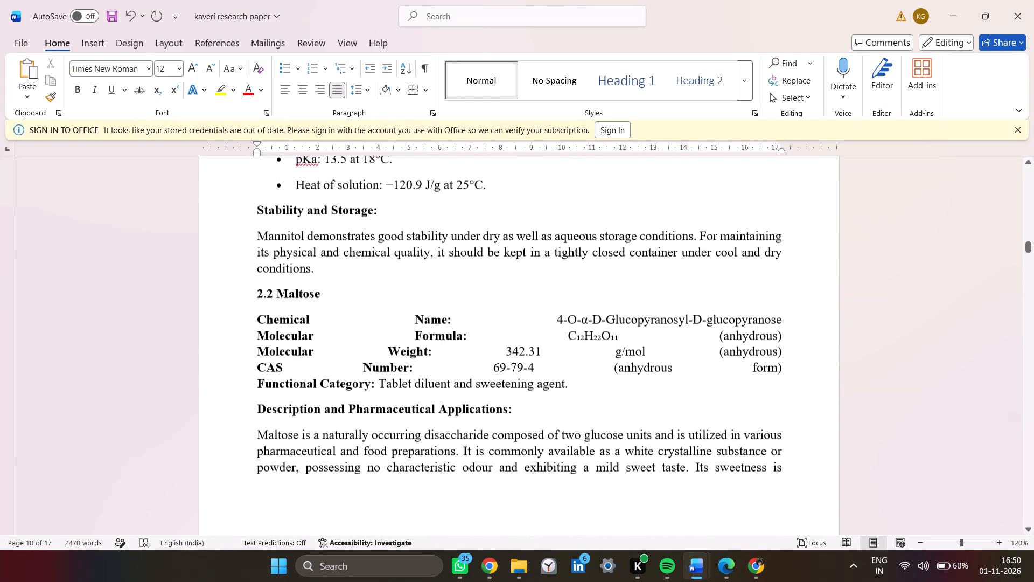
pyautogui.scroll(4, 379, 309)
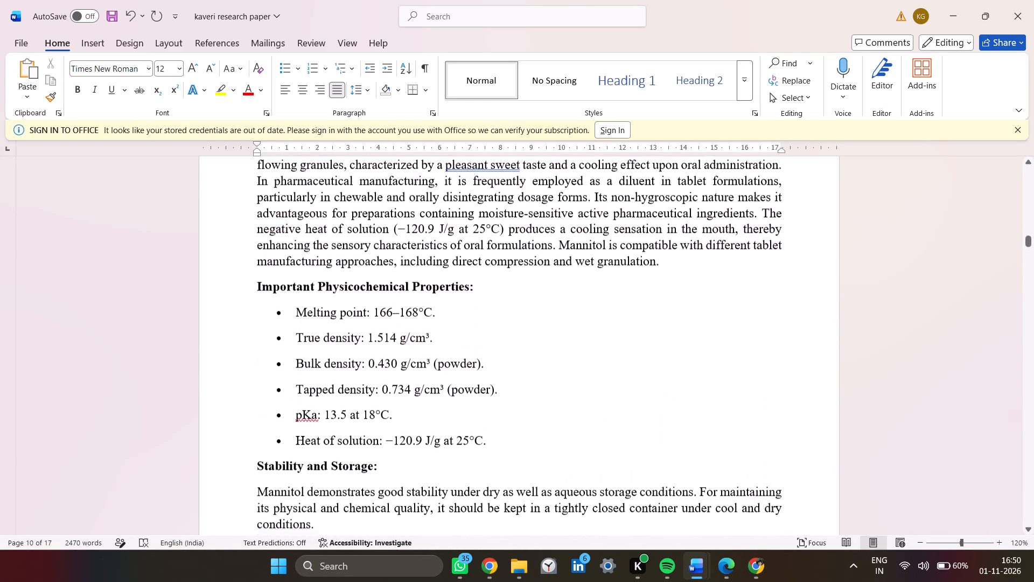
pyautogui.scroll(3, 379, 309)
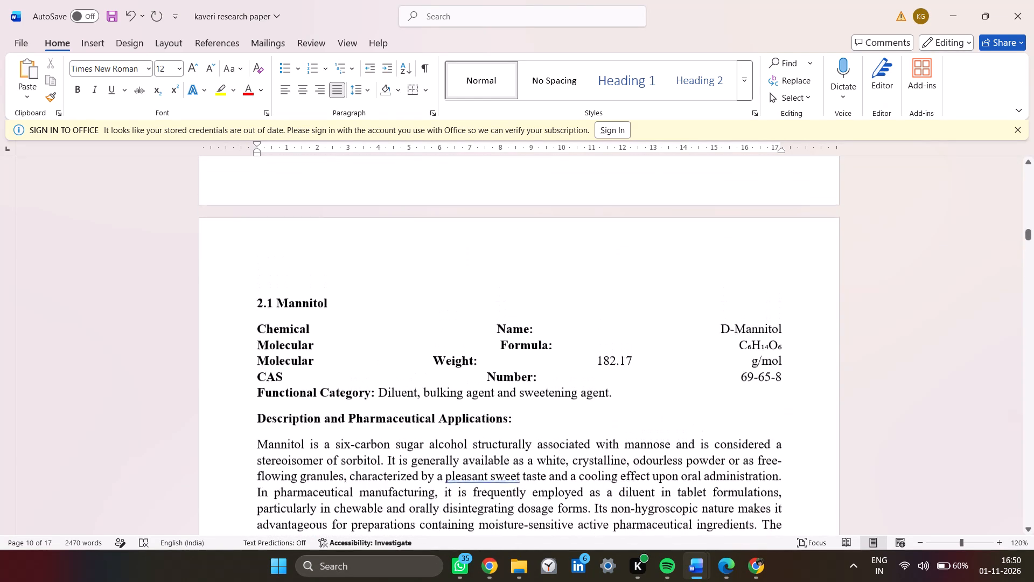
pyautogui.scroll(7, 379, 309)
pyautogui.scroll(-1, 379, 309)
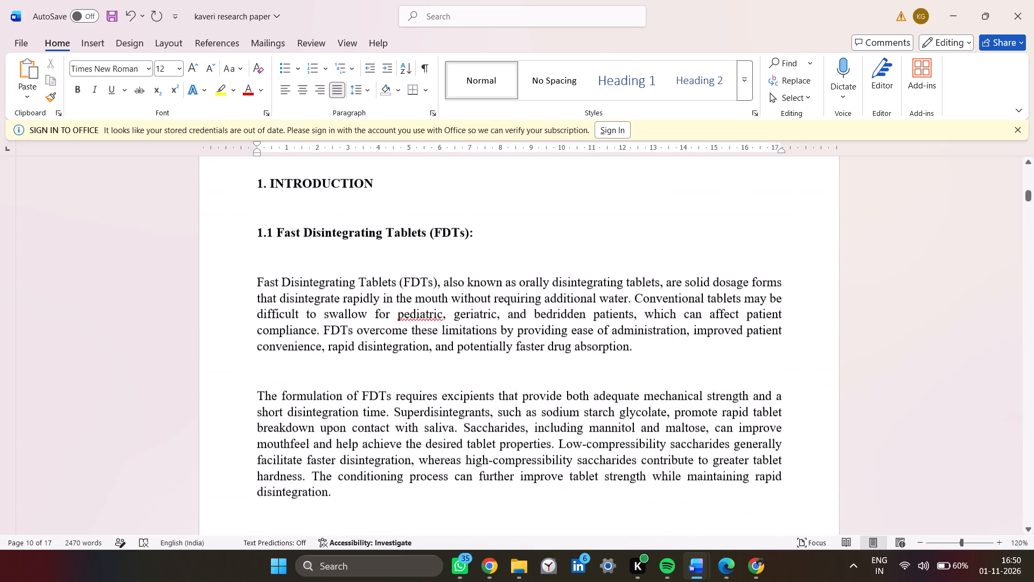
pyautogui.scroll(-3, 379, 309)
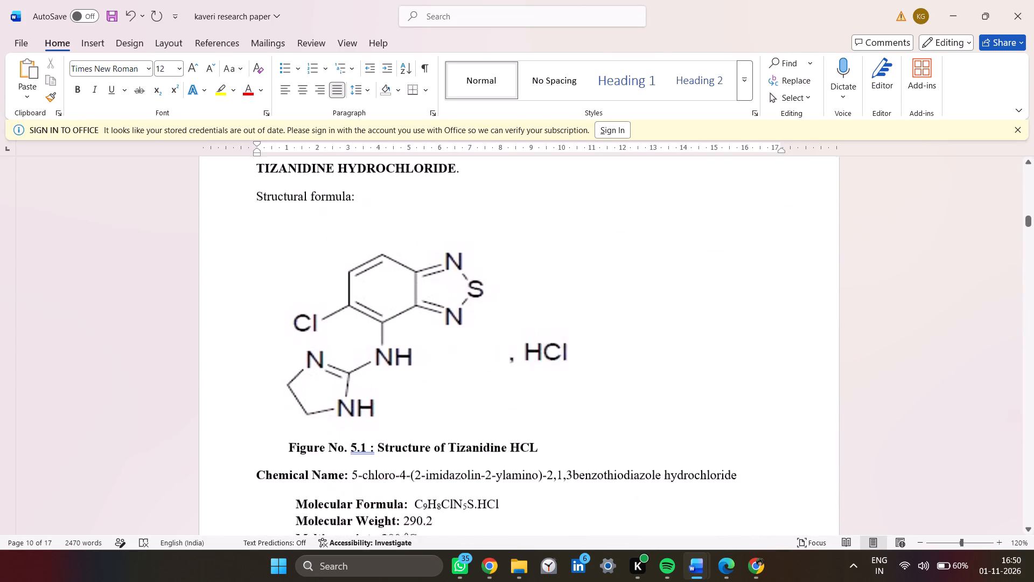
pyautogui.scroll(-1, 379, 309)
pyautogui.scroll(3, 379, 309)
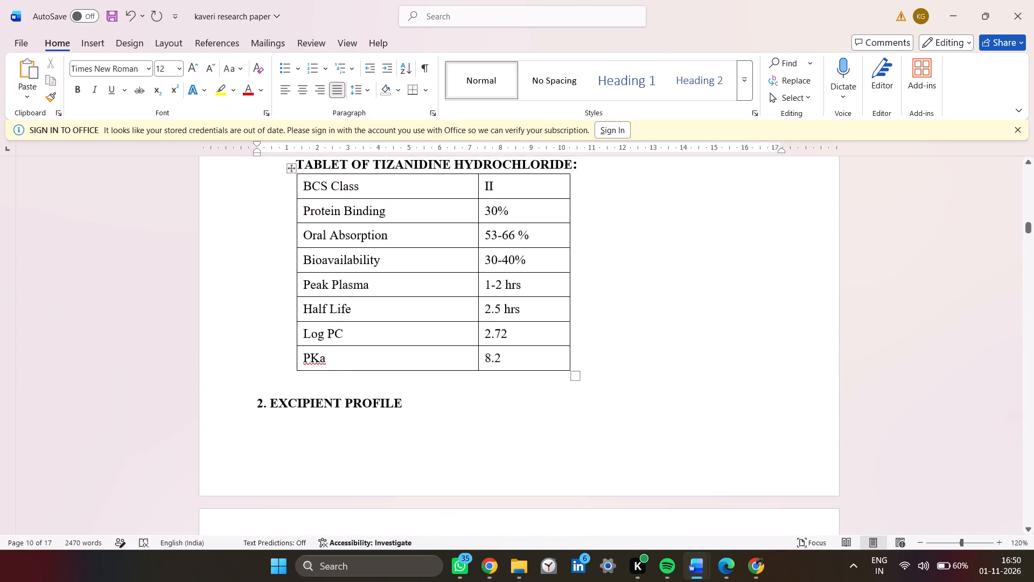
# Review the Tizanidine HCl drug profile, from its structure figure and chemical properties to the BCS Class table.
pyautogui.scroll(1, 379, 309)
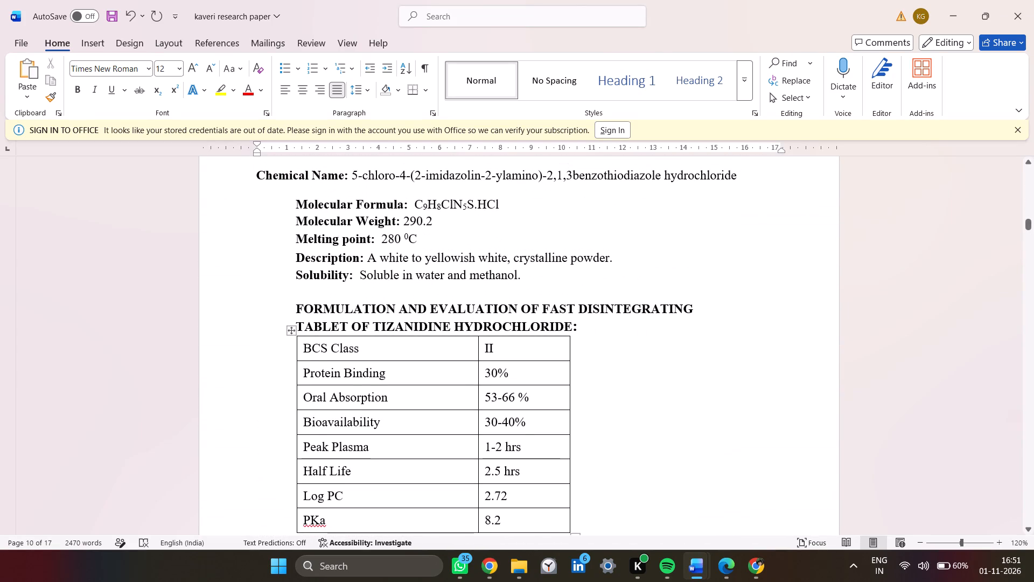
pyautogui.hotkey('alt', 'Tab')
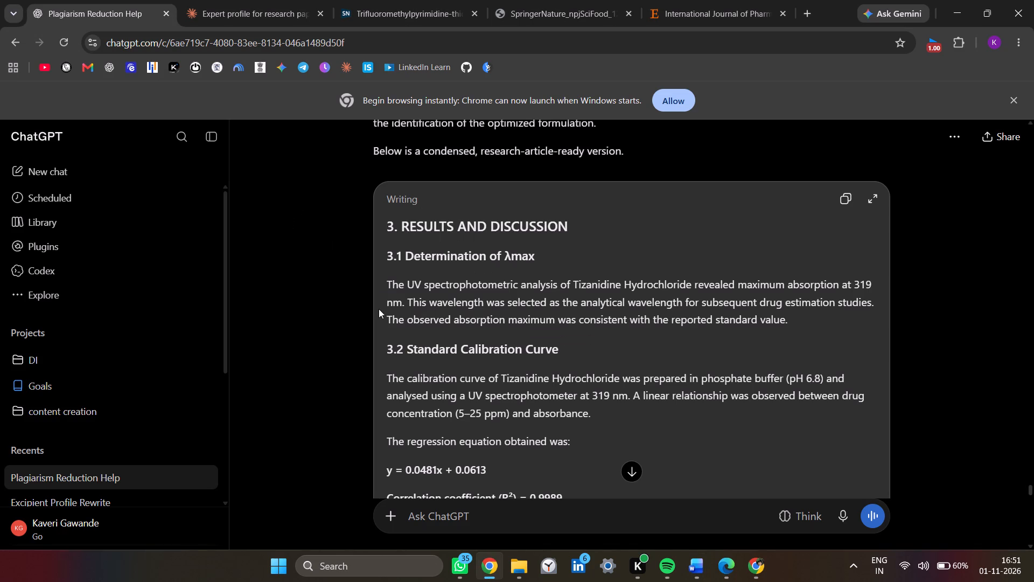
pyautogui.hotkey('alt', 'Tab')
pyautogui.scroll(2, 379, 309)
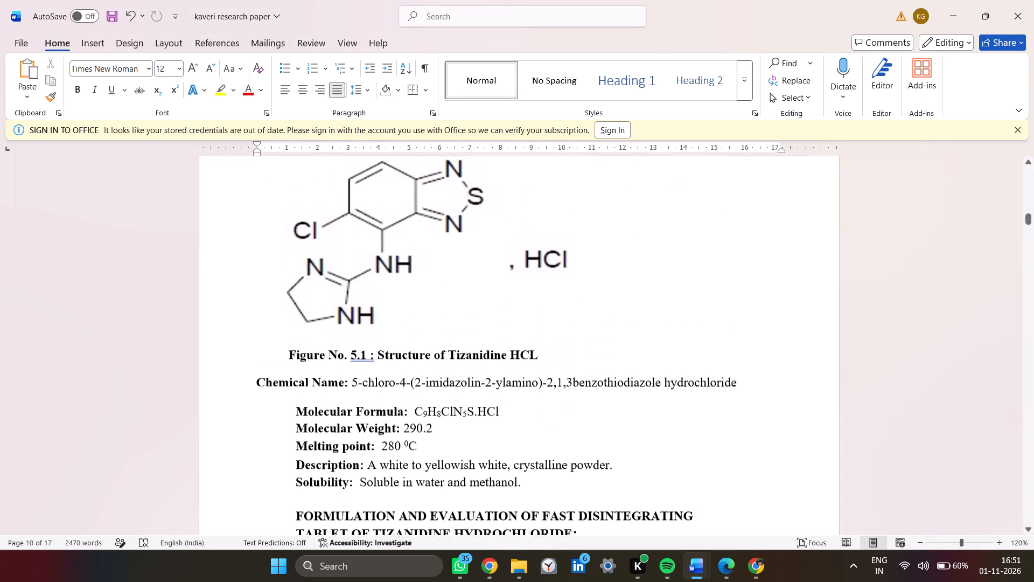
pyautogui.scroll(-2, 379, 309)
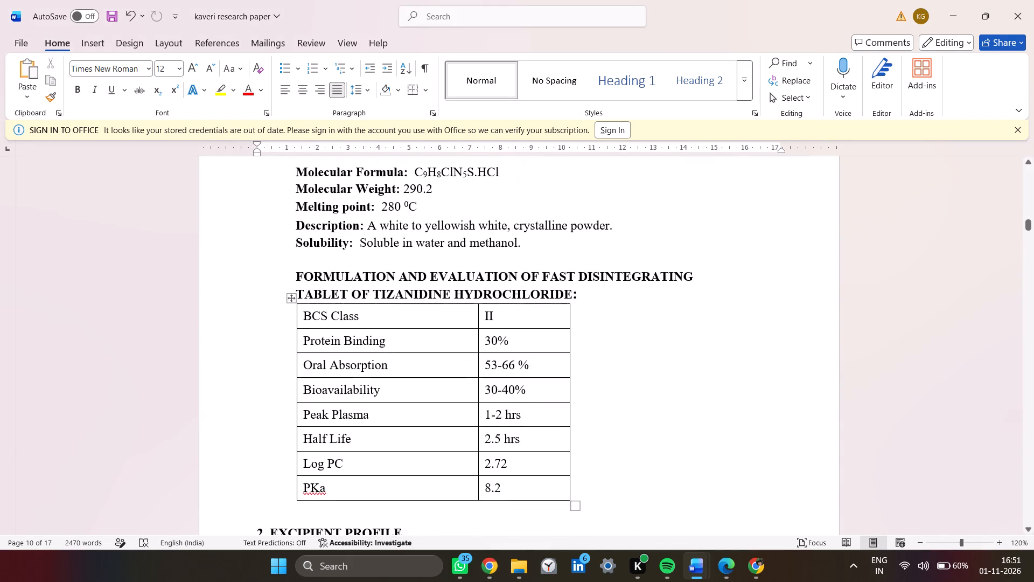
# Read through the Excipient Profile from the 2.1 Mannitol section to the end of the crystalline maltose section.
pyautogui.press('Down')
pyautogui.press('Down')
pyautogui.press('Down')
pyautogui.press('Down')
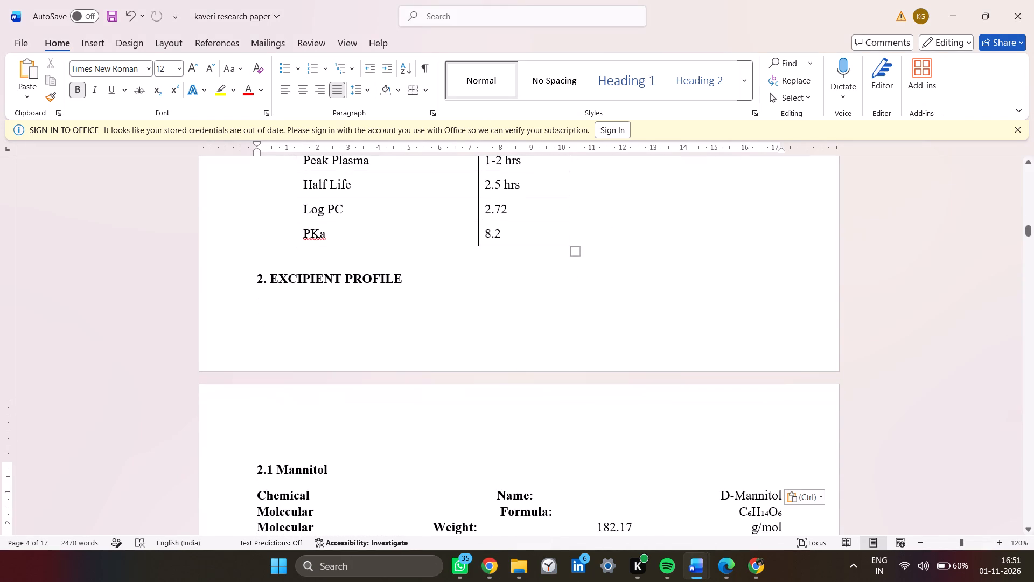
pyautogui.press('Down')
pyautogui.press('Down')
pyautogui.press('Down')
pyautogui.press('Down')
pyautogui.press('Down')
pyautogui.press('Down')
pyautogui.press('Down')
pyautogui.press('Down')
pyautogui.press('Down')
pyautogui.press('Down')
pyautogui.press('Down')
pyautogui.press('Down')
pyautogui.press('Down')
pyautogui.press('Down')
pyautogui.press('Down')
pyautogui.press('Down')
pyautogui.press('Down')
pyautogui.press('Down')
pyautogui.press('Down')
pyautogui.press('Down')
pyautogui.press('Down')
pyautogui.press('Down')
pyautogui.press('Down')
pyautogui.press('Down')
pyautogui.press('Down')
pyautogui.press('Down')
pyautogui.press('Down')
pyautogui.press('Down')
pyautogui.press('Down')
pyautogui.press('Down')
pyautogui.press('Down')
pyautogui.press('Down')
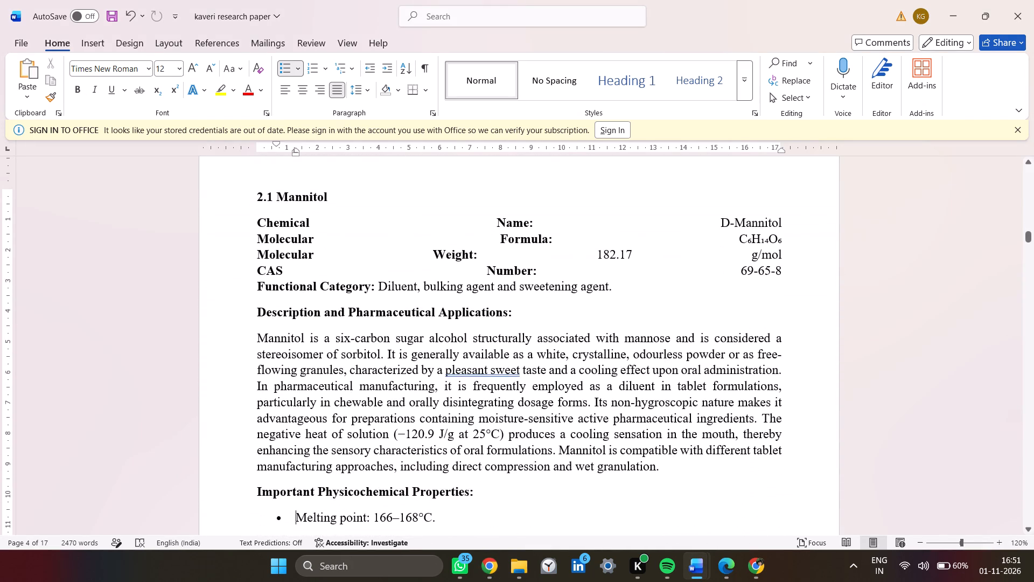
pyautogui.press('Up')
pyautogui.press('Up')
pyautogui.press('Up')
pyautogui.press('Up')
pyautogui.press('Up')
pyautogui.press('Up')
pyautogui.press('Up')
pyautogui.press('Up')
pyautogui.press('Up')
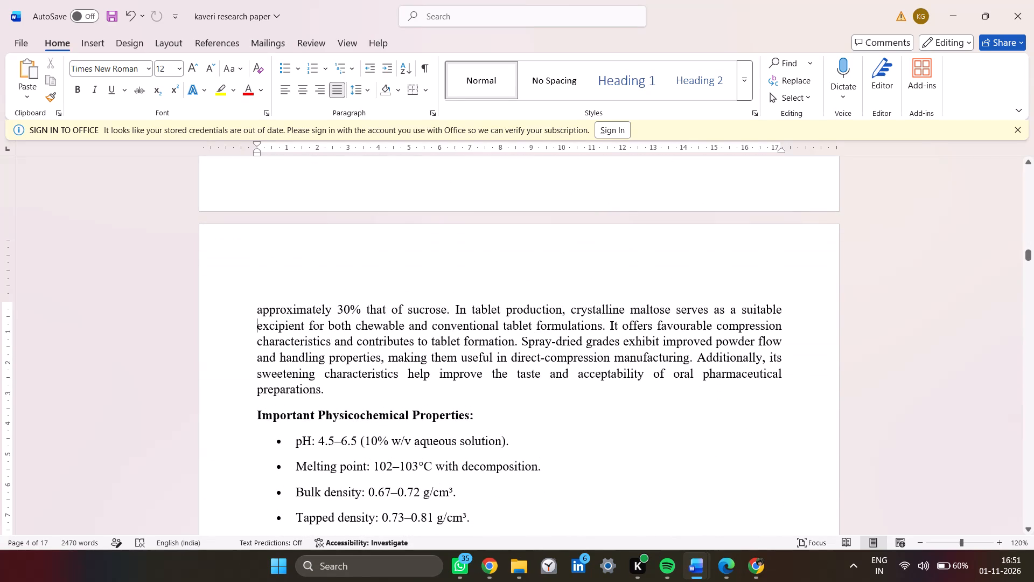
pyautogui.press('Up')
pyautogui.press('Down')
pyautogui.press('Down')
pyautogui.press('Down')
pyautogui.press('Down')
pyautogui.press('Down')
pyautogui.press('Down')
pyautogui.press('Down')
pyautogui.press('Down')
pyautogui.press('Down')
pyautogui.press('Down')
pyautogui.press('Down')
pyautogui.press('Down')
pyautogui.press('Down')
pyautogui.press('Down')
pyautogui.press('Down')
pyautogui.press('Down')
pyautogui.press('Down')
pyautogui.press('Down')
pyautogui.press('Down')
pyautogui.press('Down')
pyautogui.press('Down')
pyautogui.press('Down')
pyautogui.press('Down')
pyautogui.press('Down')
pyautogui.press('Down')
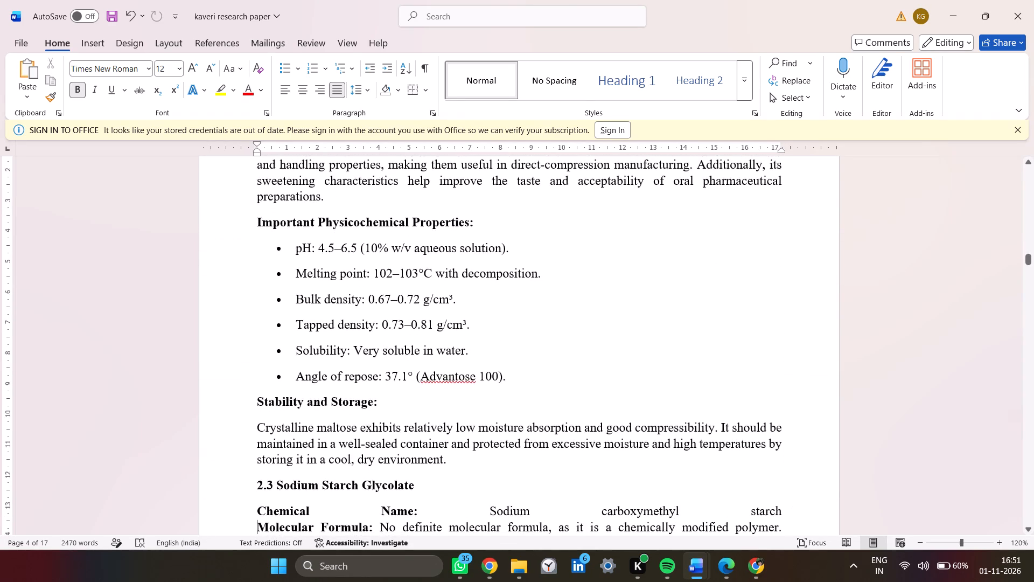
# Review the 2.3 Sodium Starch Glycolate section, including its applications, physicochemical properties, and stability and storage text.
pyautogui.press('Down')
pyautogui.press('Down')
pyautogui.press('Down')
pyautogui.press('Down')
pyautogui.press('Down')
pyautogui.press('Down')
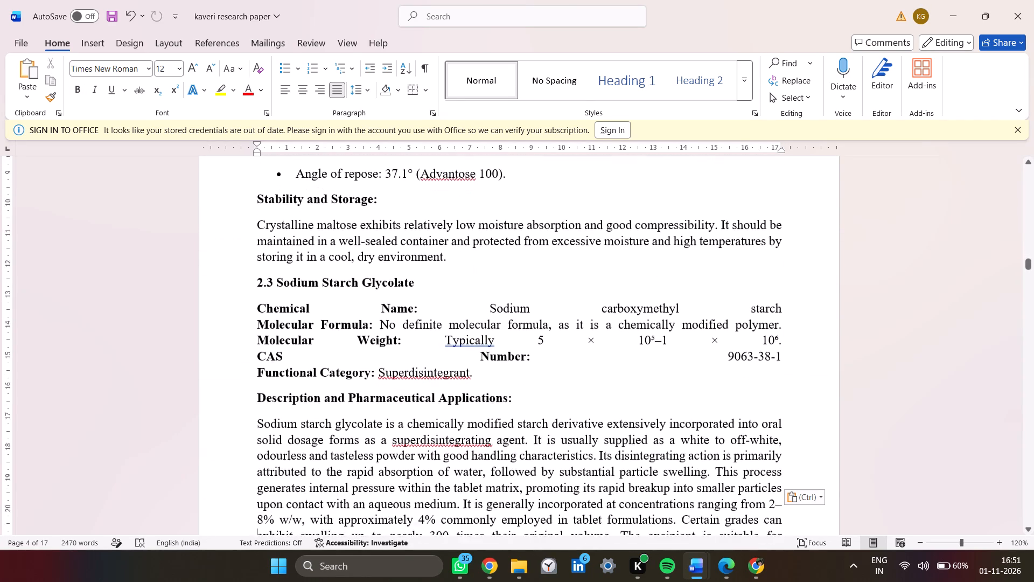
pyautogui.press('Down')
pyautogui.press('Down')
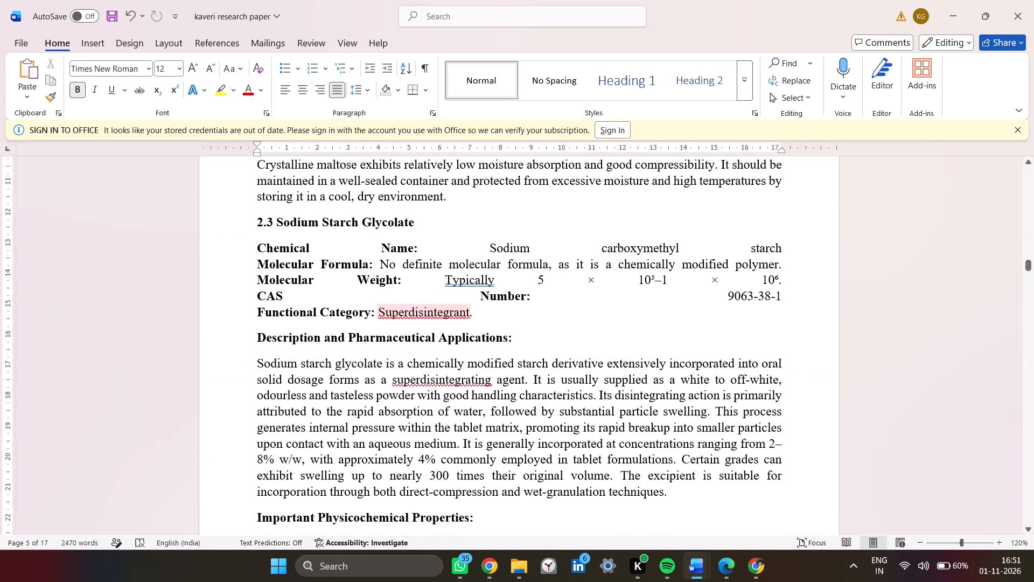
pyautogui.press('Down')
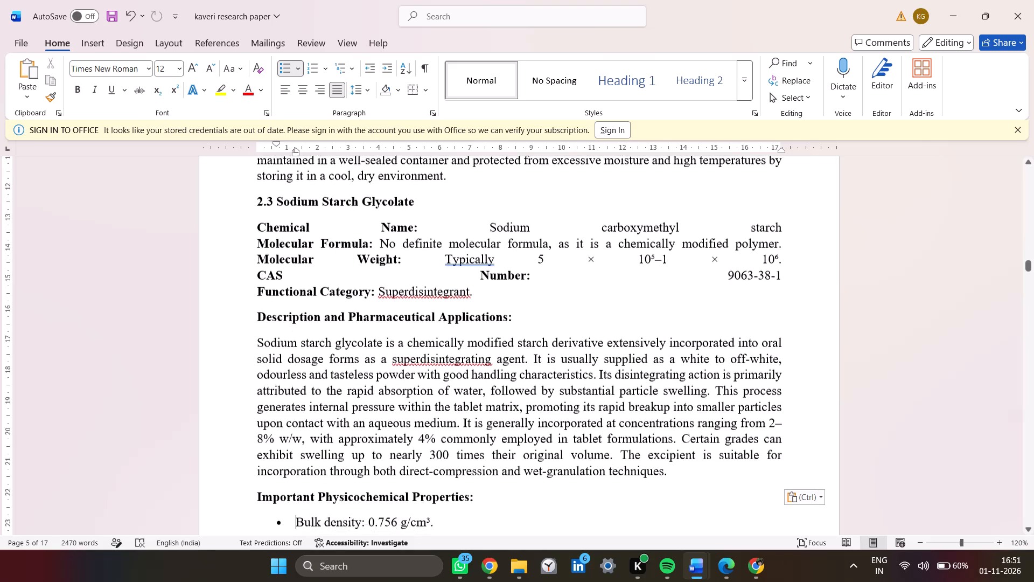
pyautogui.press('Down')
pyautogui.press('Down')
pyautogui.press('Down')
pyautogui.press('Down')
pyautogui.press('Down')
pyautogui.press('Down')
pyautogui.press('Down')
pyautogui.press('Down')
pyautogui.press('Down')
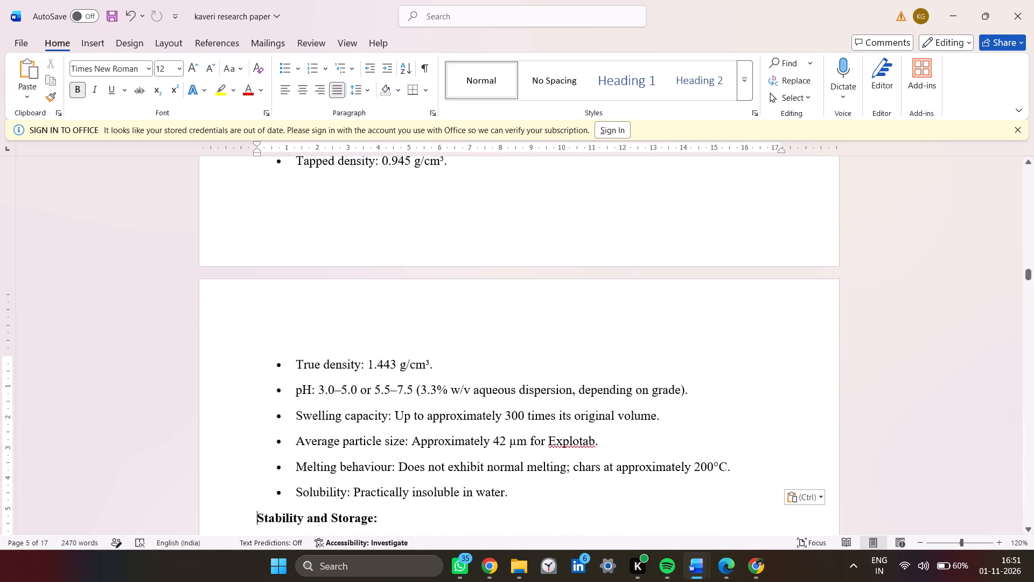
pyautogui.press('Down')
pyautogui.press('Down')
pyautogui.press('Down')
pyautogui.press('Down')
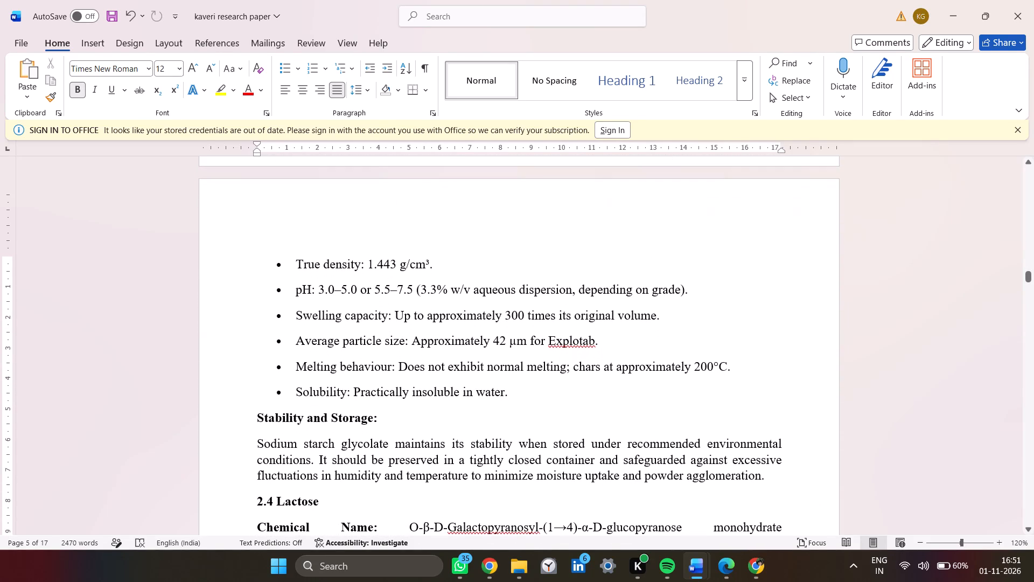
# Review the 2.4 Lactose section from its chemical details through the properties list to the storage paragraph.
pyautogui.press('Down')
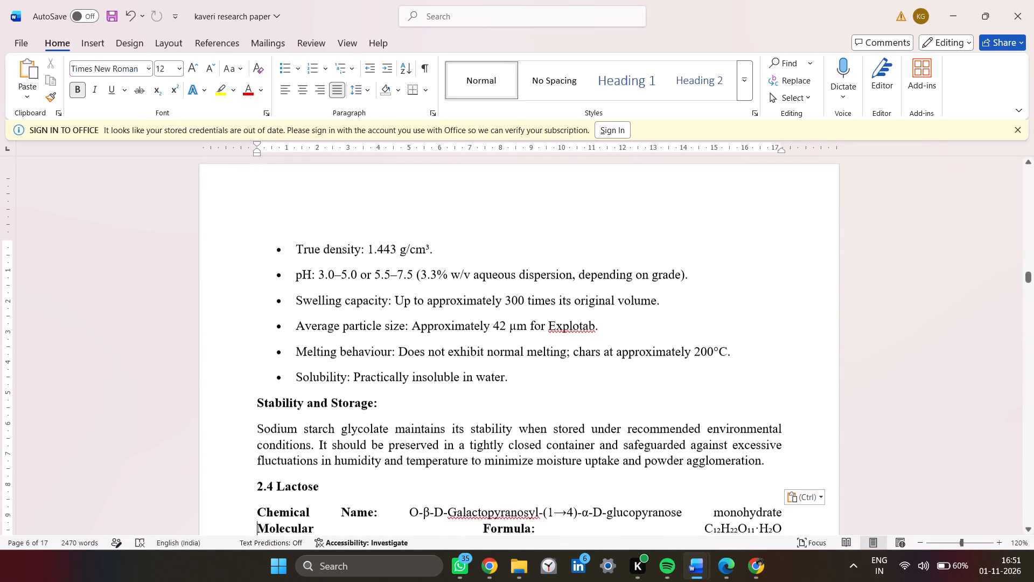
pyautogui.press('Down')
pyautogui.press('Down')
pyautogui.press('Down')
pyautogui.press('Down')
pyautogui.press('Down')
pyautogui.press('Down')
pyautogui.press('Down')
pyautogui.press('Down')
pyautogui.press('Down')
pyautogui.press('Down')
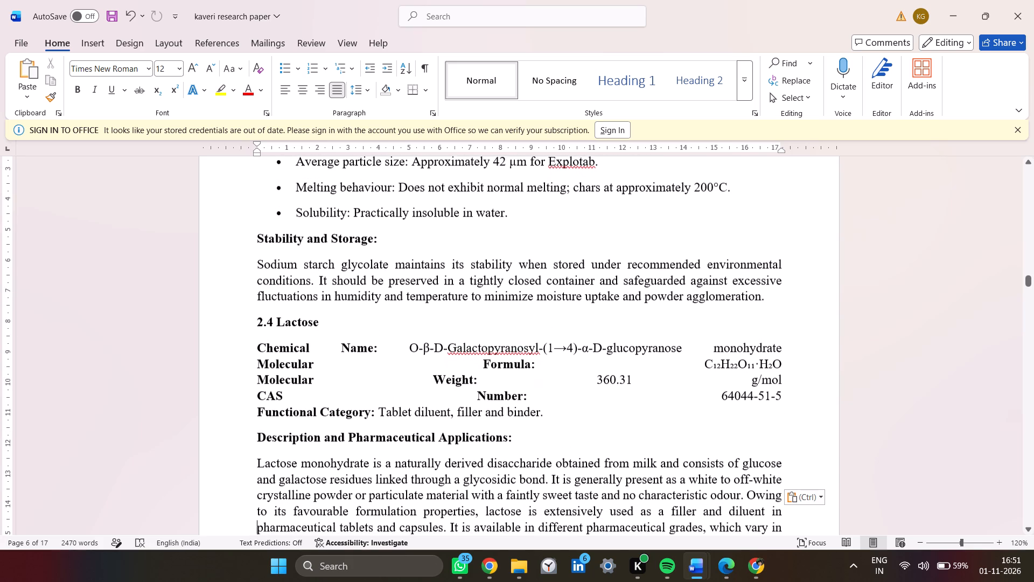
pyautogui.press('Down')
pyautogui.press('Down')
pyautogui.press('Down')
pyautogui.press('Down')
pyautogui.press('Down')
pyautogui.press('Down')
pyautogui.press('Down')
pyautogui.press('Down')
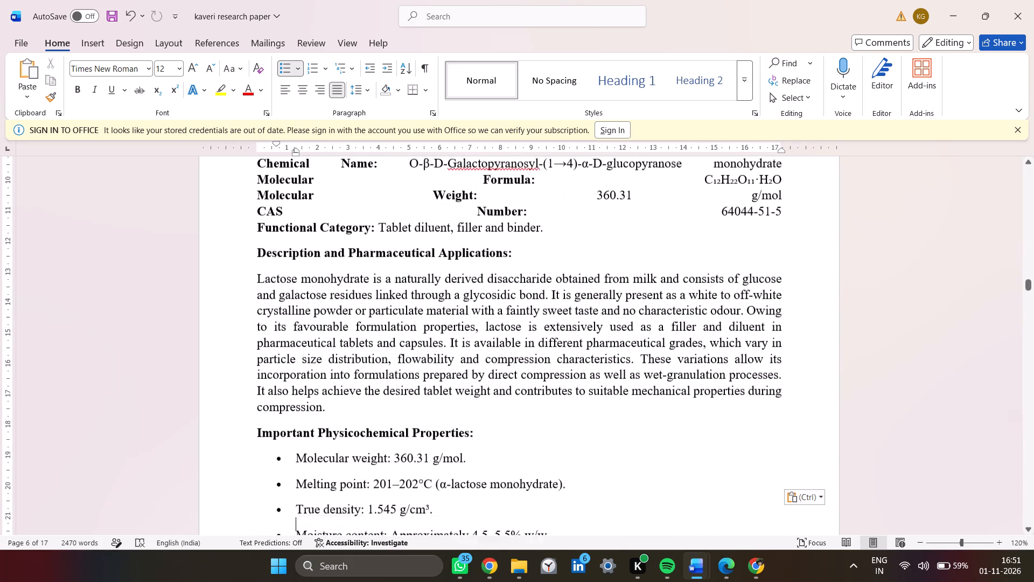
pyautogui.press('Down')
pyautogui.press('Down')
pyautogui.press('Down')
pyautogui.press('Down')
pyautogui.press('Down')
pyautogui.press('Down')
pyautogui.press('Down')
pyautogui.press('Down')
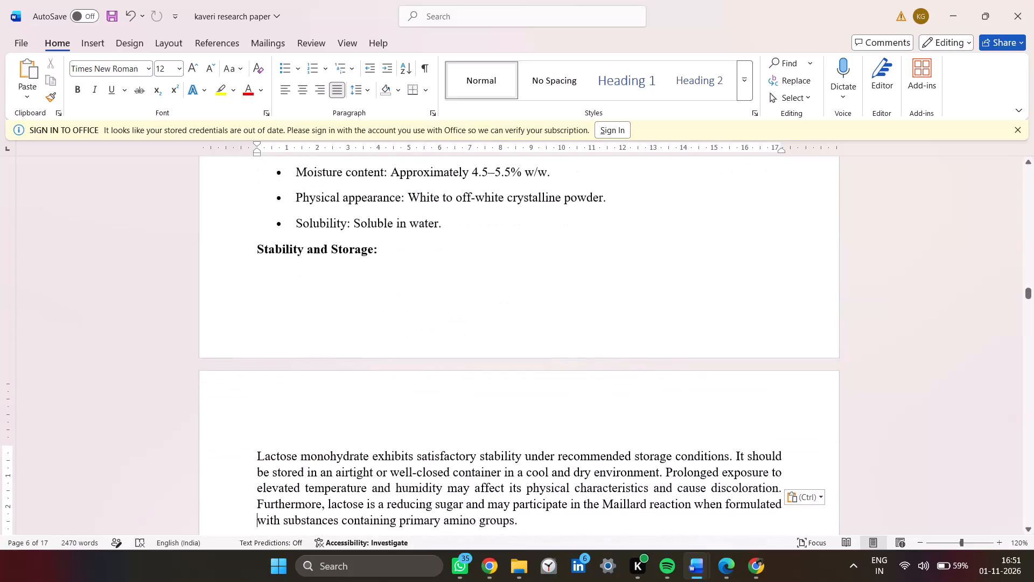
pyautogui.press('Down')
pyautogui.press('Down')
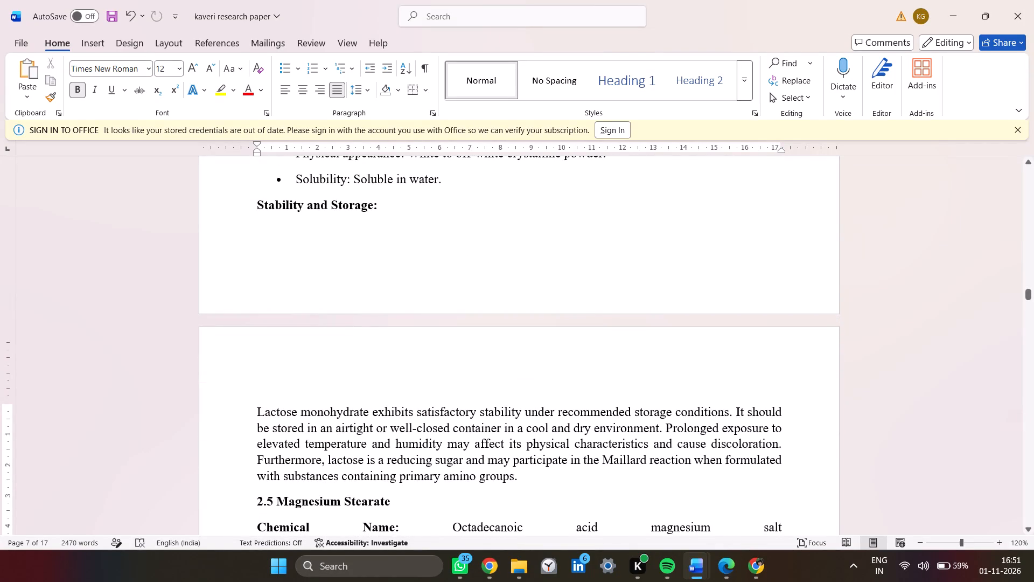
# Review the 2.5 Magnesium Stearate section through its physicochemical properties to the end of its stability and storage text.
pyautogui.press('Down')
pyautogui.press('Down')
pyautogui.press('Down')
pyautogui.press('Down')
pyautogui.press('Down')
pyautogui.press('Down')
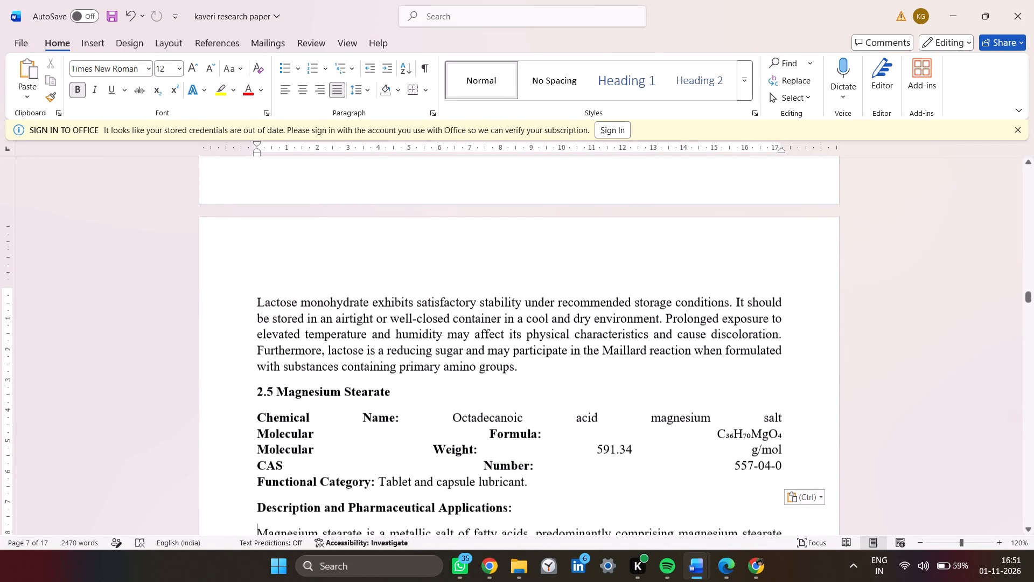
pyautogui.press('Down')
pyautogui.press('Down')
pyautogui.press('Down')
pyautogui.press('Down')
pyautogui.press('Down')
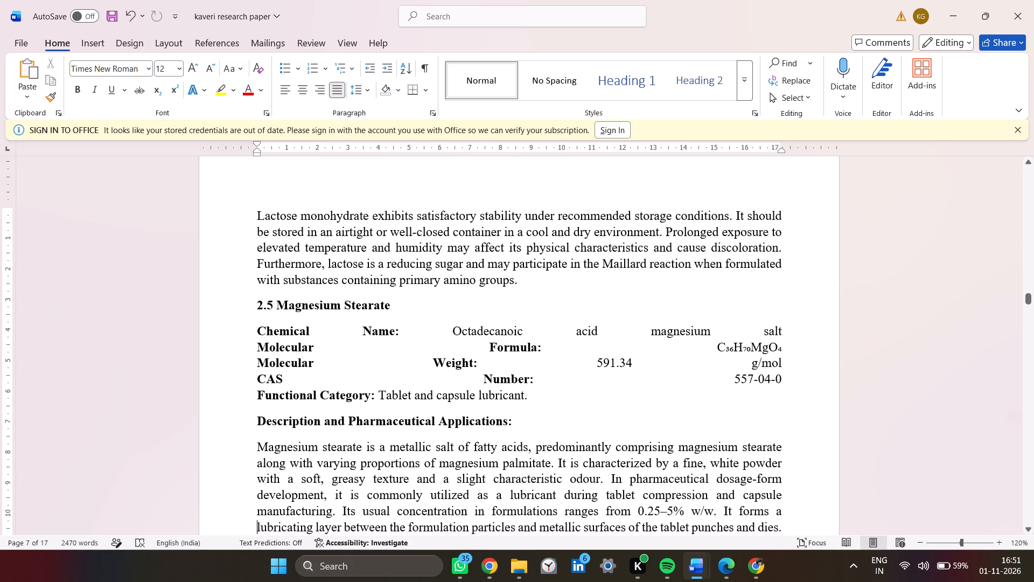
pyautogui.press('Down')
pyautogui.press('Down')
pyautogui.press('Down')
pyautogui.press('Down')
pyautogui.press('Down')
pyautogui.press('Down')
pyautogui.press('Down')
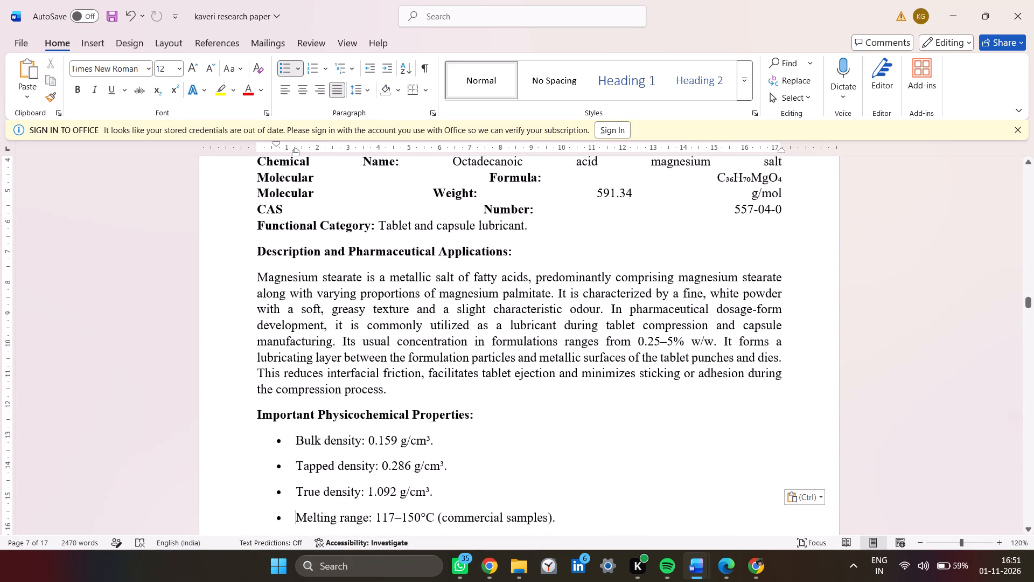
pyautogui.press('Down')
pyautogui.press('Down')
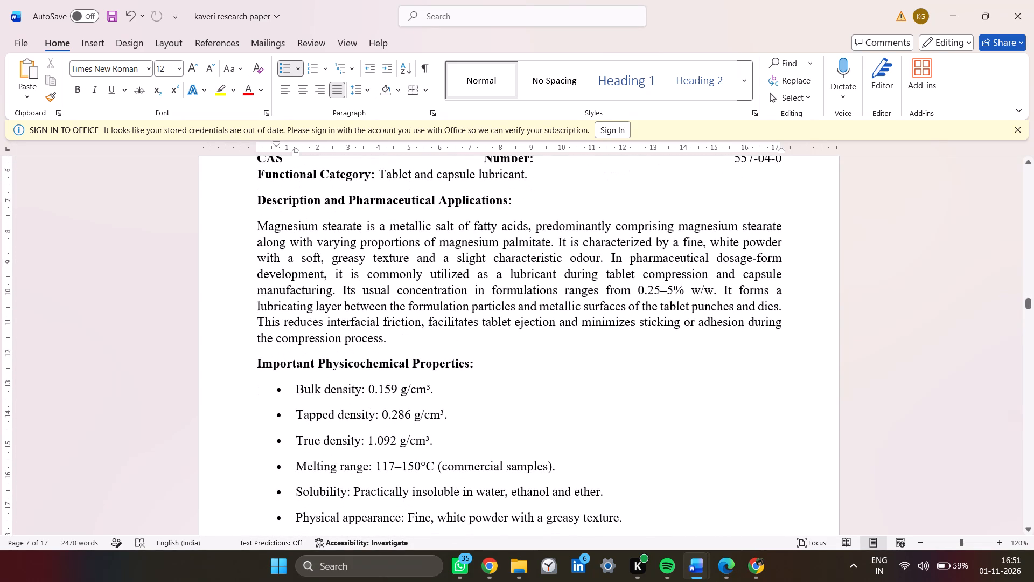
pyautogui.press('Down')
pyautogui.press('Down')
pyautogui.press('Down')
pyautogui.press('Down')
pyautogui.press('Down')
pyautogui.press('Down')
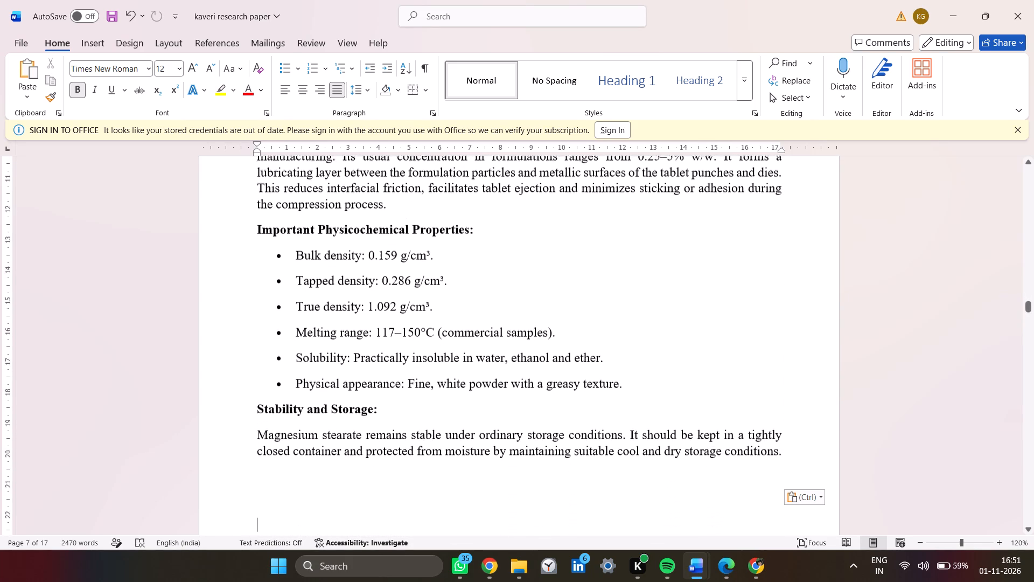
# Review the 2.6 Aspartame section from its chemical details to the storage text, plus the instruments table that follows it.
pyautogui.press('Down')
pyautogui.press('Down')
pyautogui.press('Down')
pyautogui.press('Down')
pyautogui.press('Down')
pyautogui.press('Down')
pyautogui.press('Down')
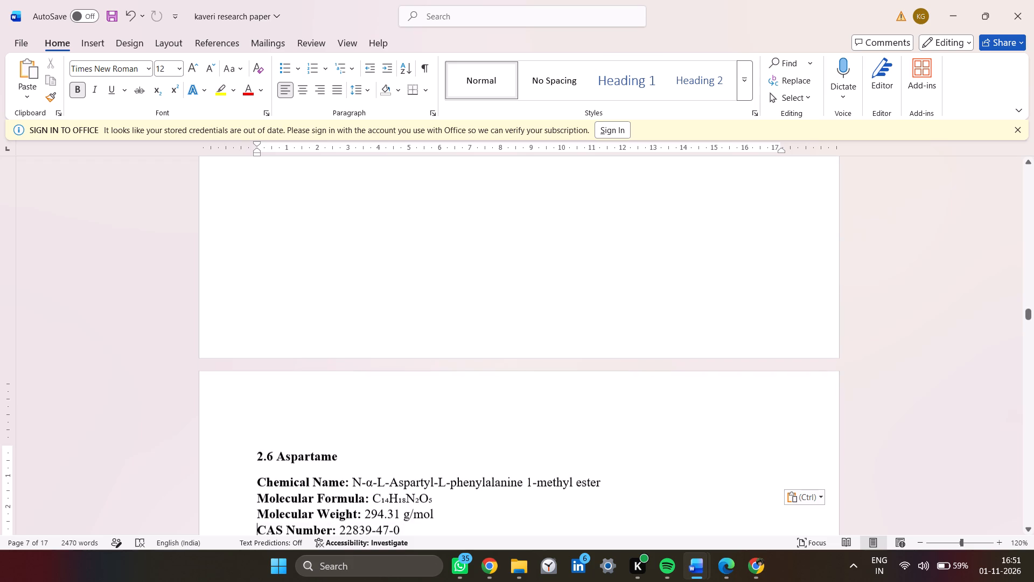
pyautogui.press('Down')
pyautogui.press('Down')
pyautogui.press('Down')
pyautogui.press('Down')
pyautogui.press('Down')
pyautogui.press('Down')
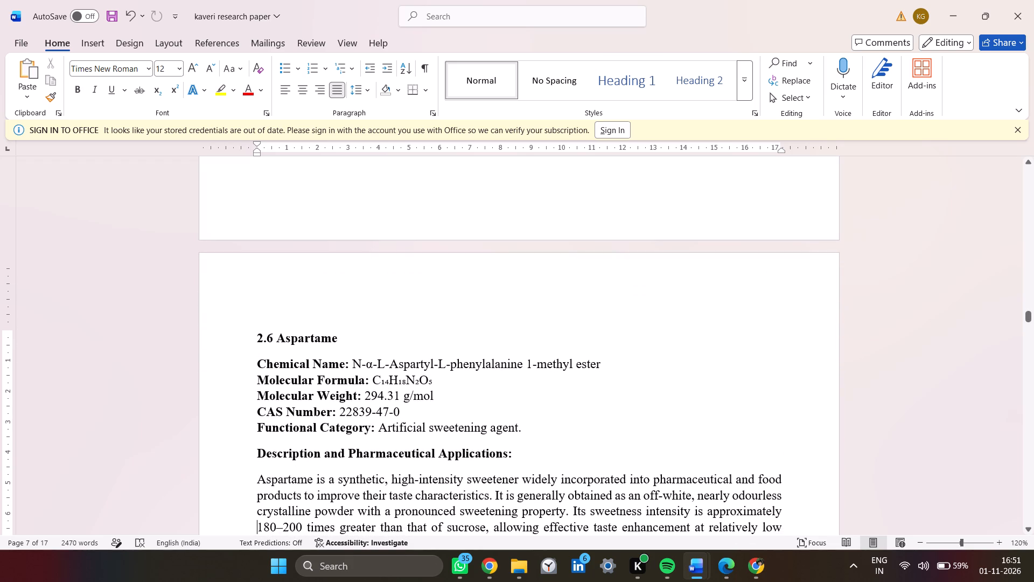
pyautogui.press('Down')
pyautogui.press('Down')
pyautogui.press('Down')
pyautogui.press('Down')
pyautogui.press('Down')
pyautogui.press('Down')
pyautogui.press('Down')
pyautogui.press('Down')
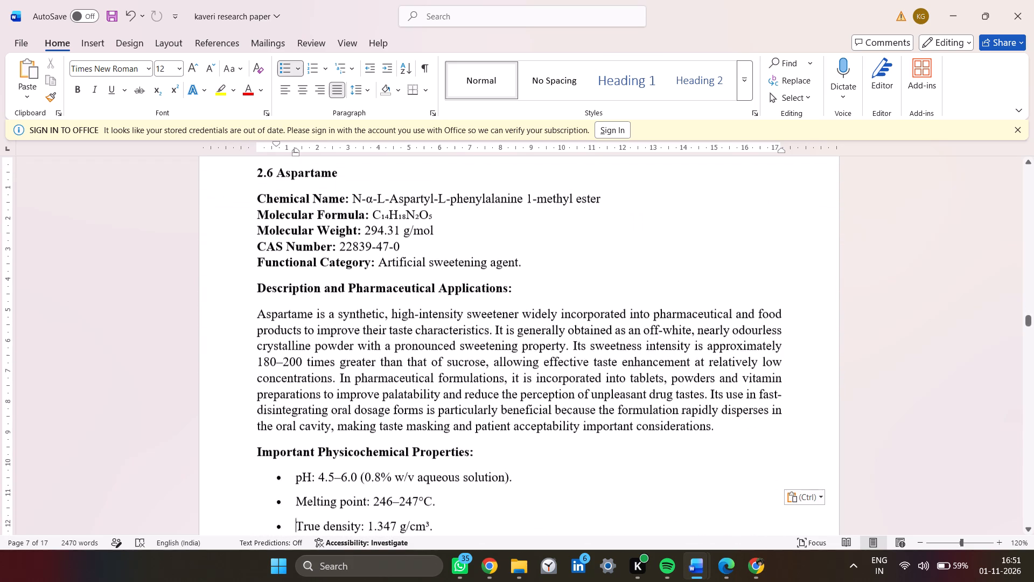
pyautogui.press('Down')
pyautogui.press('Down')
pyautogui.press('Down')
pyautogui.press('Down')
pyautogui.scroll(-1, 379, 309)
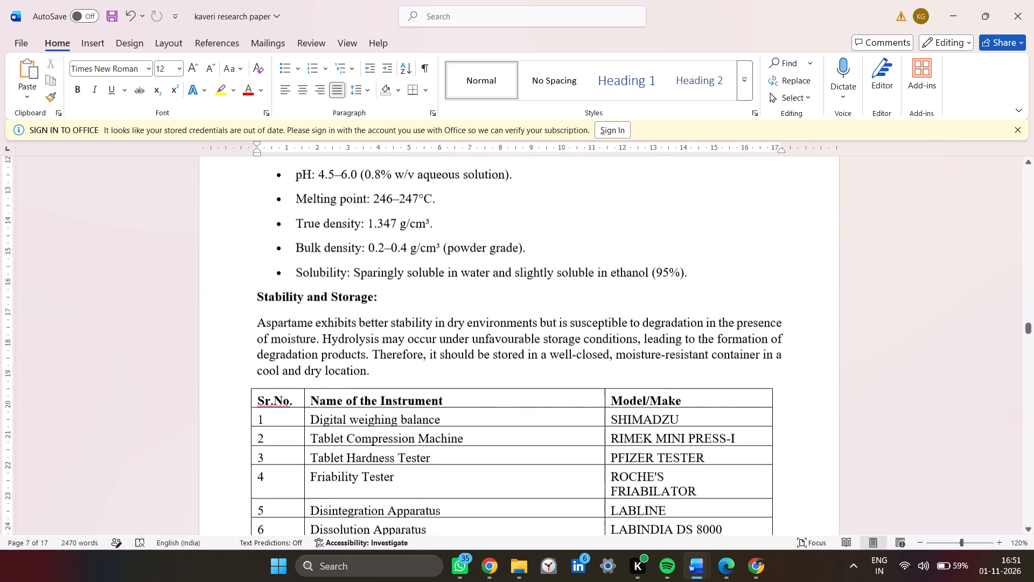
pyautogui.scroll(-2, 379, 309)
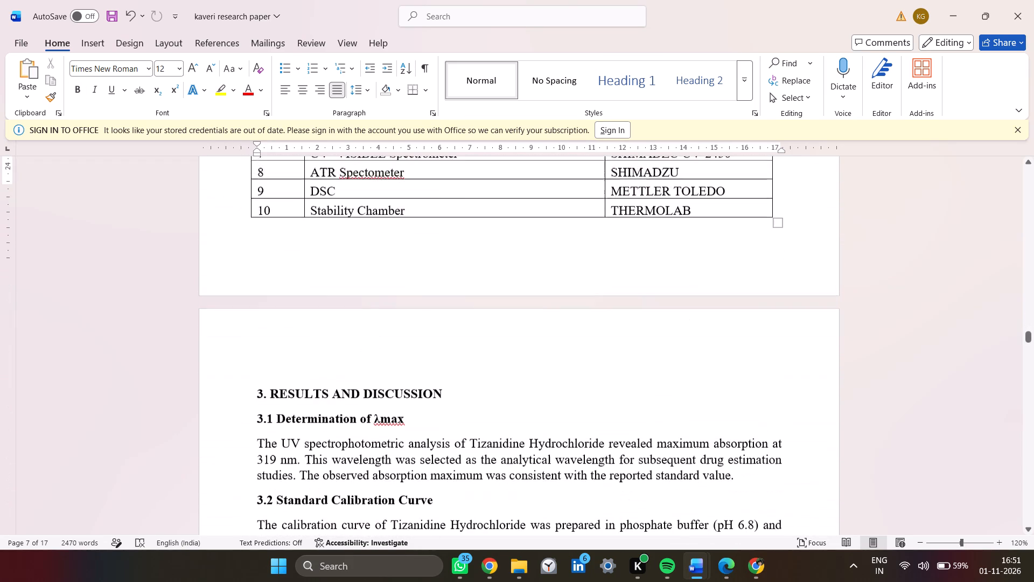
# Review the start of section 3, Results and Discussion, from 3.1 Determination of λmax to the 3.5 Drug–Excipient Compatibility Study.
pyautogui.scroll(-3, 379, 309)
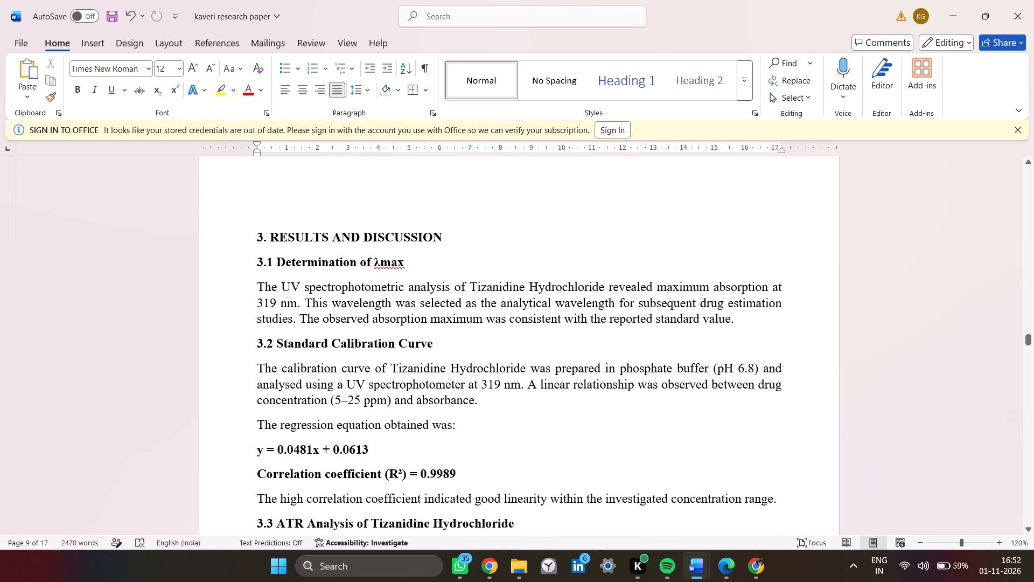
pyautogui.click(429, 278)
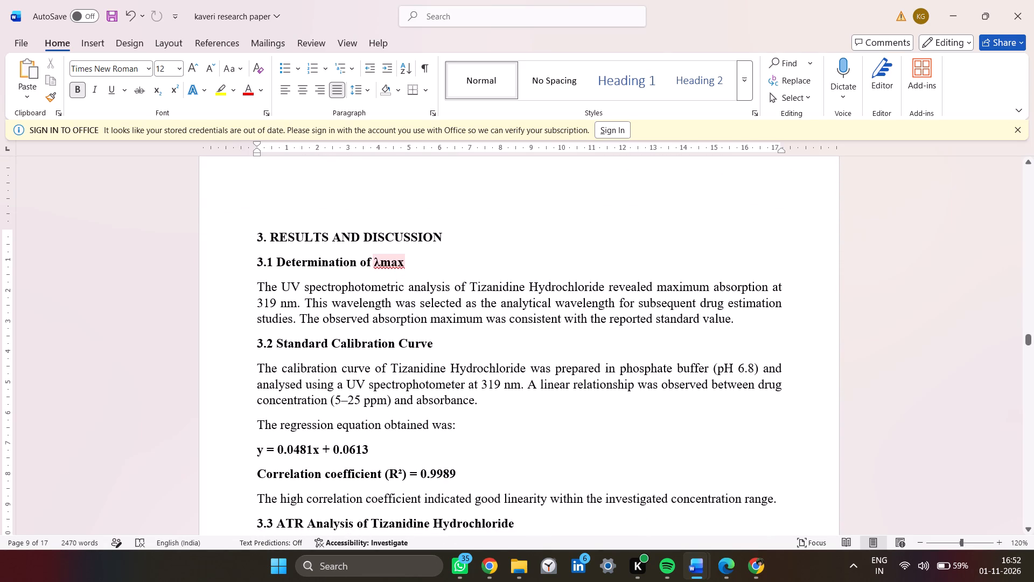
pyautogui.click(402, 294)
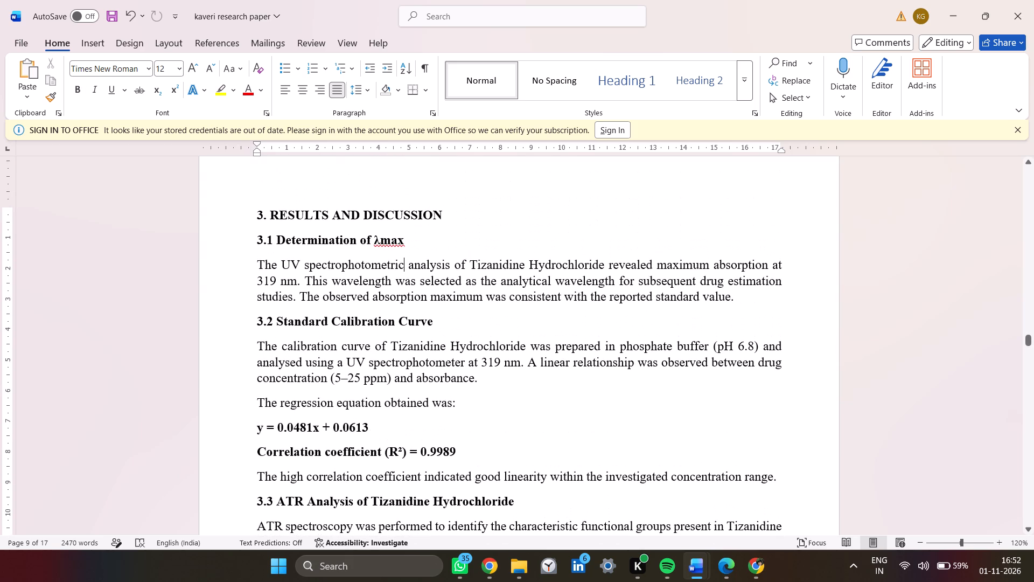
pyautogui.scroll(-1, 402, 294)
pyautogui.scroll(1, 402, 294)
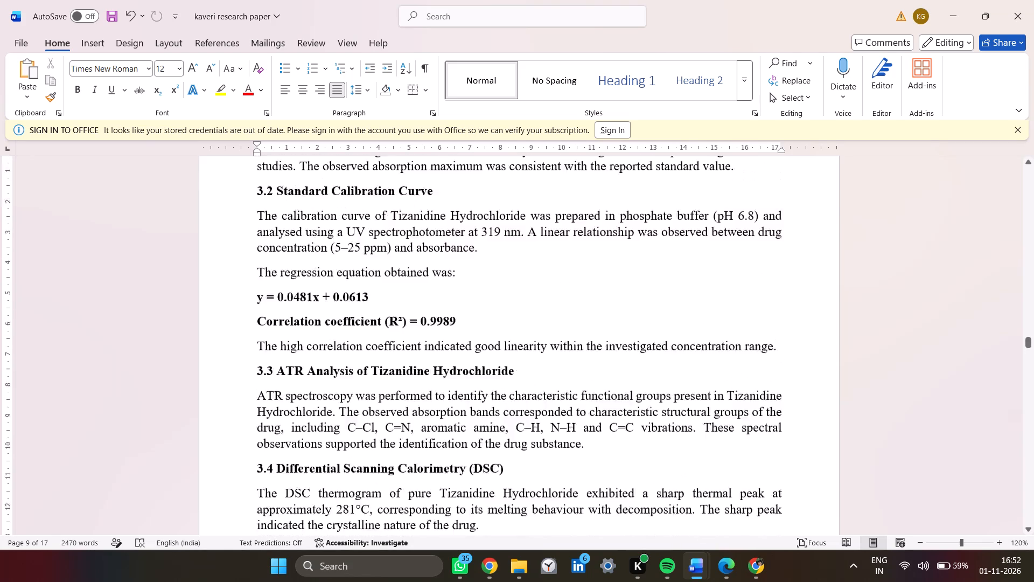
pyautogui.scroll(1, 402, 294)
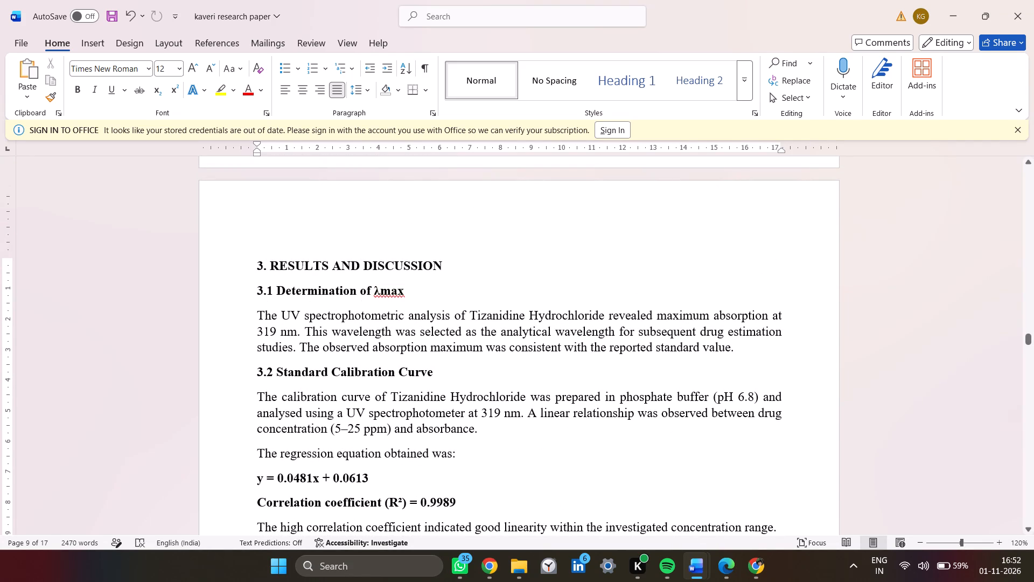
pyautogui.scroll(-1, 387, 267)
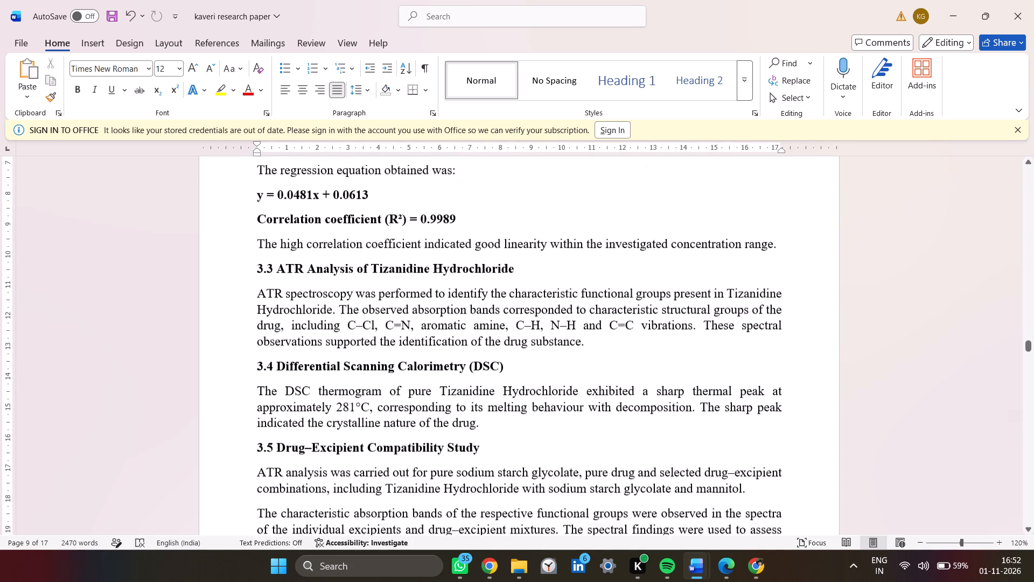
pyautogui.scroll(-1, 387, 267)
pyautogui.scroll(3, 387, 267)
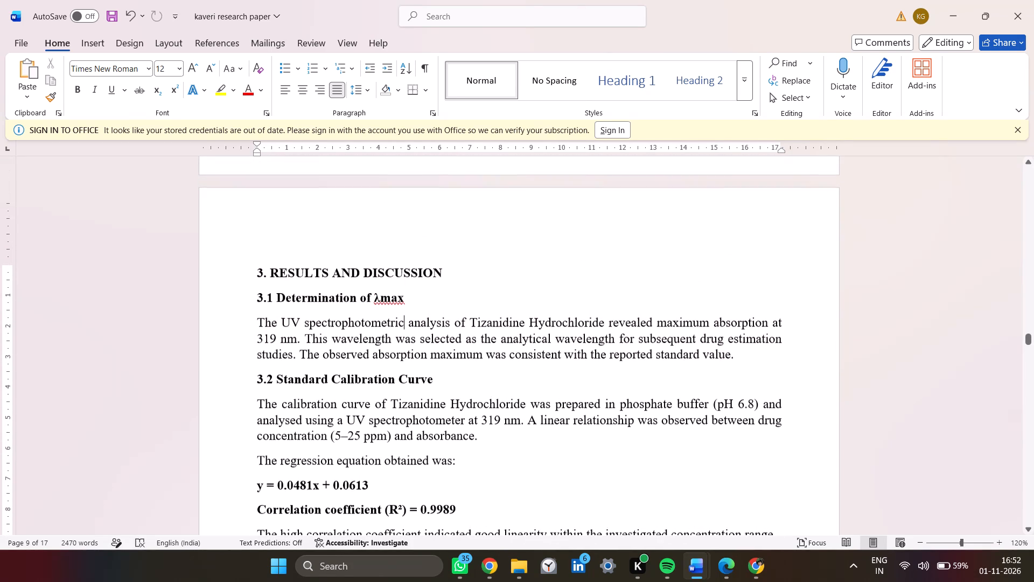
pyautogui.scroll(-1, 387, 267)
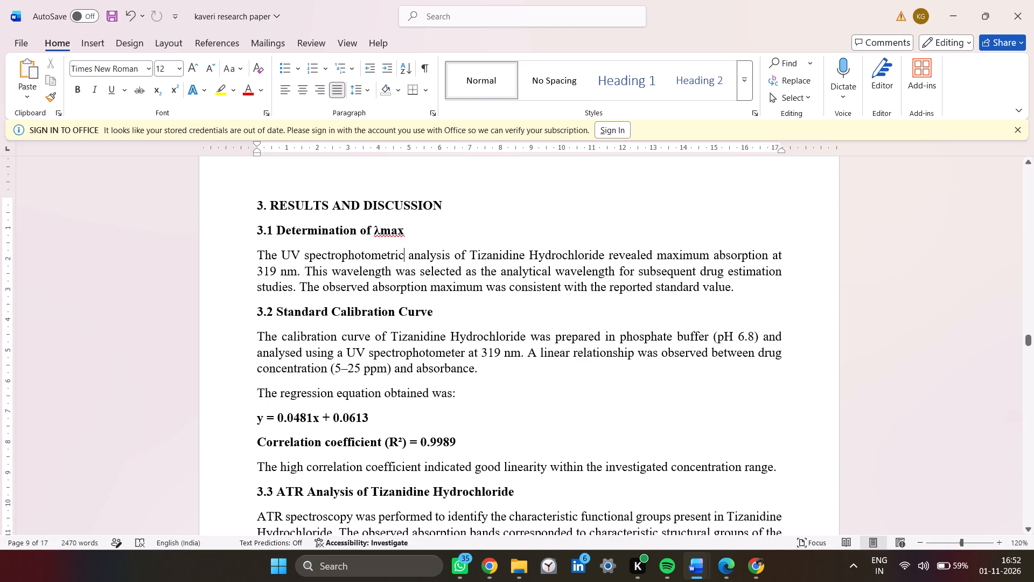
# Switch to the source thesis document and examine Chapter 7, Materials and Instruments, including the Table 7.1 instruments list.
pyautogui.hotkey('alt', 'Tab')
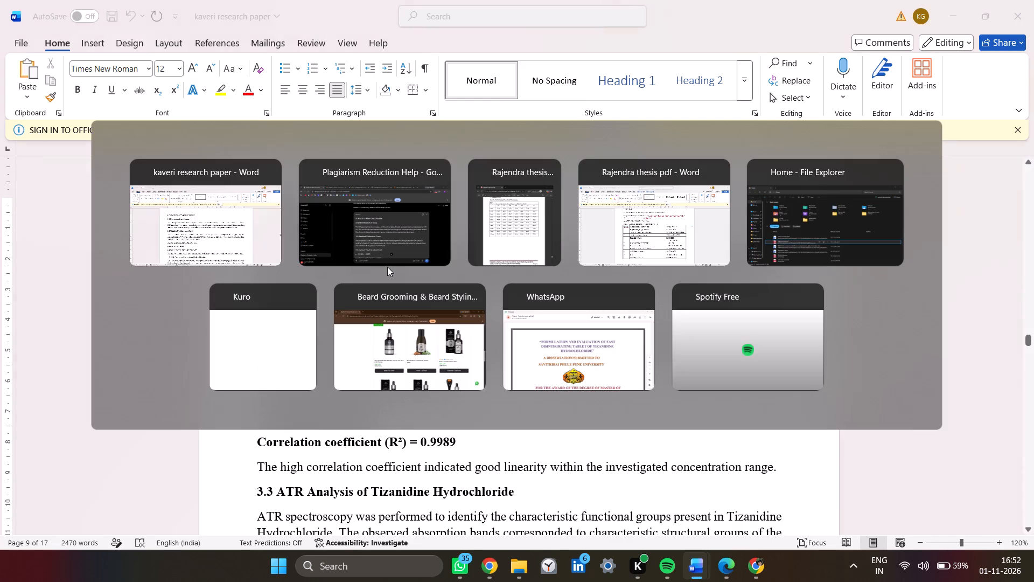
pyautogui.hotkey('alt', 'Tab')
pyautogui.hotkey('alt', 'Tab')
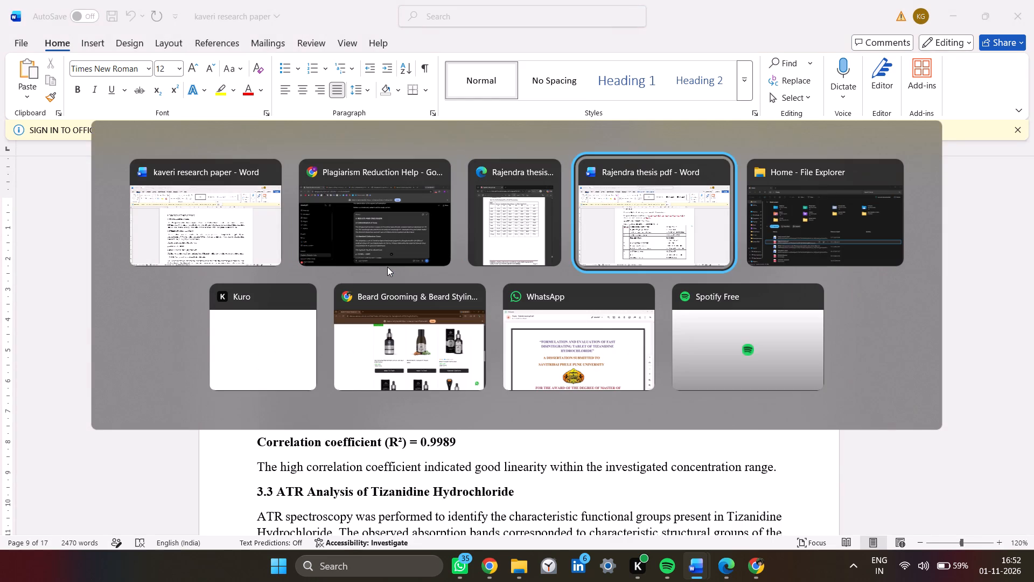
pyautogui.scroll(2, 387, 267)
pyautogui.scroll(-1, 387, 267)
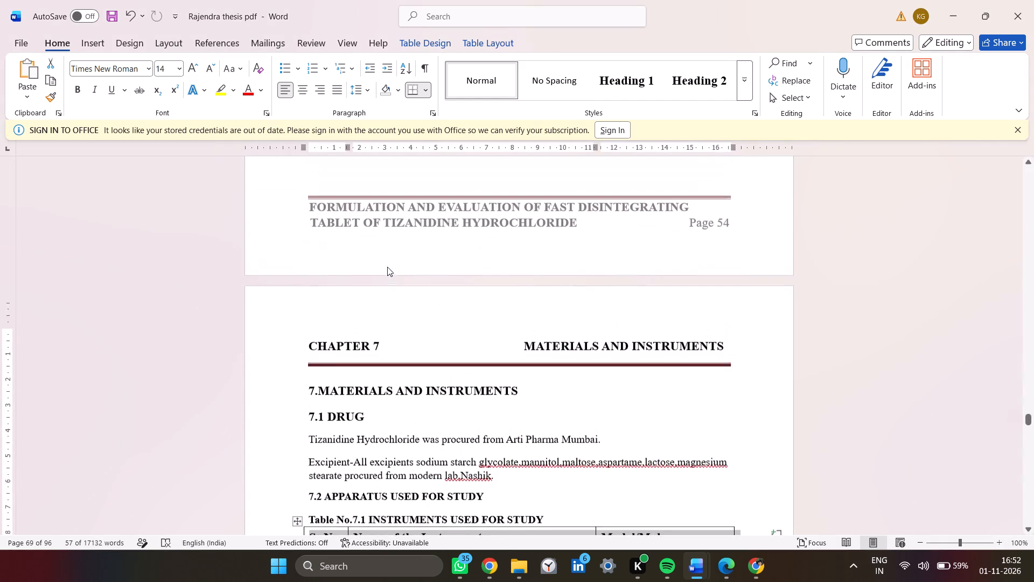
pyautogui.scroll(-1, 387, 267)
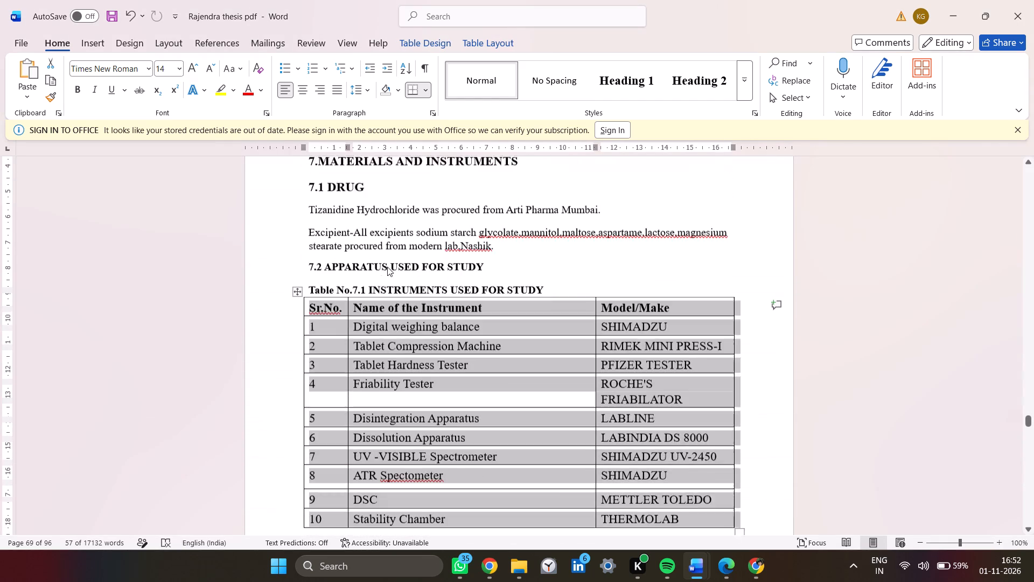
pyautogui.scroll(-2, 387, 267)
# Return to the research paper and review Results and Discussion through the end of 3.6 Evaluation of Flow Properties of Powder Blends.
pyautogui.hotkey('alt', 'Tab')
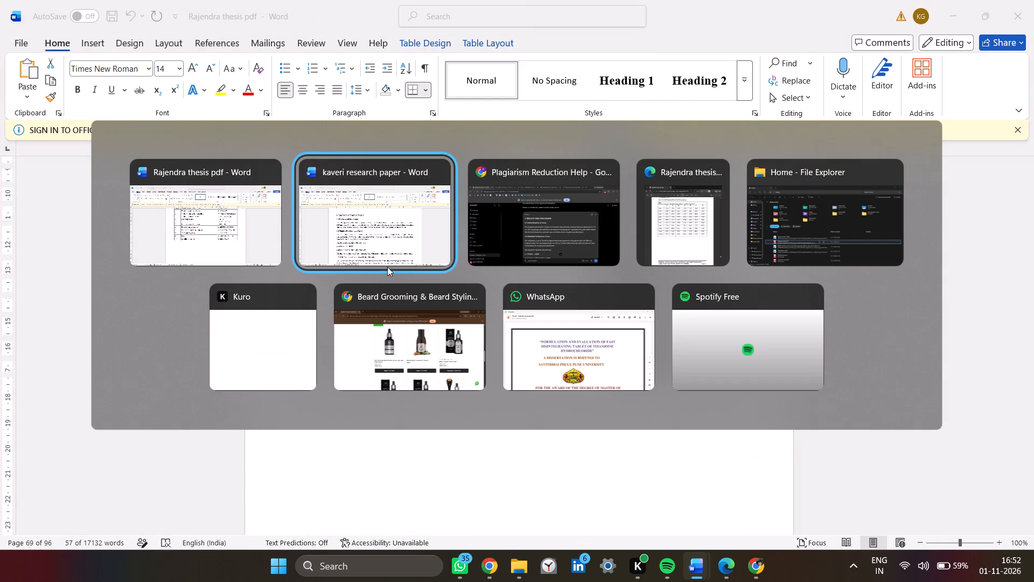
pyautogui.keyDown('alt'); pyautogui.click(389, 238); pyautogui.keyUp('alt')
pyautogui.scroll(-1, 389, 238)
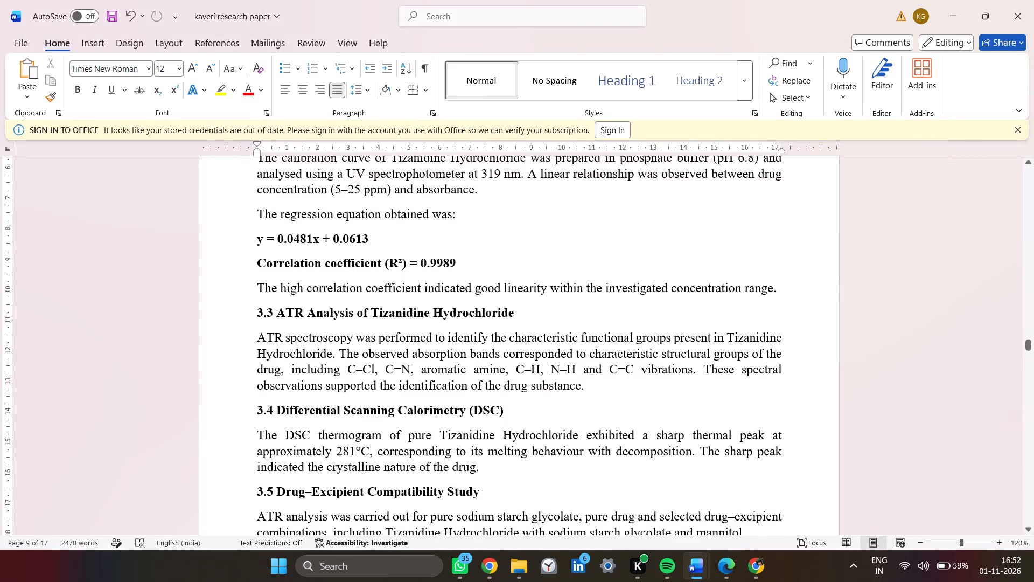
pyautogui.scroll(-3, 389, 238)
pyautogui.press('Down')
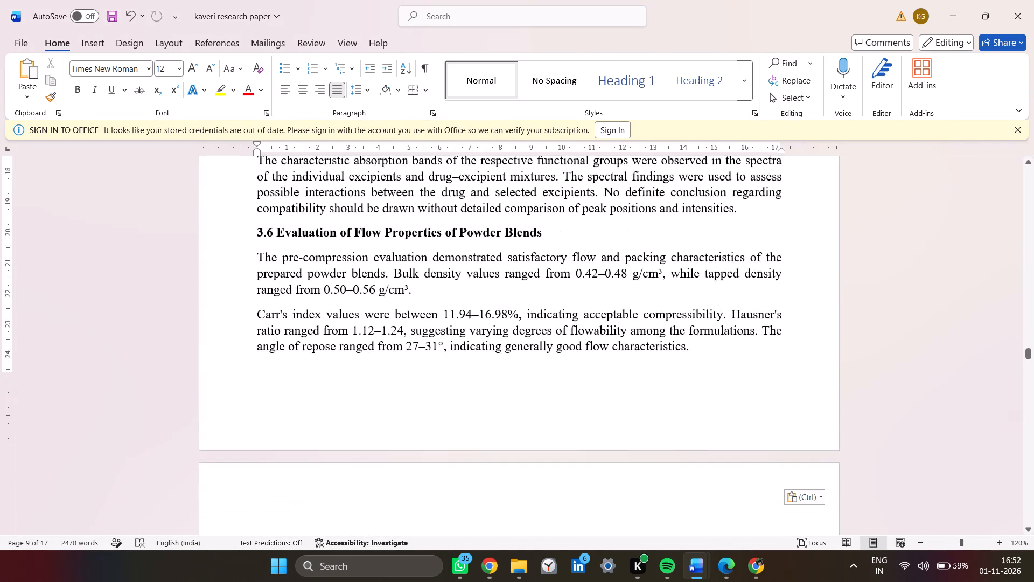
pyautogui.press('Down')
pyautogui.press('Down')
pyautogui.press('Down')
# Switch to the source thesis and read Chapter 8, Experimental Work, from the pre-formulation studies to the 8.5 post-compression parameters.
pyautogui.hotkey('alt', 'Tab')
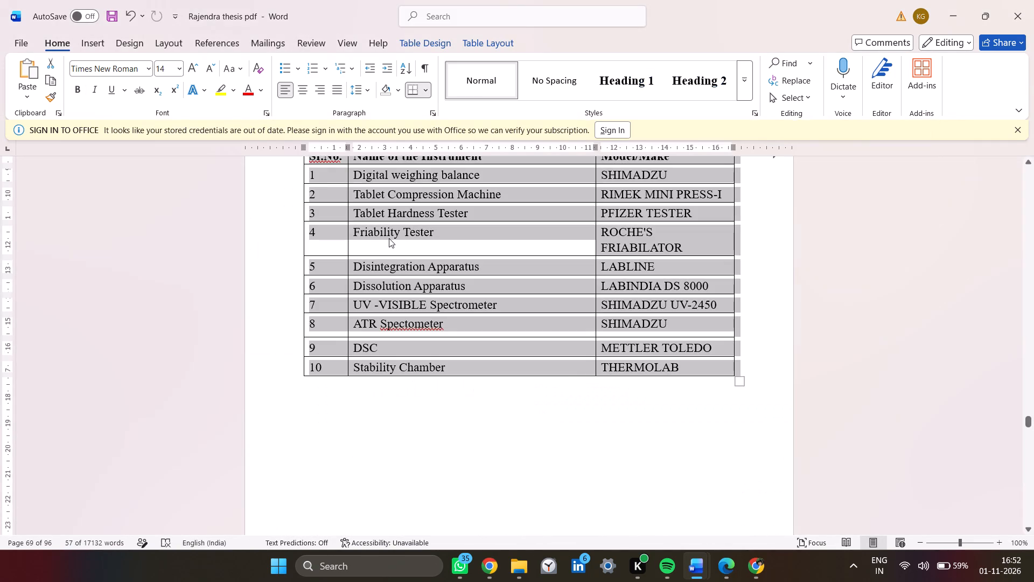
pyautogui.scroll(1, 389, 238)
pyautogui.scroll(-2, 389, 238)
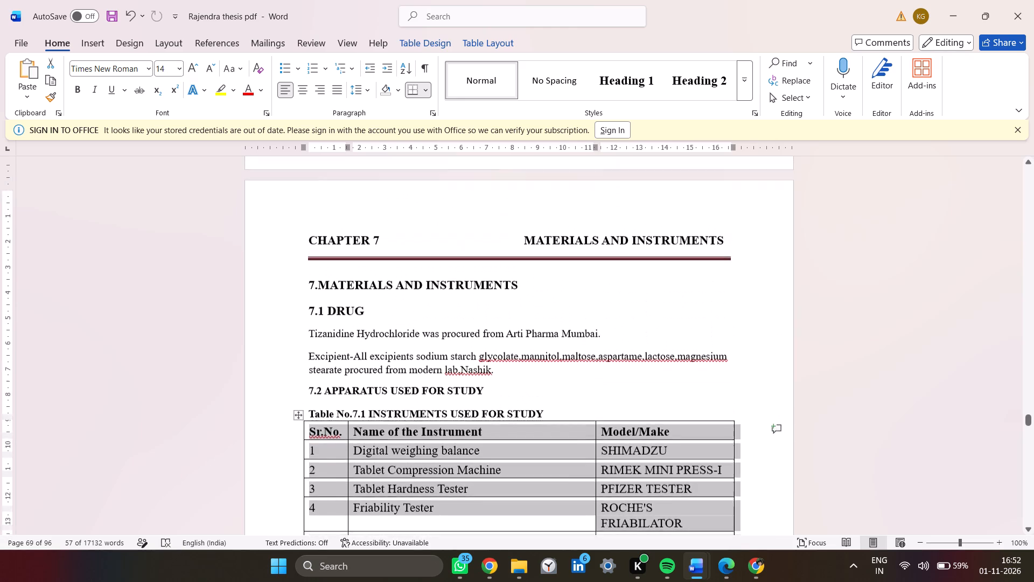
pyautogui.scroll(-2, 389, 238)
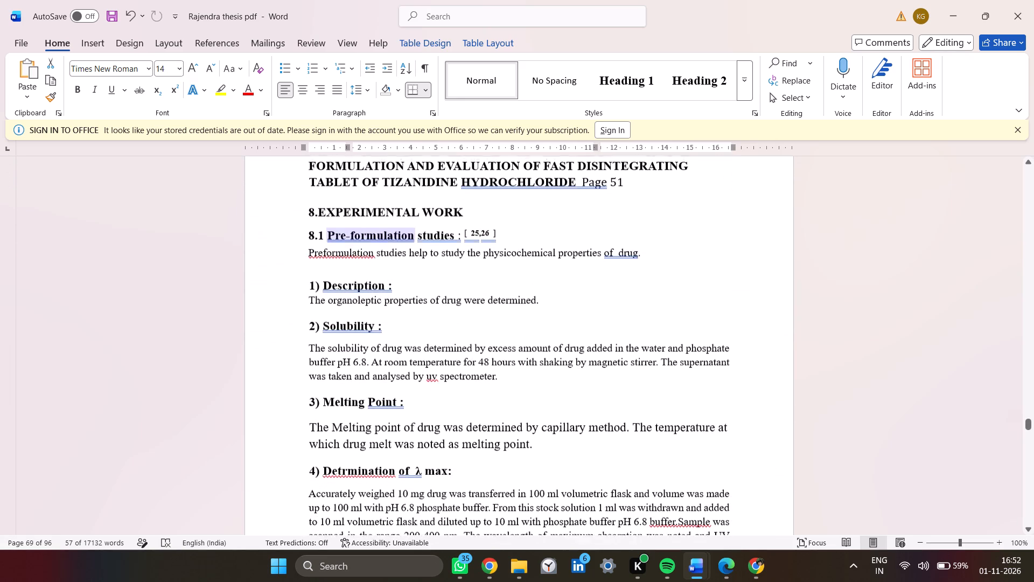
pyautogui.scroll(-1, 389, 238)
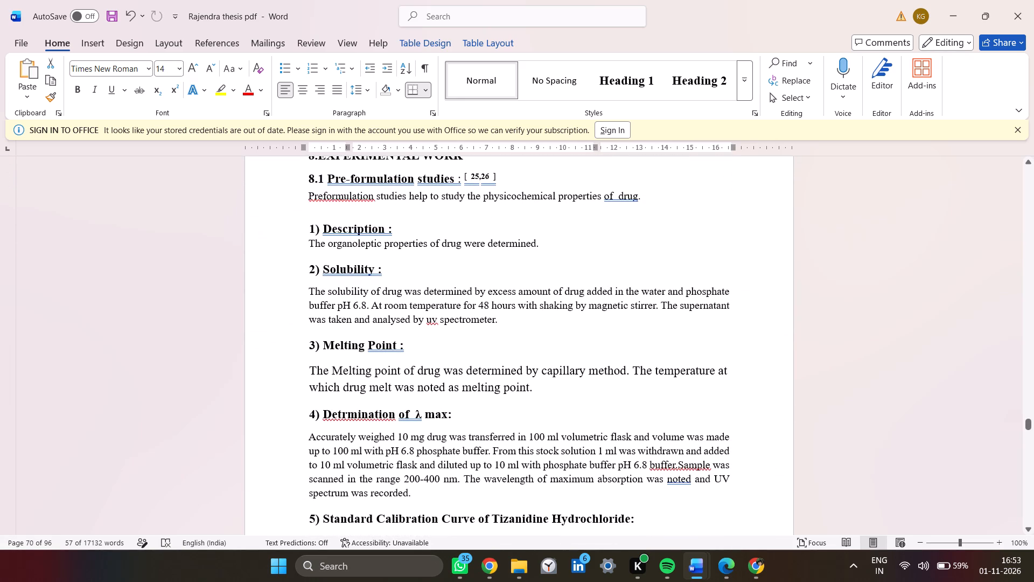
pyautogui.scroll(-1, 389, 238)
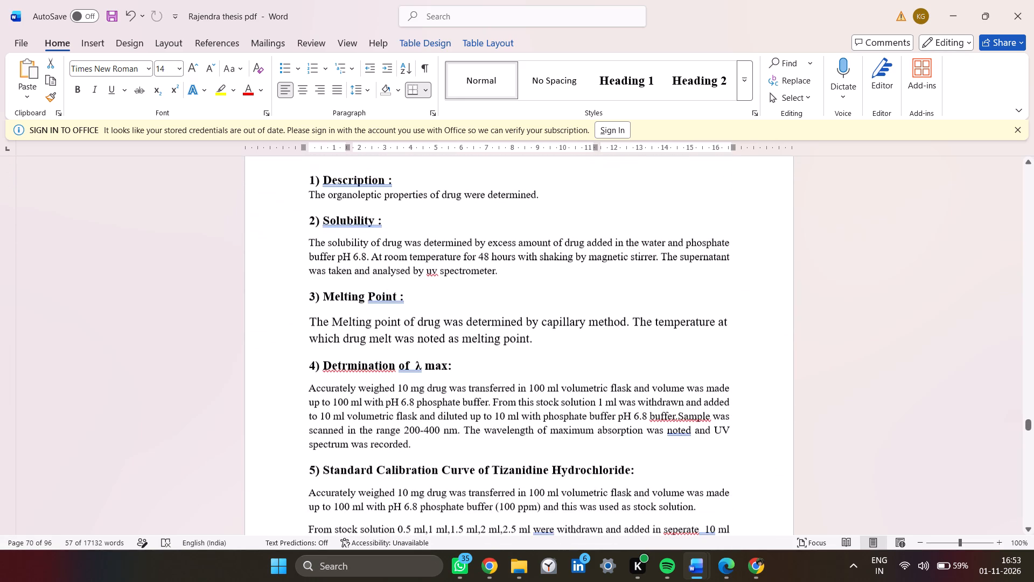
pyautogui.scroll(-1, 389, 238)
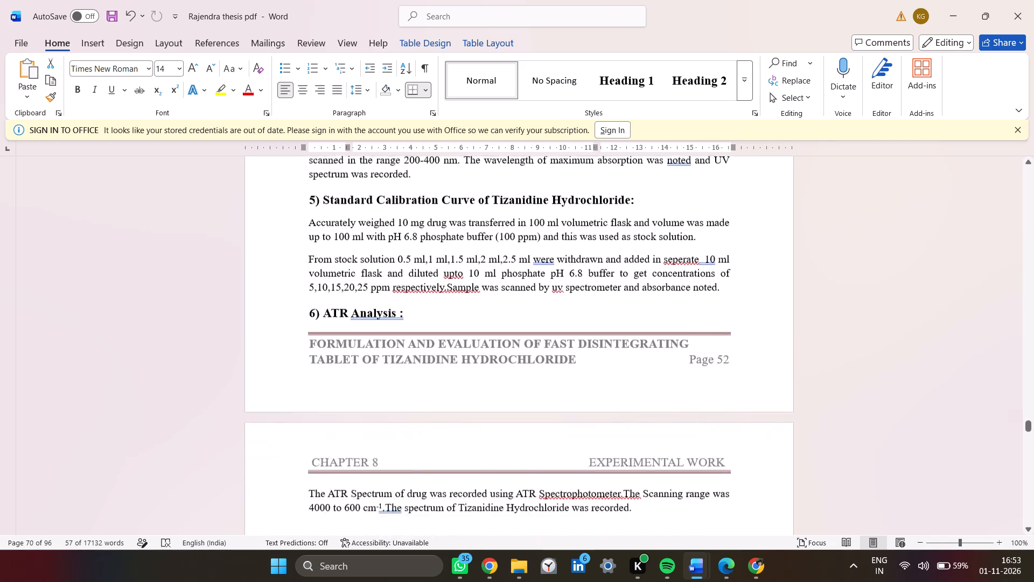
pyautogui.scroll(-1, 389, 238)
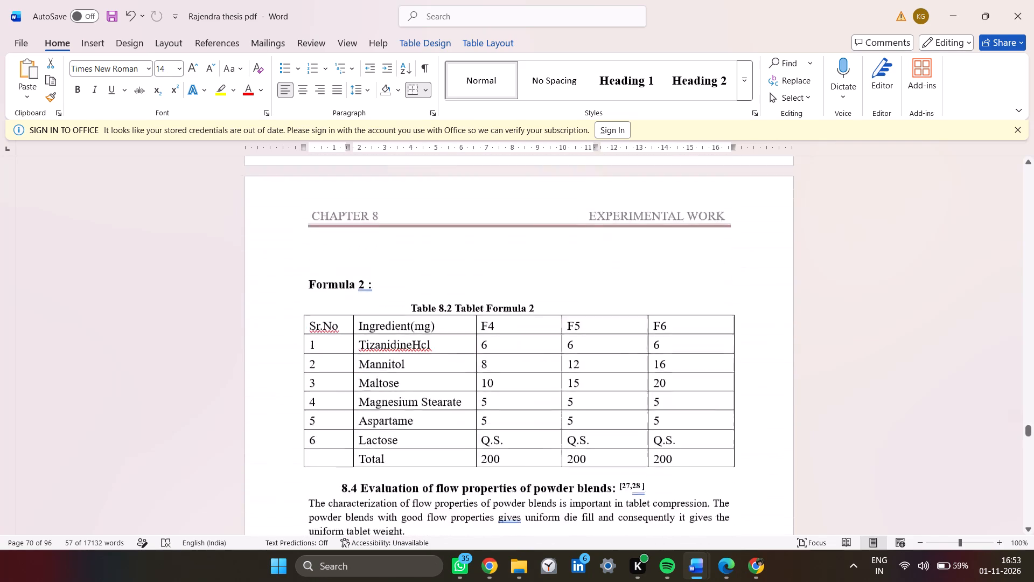
pyautogui.scroll(-1, 389, 238)
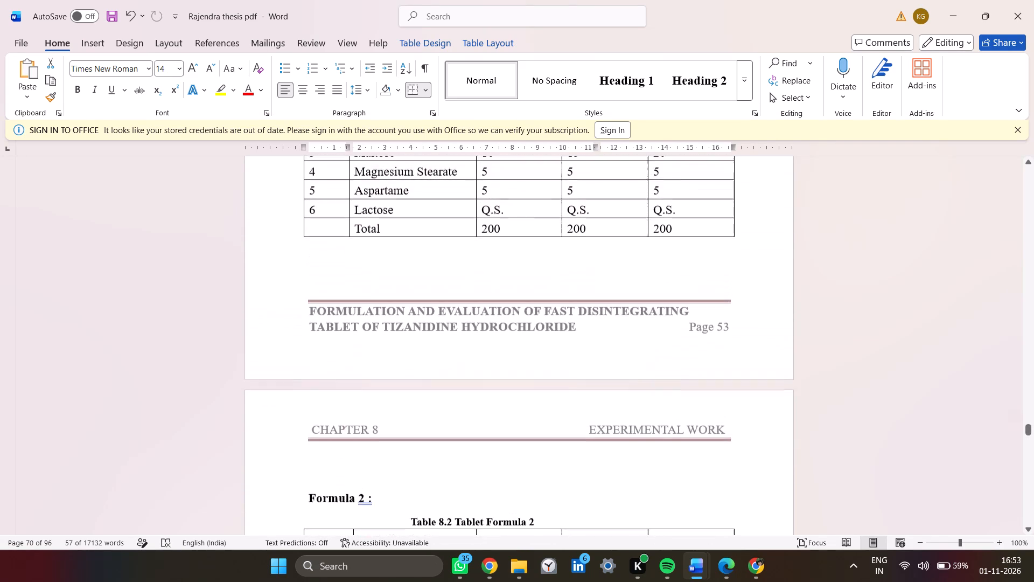
pyautogui.scroll(-3, 389, 238)
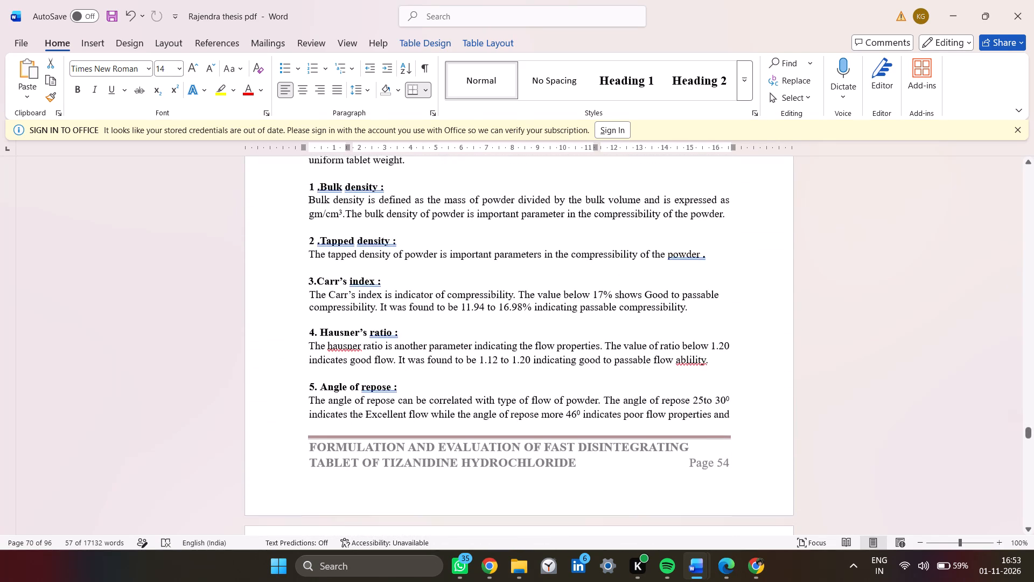
pyautogui.scroll(-1, 389, 238)
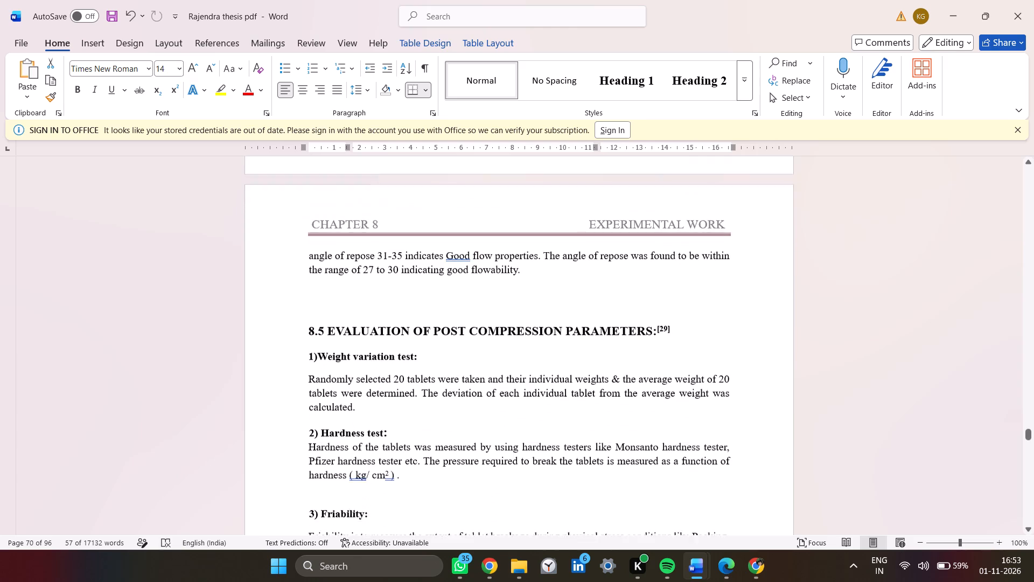
pyautogui.scroll(-1, 389, 238)
# Return to the research paper and recheck where Results and Discussion begins, at 3.1 Determination of λmax.
pyautogui.hotkey('alt', 'Tab')
pyautogui.scroll(4, 389, 238)
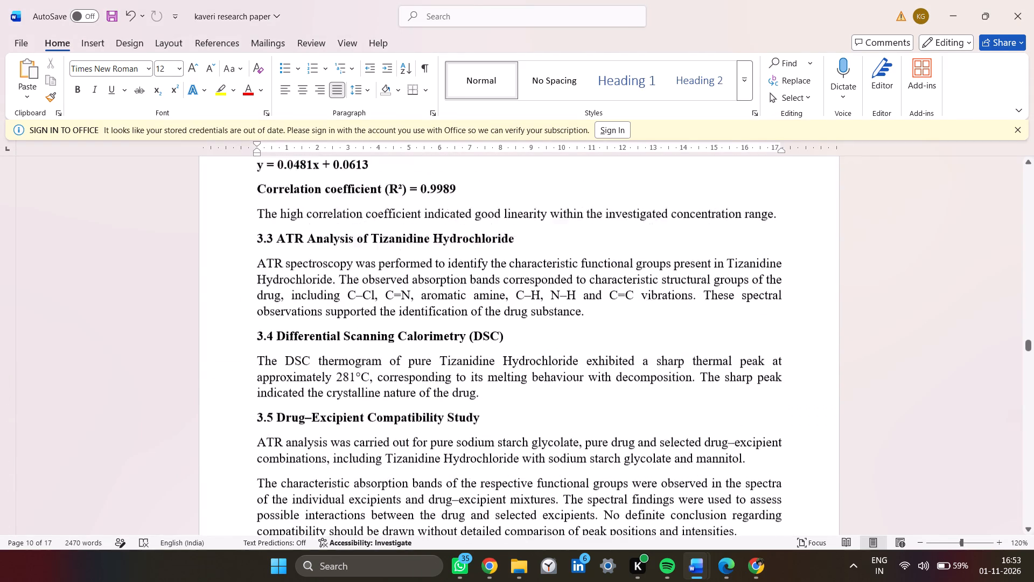
pyautogui.scroll(3, 389, 238)
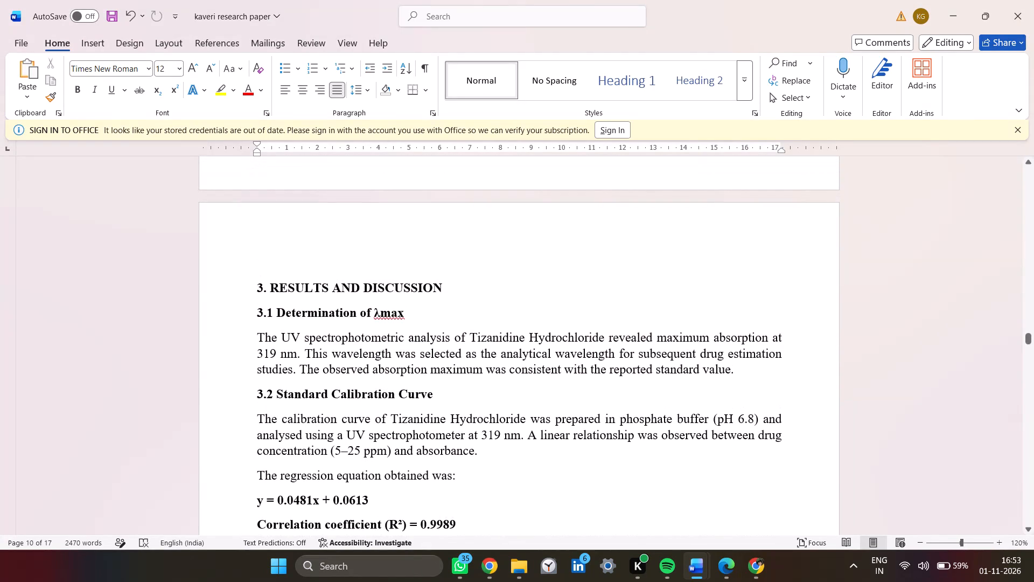
# Switch to the source thesis and look back from Chapter 8 to the Chapter 3 literature review entries.
pyautogui.hotkey('alt', 'Tab')
pyautogui.scroll(-2, 389, 238)
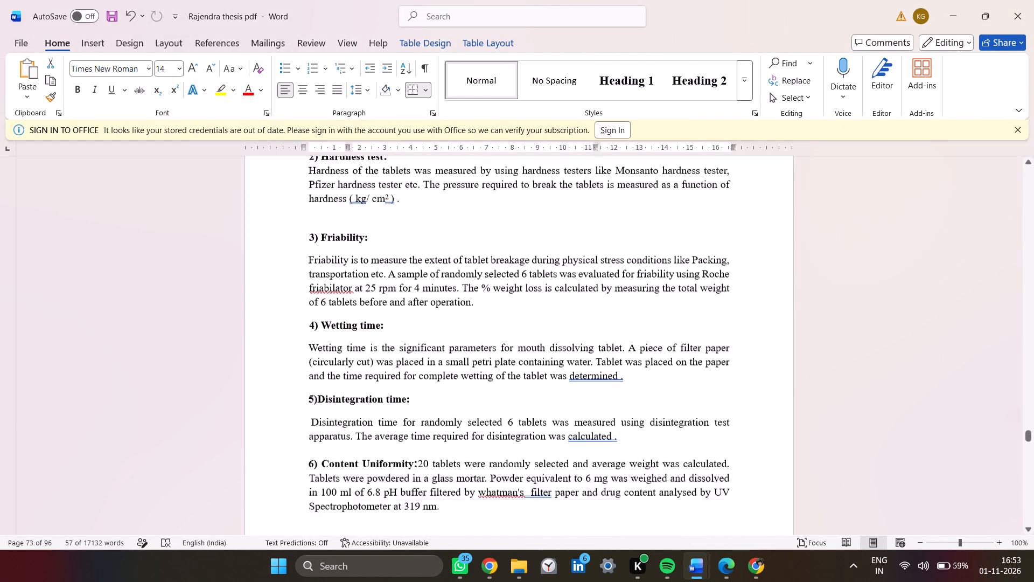
pyautogui.scroll(-1, 389, 238)
pyautogui.scroll(9, 389, 238)
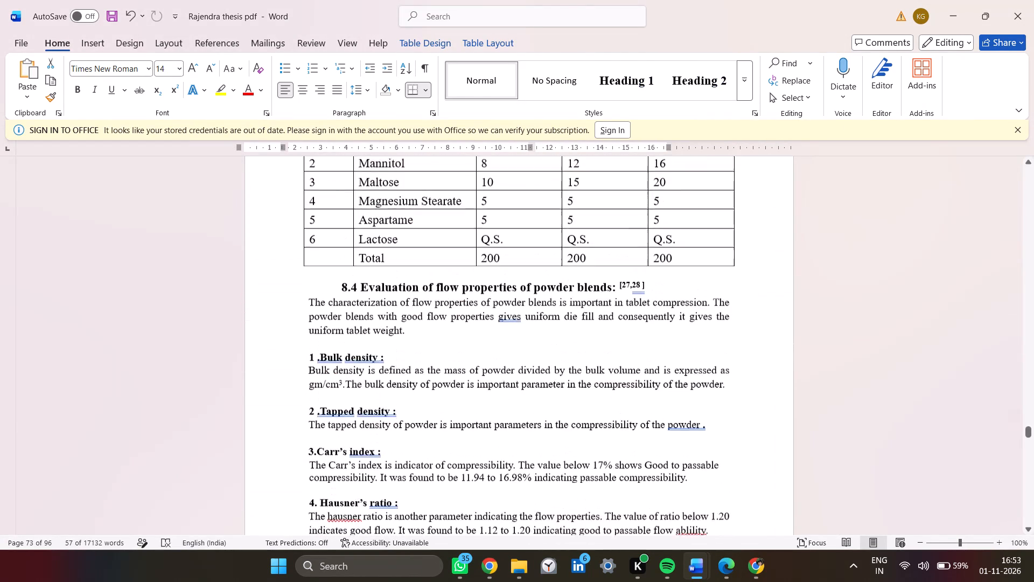
pyautogui.scroll(14, 389, 238)
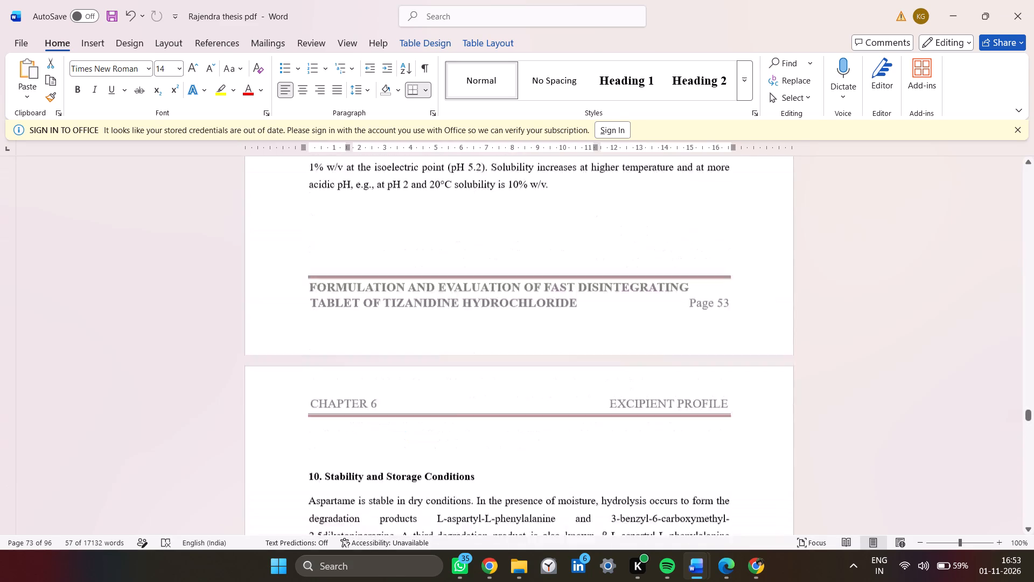
pyautogui.scroll(11, 389, 238)
pyautogui.scroll(-2, 389, 238)
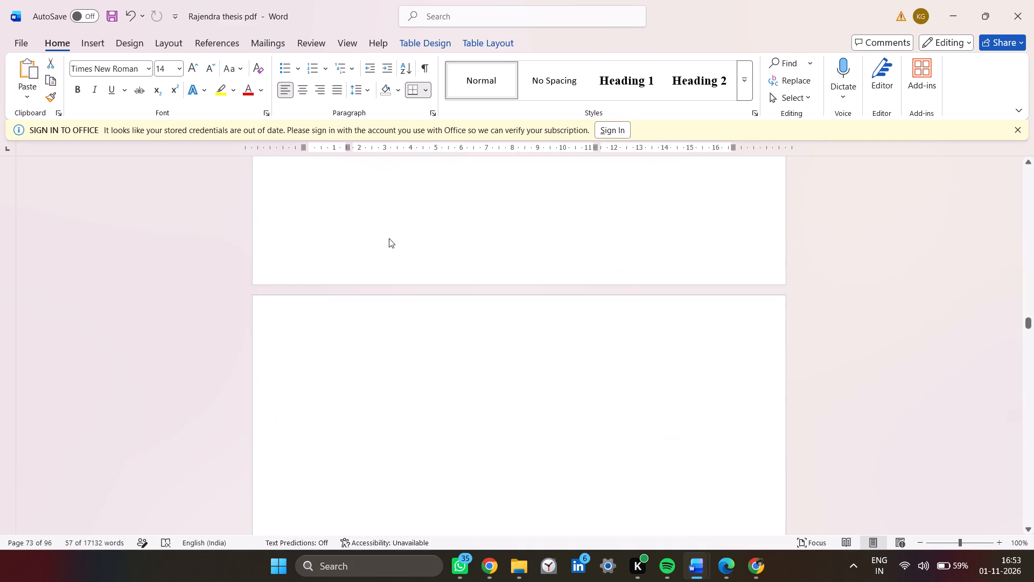
pyautogui.scroll(-1, 389, 238)
pyautogui.scroll(3, 389, 238)
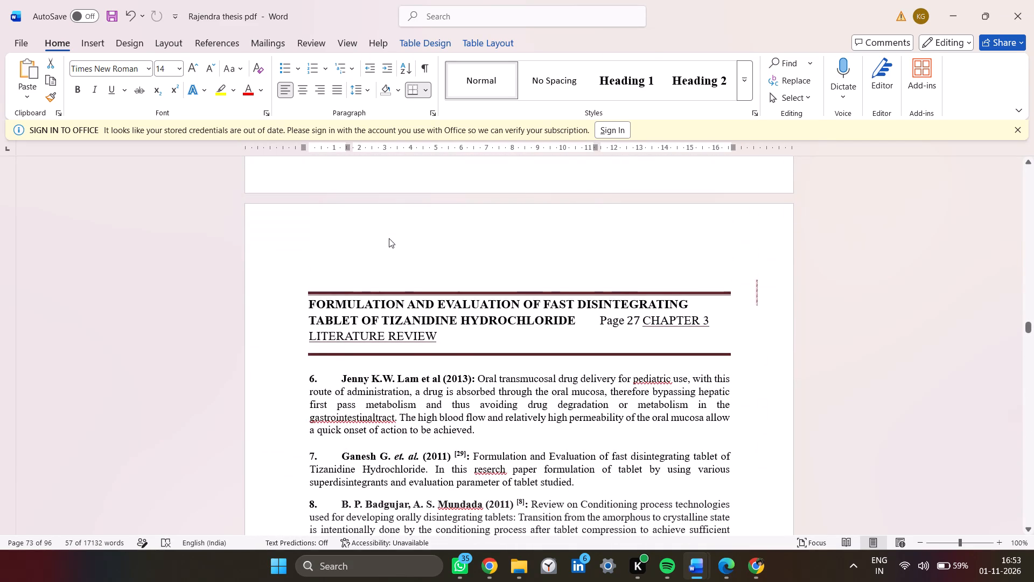
pyautogui.scroll(9, 389, 238)
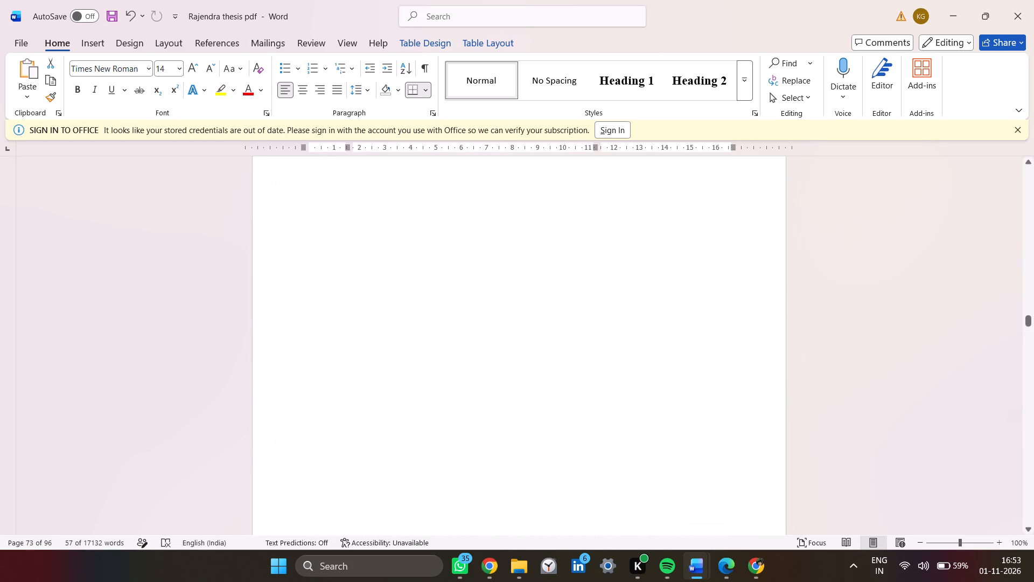
pyautogui.scroll(-7, 389, 238)
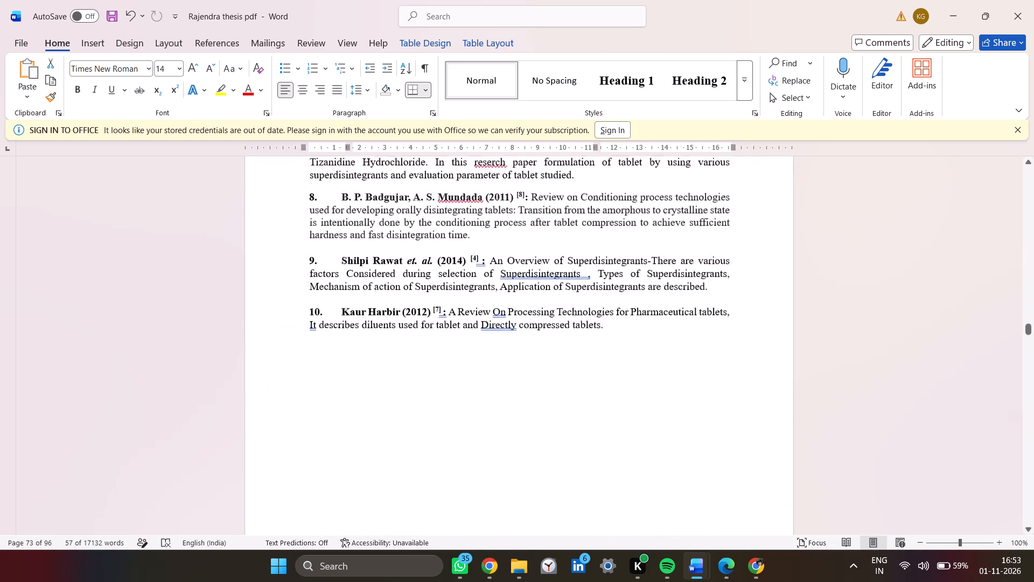
pyautogui.scroll(-1, 389, 238)
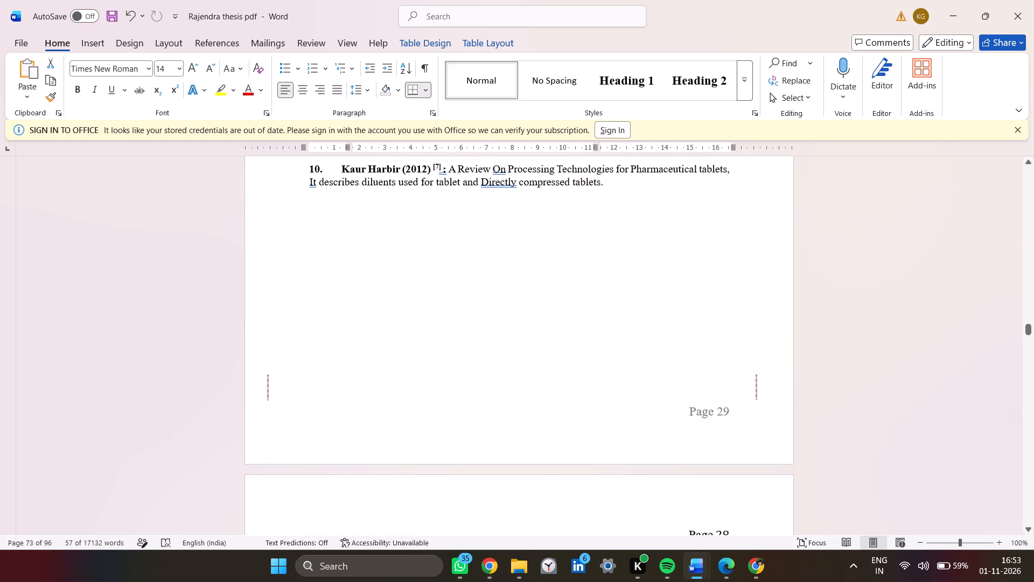
# Skim the thesis's Chapter 5 Drug Profile and the Chapter 6 excipient entries for mannitol, maltose and sodium starch glycolate.
pyautogui.scroll(-14, 389, 238)
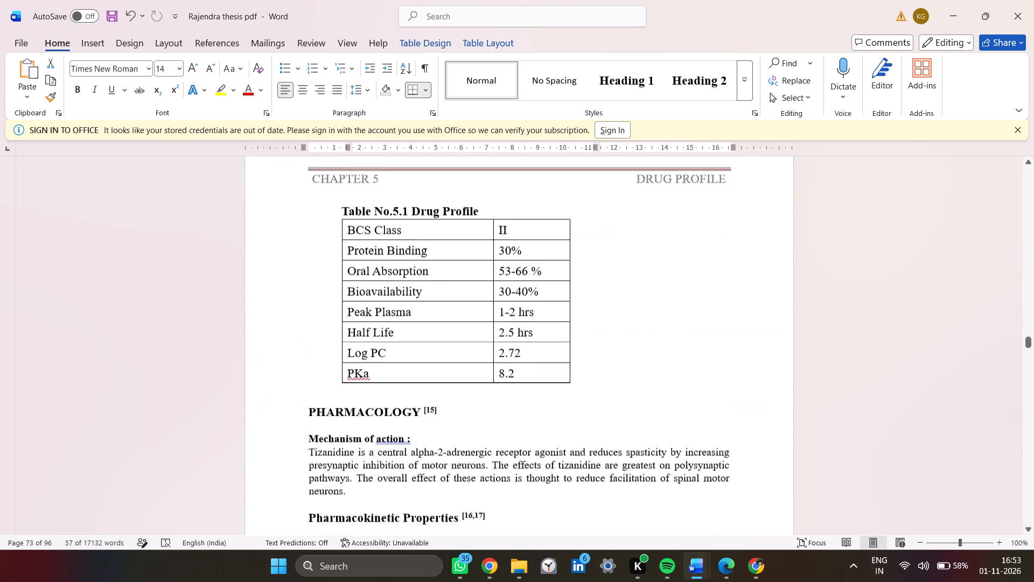
pyautogui.scroll(-13, 389, 238)
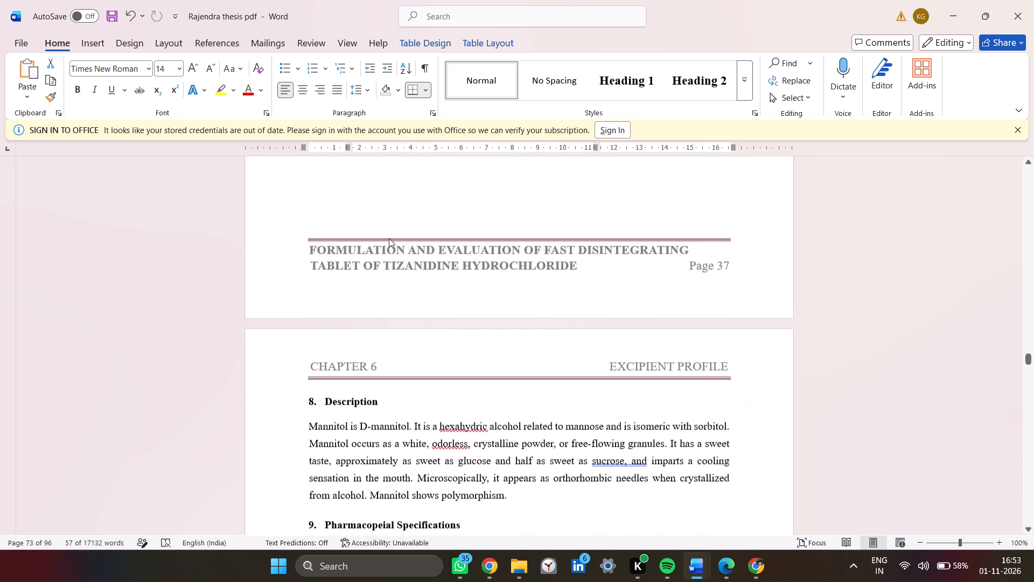
pyautogui.scroll(-6, 389, 238)
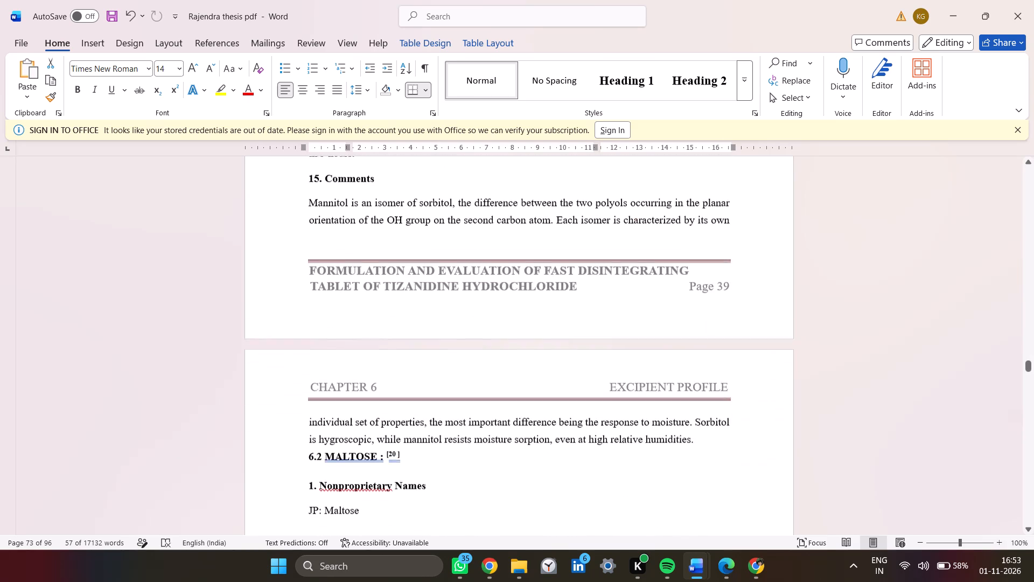
pyautogui.scroll(-4, 389, 238)
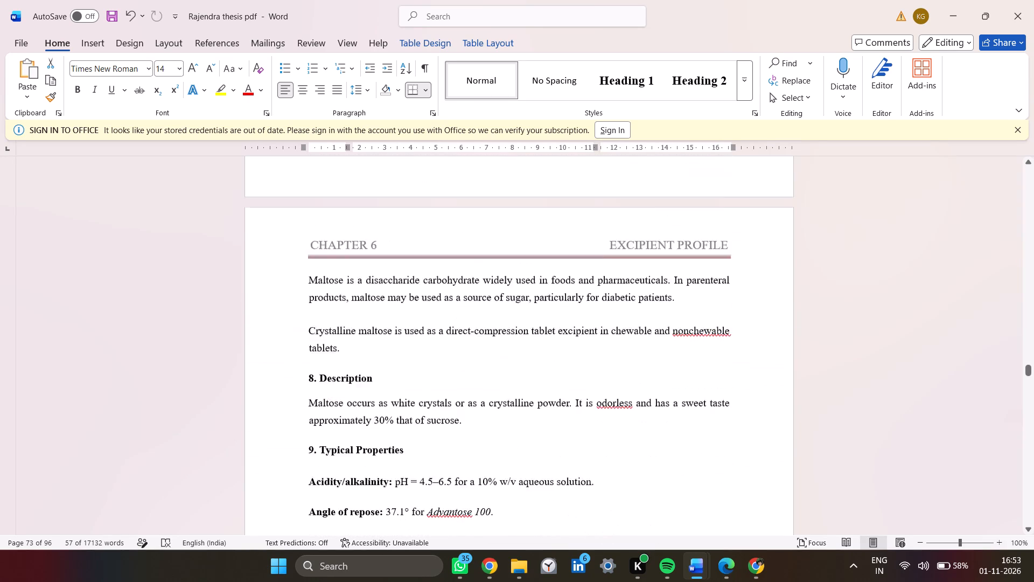
pyautogui.scroll(-1, 389, 238)
pyautogui.scroll(-3, 409, 111)
pyautogui.rightClick(409, 111)
pyautogui.scroll(-3, 409, 111)
pyautogui.click(747, 304)
pyautogui.scroll(-5, 747, 304)
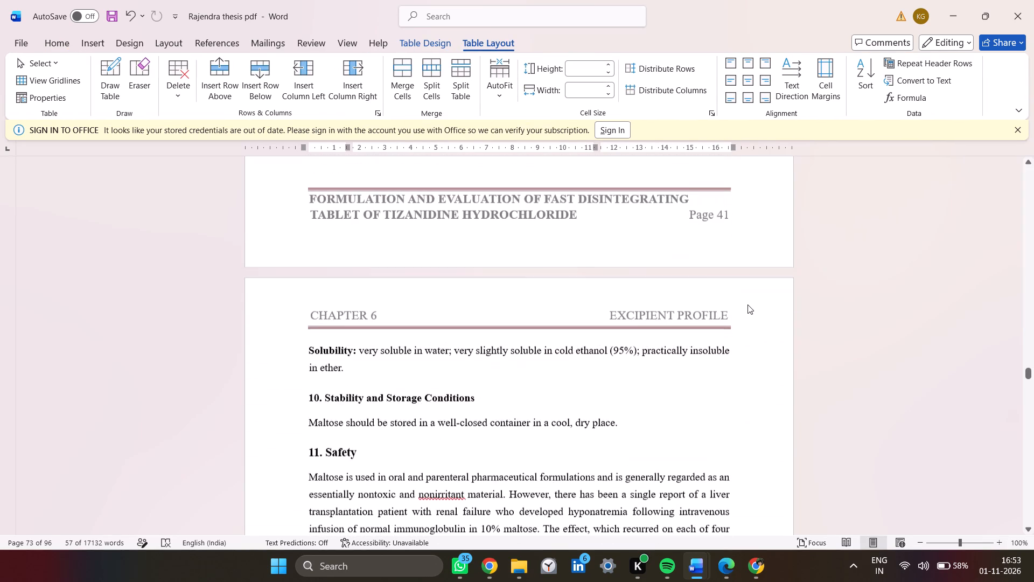
pyautogui.scroll(-8, 747, 304)
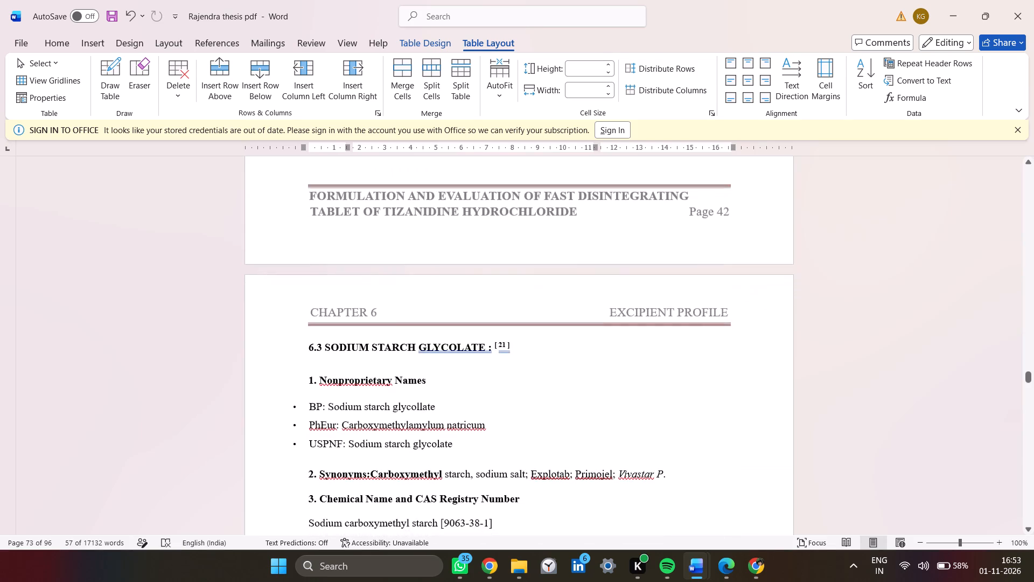
pyautogui.scroll(-8, 747, 304)
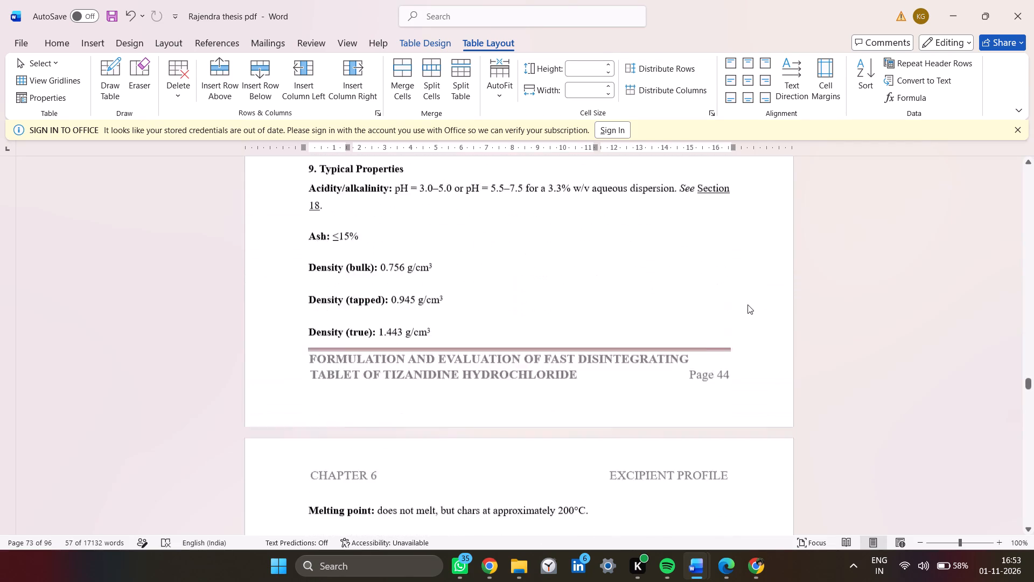
pyautogui.scroll(-6, 747, 304)
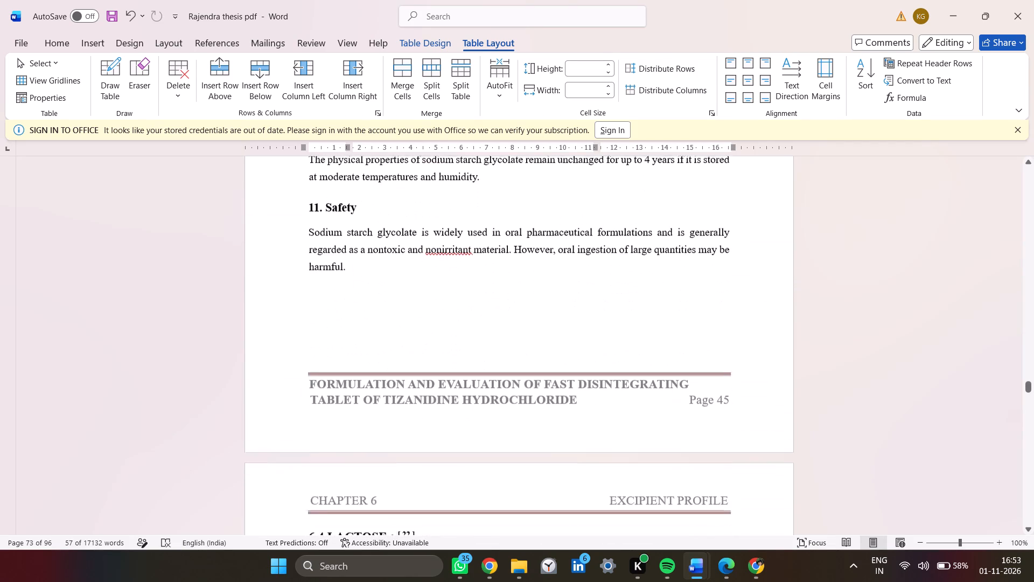
# Skim the remaining Chapter 6 excipient entries, covering lactose, magnesium stearate and aspartame.
pyautogui.scroll(-4, 747, 304)
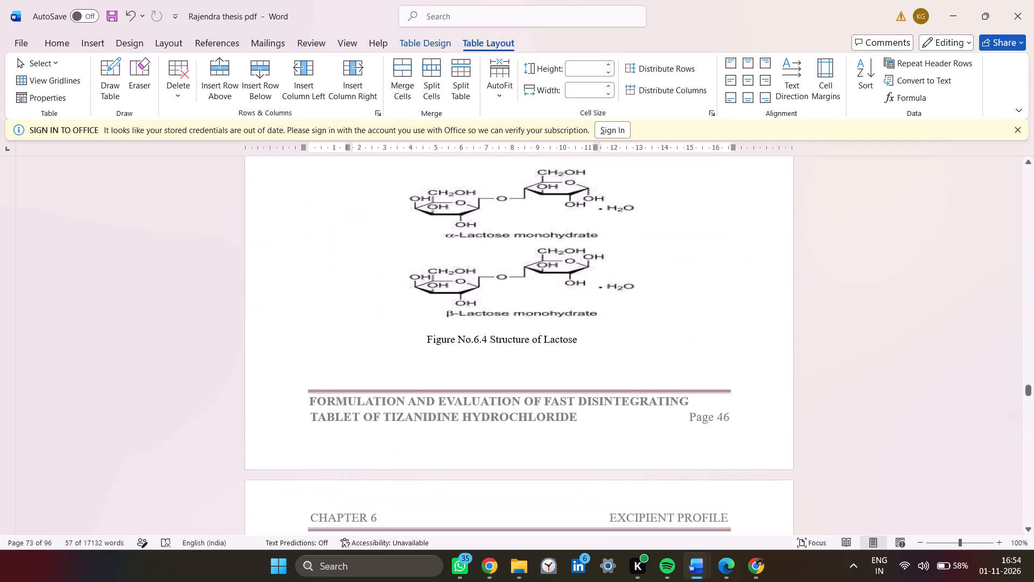
pyautogui.scroll(-4, 747, 304)
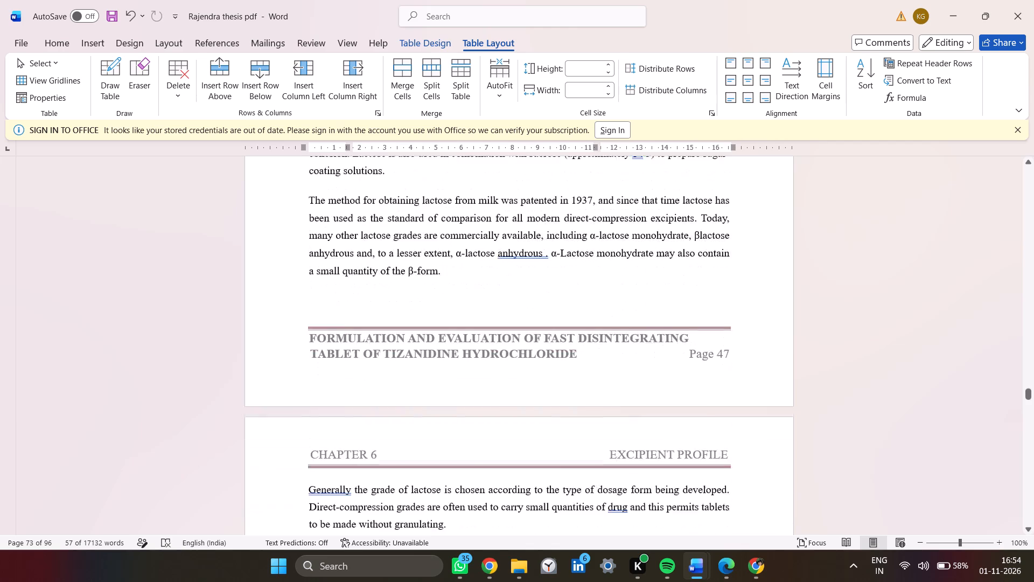
pyautogui.scroll(-5, 747, 304)
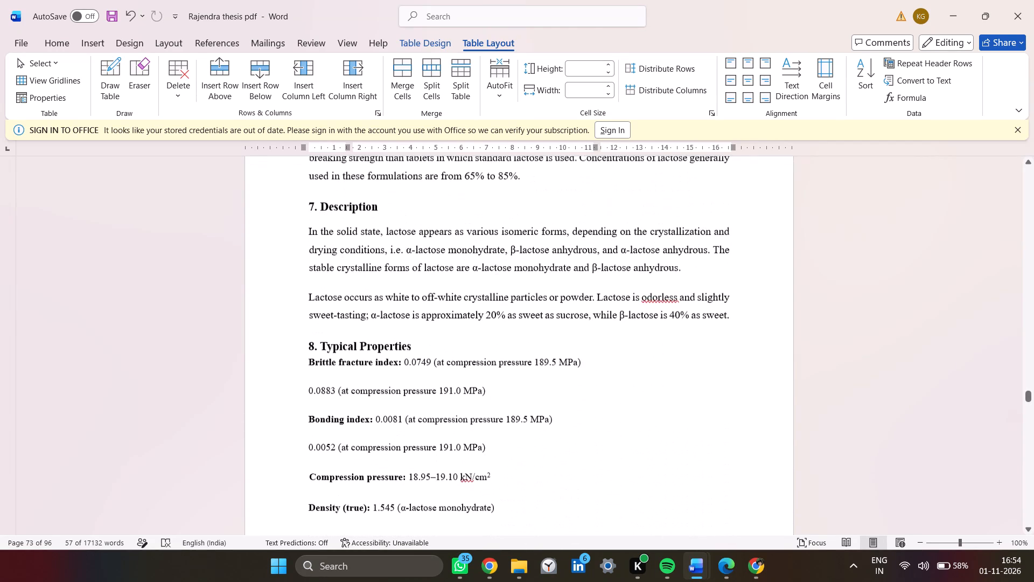
pyautogui.scroll(-3, 747, 304)
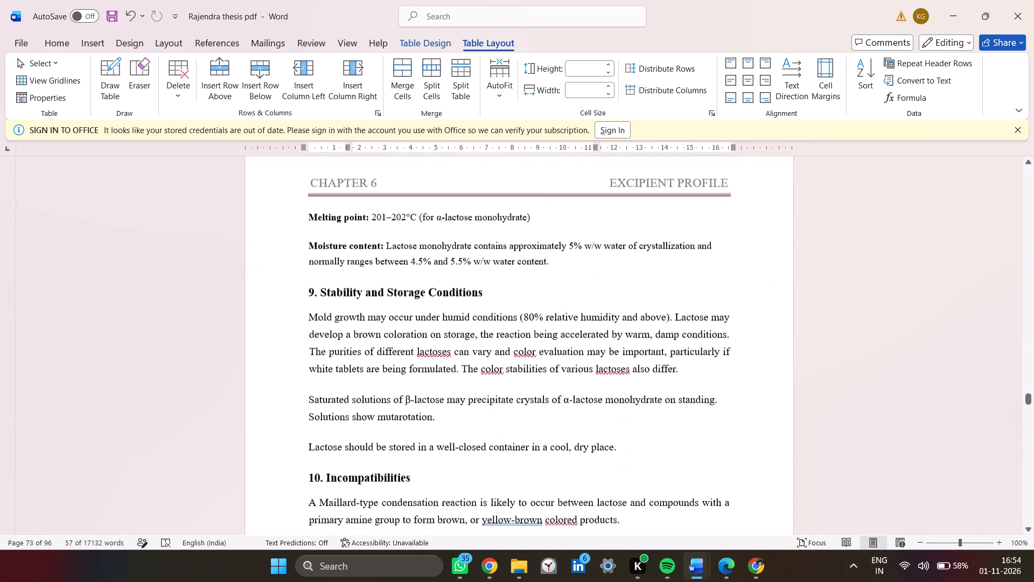
pyautogui.scroll(-5, 747, 304)
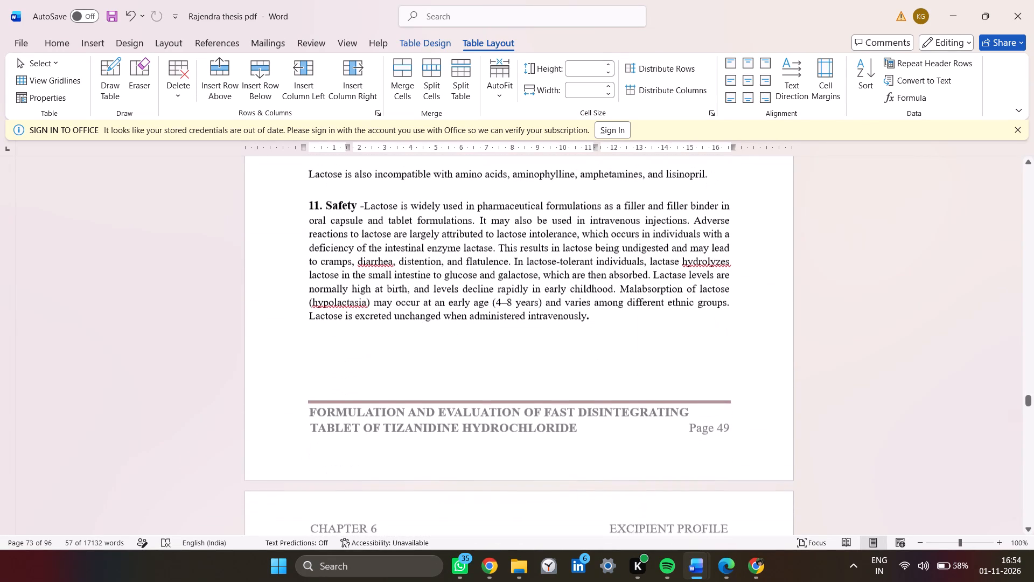
pyautogui.scroll(-5, 747, 304)
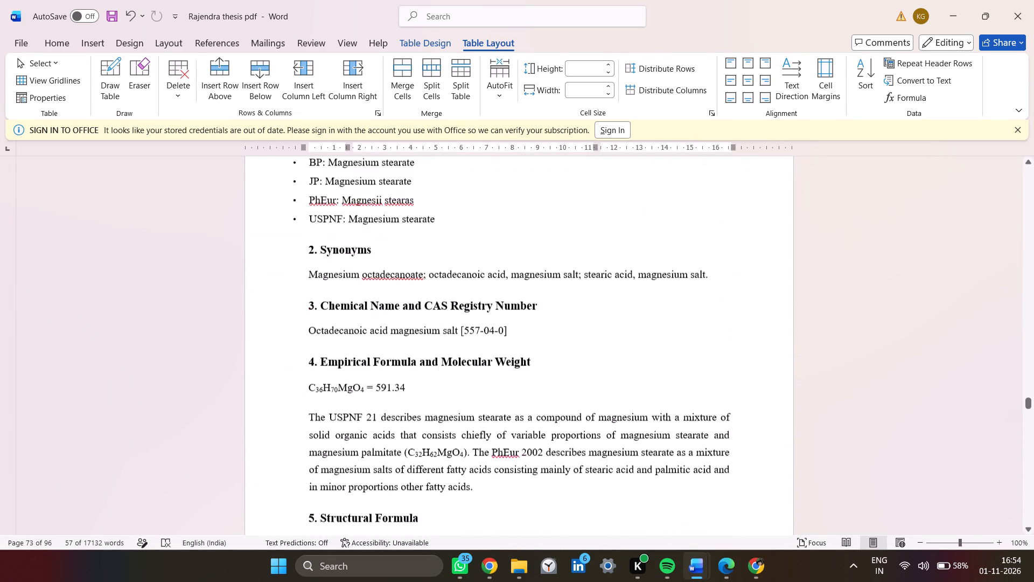
pyautogui.scroll(-4, 747, 304)
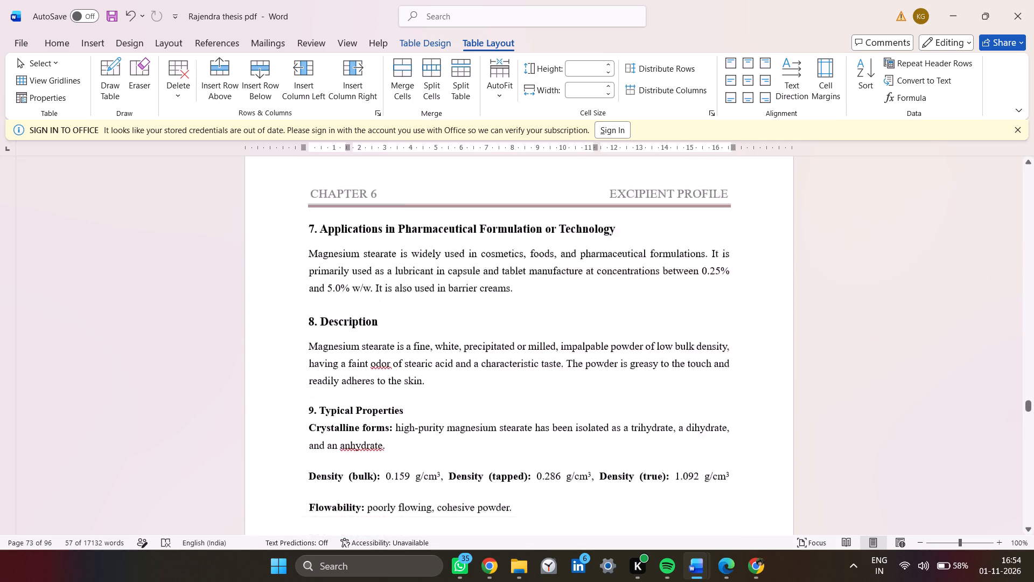
pyautogui.scroll(-8, 747, 304)
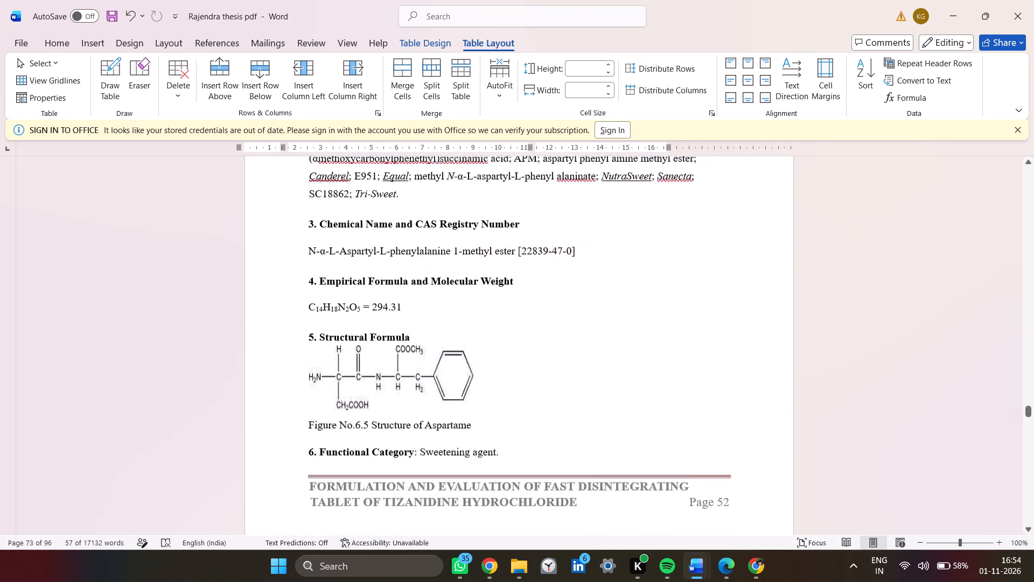
pyautogui.scroll(-7, 747, 304)
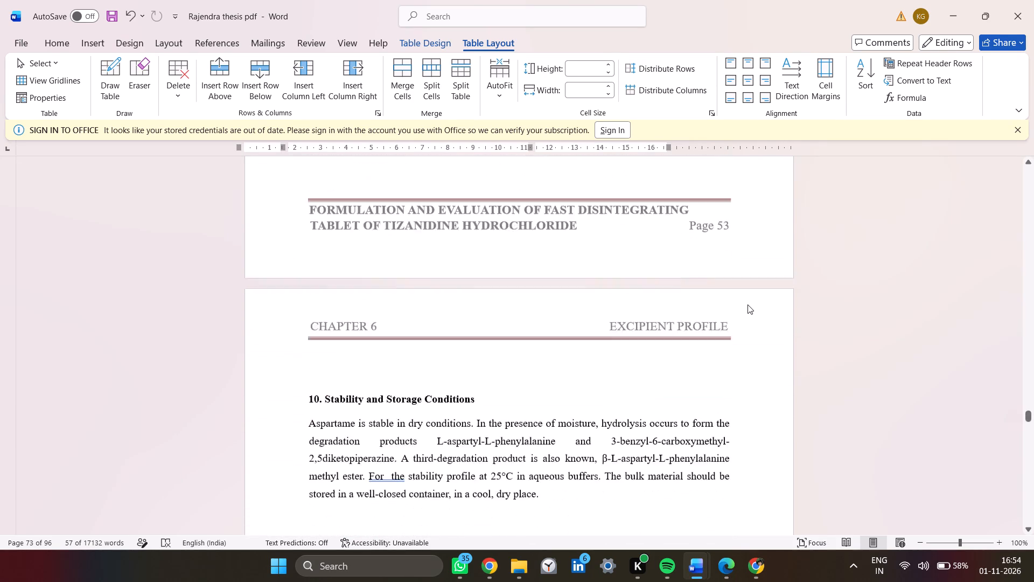
pyautogui.scroll(-2, 747, 304)
# Recheck Chapter 7, Materials and Instruments, and clear the selection of the Table 7.1 instruments list.
pyautogui.scroll(-4, 747, 304)
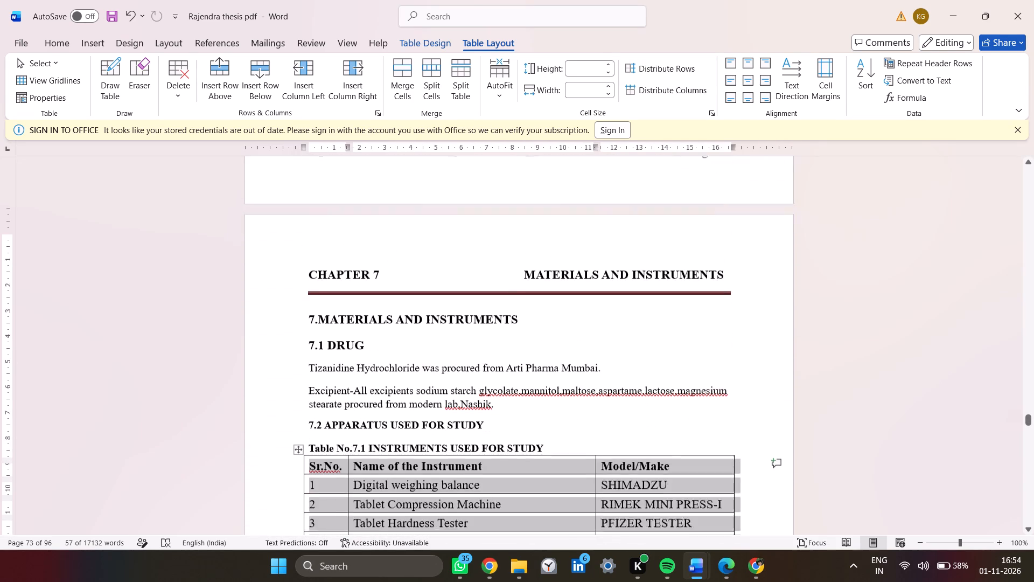
pyautogui.scroll(-5, 747, 304)
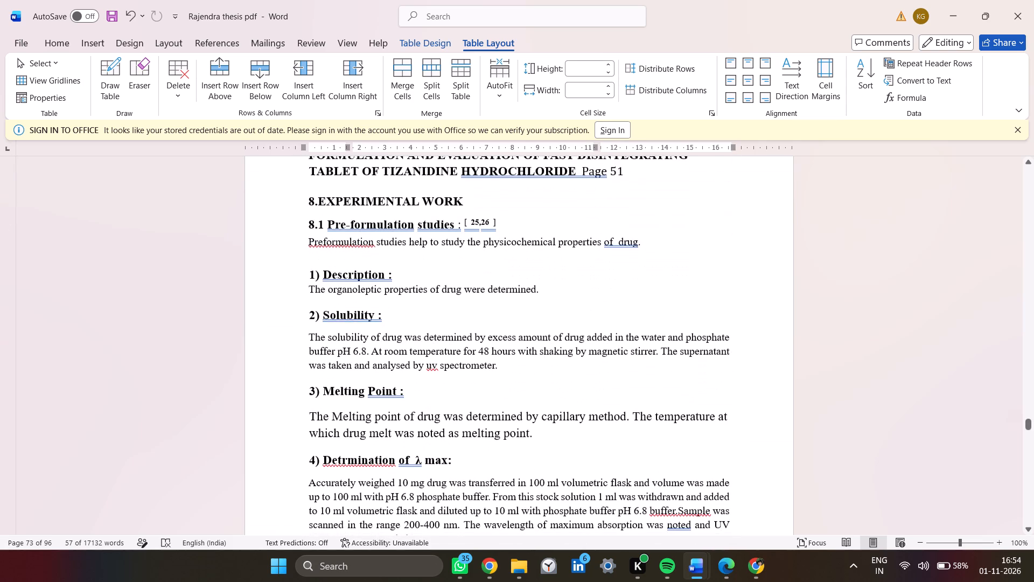
pyautogui.scroll(5, 749, 301)
pyautogui.click(677, 433)
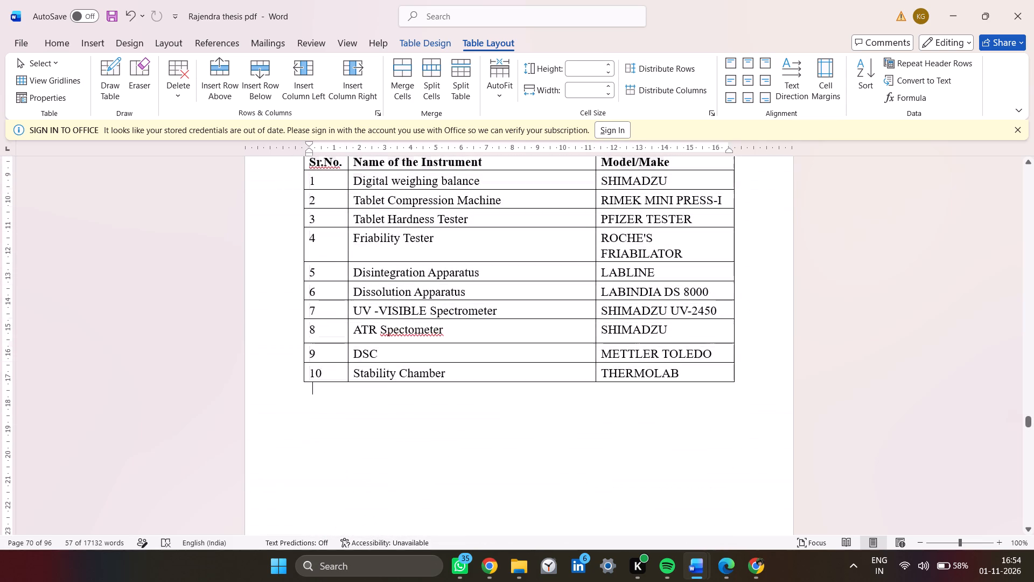
# Review the thesis's Chapter 8 from the ATR and DSC methods through the two tablet formula tables and Section 8.4 powder flow properties.
pyautogui.scroll(-8, 677, 433)
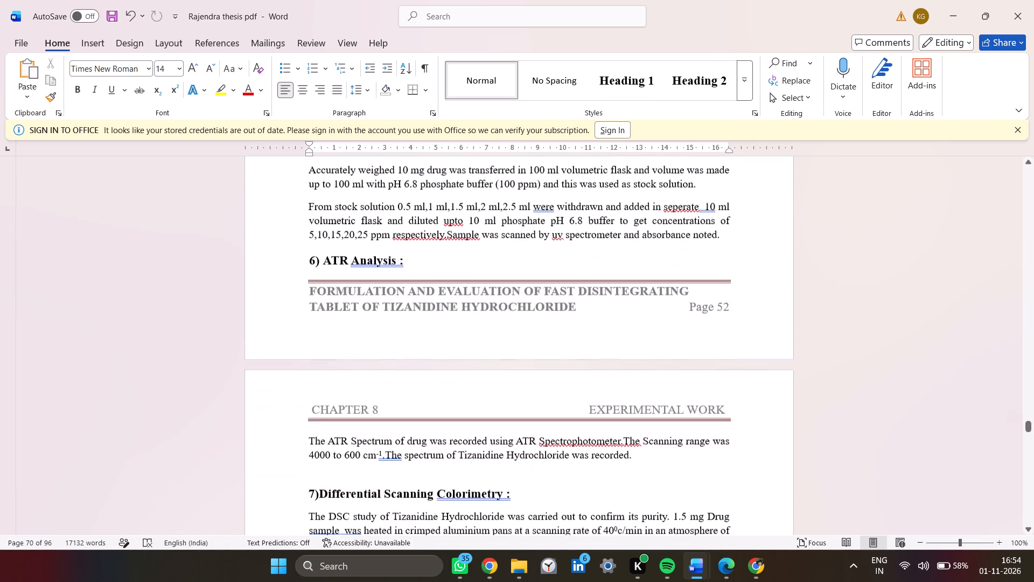
pyautogui.scroll(-3, 677, 433)
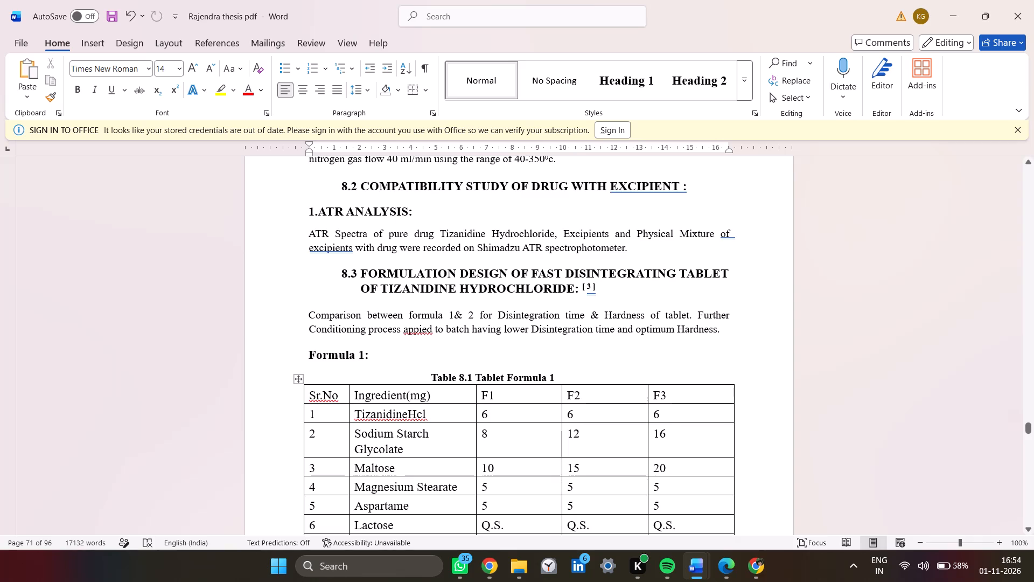
pyautogui.scroll(-5, 677, 433)
pyautogui.scroll(1, 677, 433)
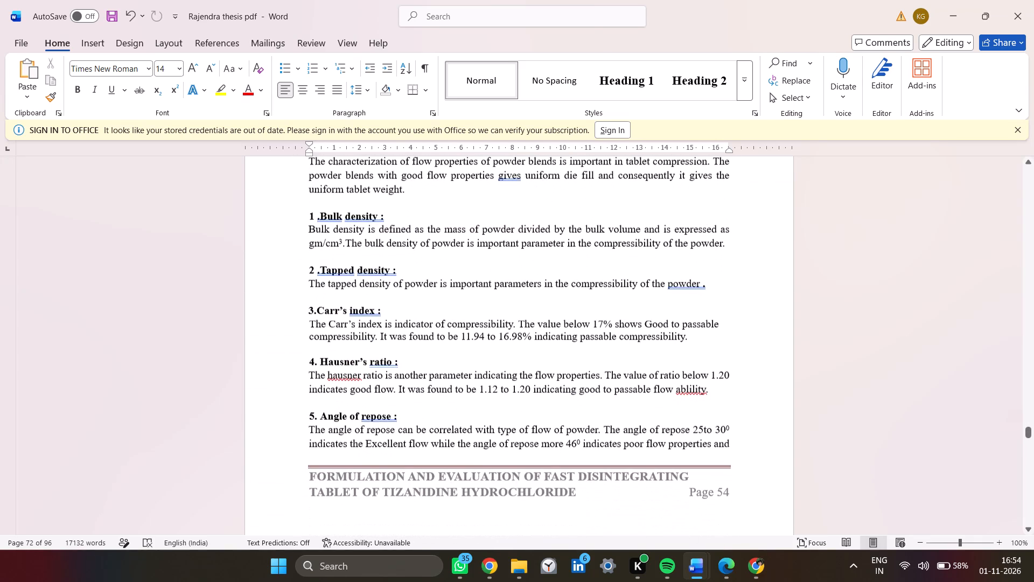
pyautogui.scroll(3, 677, 433)
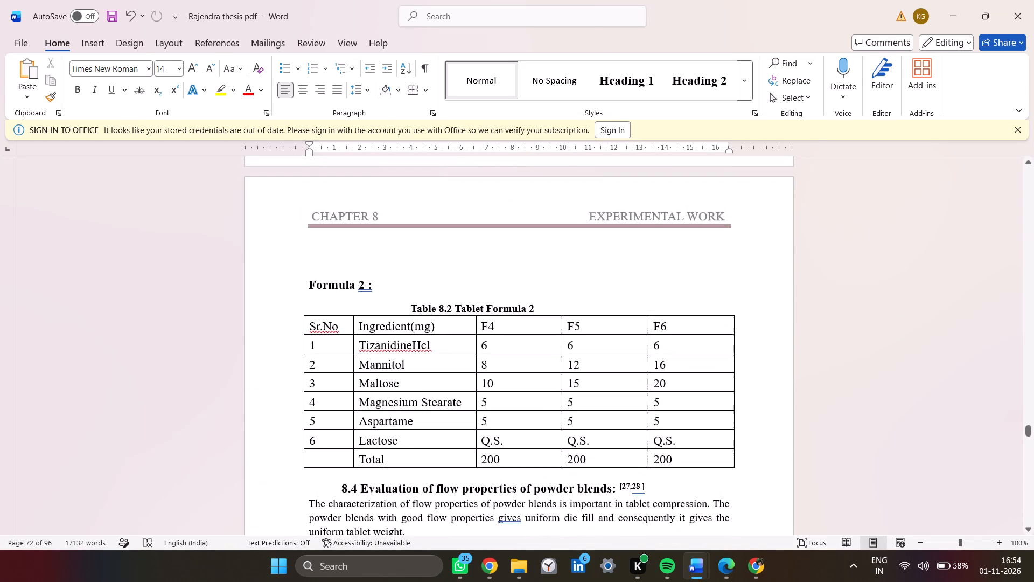
pyautogui.scroll(-2, 677, 433)
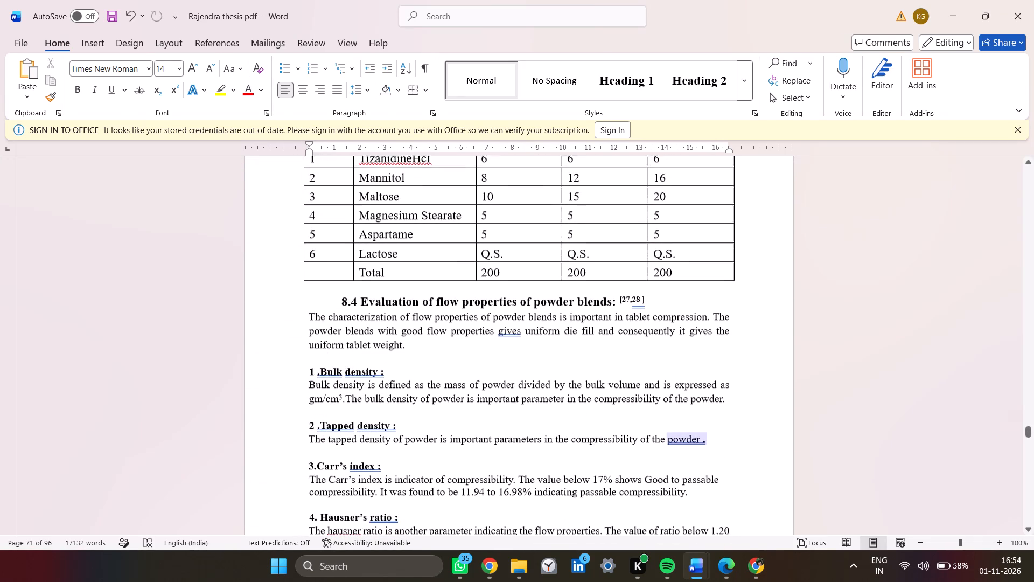
pyautogui.scroll(-1, 677, 433)
pyautogui.scroll(1, 677, 433)
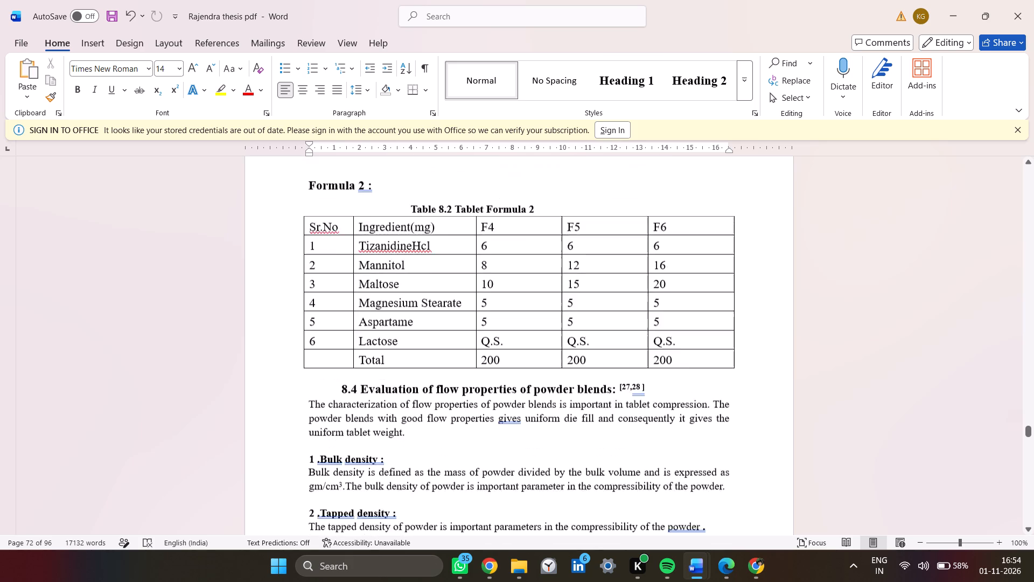
pyautogui.scroll(2, 677, 433)
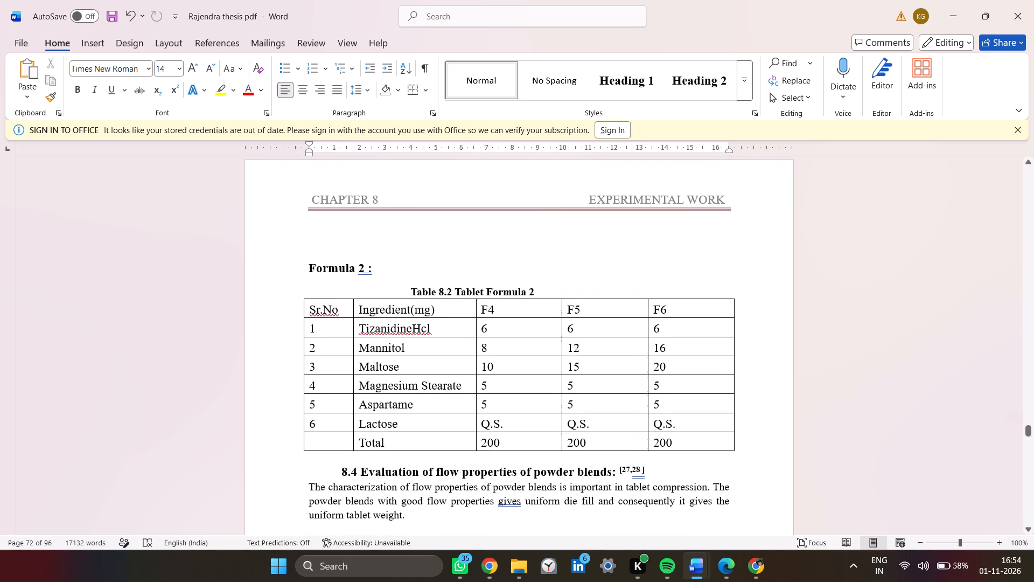
pyautogui.scroll(-1, 677, 433)
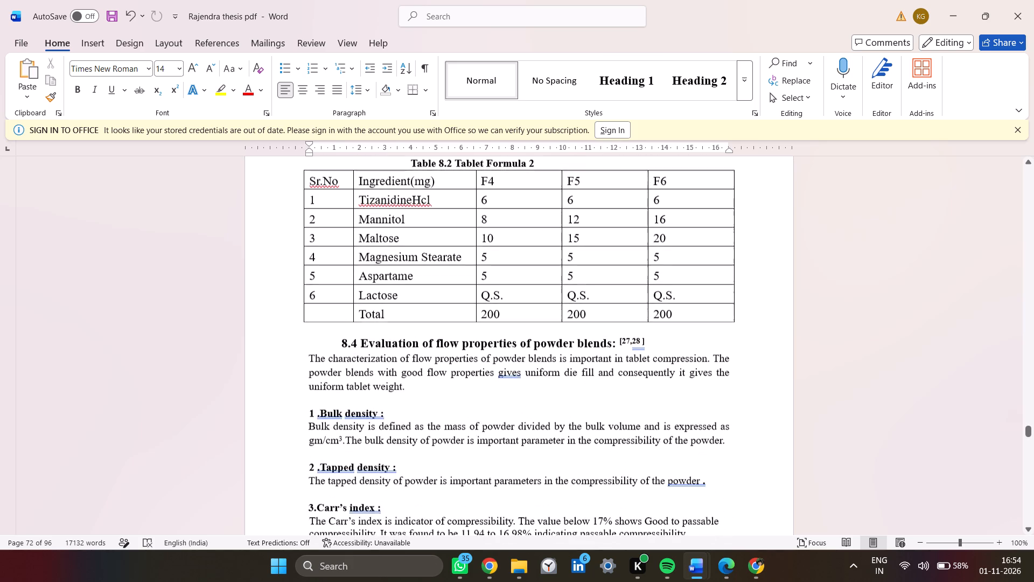
# Skim the rest of Chapter 8, from Section 8.5 post-compression parameters to the in-vitro dissolution study, reaching the start of Chapter 9.
pyautogui.scroll(-6, 677, 433)
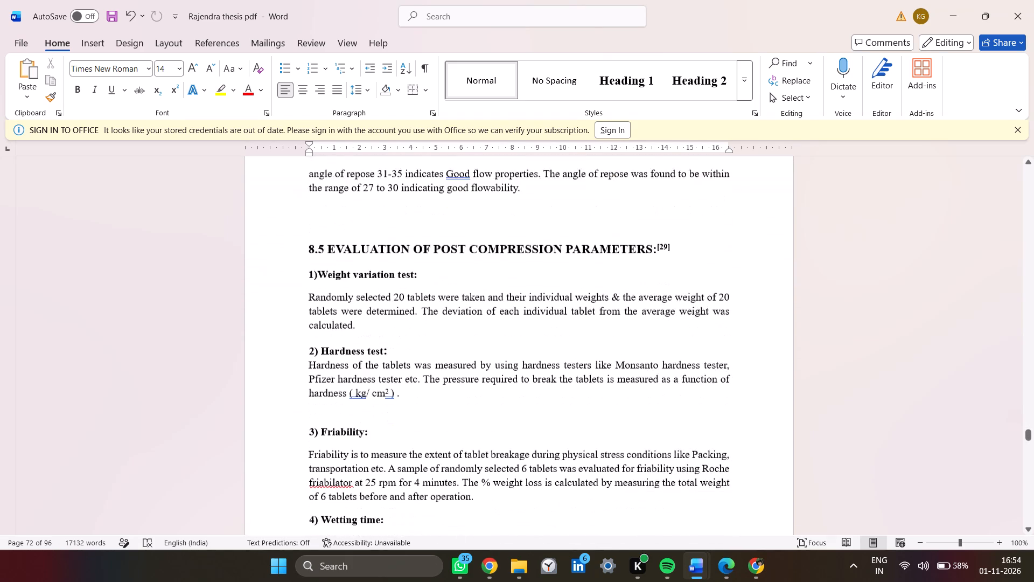
pyautogui.scroll(-2, 677, 433)
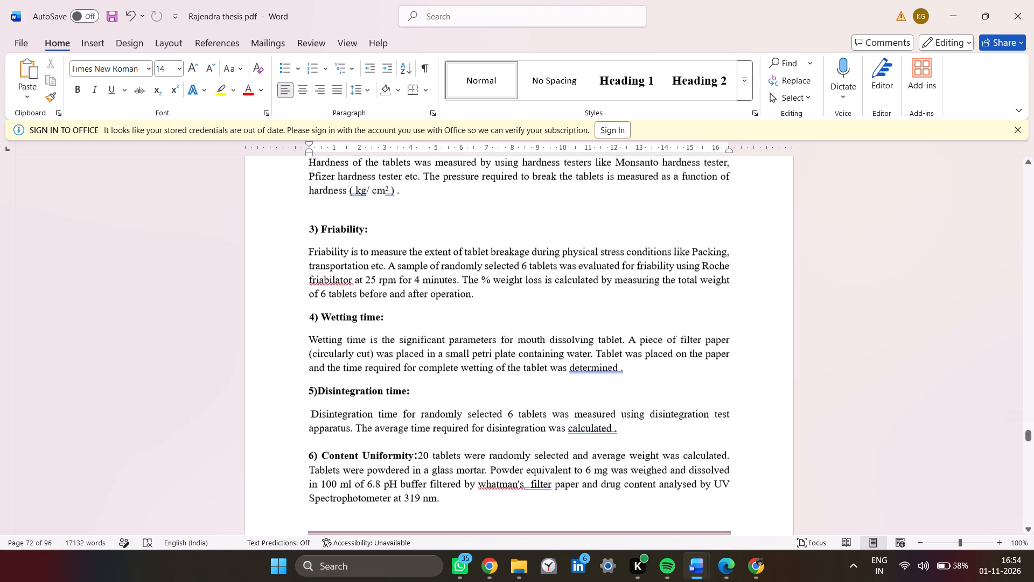
pyautogui.scroll(3, 677, 433)
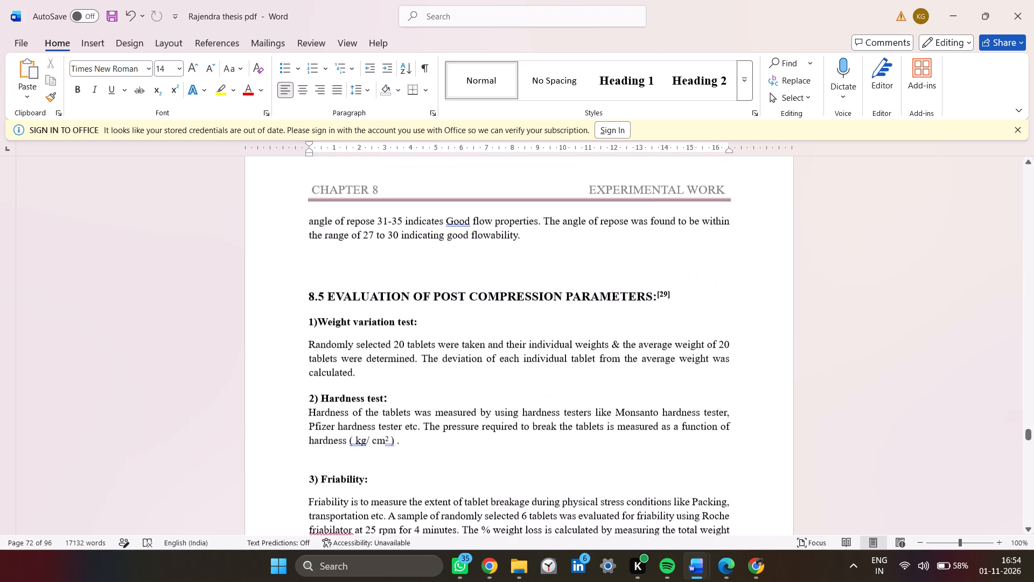
pyautogui.scroll(1, 677, 433)
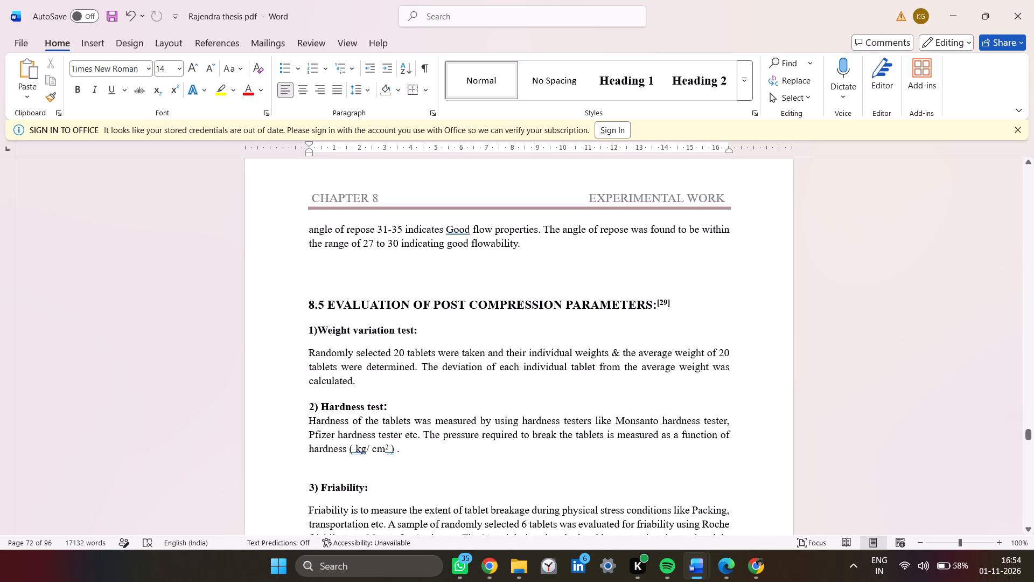
pyautogui.scroll(-3, 677, 433)
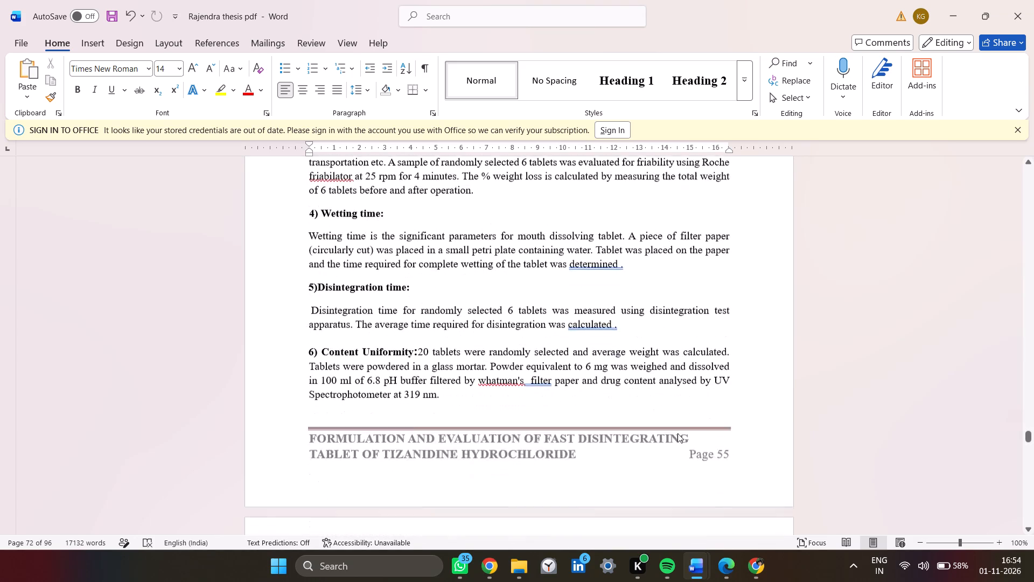
pyautogui.scroll(-2, 677, 433)
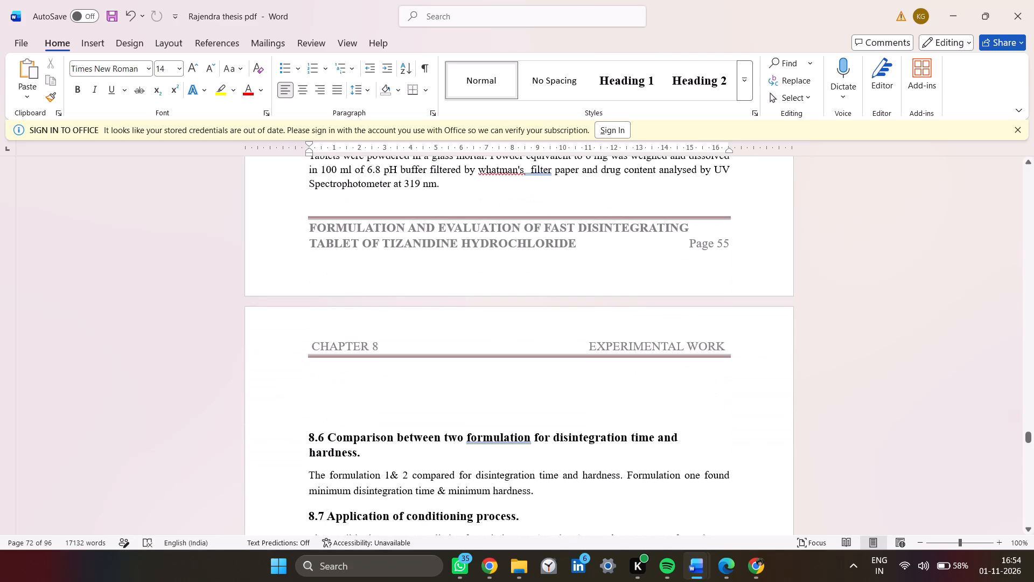
pyautogui.scroll(-2, 677, 433)
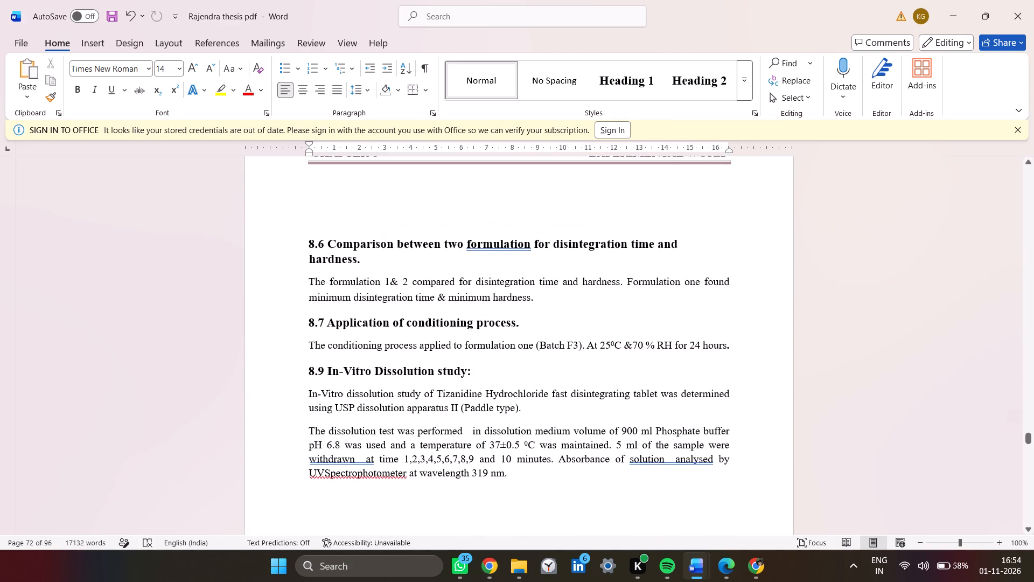
pyautogui.scroll(-6, 677, 433)
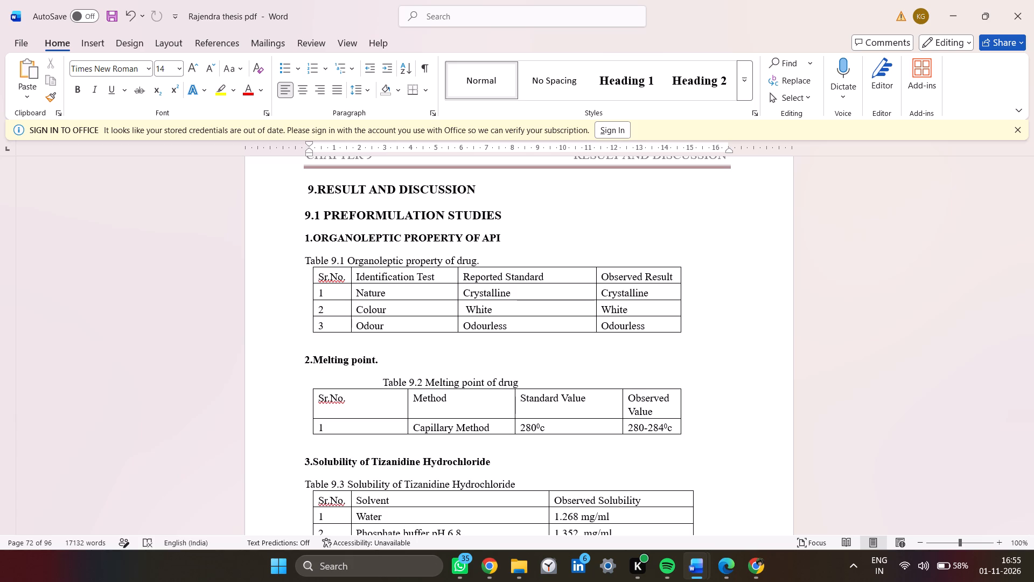
# Compare the thesis's Chapter 9 preformulation results, up to the λmax determination, with the research paper's Results and Discussion section.
pyautogui.hotkey('alt', 'Tab')
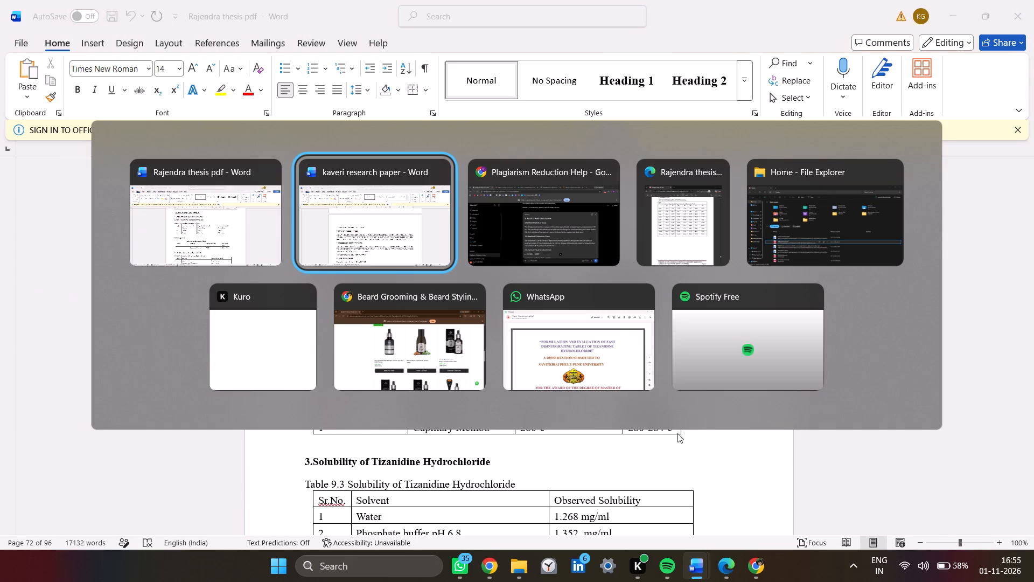
pyautogui.hotkey('alt', 'Tab')
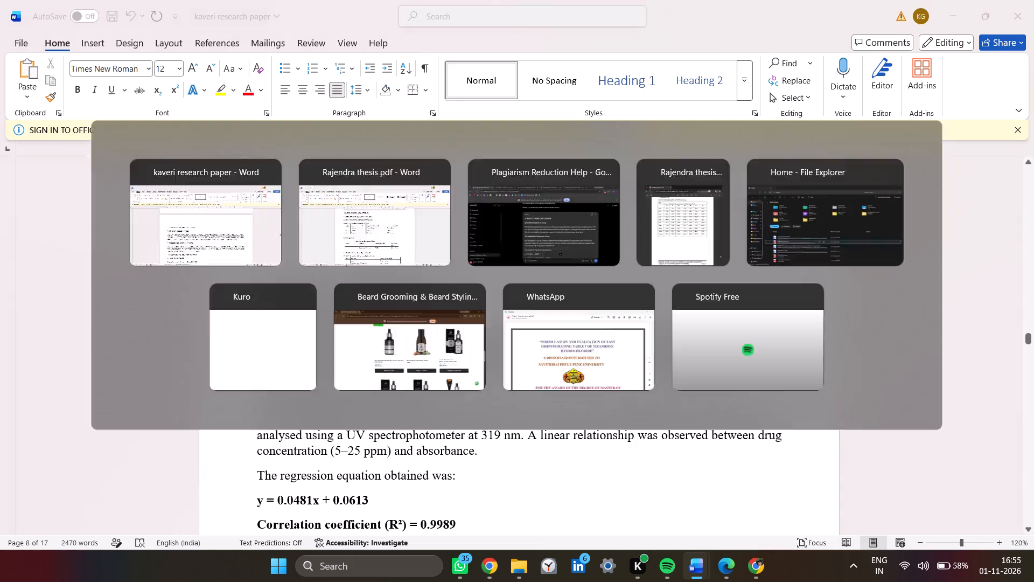
pyautogui.scroll(-1, 482, 268)
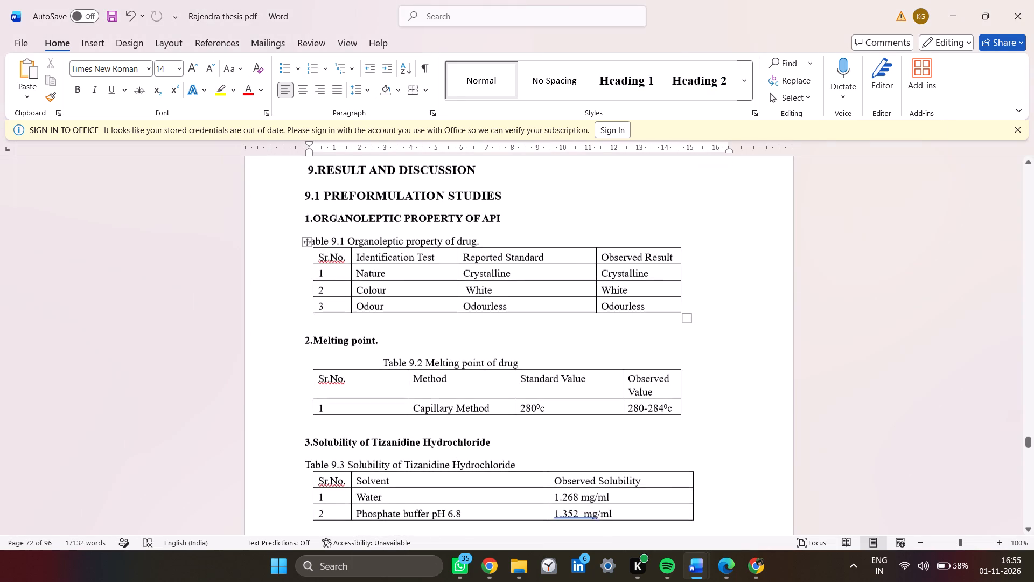
pyautogui.scroll(-3, 482, 268)
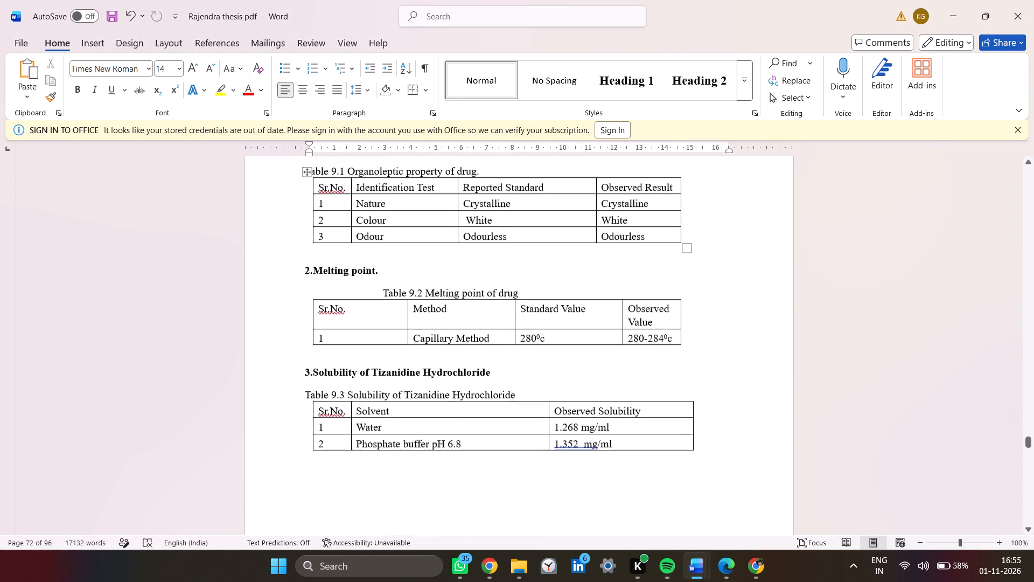
pyautogui.scroll(-3, 482, 268)
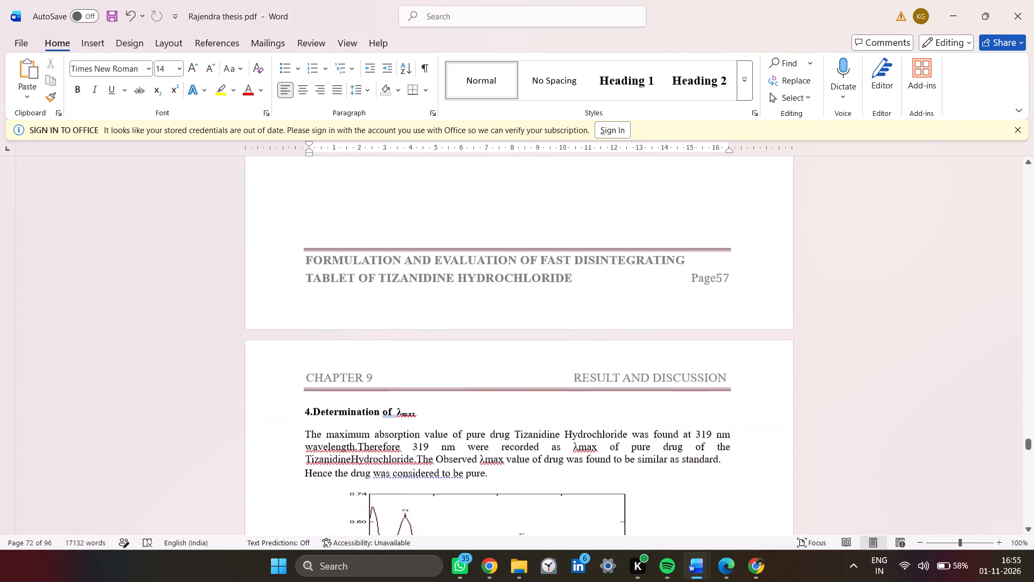
pyautogui.scroll(-1, 482, 268)
pyautogui.hotkey('alt', 'Tab')
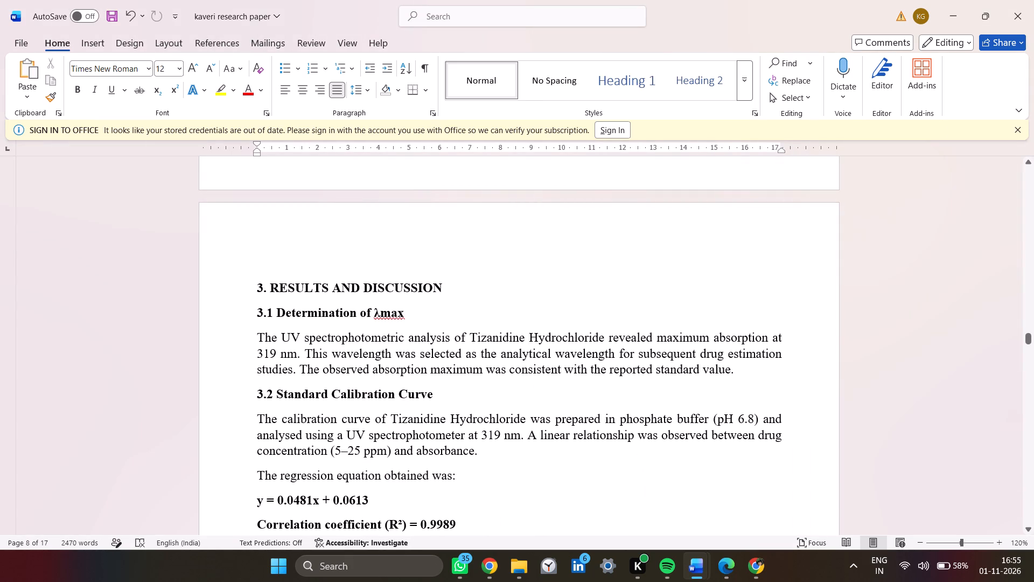
pyautogui.hotkey('alt', 'Tab')
pyautogui.scroll(-1, 419, 292)
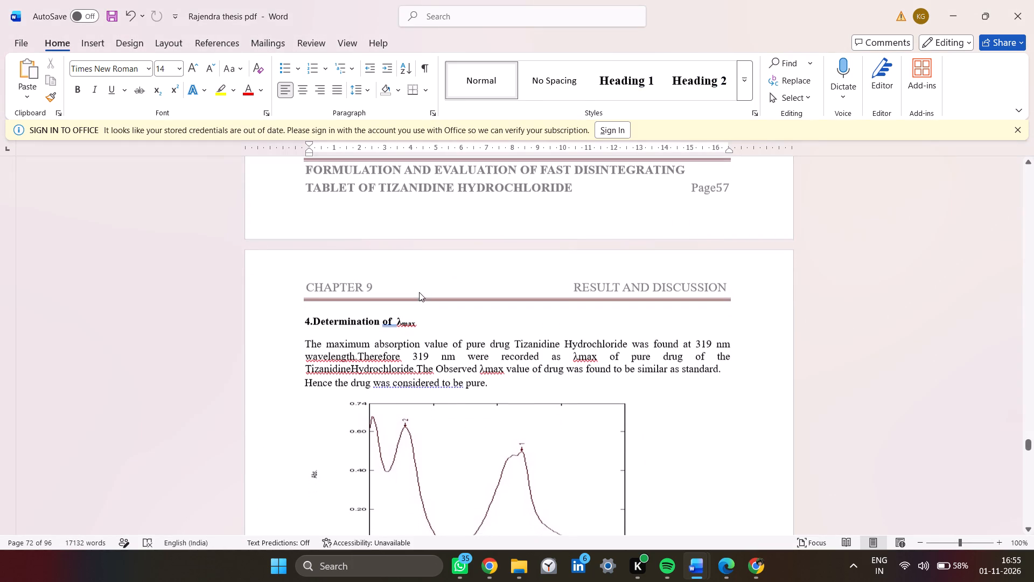
pyautogui.scroll(-1, 419, 292)
# Switch to the research paper and reduce "max" in the heading "3.1 Determination of λmax" to font size 8.
pyautogui.hotkey('alt', 'Tab')
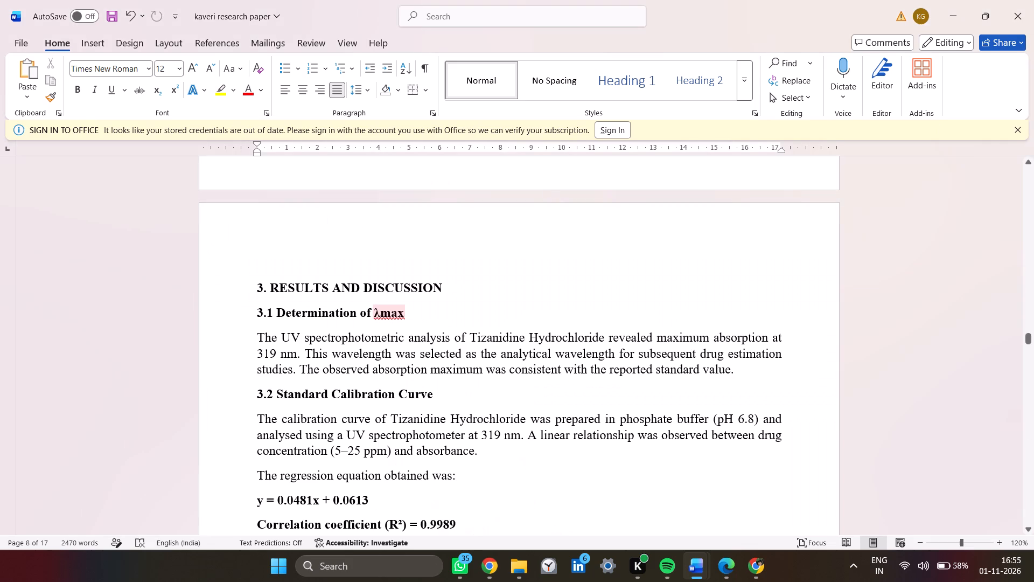
pyautogui.moveTo(380, 313); pyautogui.dragTo(400, 313)
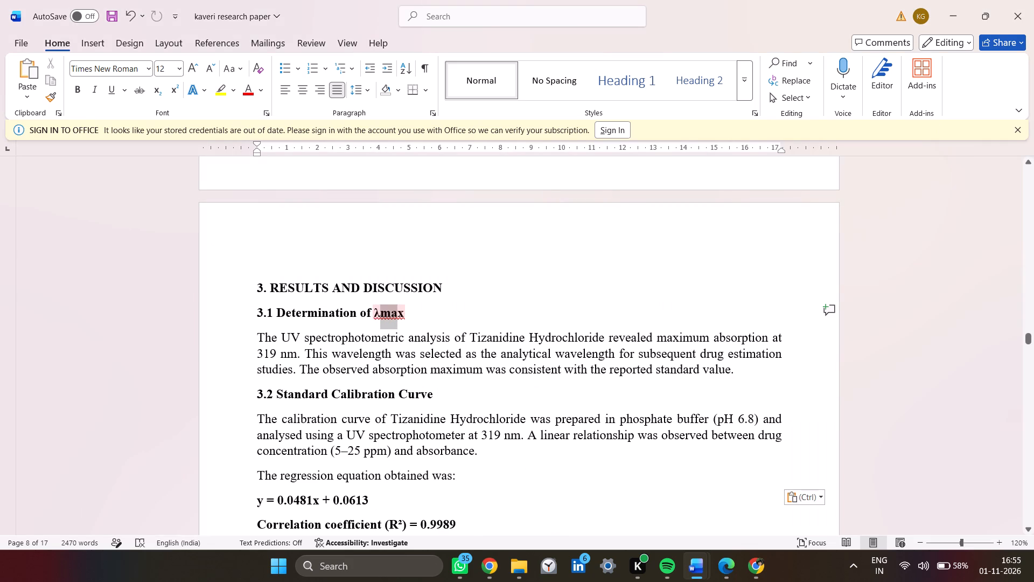
pyautogui.moveTo(400, 313); pyautogui.dragTo(403, 314)
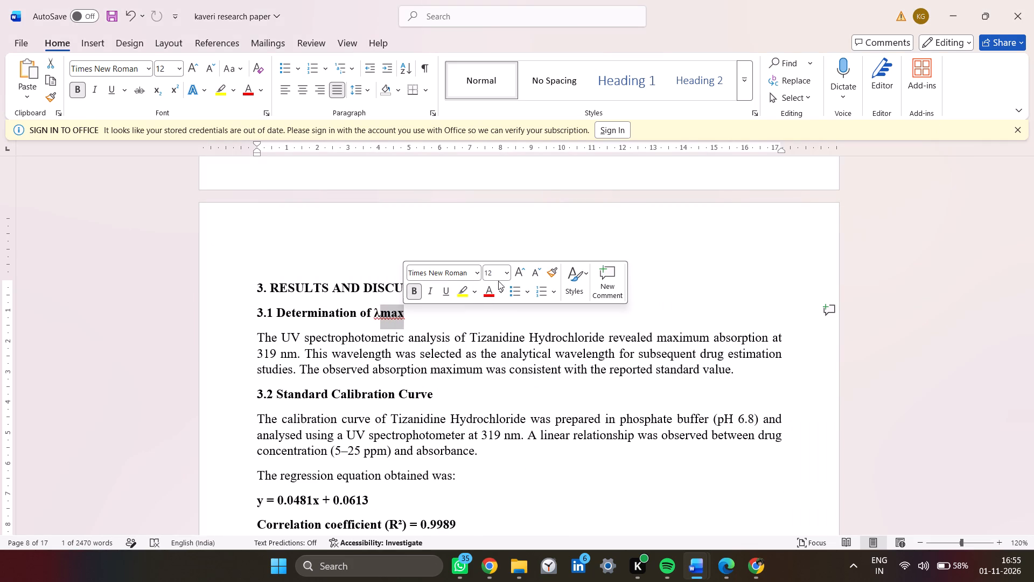
pyautogui.tripleClick(529, 273)
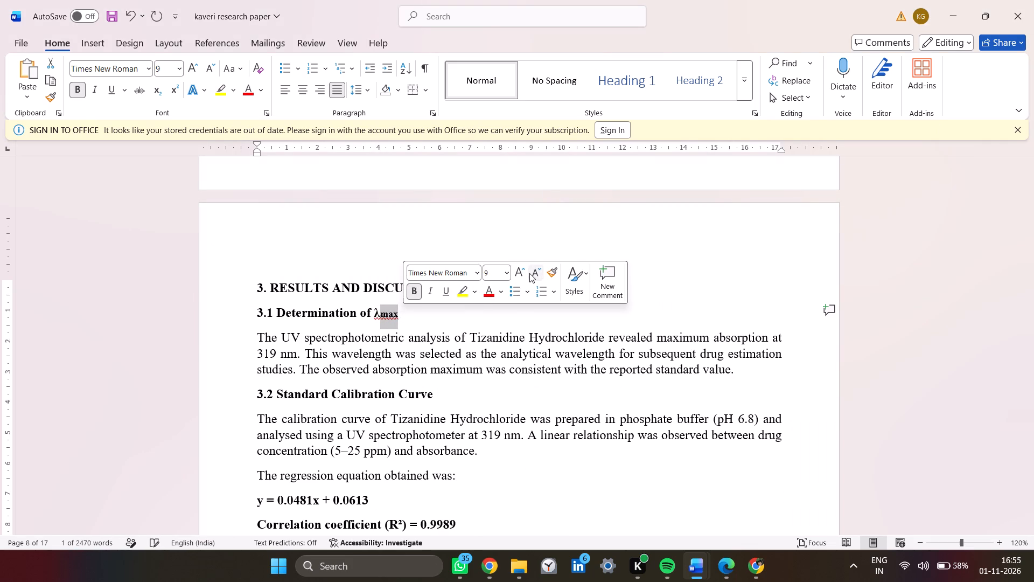
pyautogui.click(529, 273)
pyautogui.click(520, 275)
pyautogui.click(521, 273)
pyautogui.click(501, 247)
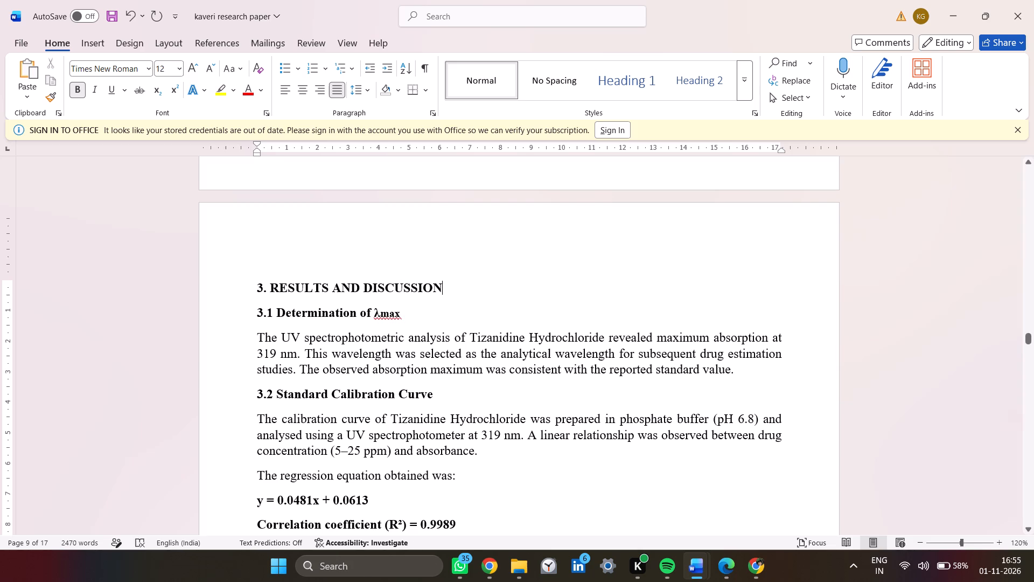
pyautogui.moveTo(405, 311); pyautogui.dragTo(388, 311)
pyautogui.moveTo(388, 311); pyautogui.dragTo(382, 311)
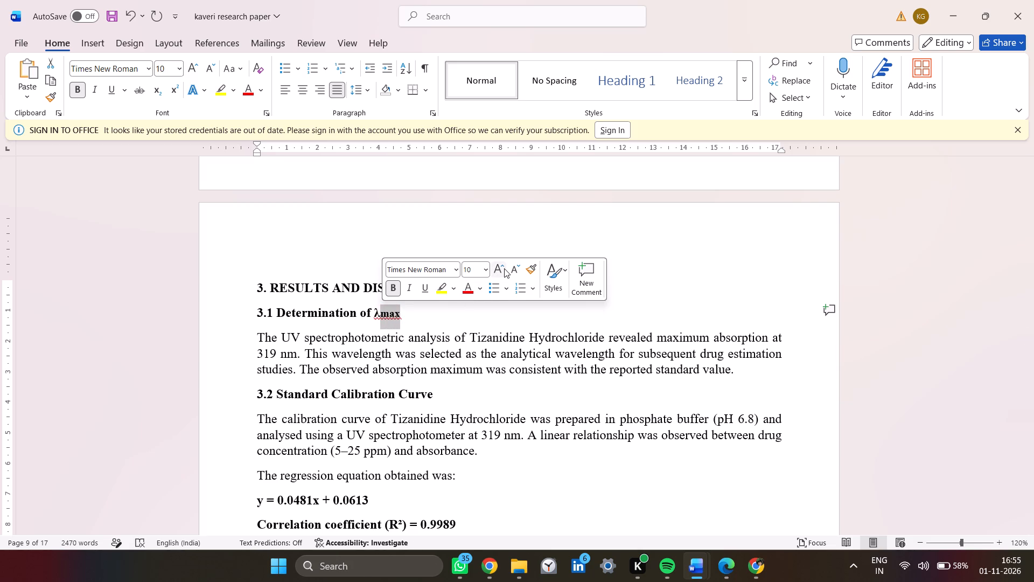
pyautogui.click(508, 269)
pyautogui.click(508, 269)
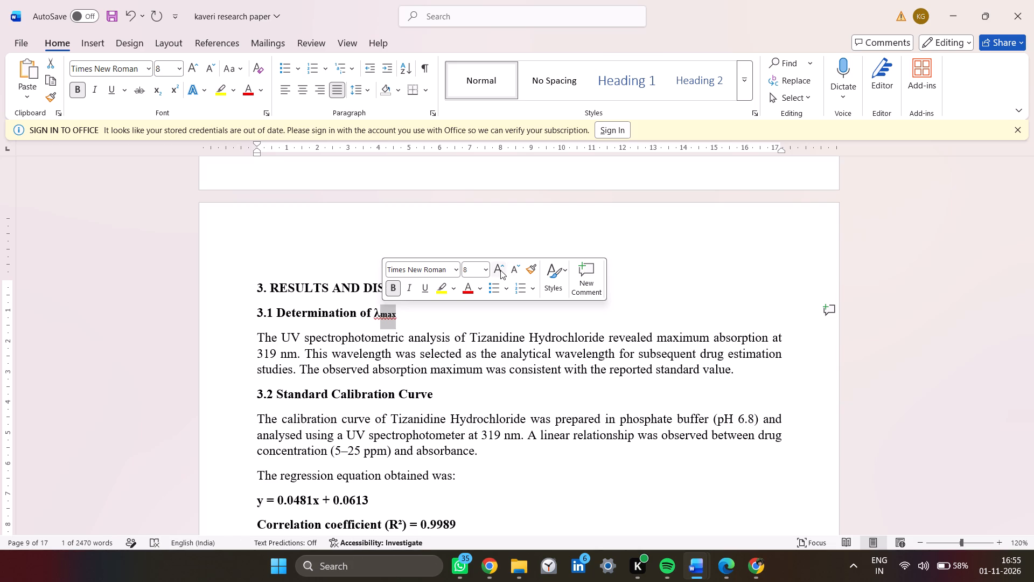
pyautogui.click(510, 234)
# Check the start of the thesis's Chapter 9, and insert 16 blank lines below the research paper's heading "3. RESULTS AND DISCUSSION".
pyautogui.hotkey('alt', 'Tab')
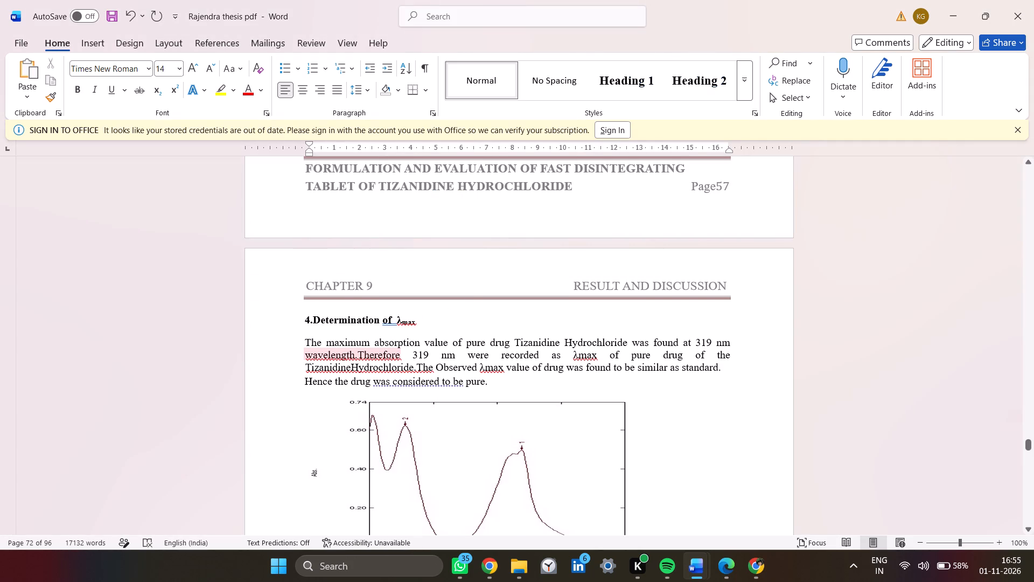
pyautogui.scroll(3, 352, 348)
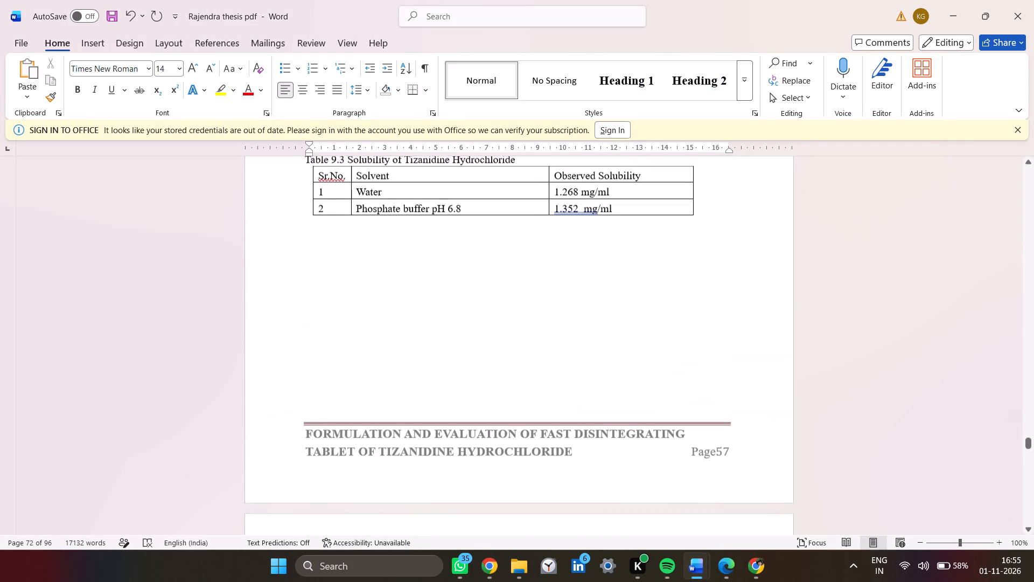
pyautogui.scroll(3, 352, 348)
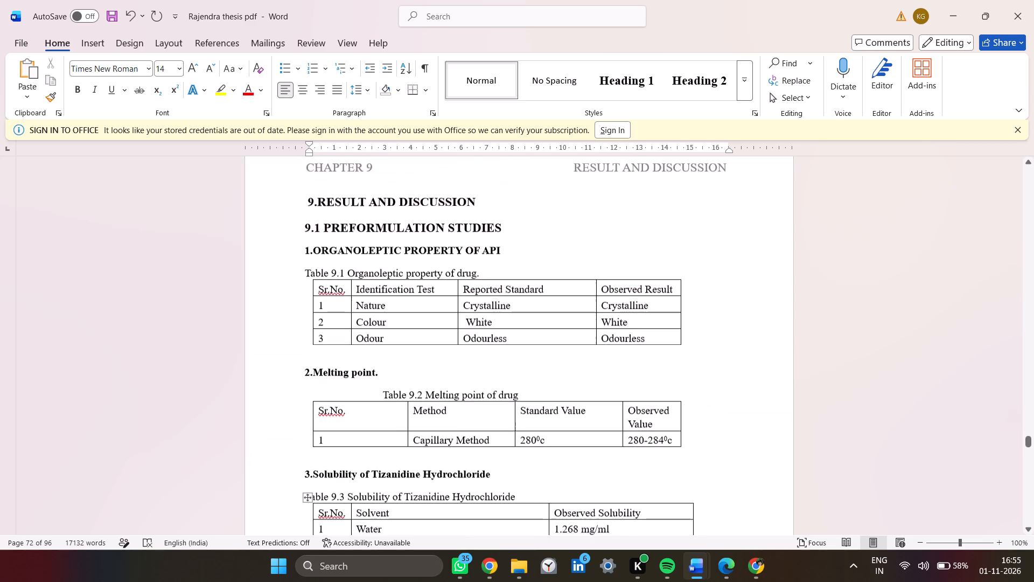
pyautogui.scroll(2, 352, 348)
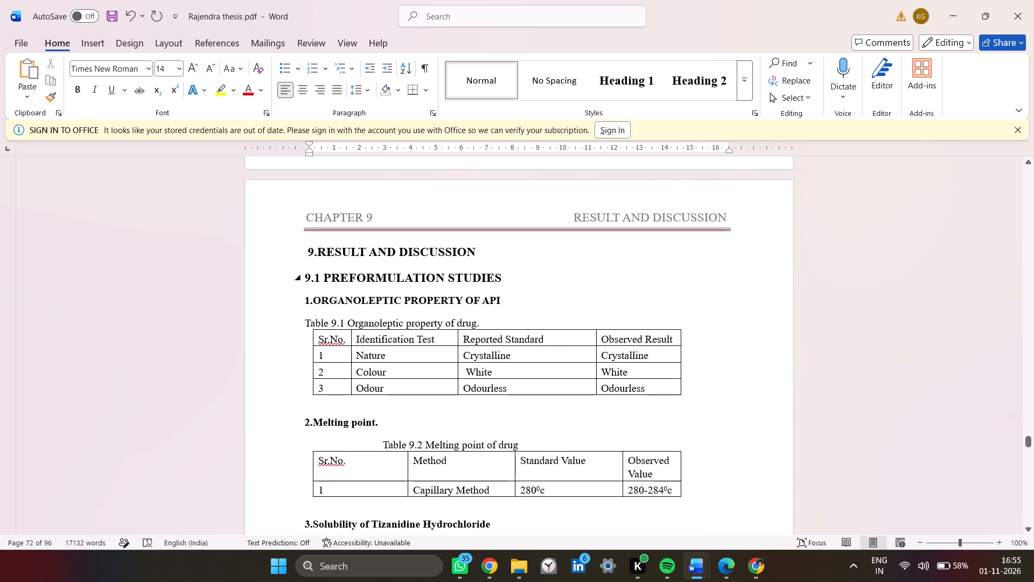
pyautogui.hotkey('alt', 'Tab')
pyautogui.scroll(1, 375, 276)
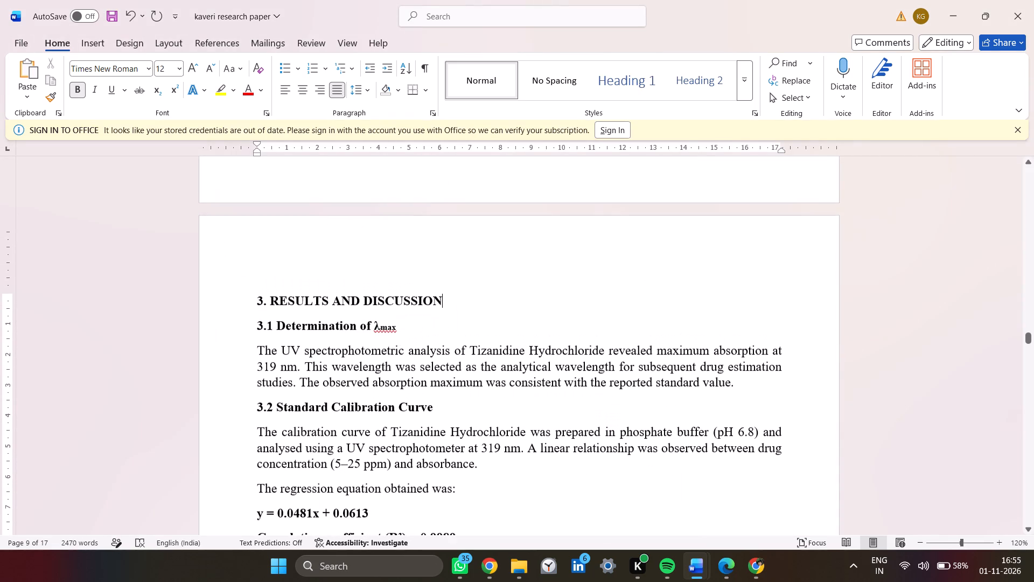
pyautogui.scroll(1, 375, 276)
pyautogui.press('Return')
pyautogui.press('Return')
pyautogui.press('Return')
pyautogui.press('Return')
pyautogui.press('Return')
pyautogui.press('Return')
pyautogui.press('Return')
pyautogui.press('Return')
pyautogui.press('Return')
pyautogui.press('Return')
pyautogui.press('Return')
pyautogui.press('Return')
pyautogui.press('Return')
pyautogui.press('Return')
pyautogui.press('Return')
pyautogui.press('Return')
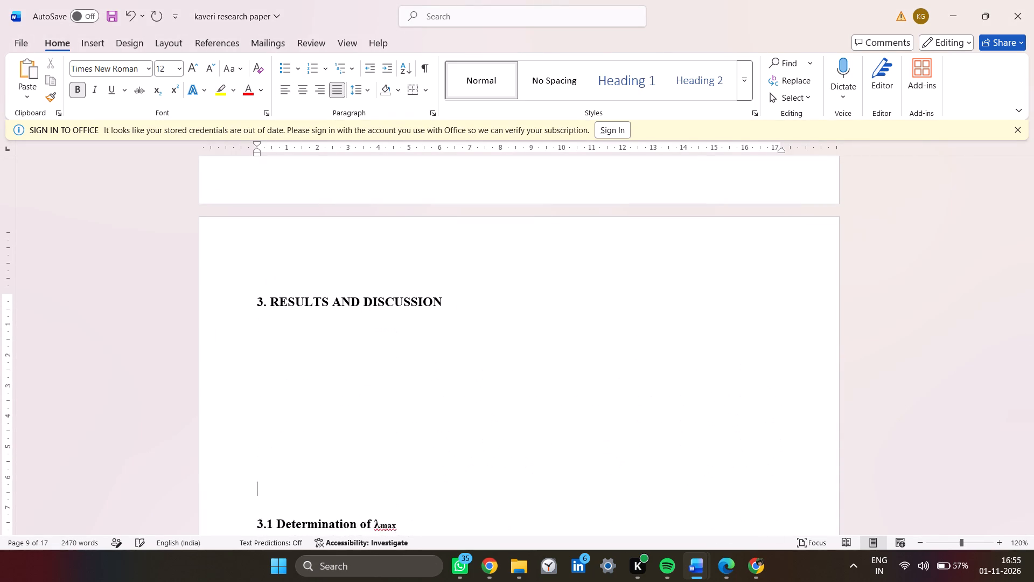
pyautogui.scroll(1, 375, 276)
pyautogui.rightClick(375, 276)
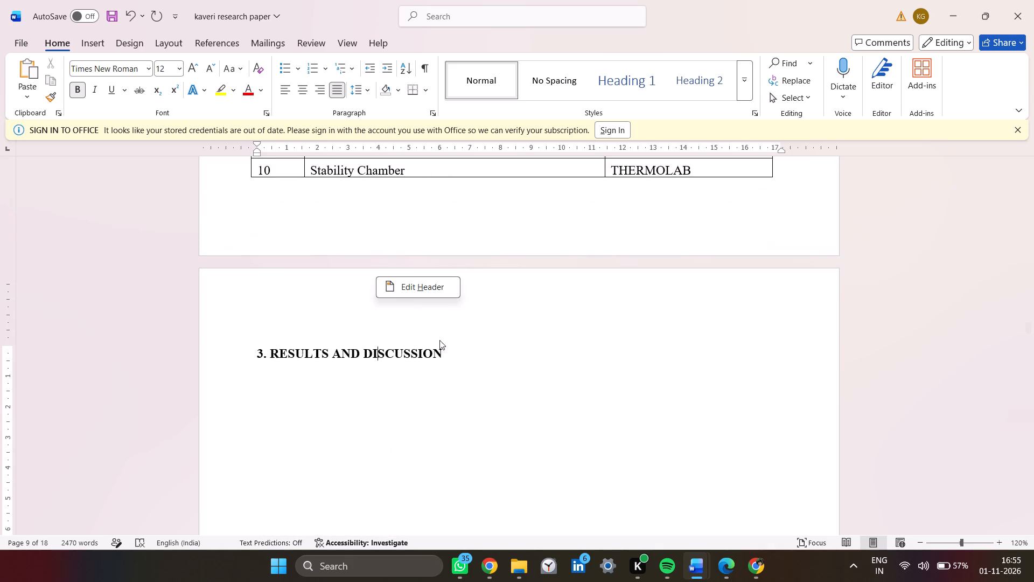
# Copy the thesis headings "9.1 PREFORMULATION STUDIES" and "1.ORGANOLEPTIC PROPERTY OF API" into the research paper directly below "3. RESULTS AND DISCUSSION".
pyautogui.hotkey('alt', 'Tab')
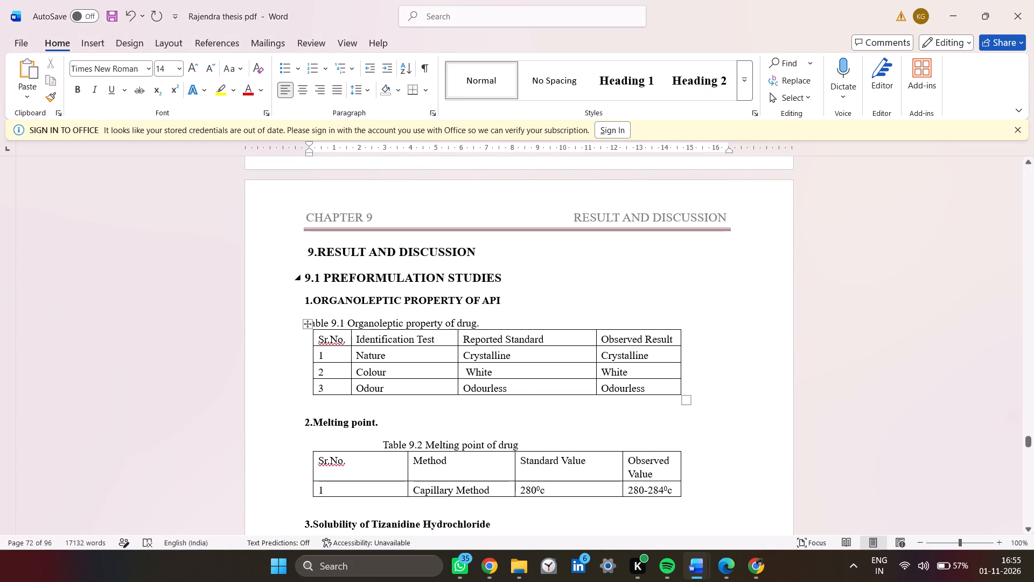
pyautogui.moveTo(502, 283); pyautogui.dragTo(304, 279)
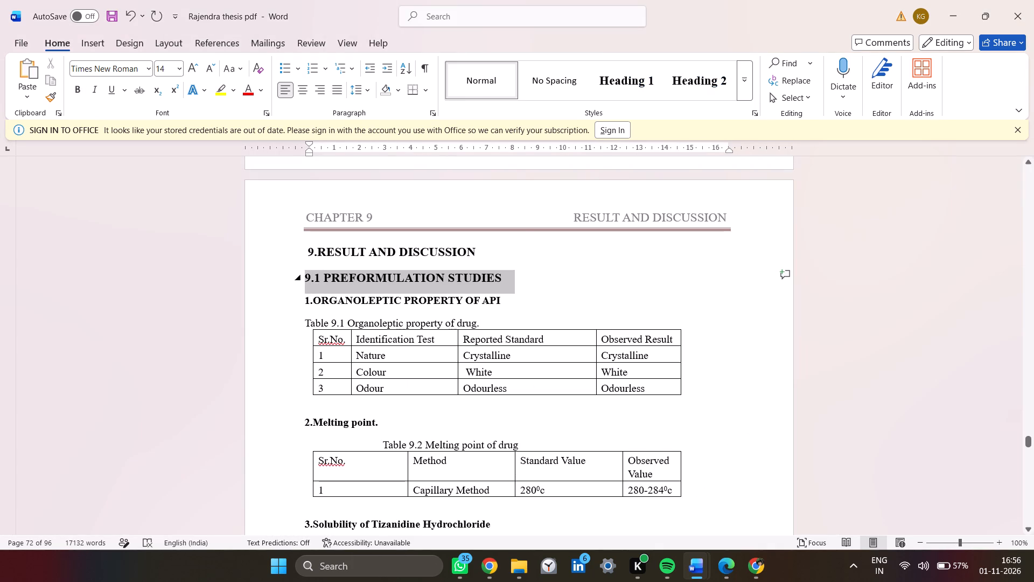
pyautogui.moveTo(304, 279); pyautogui.dragTo(303, 279)
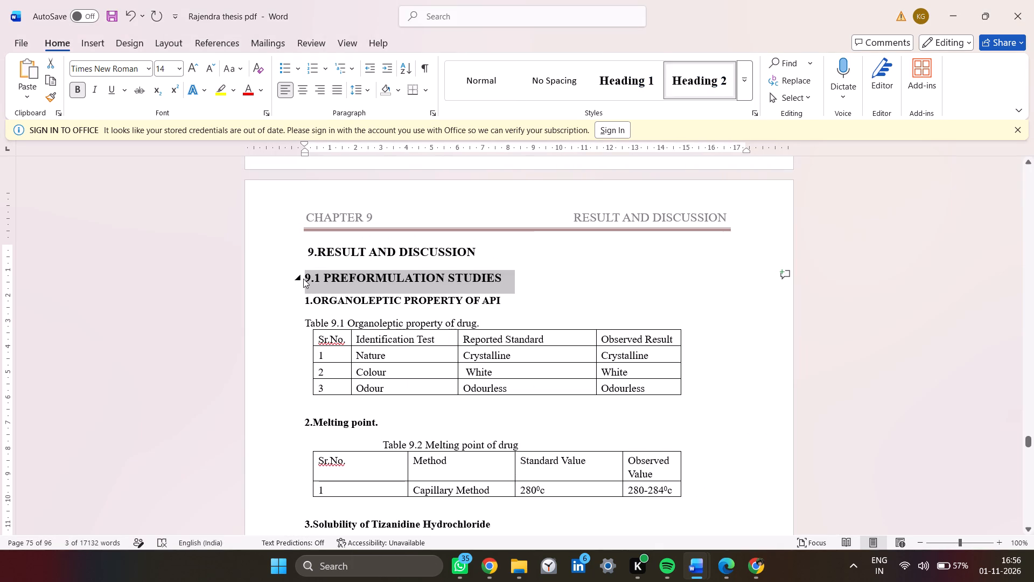
pyautogui.doubleClick(498, 303)
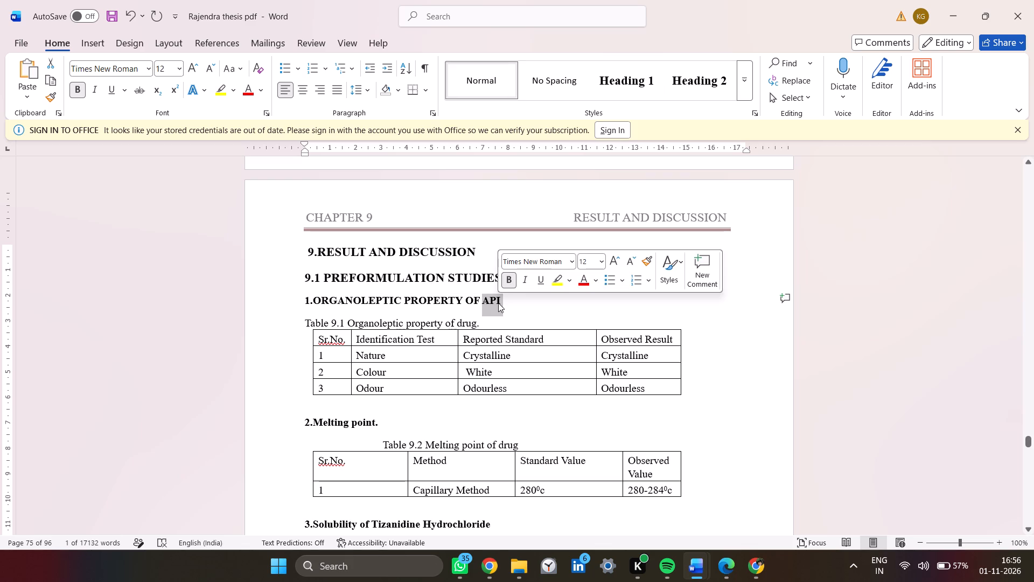
pyautogui.doubleClick(498, 303)
pyautogui.click(504, 303)
pyautogui.moveTo(504, 303); pyautogui.dragTo(302, 274)
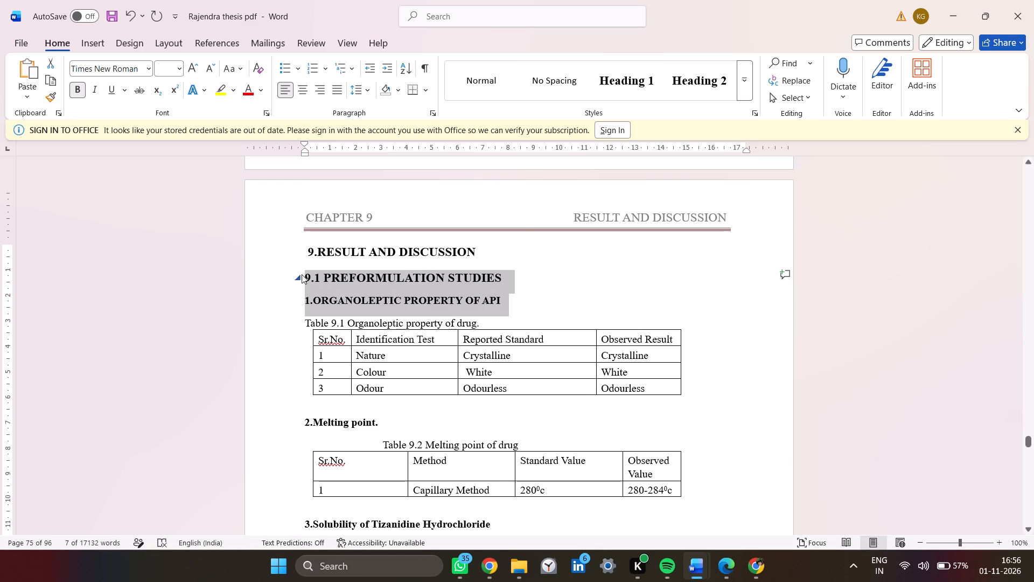
pyautogui.hotkey('ctrl', 'c')
pyautogui.hotkey('ctrl', 'c')
pyautogui.hotkey('alt', 'Tab')
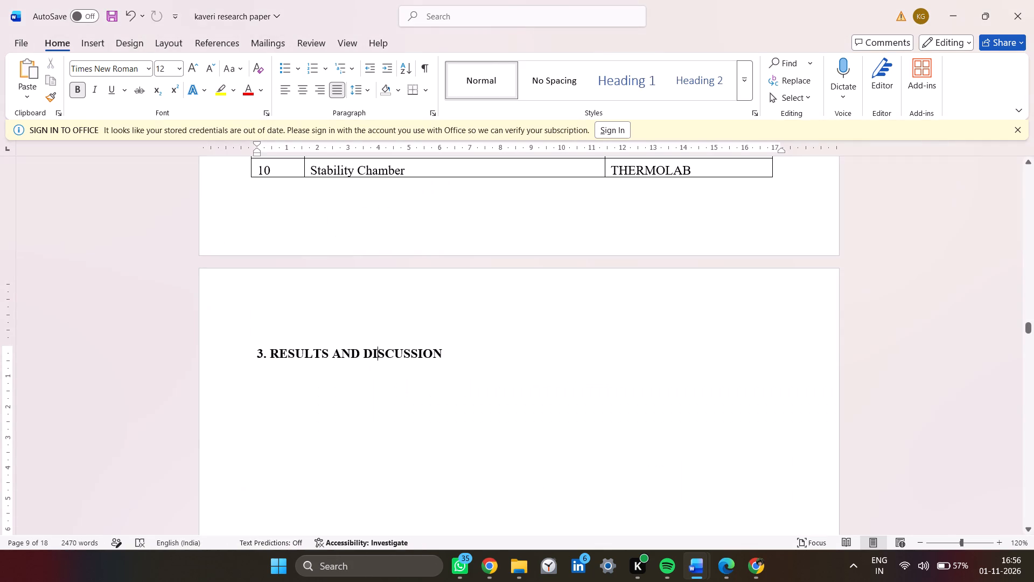
pyautogui.click(457, 363)
pyautogui.press('Return')
pyautogui.hotkey('ctrl', 'v')
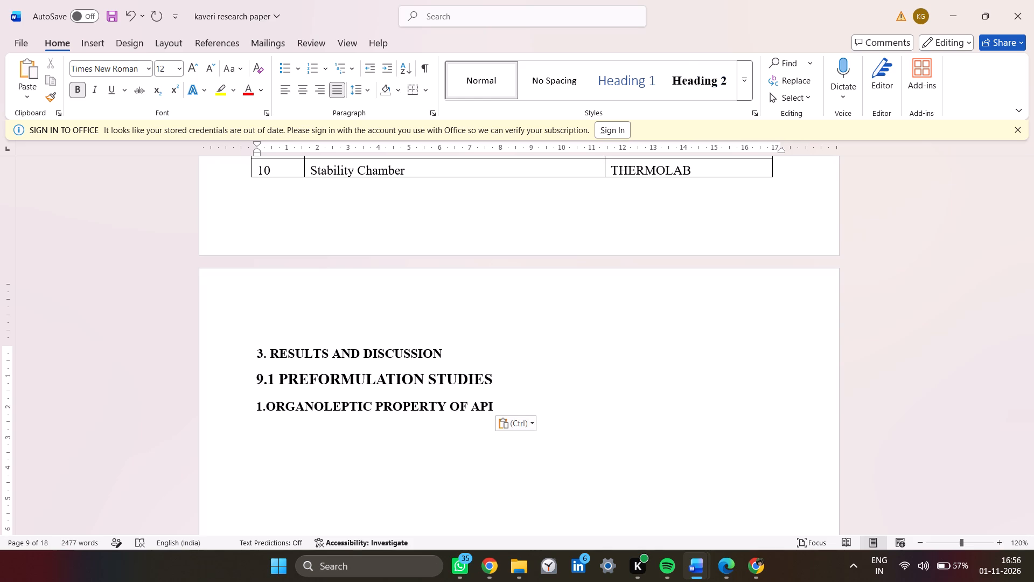
# Reduce the two pasted headings by one font size step, to 12 for "9.1 PREFORMULATION STUDIES" and 11 for "1.ORGANOLEPTIC PROPERTY OF API".
pyautogui.moveTo(505, 400); pyautogui.dragTo(502, 400)
pyautogui.moveTo(502, 400); pyautogui.dragTo(256, 379)
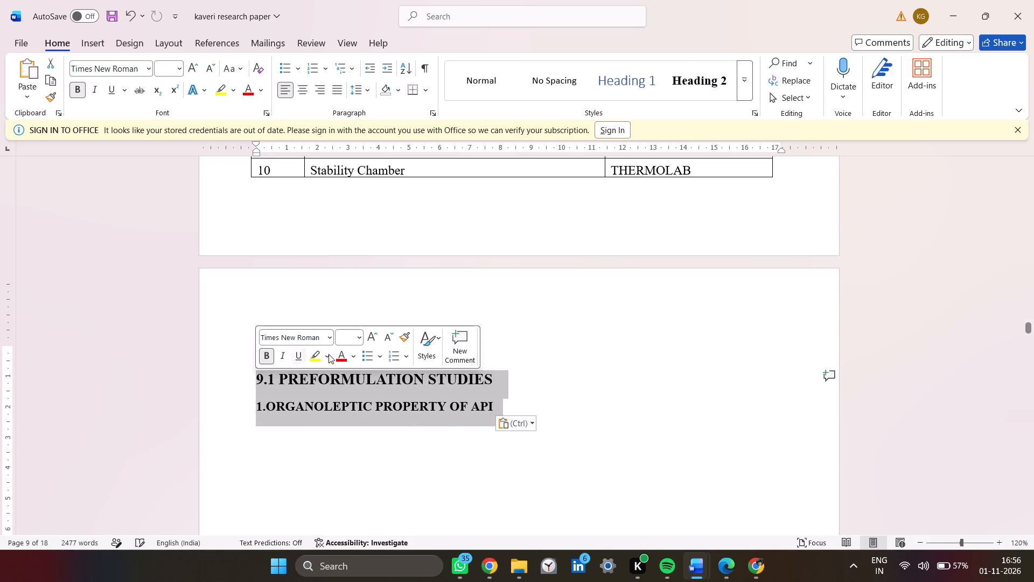
pyautogui.click(385, 338)
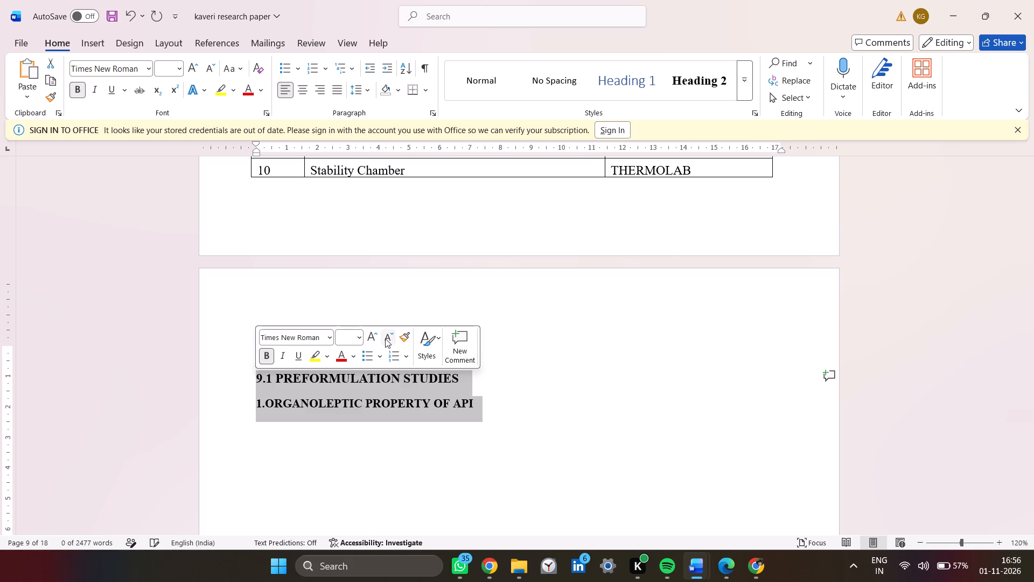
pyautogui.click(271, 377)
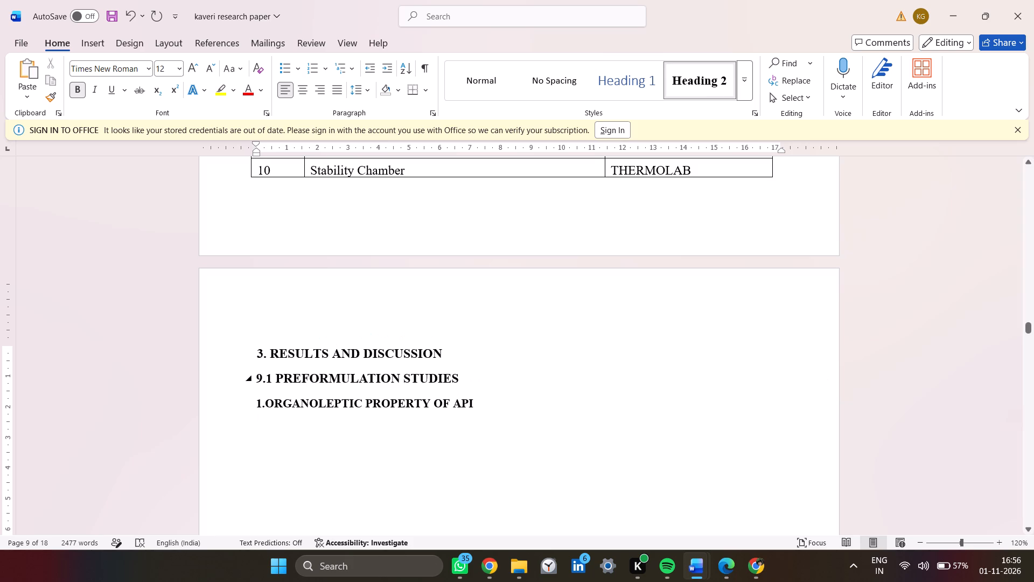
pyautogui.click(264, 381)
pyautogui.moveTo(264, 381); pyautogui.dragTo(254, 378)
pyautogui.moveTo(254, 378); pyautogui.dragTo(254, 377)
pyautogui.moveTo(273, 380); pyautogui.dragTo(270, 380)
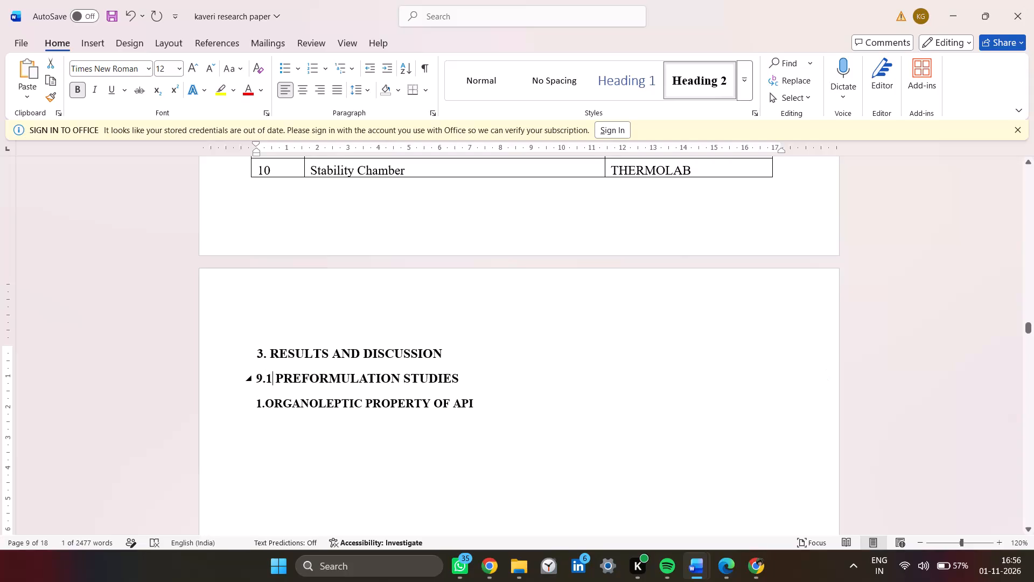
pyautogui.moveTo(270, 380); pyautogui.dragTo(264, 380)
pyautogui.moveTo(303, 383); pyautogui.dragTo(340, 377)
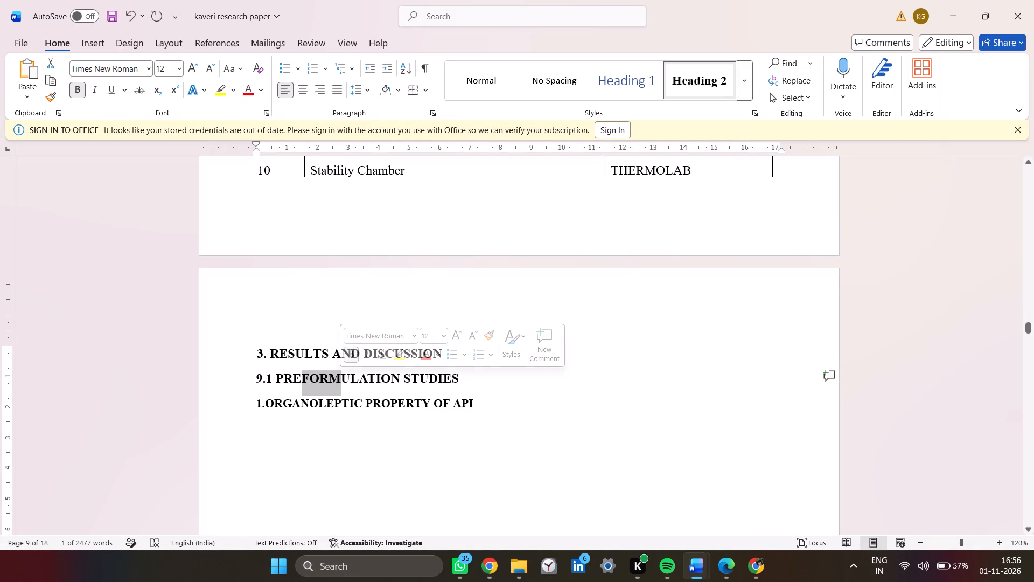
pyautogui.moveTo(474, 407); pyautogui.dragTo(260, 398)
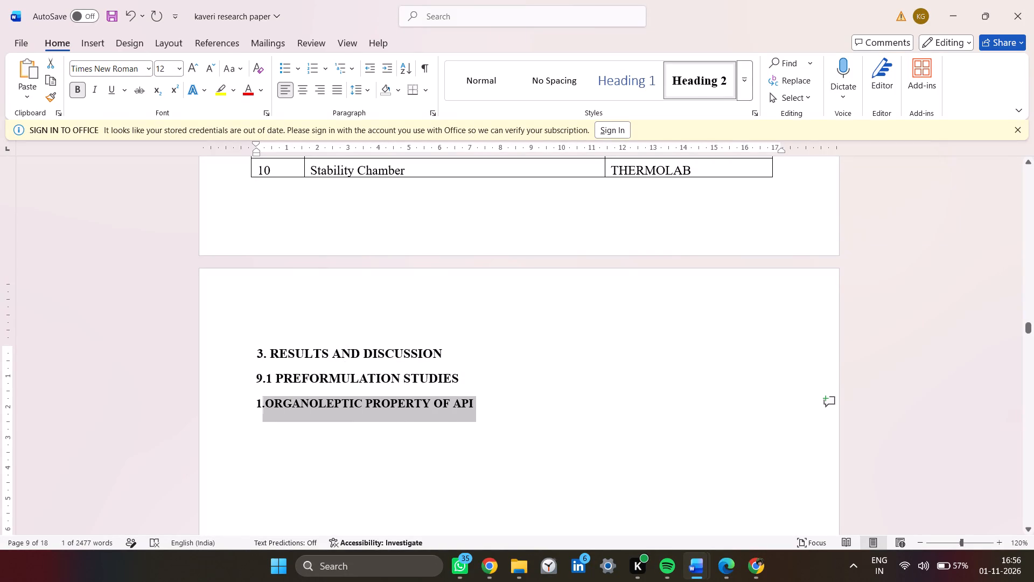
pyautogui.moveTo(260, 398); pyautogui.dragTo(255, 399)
# Copy the caption "Table 9.1 Organoleptic property of drug." from the thesis into the research paper, below the heading "1.ORGANOLEPTIC PROPERTY OF API".
pyautogui.click(297, 423)
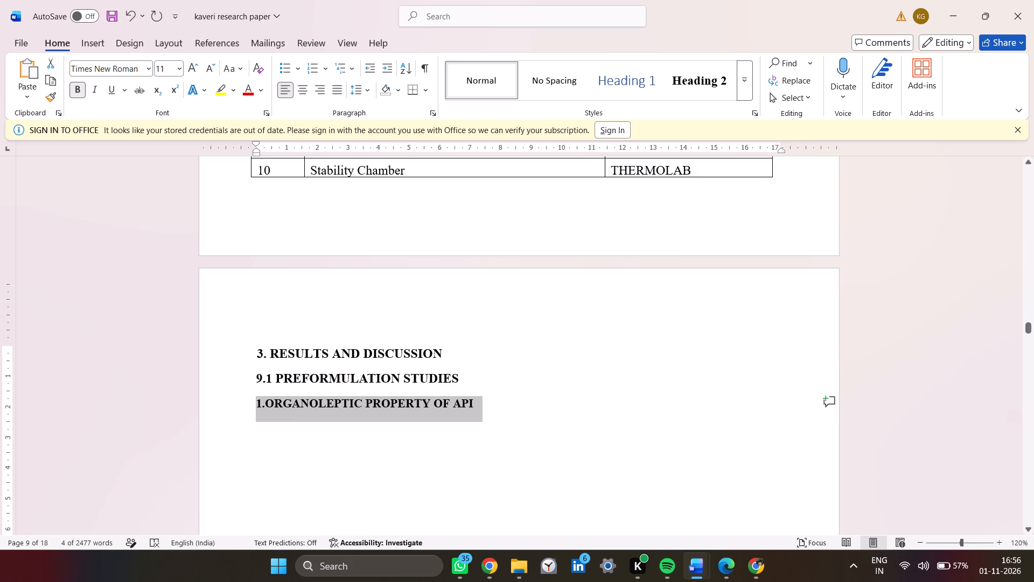
pyautogui.hotkey('alt', 'Tab')
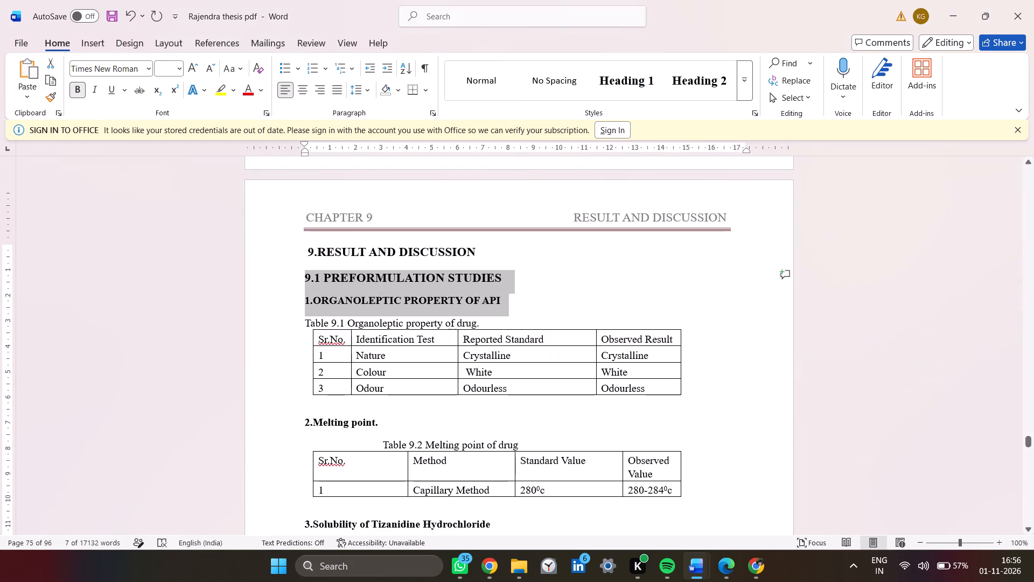
pyautogui.click(403, 376)
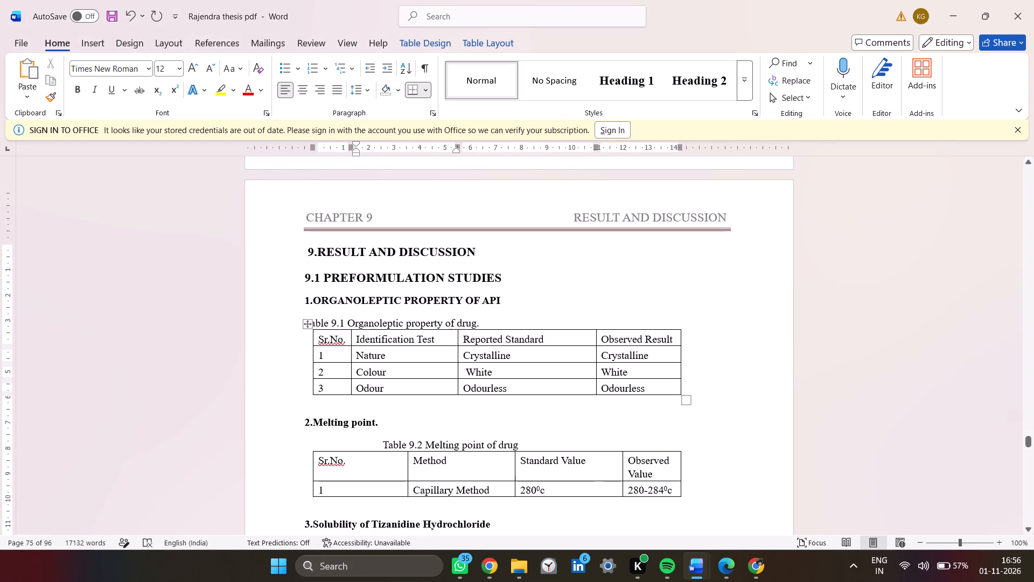
pyautogui.moveTo(483, 323); pyautogui.dragTo(294, 324)
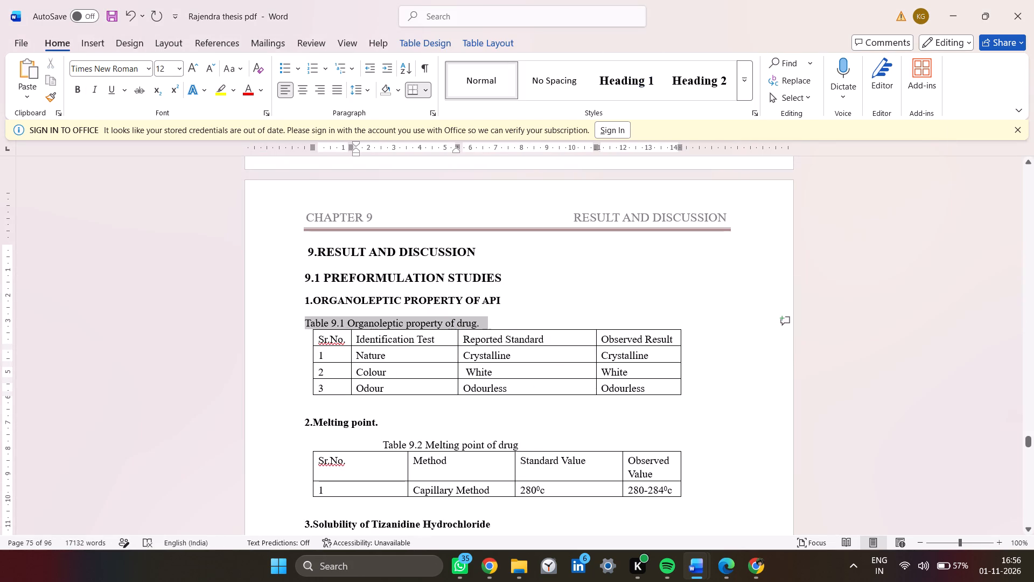
pyautogui.moveTo(294, 324); pyautogui.dragTo(298, 321)
pyautogui.hotkey('ctrl', 'c')
pyautogui.hotkey('alt', 'Tab')
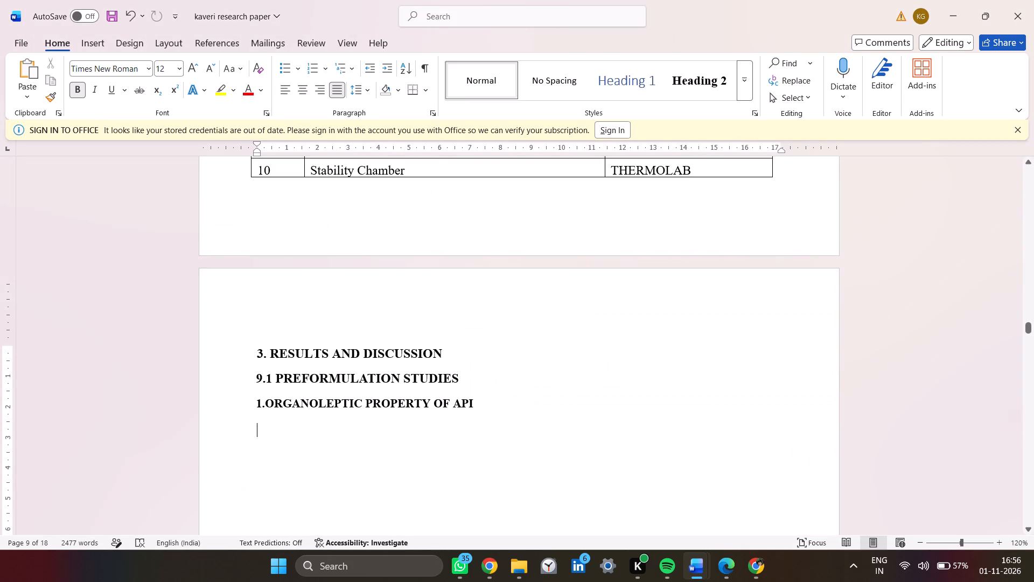
pyautogui.hotkey('ctrl', 'v')
# Copy the whole organoleptic property table from the thesis and paste it below the Table 9.1 caption in the research paper.
pyautogui.hotkey('alt', 'Tab')
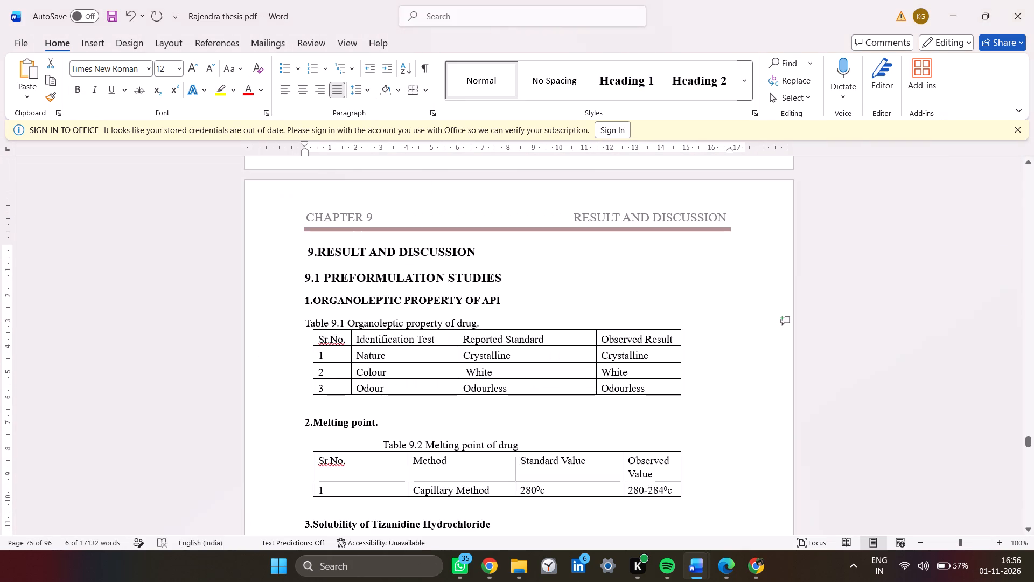
pyautogui.click(305, 327)
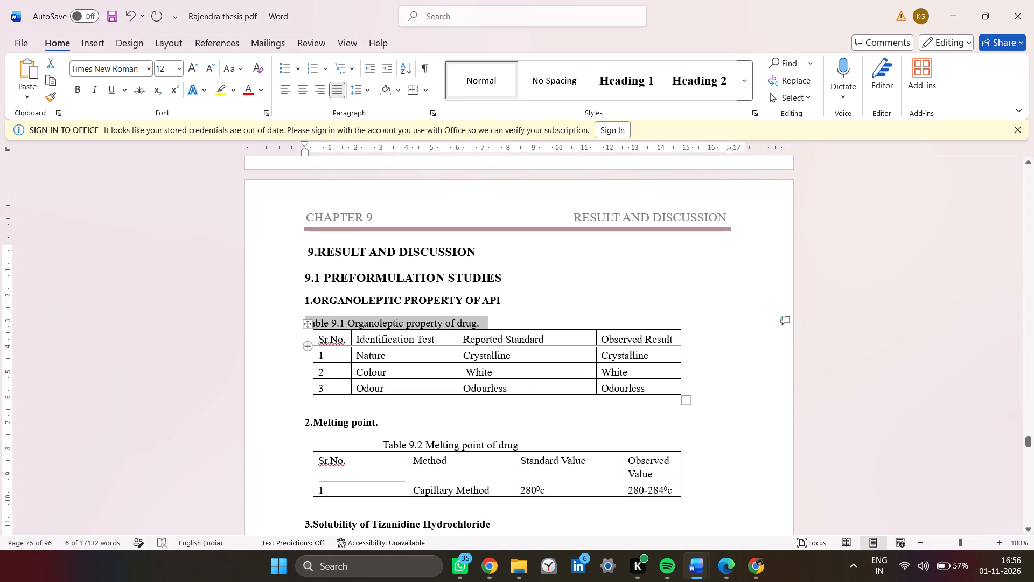
pyautogui.hotkey('ctrl', 'c')
pyautogui.hotkey('ctrl', 'c')
pyautogui.hotkey('alt', 'Tab')
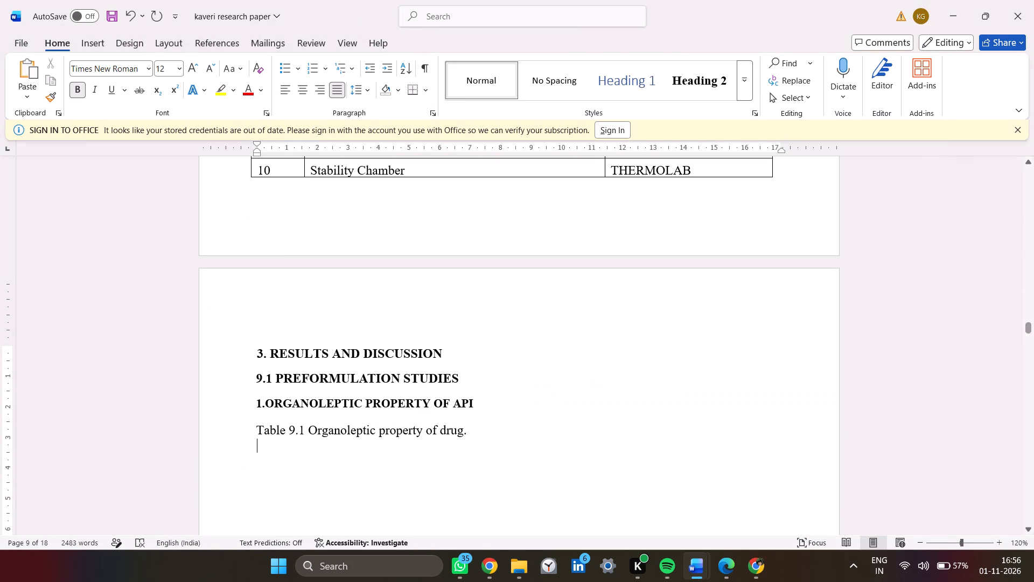
pyautogui.hotkey('ctrl', 'v')
pyautogui.scroll(-2, 343, 384)
# Copy the heading "2.Melting point." from the thesis and paste it below the organoleptic property table in the research paper.
pyautogui.hotkey('alt', 'Tab')
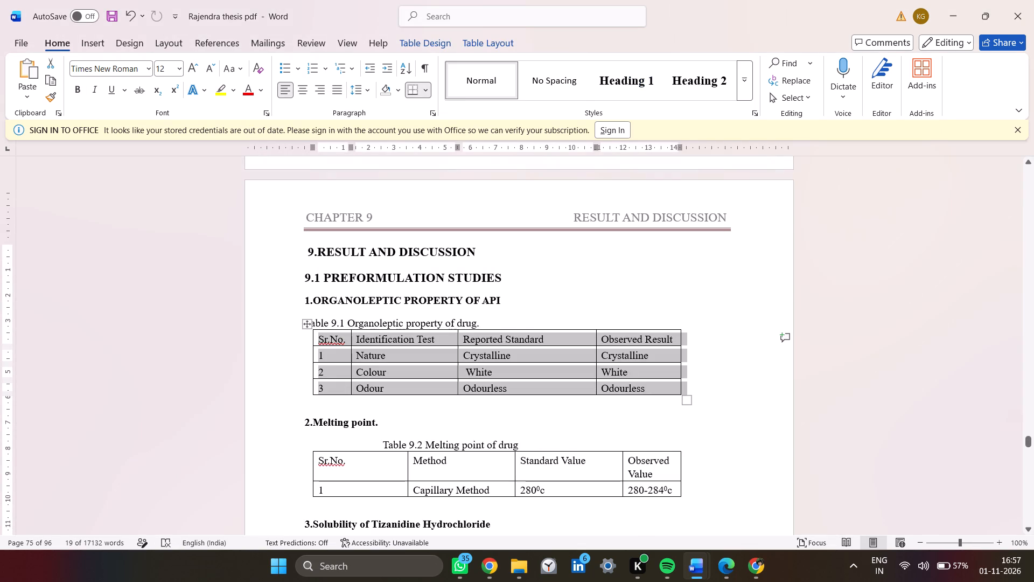
pyautogui.moveTo(390, 420); pyautogui.dragTo(308, 415)
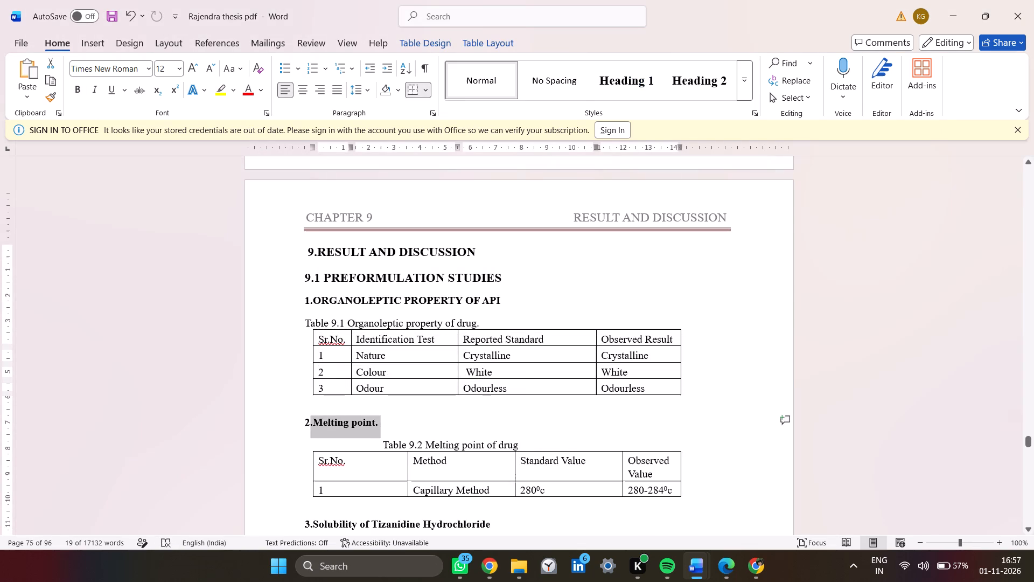
pyautogui.moveTo(308, 415); pyautogui.dragTo(301, 417)
pyautogui.hotkey('ctrl', 'c')
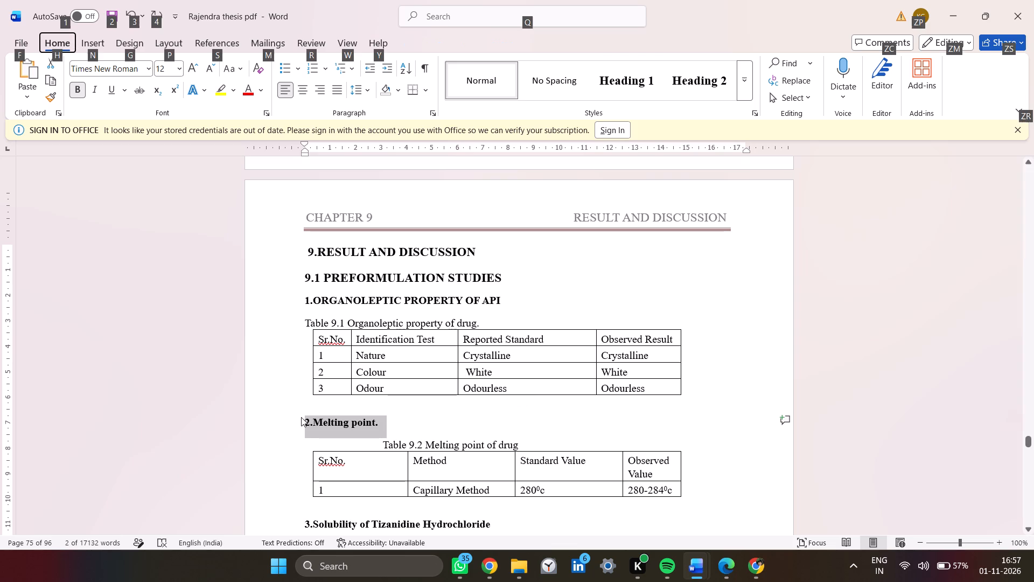
pyautogui.hotkey('ctrl', 'c')
pyautogui.hotkey('ctrl', 'c')
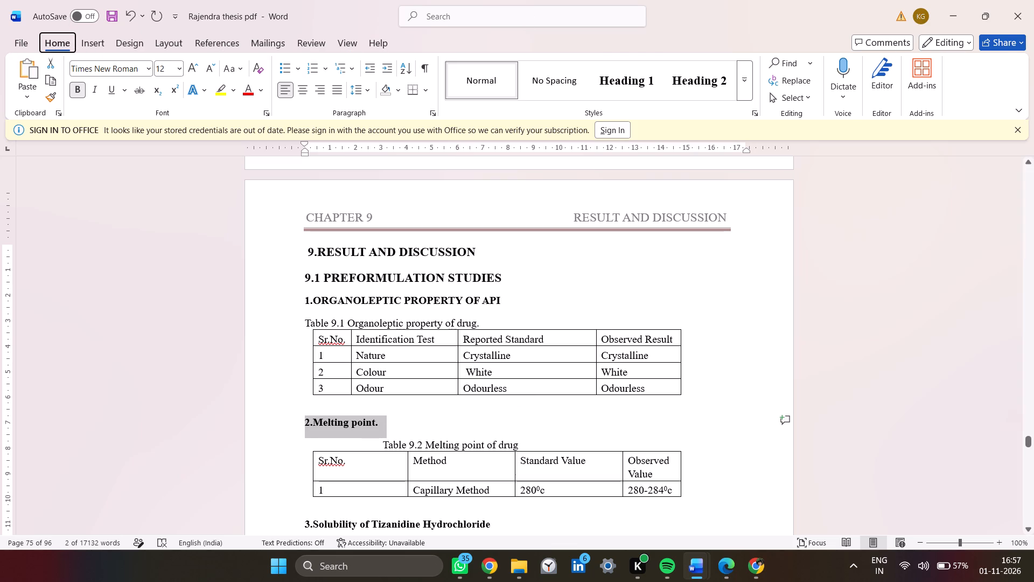
pyautogui.hotkey('alt', 'Tab')
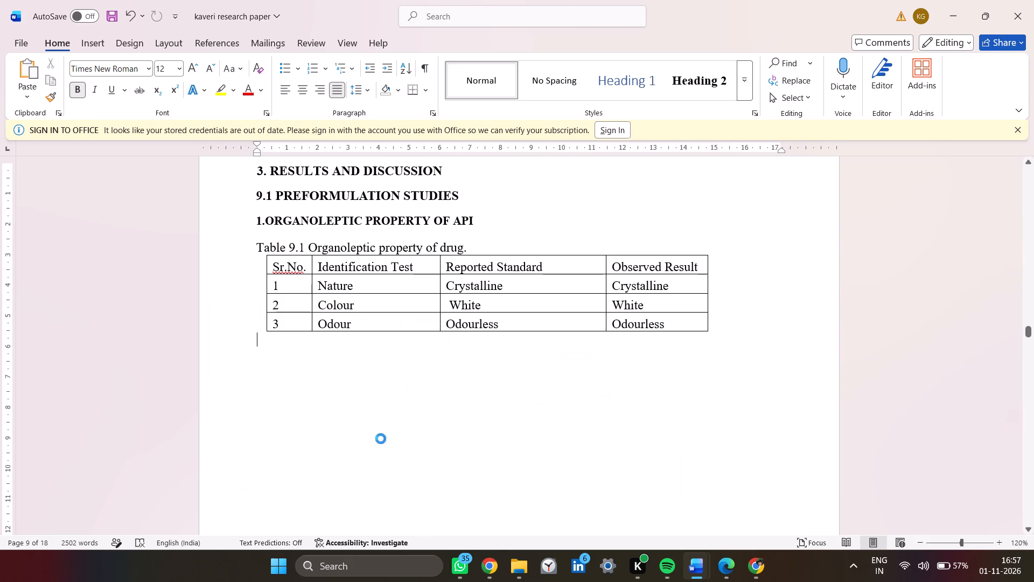
pyautogui.hotkey('ctrl', 'v')
# Copy the caption "Table 9.2 Melting point of drug" from the thesis into the research paper, below the heading "2.Melting point.".
pyautogui.hotkey('alt', 'Tab')
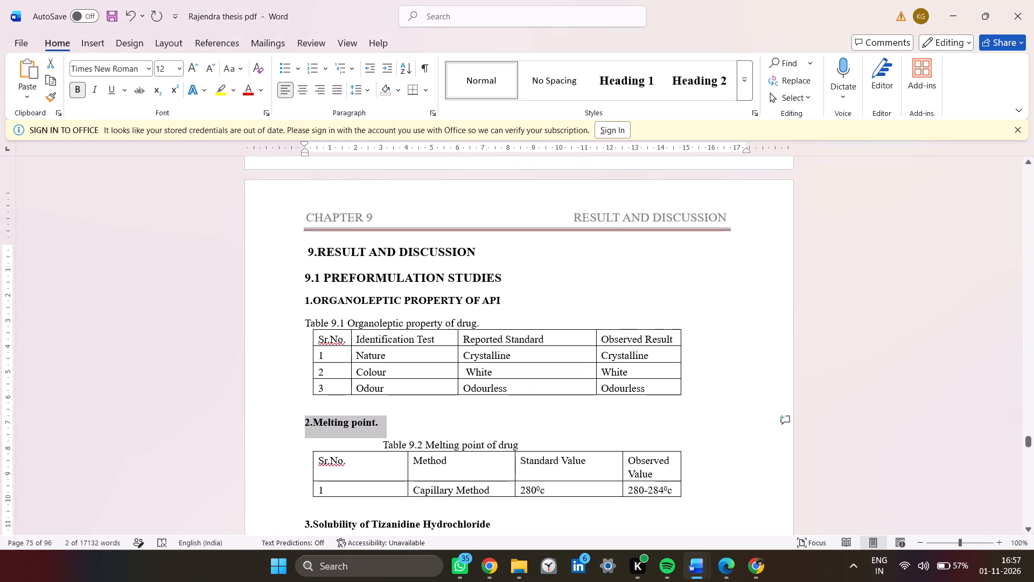
pyautogui.moveTo(382, 445); pyautogui.dragTo(493, 446)
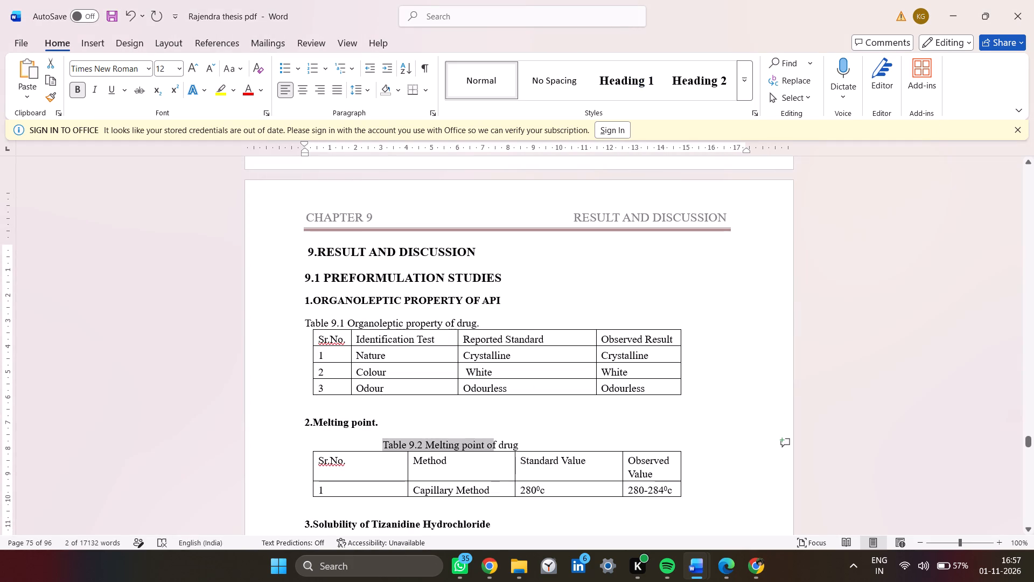
pyautogui.moveTo(493, 446); pyautogui.dragTo(514, 444)
pyautogui.hotkey('ctrl', 'c')
pyautogui.hotkey('ctrl', 'c')
pyautogui.hotkey('alt', 'Tab')
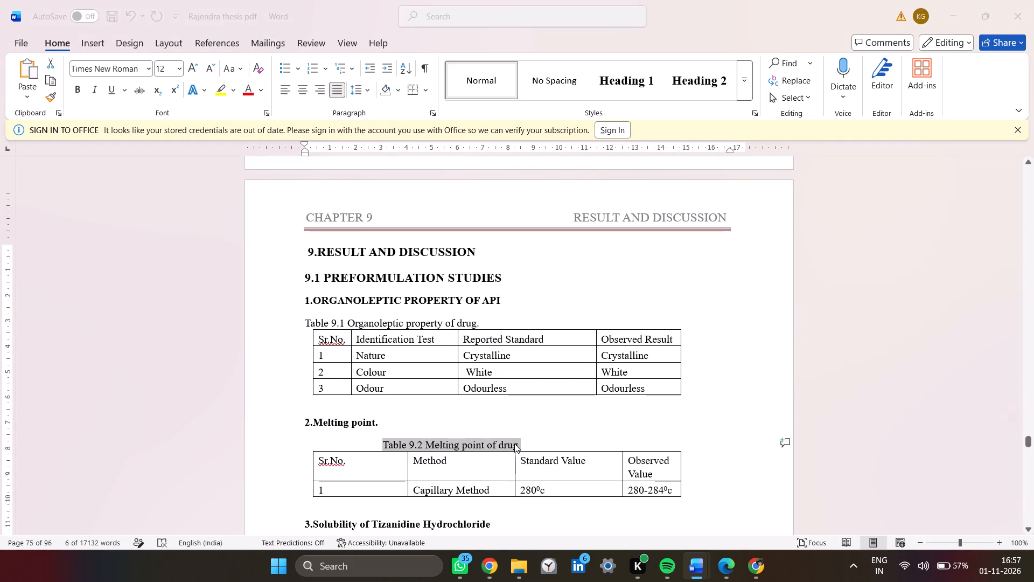
pyautogui.hotkey('ctrl', 'v')
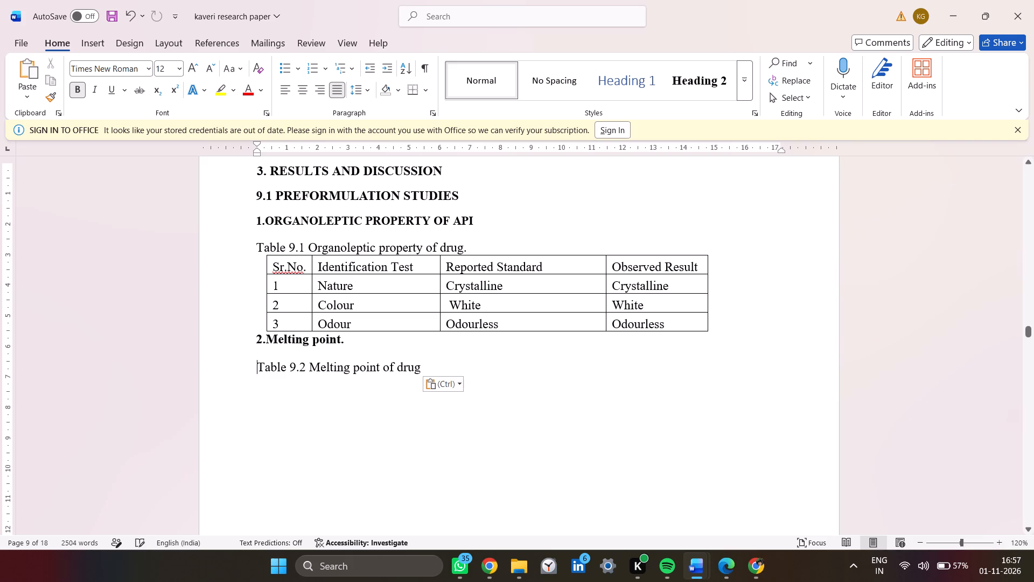
# Copy the whole melting point table from the thesis, paste it on a new line below the Table 9.2 caption in the research paper, and return to the thesis.
pyautogui.hotkey('alt', 'Tab')
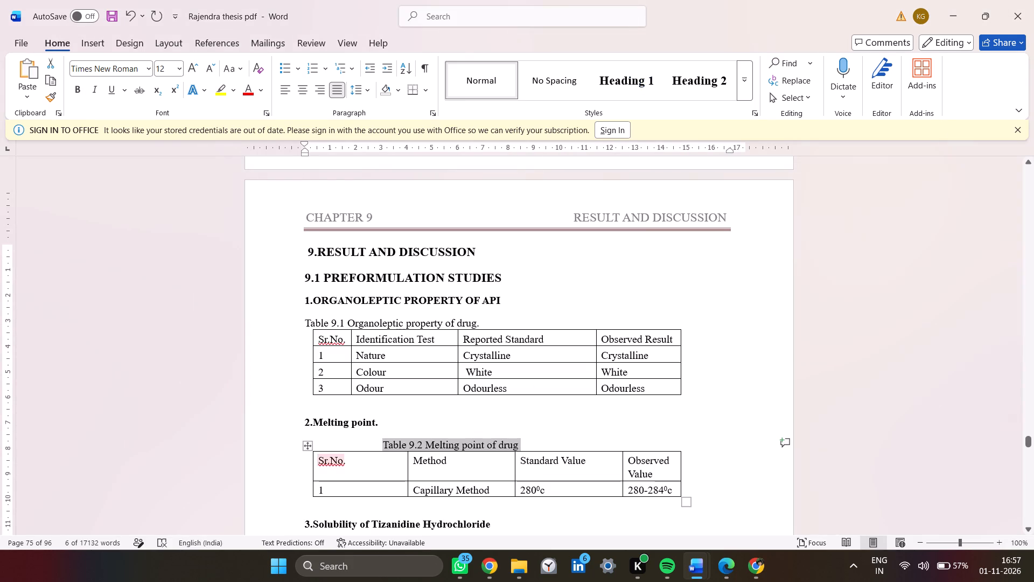
pyautogui.click(329, 467)
pyautogui.click(306, 447)
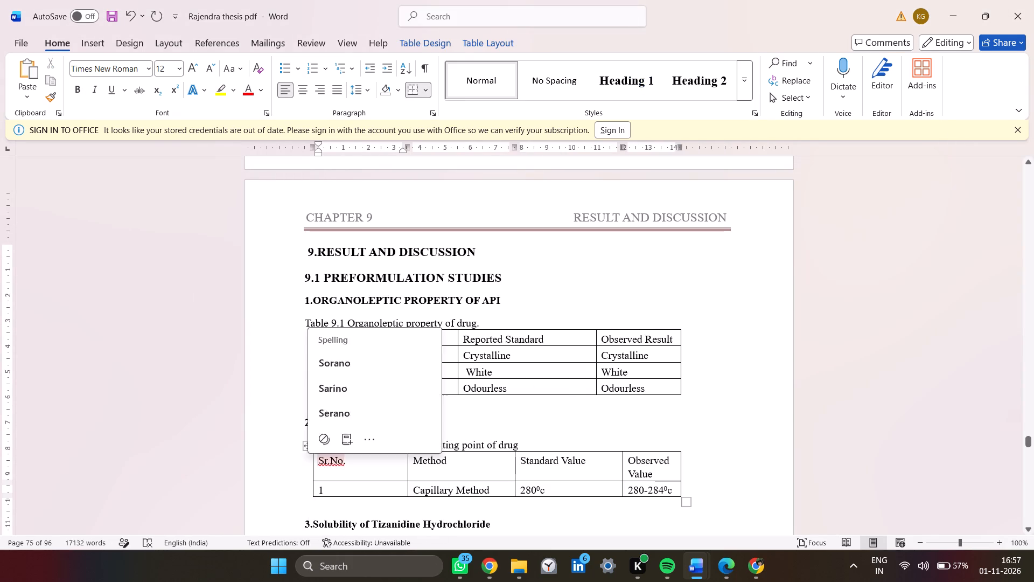
pyautogui.hotkey('ctrl', 'c')
pyautogui.hotkey('ctrl', 'c')
pyautogui.hotkey('alt', 'Tab')
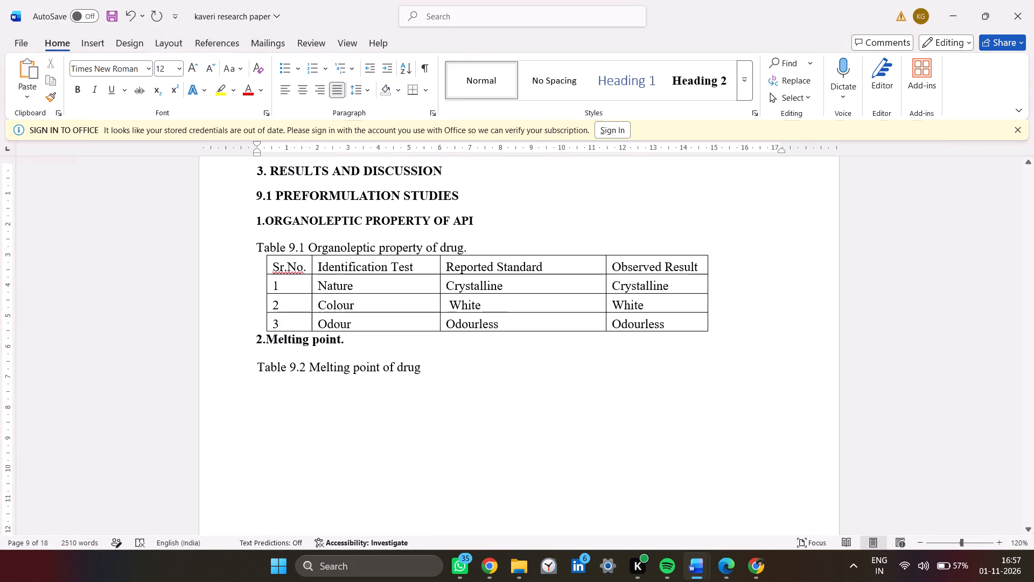
pyautogui.press('Return')
pyautogui.hotkey('ctrl', 'v')
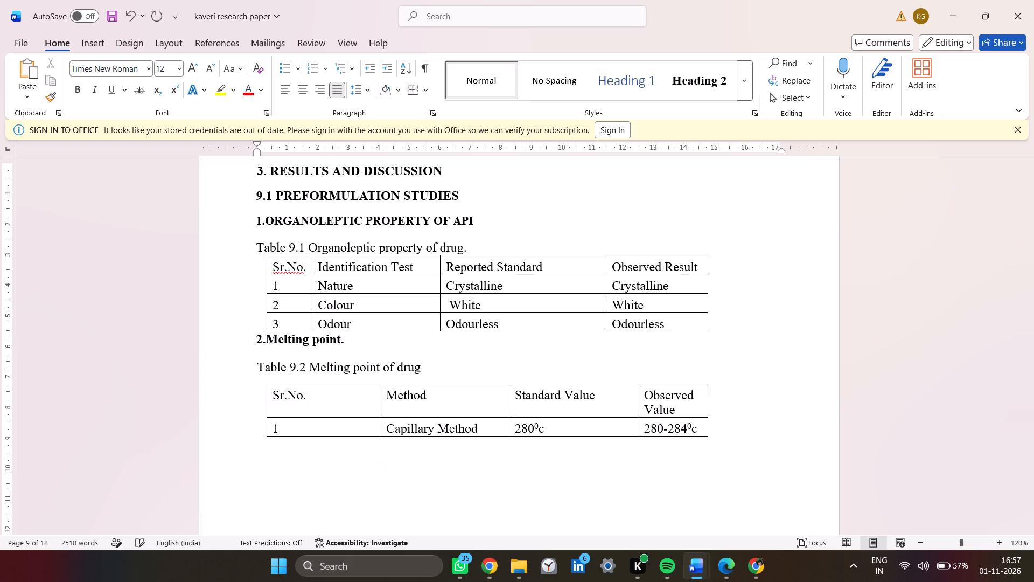
pyautogui.hotkey('alt', 'Tab')
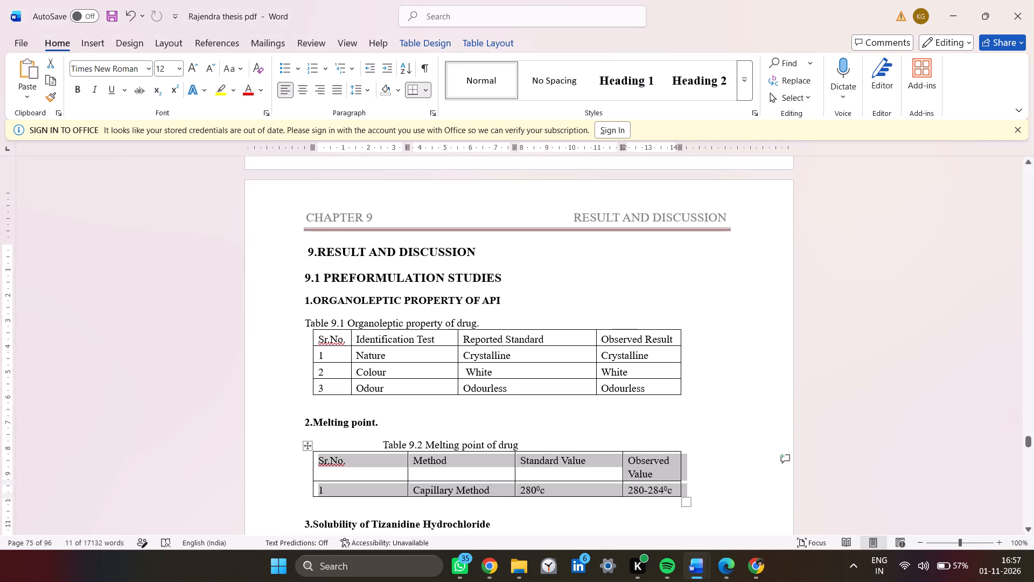
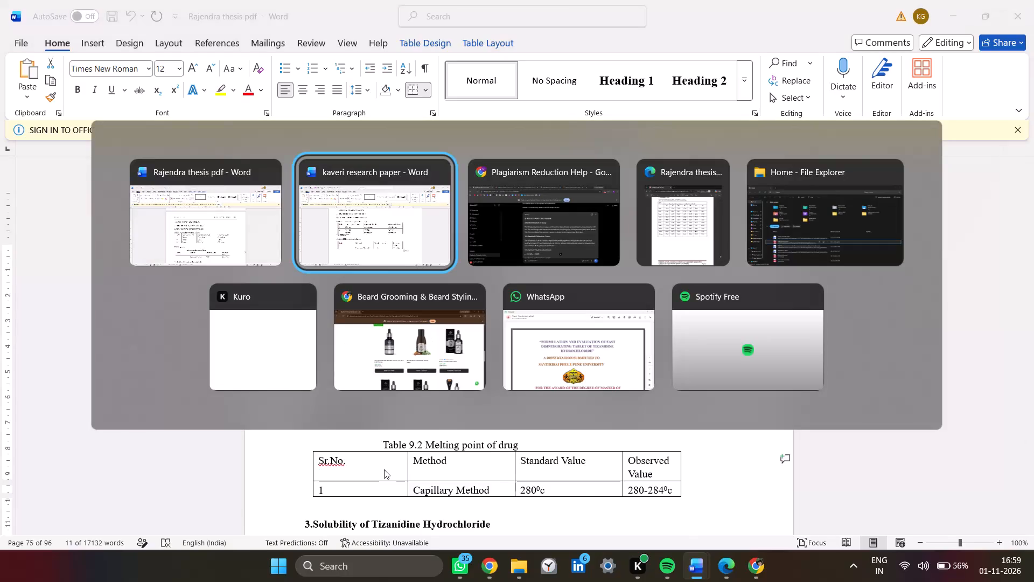
# Copy the "3.Solubility of Tizanidine Hydrochloride" heading and Table 9.3 caption from the Rajendra thesis into the kaveri research paper below Table 9.2.
pyautogui.hotkey('alt', 'Tab')
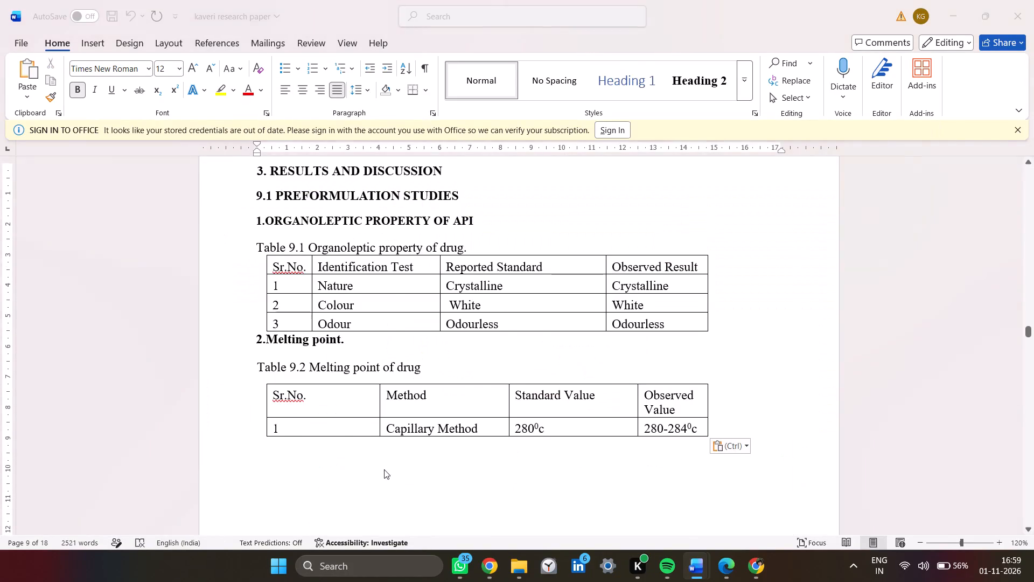
pyautogui.scroll(-3, 384, 469)
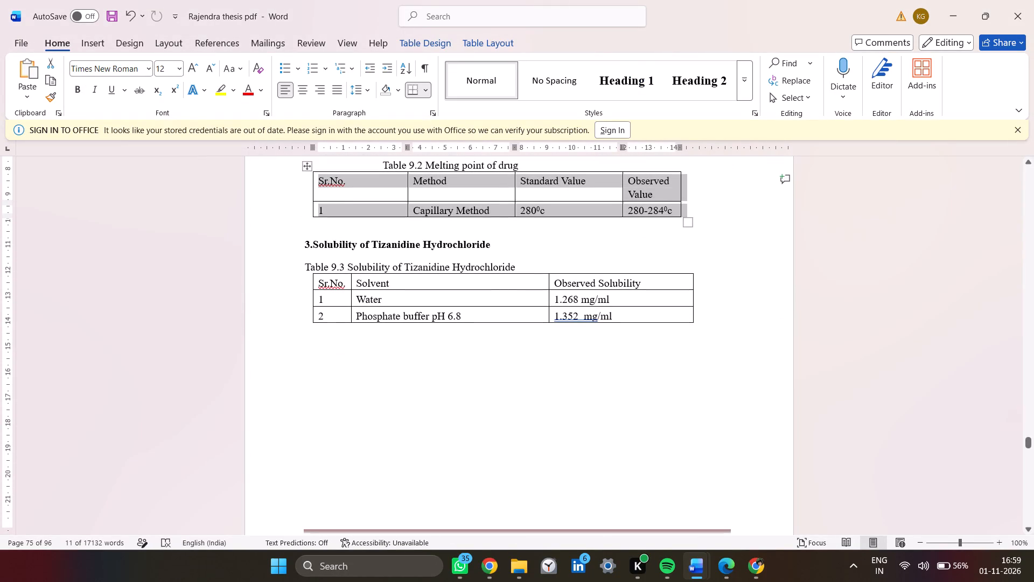
pyautogui.moveTo(520, 271); pyautogui.dragTo(311, 246)
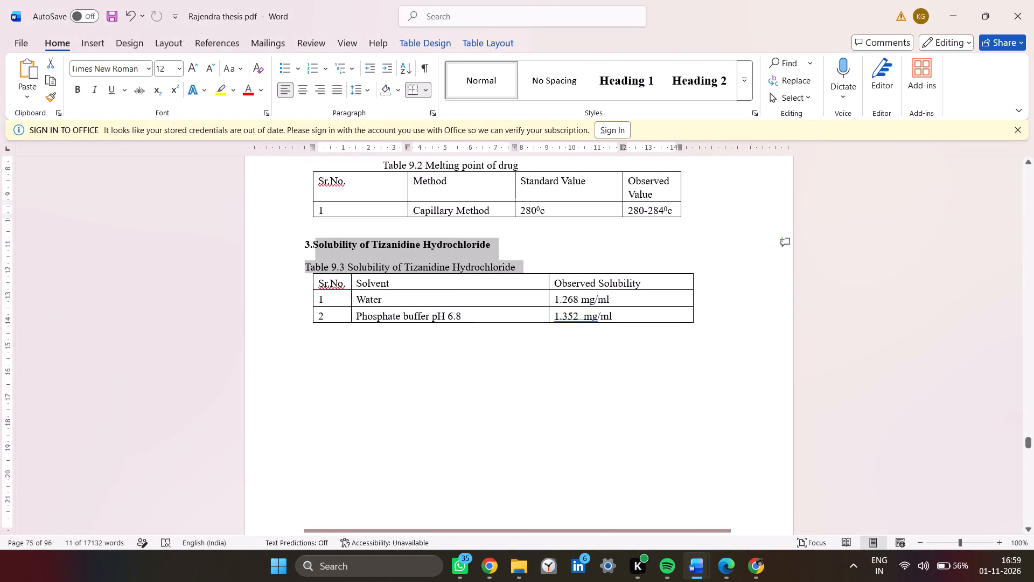
pyautogui.moveTo(311, 246); pyautogui.dragTo(299, 244)
pyautogui.hotkey('ctrl', 'c')
pyautogui.hotkey('ctrl', 'c')
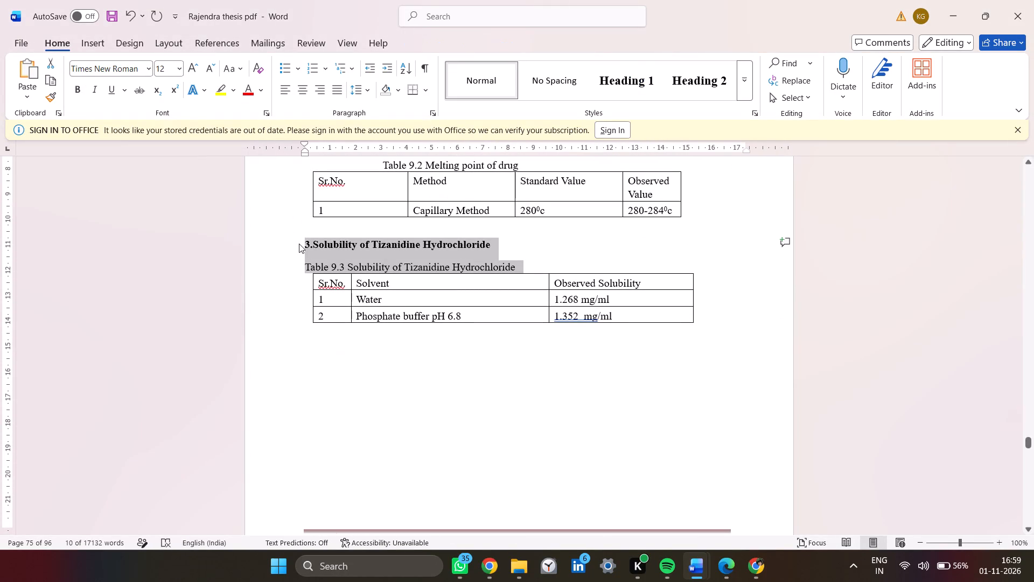
pyautogui.hotkey('alt', 'Tab')
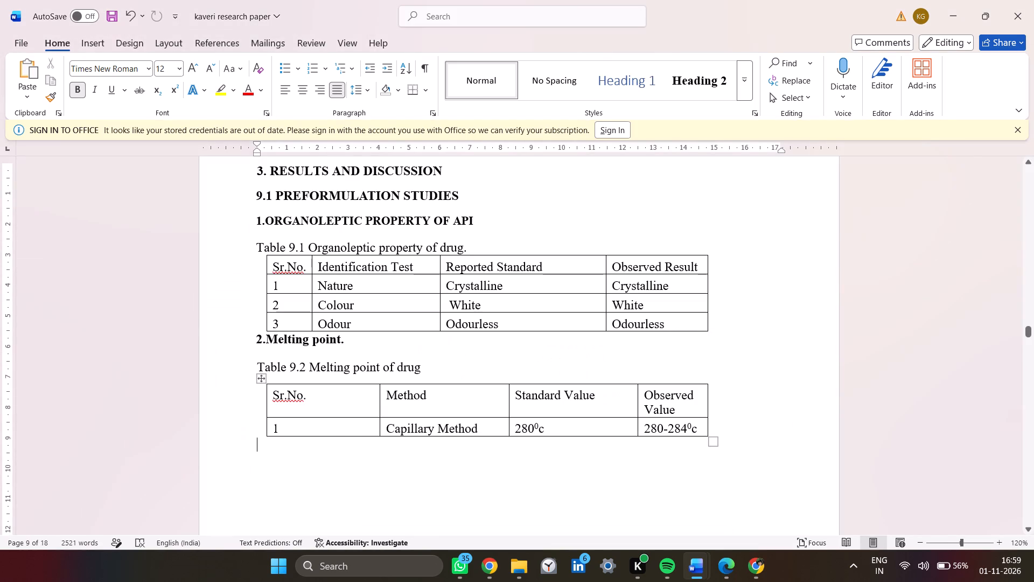
pyautogui.hotkey('ctrl', 'v')
# Copy the Table 9.3 solubility table from the thesis and paste it under its caption in the research paper.
pyautogui.hotkey('alt', 'Tab')
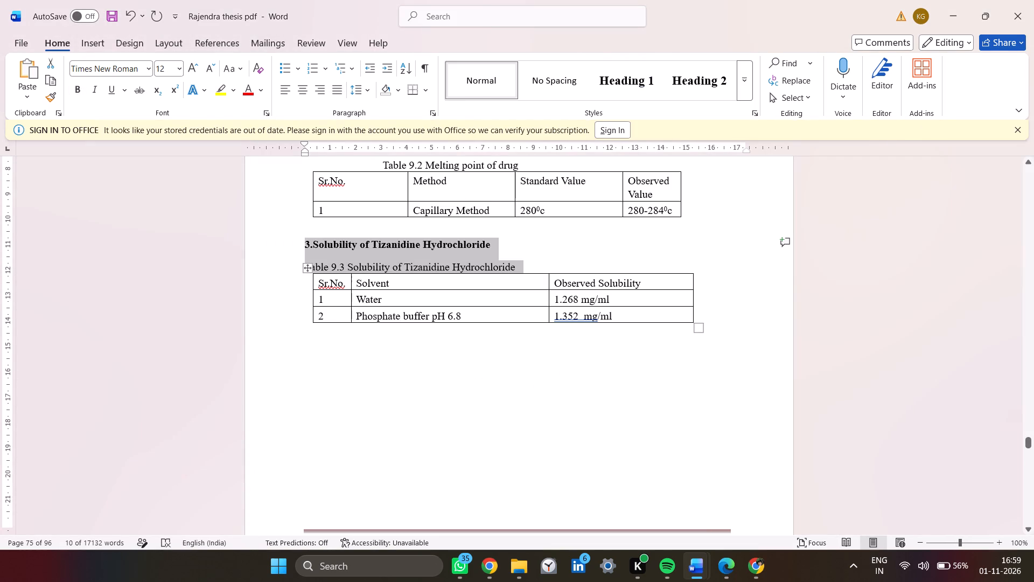
pyautogui.click(343, 295)
pyautogui.click(311, 269)
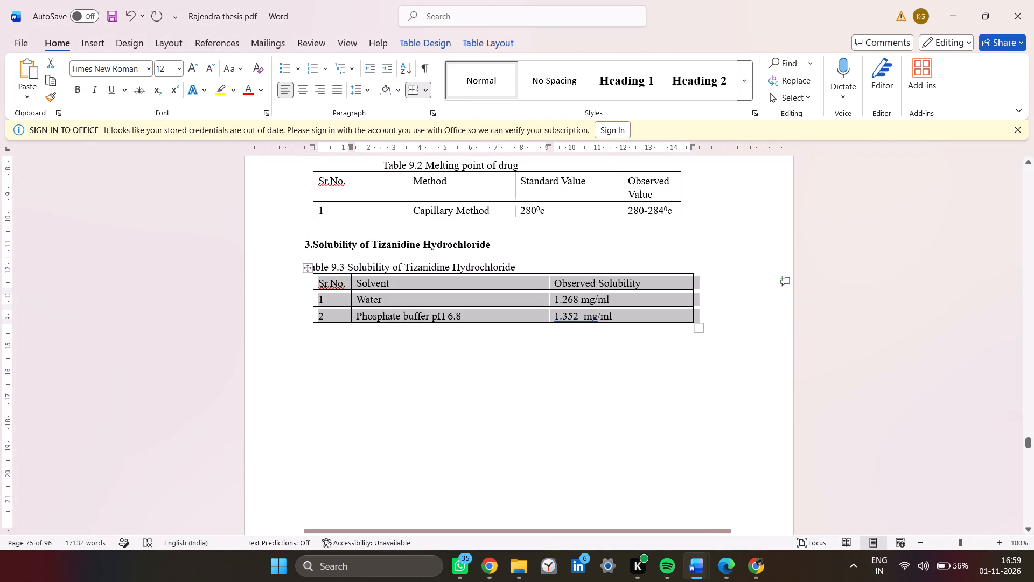
pyautogui.hotkey('ctrl', 'c')
pyautogui.hotkey('ctrl', 'c')
pyautogui.hotkey('alt', 'Tab')
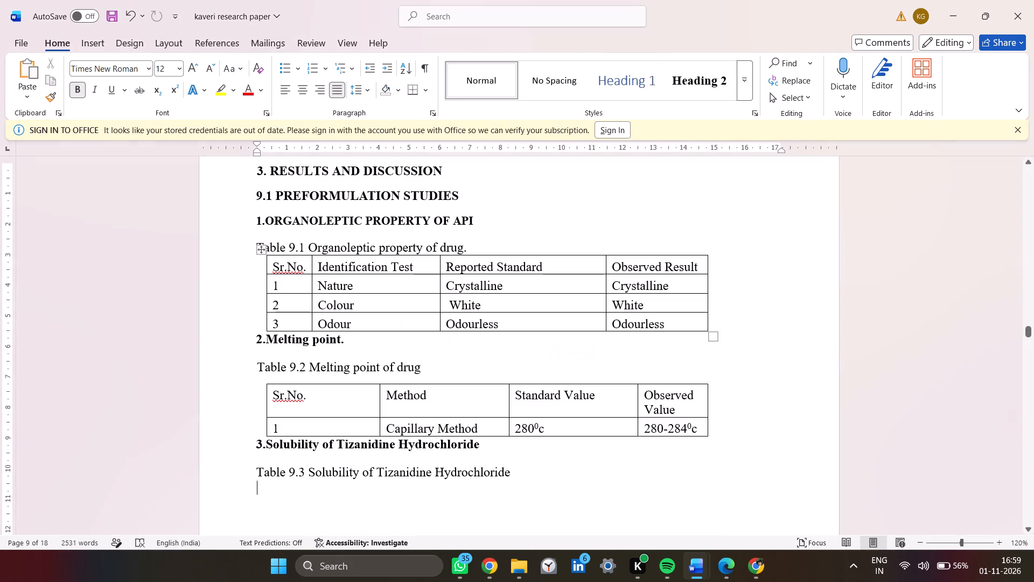
pyautogui.hotkey('ctrl', 'v')
# Examine the thesis content following the solubility table, including the "4.Determination of λmax" heading and paragraph.
pyautogui.scroll(-2, 382, 411)
pyautogui.hotkey('alt', 'Tab')
pyautogui.scroll(-1, 382, 411)
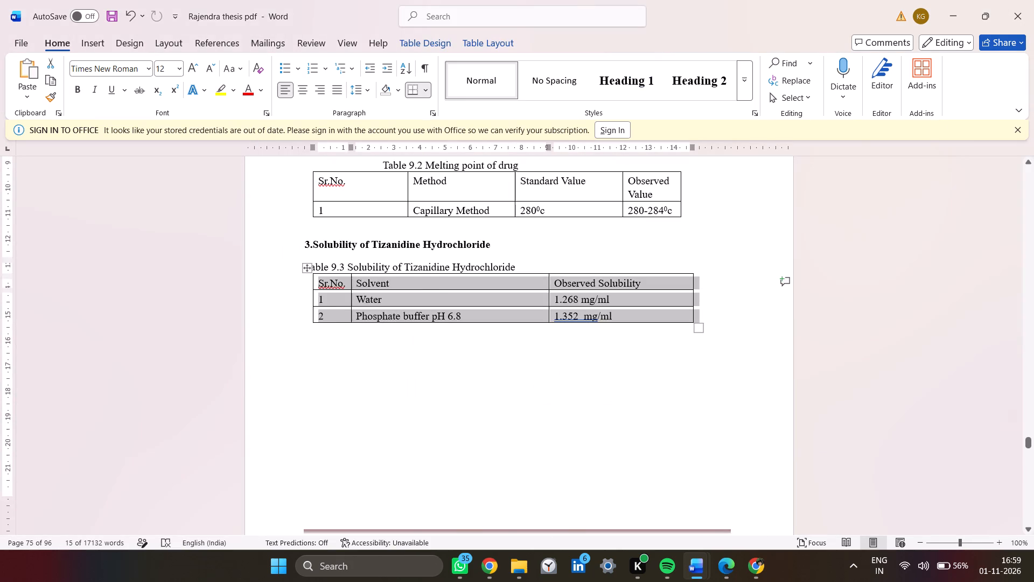
pyautogui.scroll(-2, 382, 411)
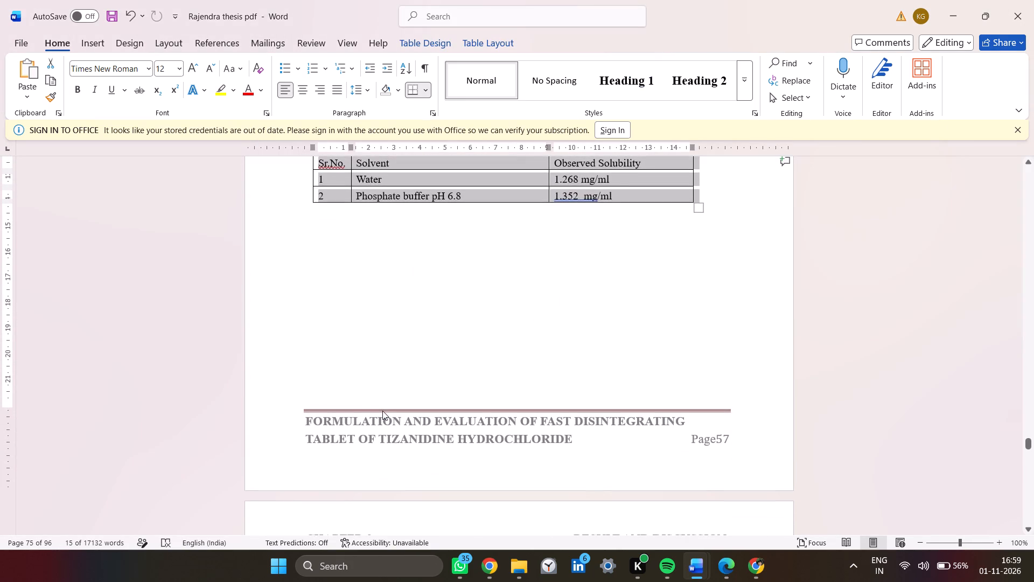
pyautogui.hotkey('alt', 'Tab')
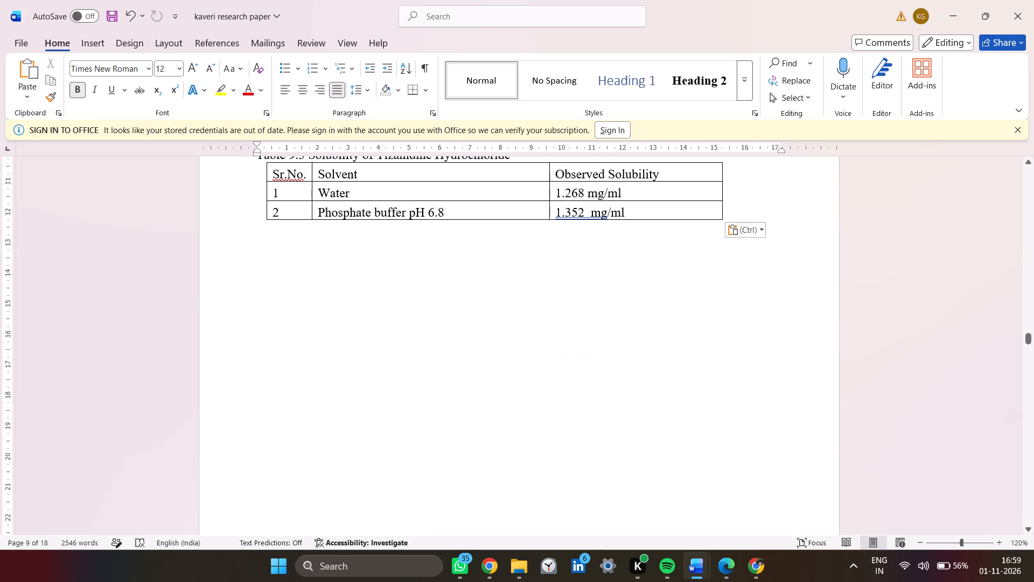
pyautogui.scroll(1, 382, 411)
pyautogui.hotkey('alt', 'Tab')
pyautogui.scroll(-2, 382, 411)
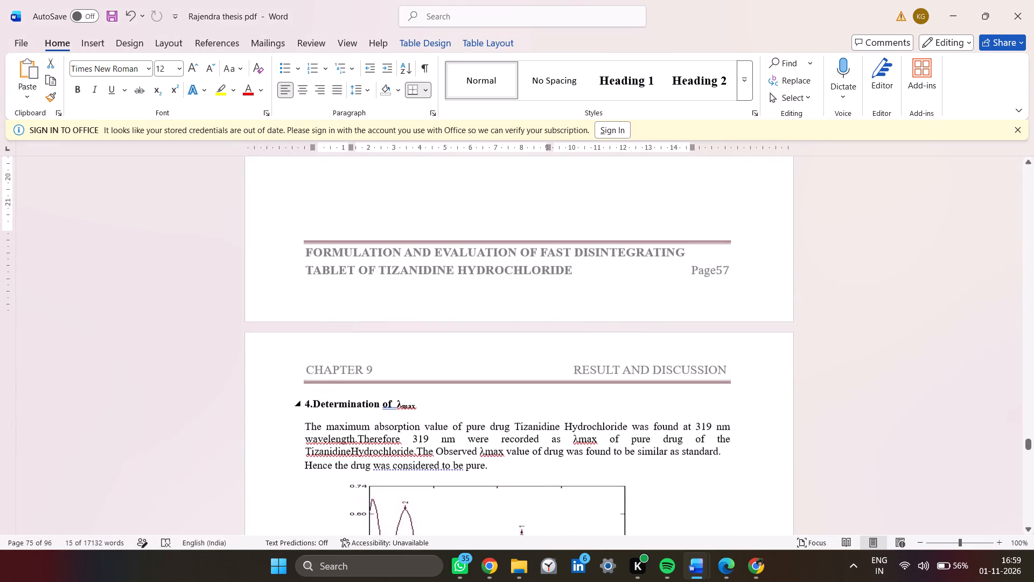
pyautogui.scroll(-1, 382, 411)
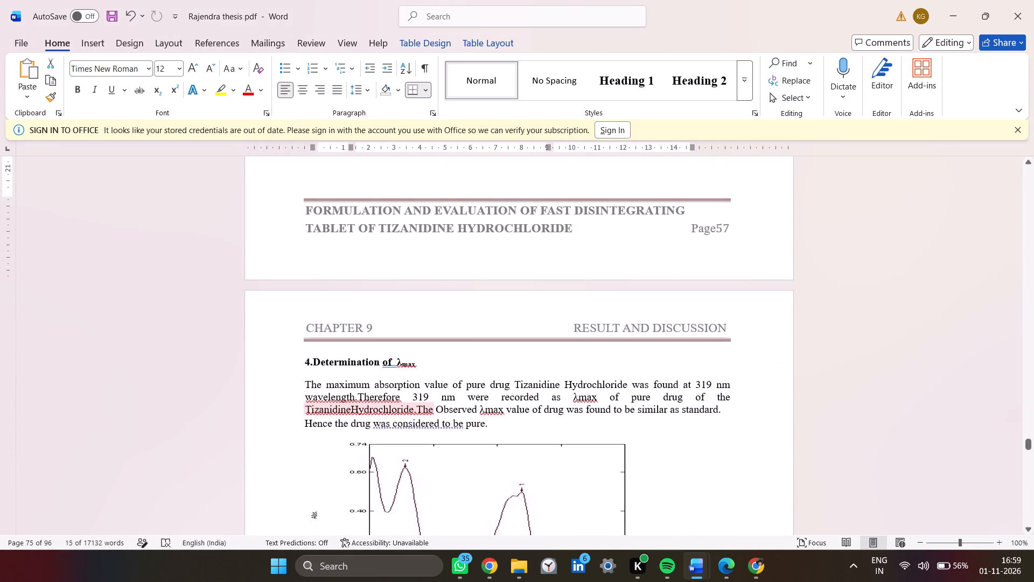
pyautogui.scroll(-1, 382, 411)
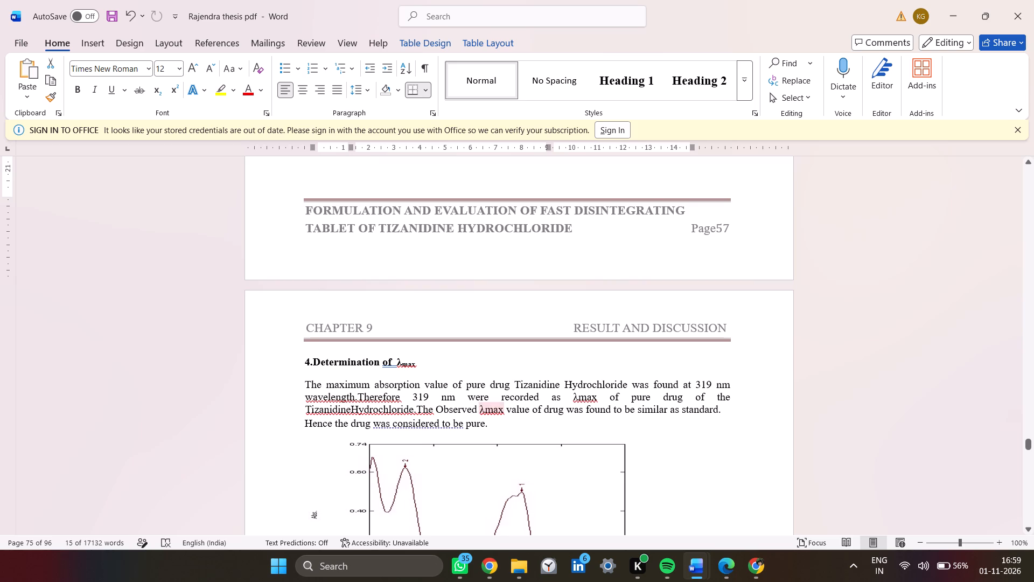
pyautogui.moveTo(492, 422); pyautogui.dragTo(291, 356)
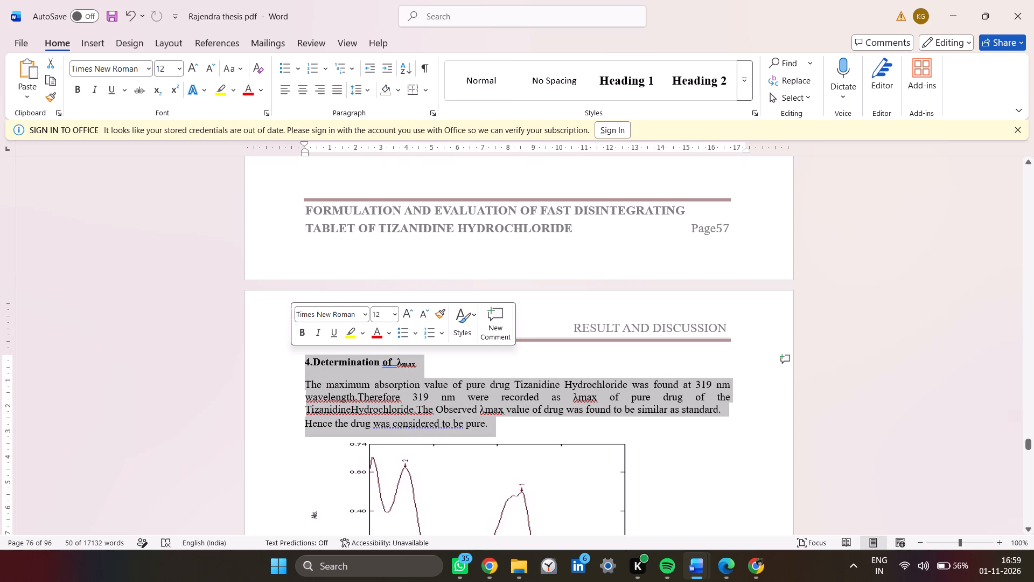
pyautogui.click(408, 421)
pyautogui.hotkey('alt', 'Tab')
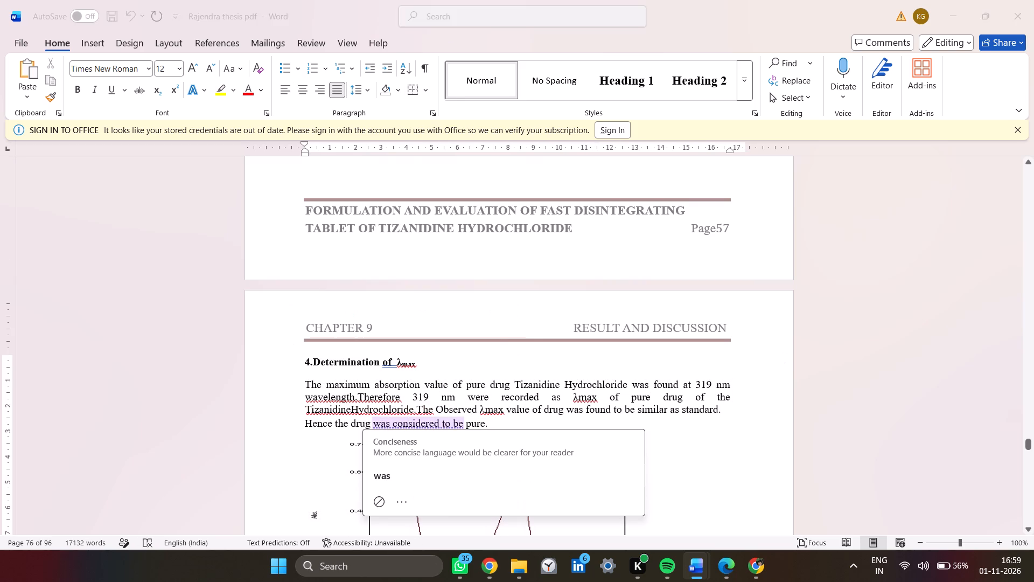
# Delete the blank lines between Table 9.3 and the "3.1 Determination of λmax" heading in the research paper.
pyautogui.scroll(-2, 423, 390)
pyautogui.scroll(4, 423, 390)
pyautogui.scroll(-2, 423, 390)
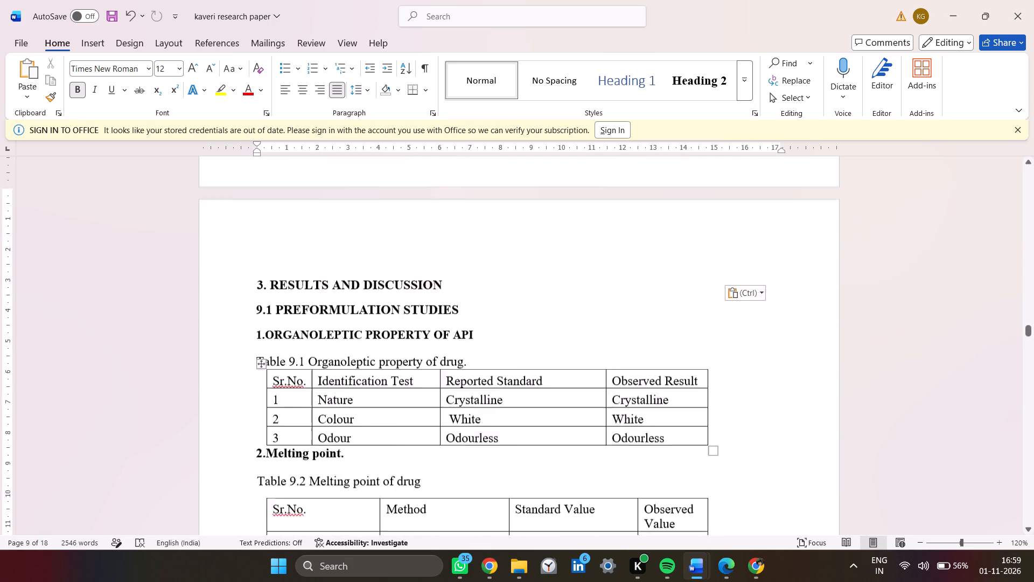
pyautogui.scroll(-2, 423, 390)
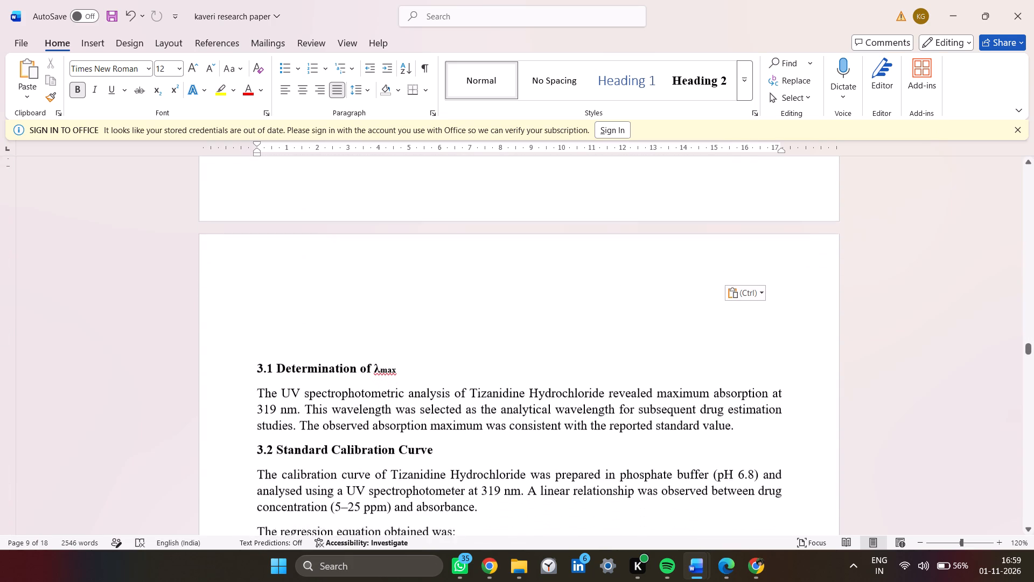
pyautogui.scroll(-1, 423, 390)
pyautogui.click(364, 276)
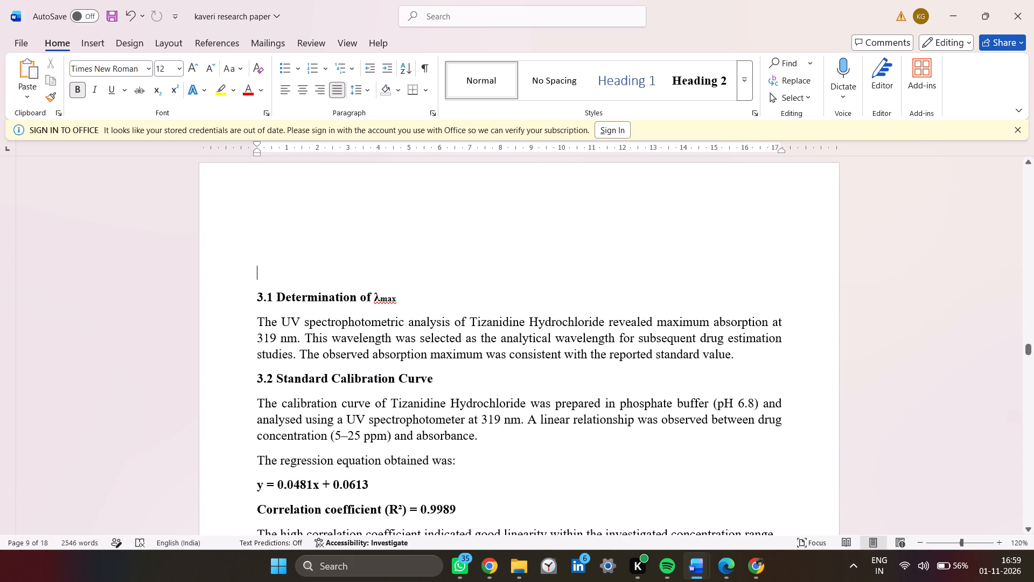
pyautogui.press('BackSpace')
pyautogui.press('BackSpace')
pyautogui.press('BackSpace')
pyautogui.press('BackSpace')
pyautogui.press('BackSpace')
pyautogui.press('BackSpace')
pyautogui.press('BackSpace')
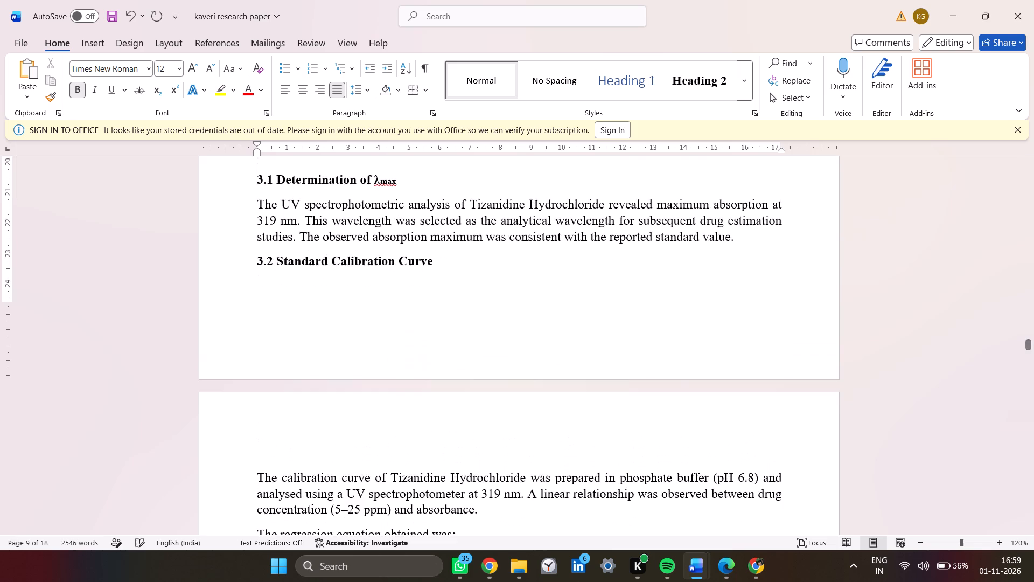
pyautogui.scroll(2, 364, 276)
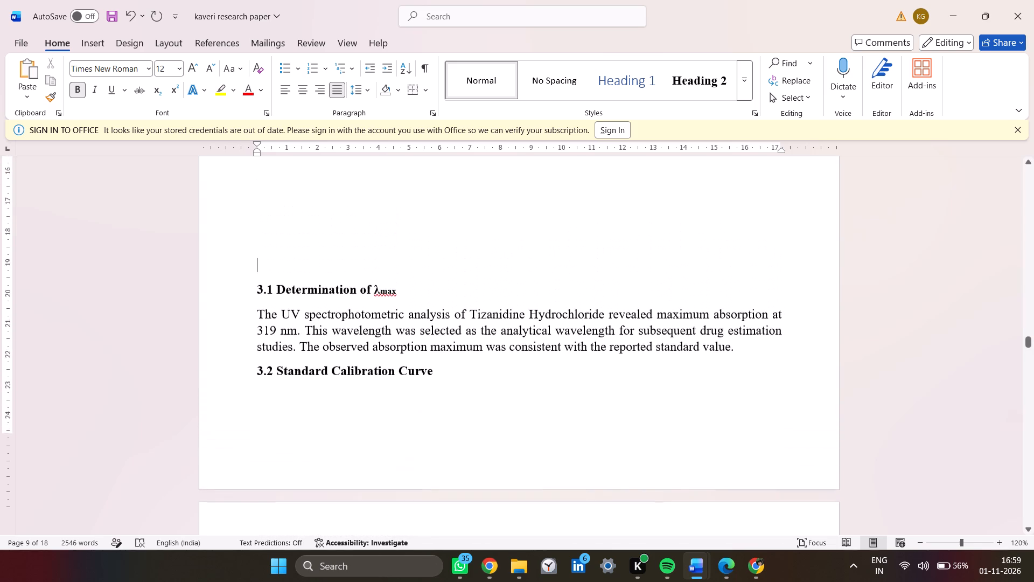
pyautogui.scroll(2, 364, 276)
pyautogui.press('BackSpace')
pyautogui.press('BackSpace')
pyautogui.press('BackSpace')
pyautogui.press('BackSpace')
pyautogui.press('BackSpace')
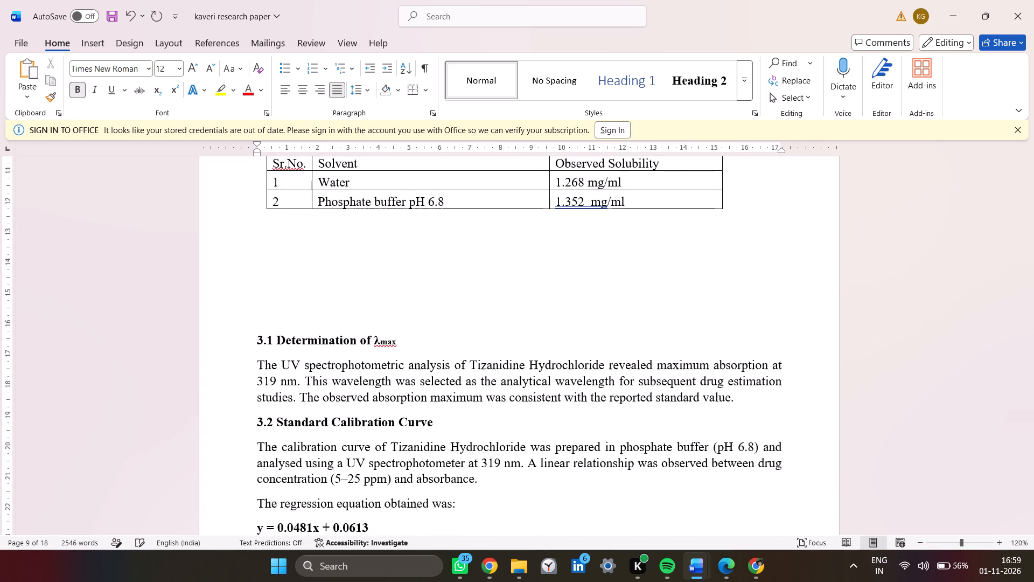
pyautogui.press('BackSpace')
pyautogui.press('BackSpace')
pyautogui.press('BackSpace')
pyautogui.press('BackSpace')
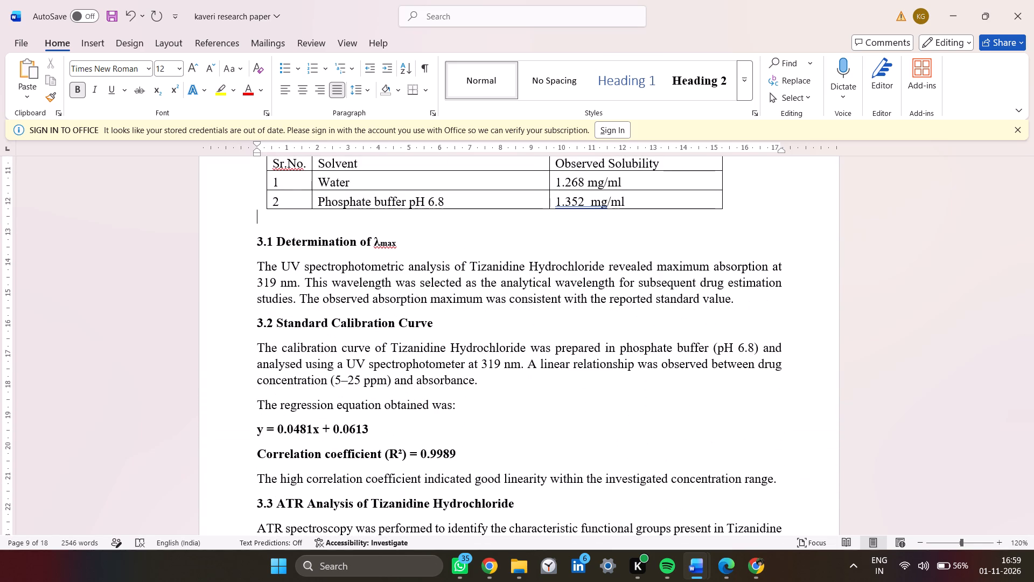
# Review the research paper's Results and Discussion section, from the preformulation tables through the λmax, calibration, ATR and DSC text.
pyautogui.scroll(-3, 364, 276)
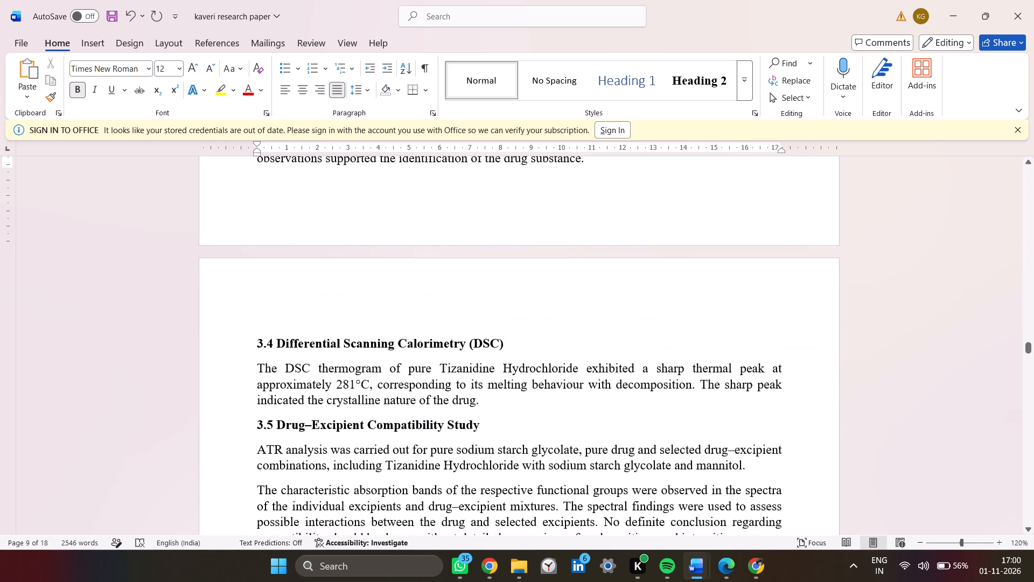
pyautogui.scroll(2, 357, 301)
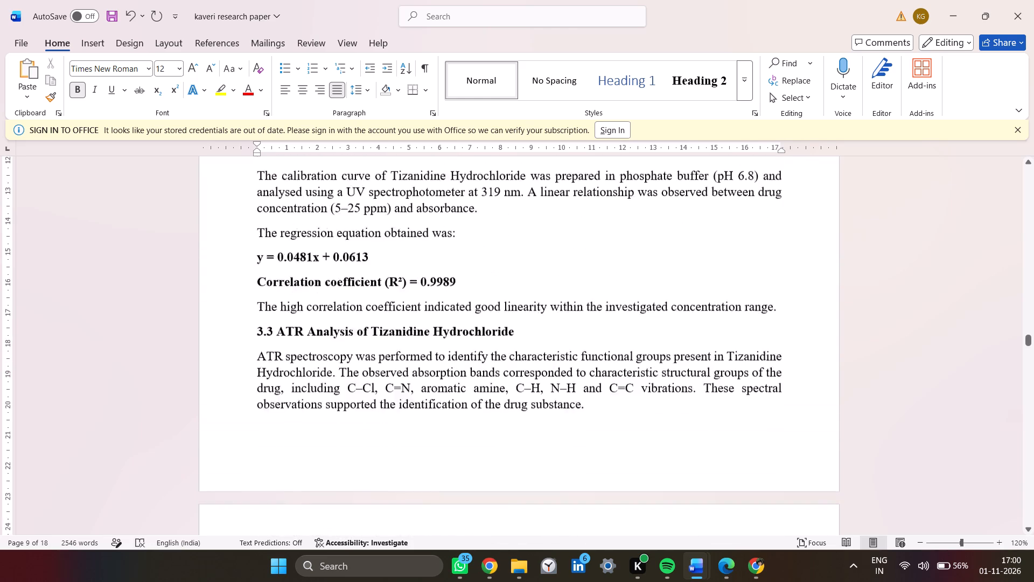
pyautogui.scroll(4, 357, 301)
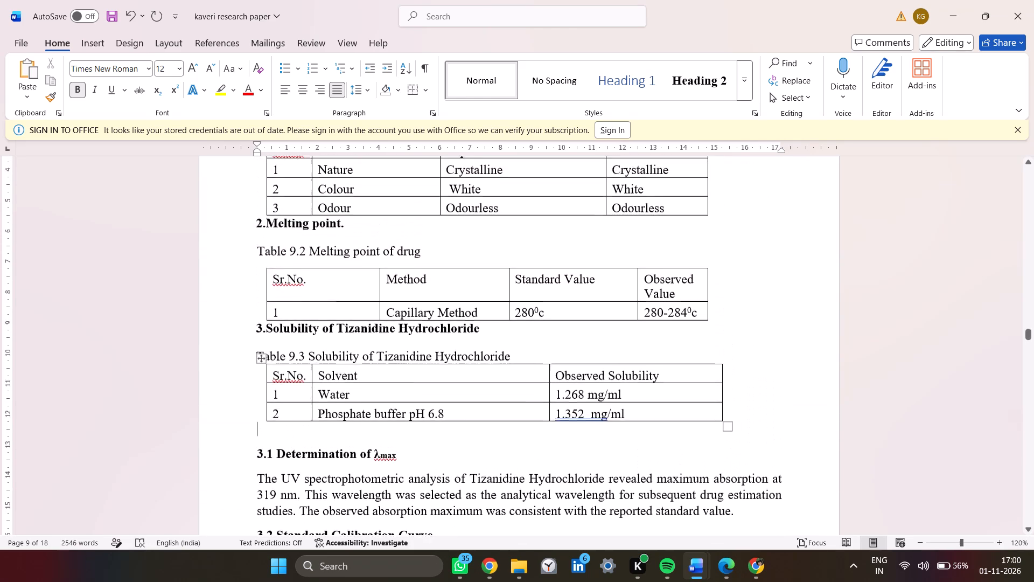
pyautogui.scroll(3, 357, 301)
pyautogui.scroll(-1, 357, 301)
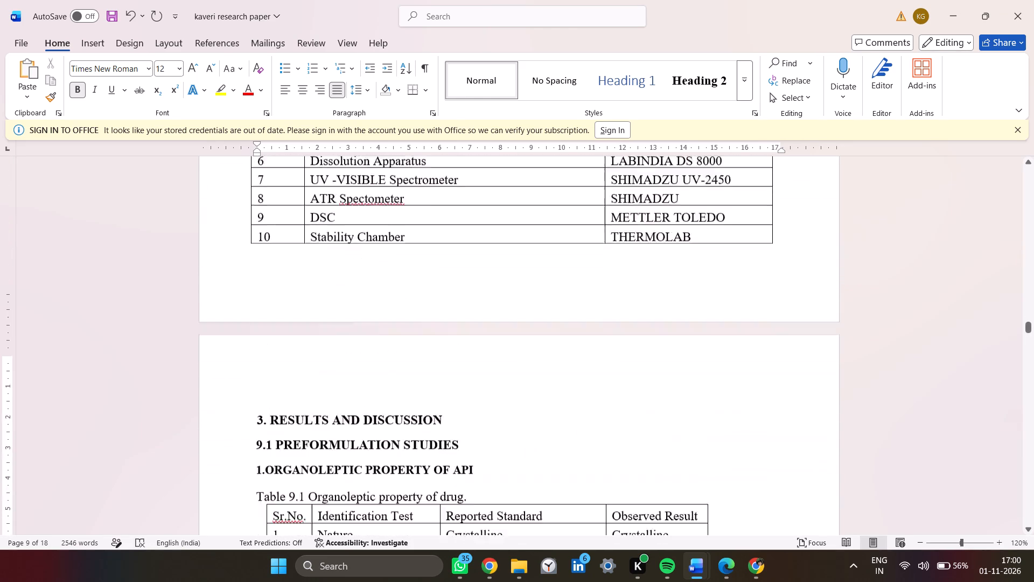
pyautogui.scroll(-2, 357, 301)
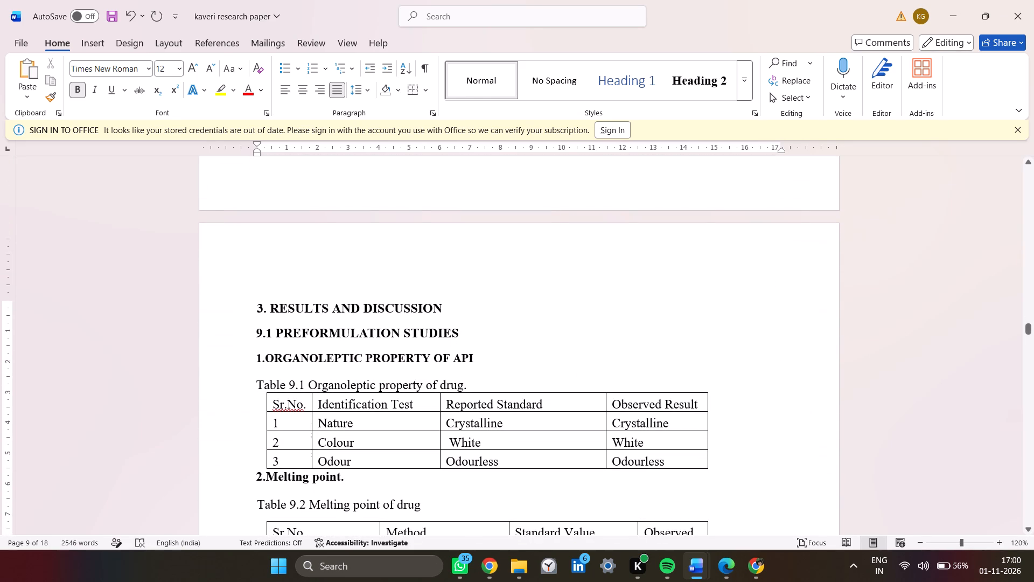
pyautogui.scroll(-2, 357, 301)
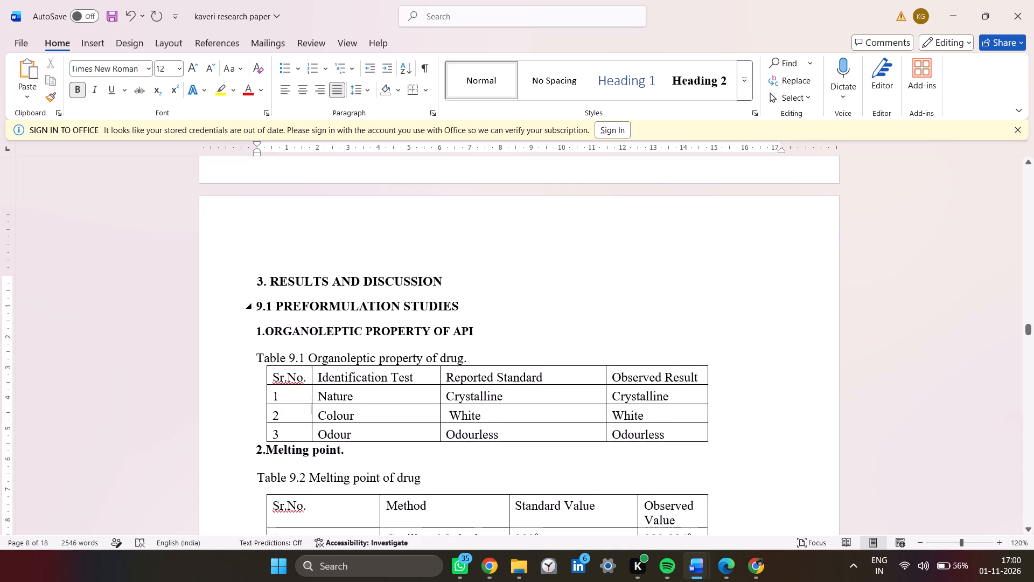
pyautogui.scroll(-3, 357, 301)
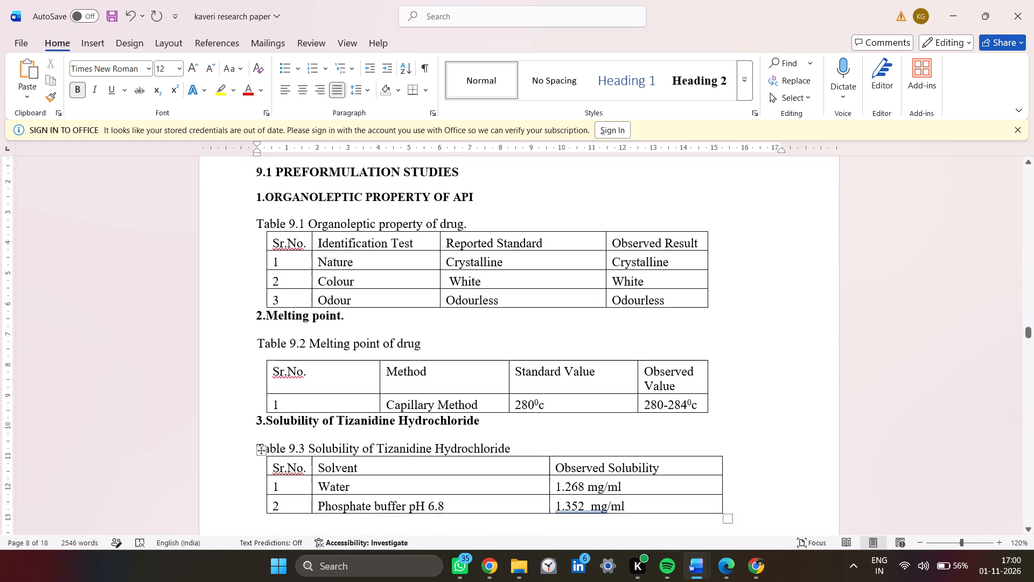
pyautogui.scroll(-2, 357, 301)
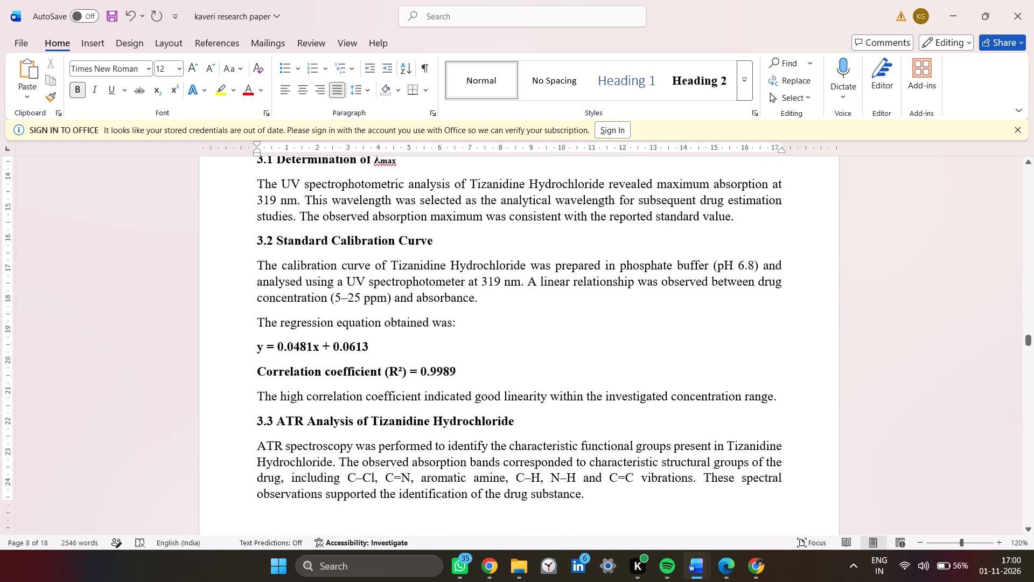
# Copy the UV spectrum graph of Tizanidine Hydrochloride above the Figure No. 9.1 caption in the thesis.
pyautogui.hotkey('alt', 'Tab')
pyautogui.scroll(-1, 357, 301)
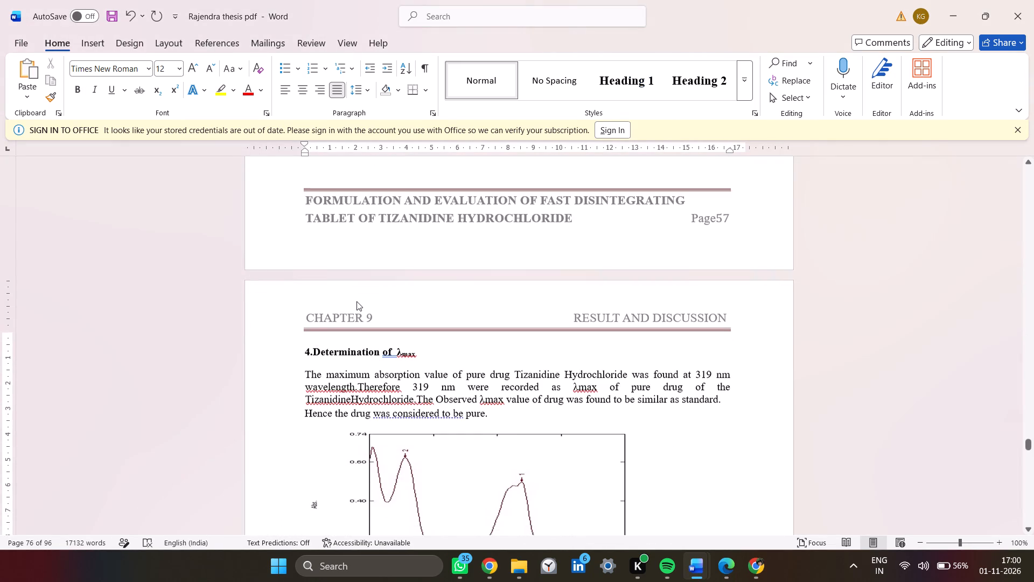
pyautogui.scroll(-1, 357, 301)
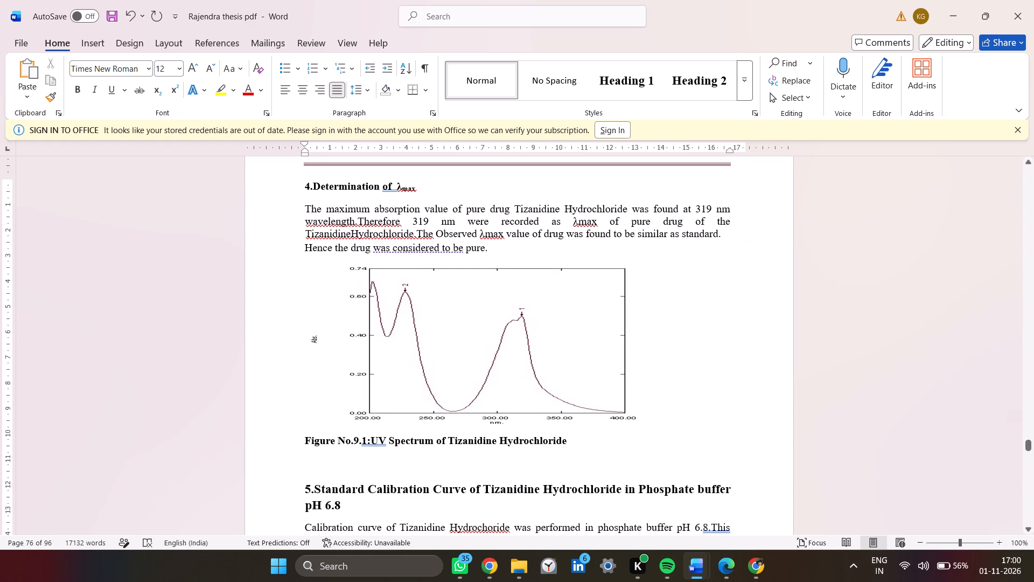
pyautogui.click(373, 279)
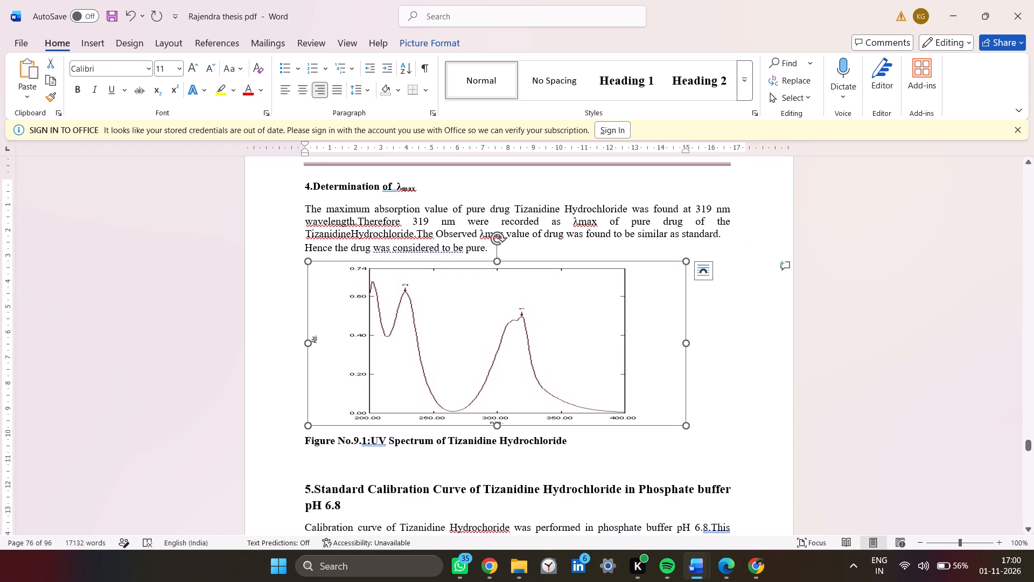
pyautogui.hotkey('ctrl', 'c')
pyautogui.hotkey('ctrl', 'c')
# Compare the research paper's "3.1 Determination of λmax" section and the tables before it with the thesis's λmax section.
pyautogui.hotkey('alt', 'Tab')
pyautogui.scroll(1, 376, 278)
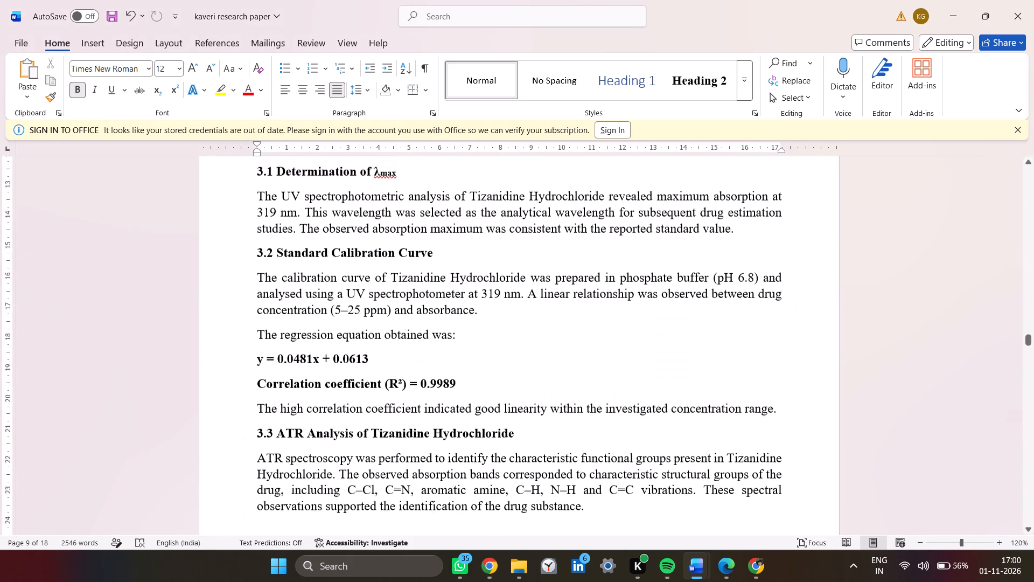
pyautogui.scroll(2, 376, 278)
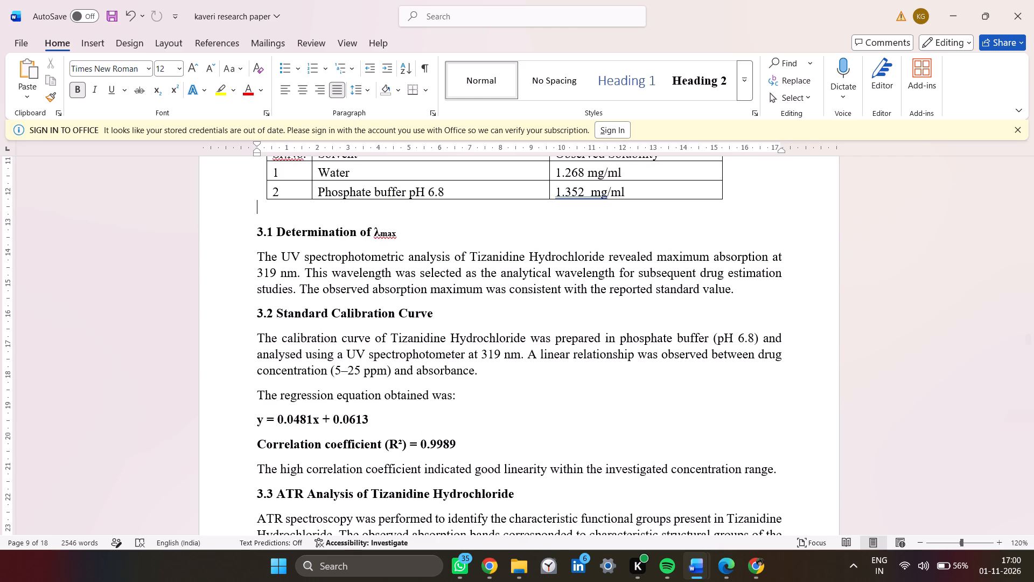
pyautogui.scroll(1, 376, 278)
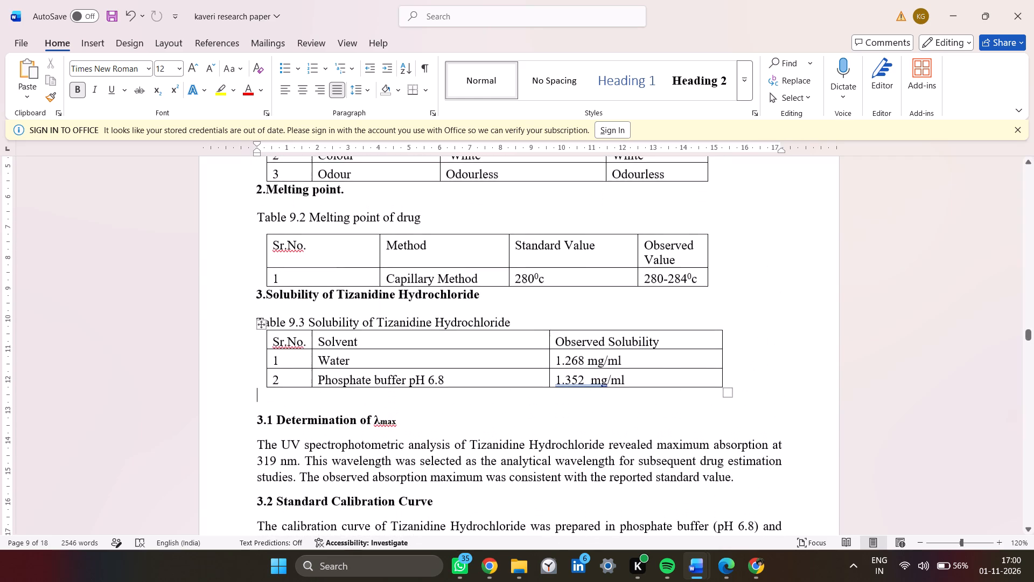
pyautogui.scroll(-1, 376, 278)
pyautogui.hotkey('alt', 'Tab')
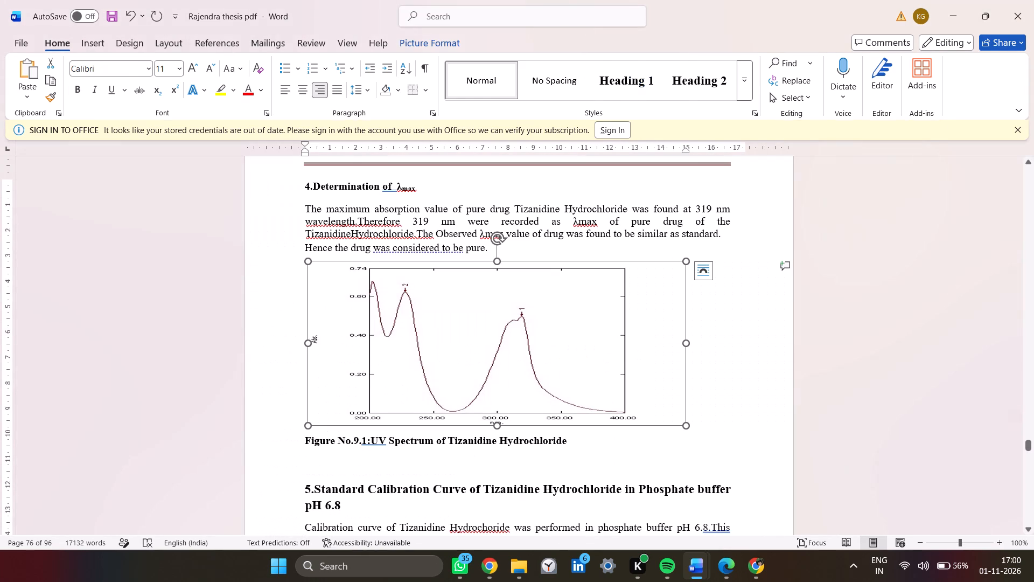
pyautogui.hotkey('alt', 'Tab')
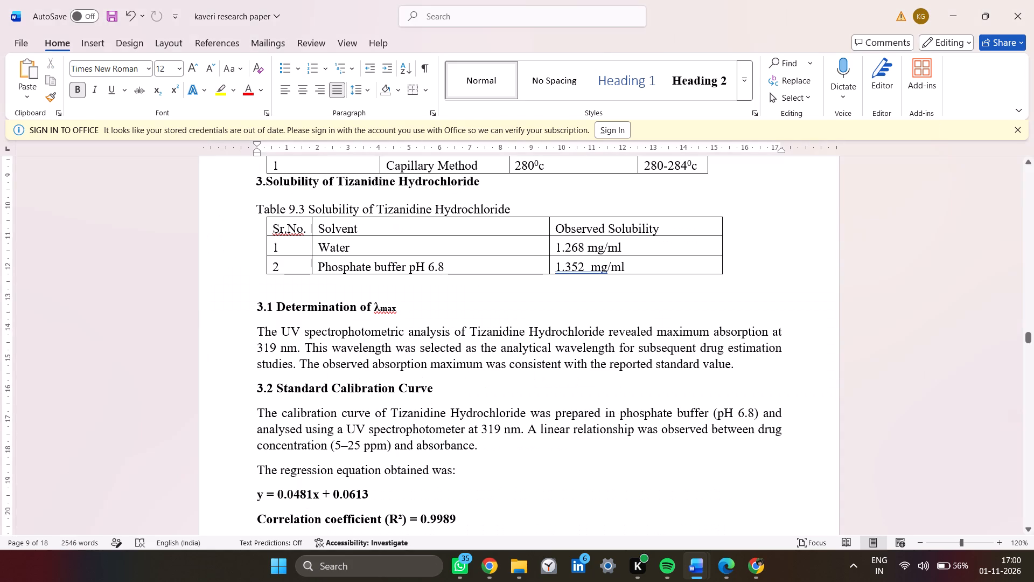
pyautogui.hotkey('alt', 'Tab')
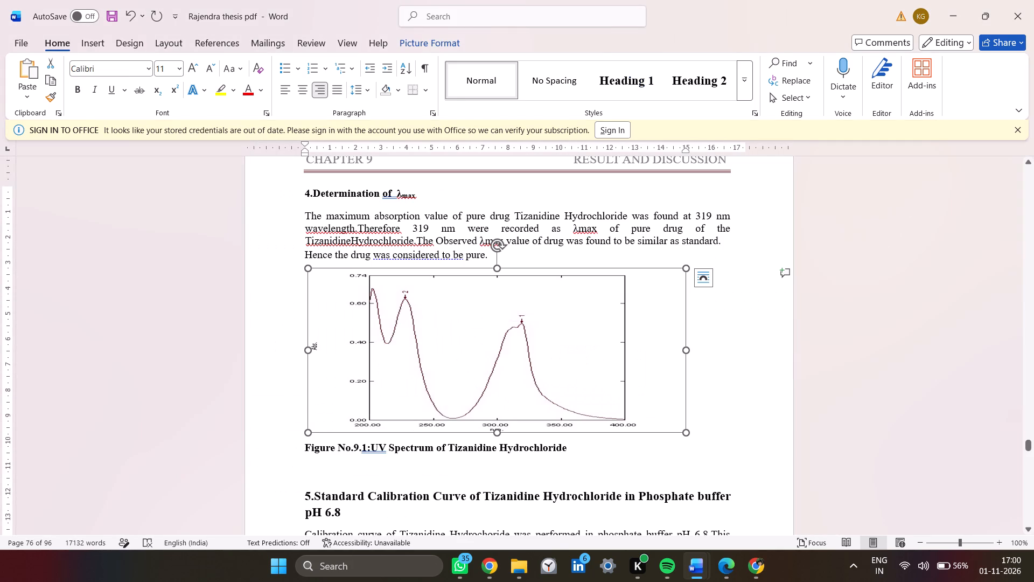
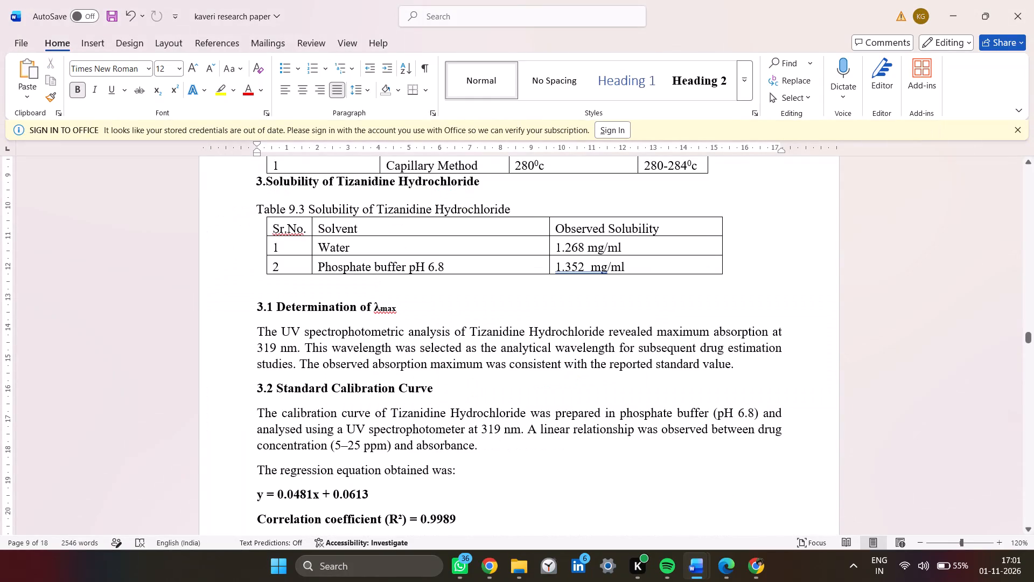
# Copy the UV spectrum graph from the thesis into the research paper, between Table 9.3 and the "3.1 Determination of λmax" heading.
pyautogui.hotkey('alt', 'Tab')
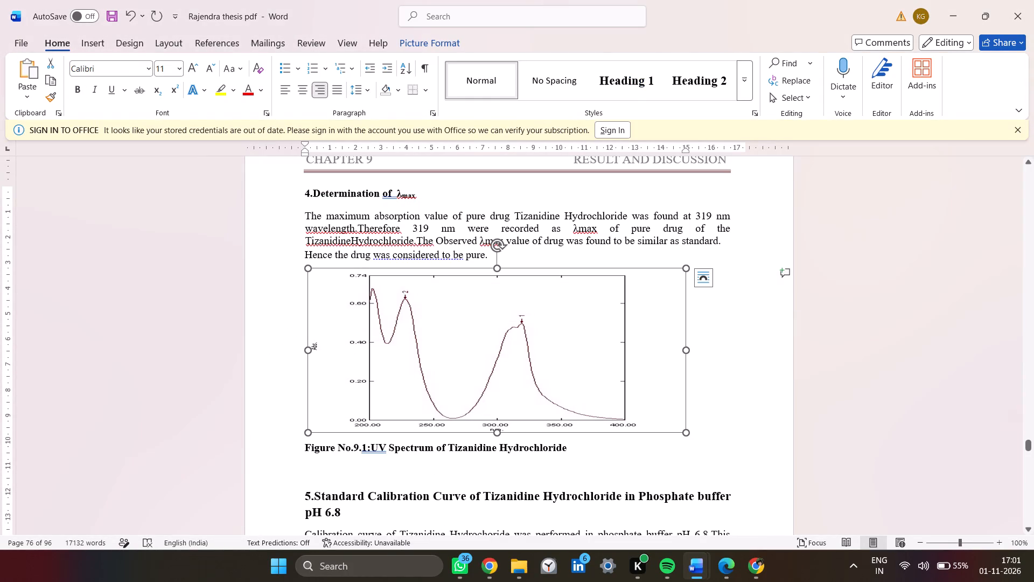
pyautogui.hotkey('ctrl', 'c')
pyautogui.hotkey('alt', 'Tab')
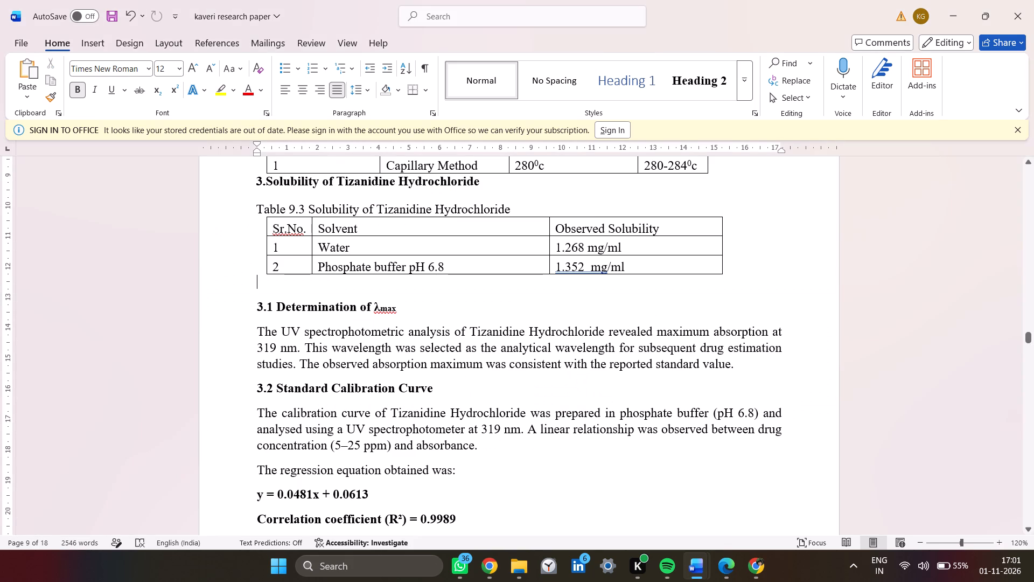
pyautogui.hotkey('ctrl', 'v')
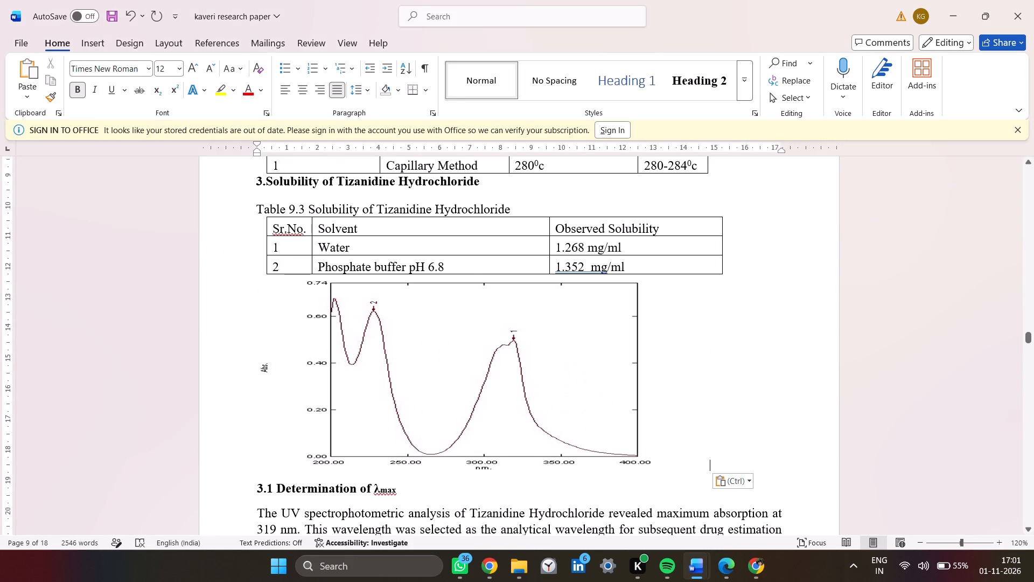
# Compare the research paper's preformulation tables 9.1 to 9.3 and the UV spectrum placement with the thesis's preformulation and λmax pages.
pyautogui.hotkey('alt', 'Tab')
pyautogui.scroll(1, 361, 278)
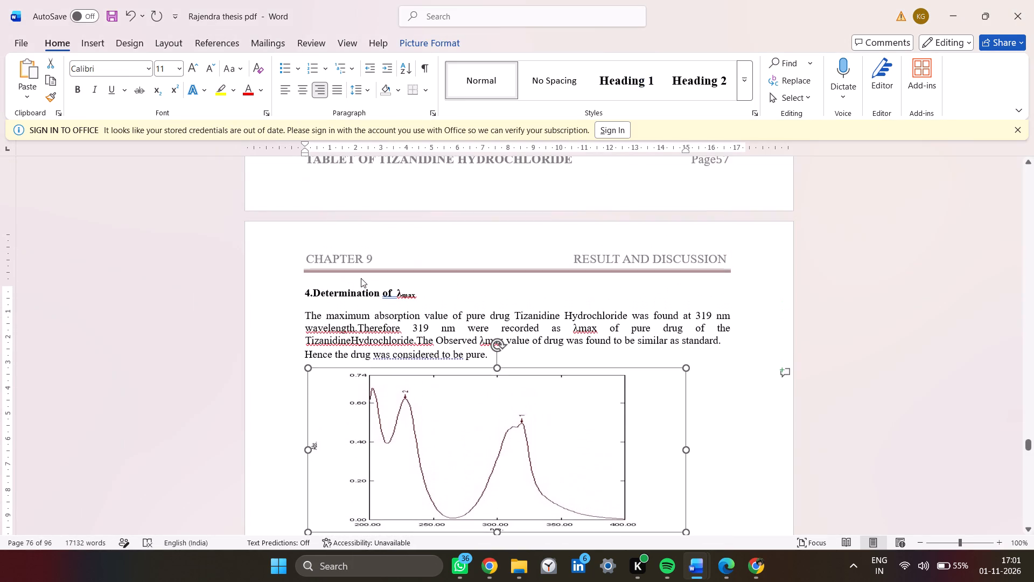
pyautogui.scroll(5, 361, 278)
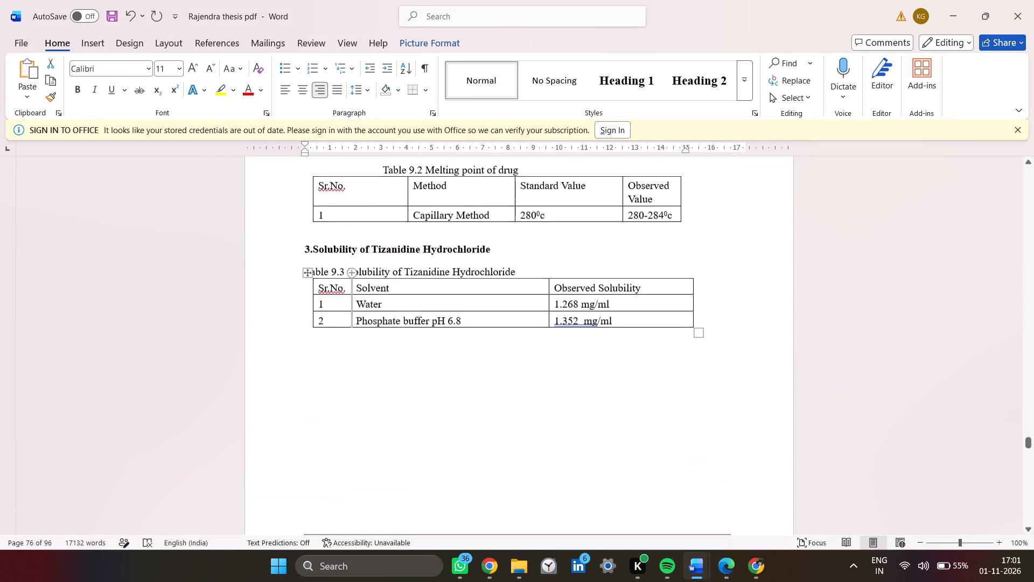
pyautogui.scroll(1, 361, 278)
pyautogui.hotkey('alt', 'Tab')
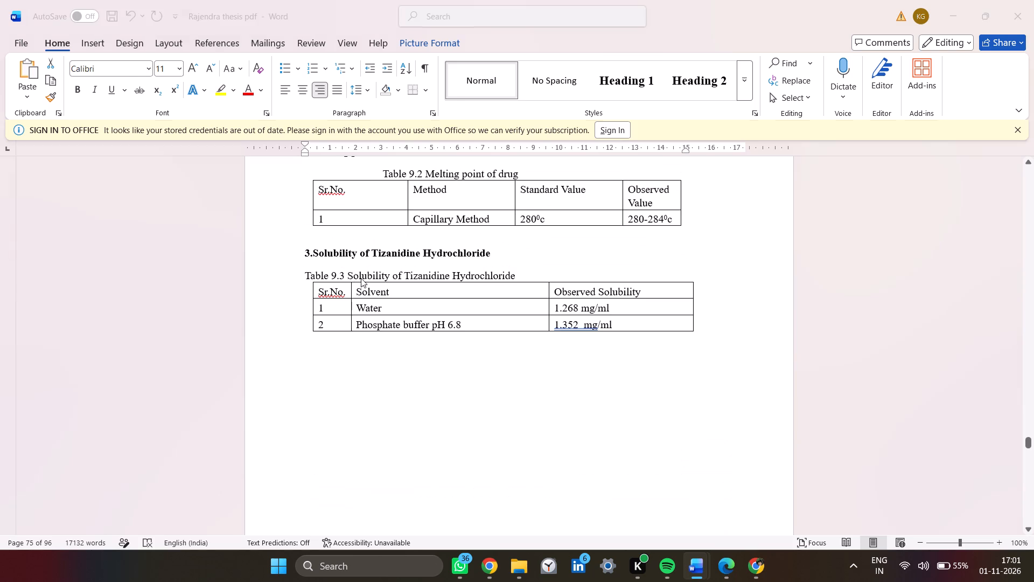
pyautogui.scroll(1, 361, 278)
pyautogui.hotkey('alt', 'Tab')
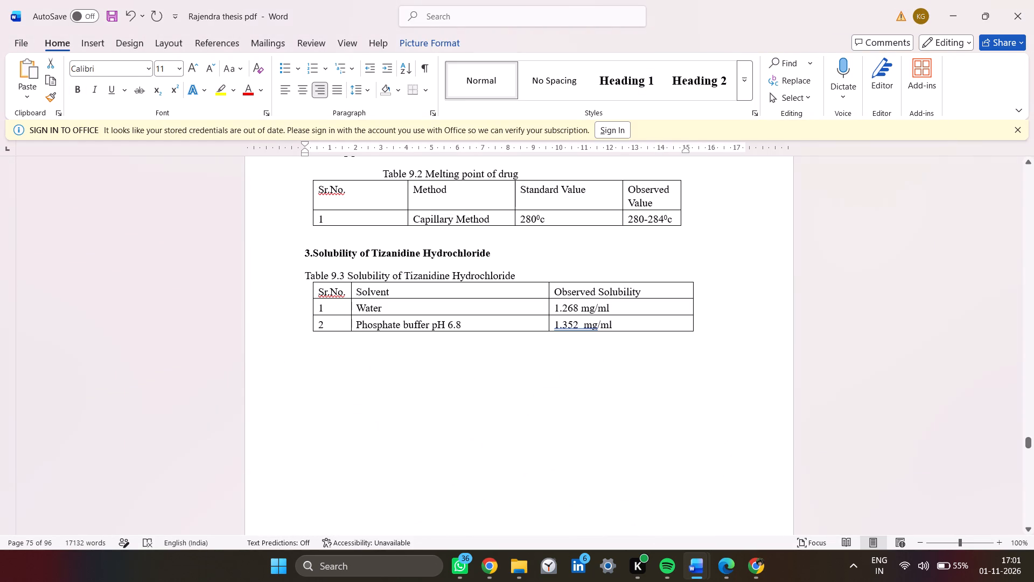
pyautogui.hotkey('alt', 'Tab')
pyautogui.scroll(1, 361, 278)
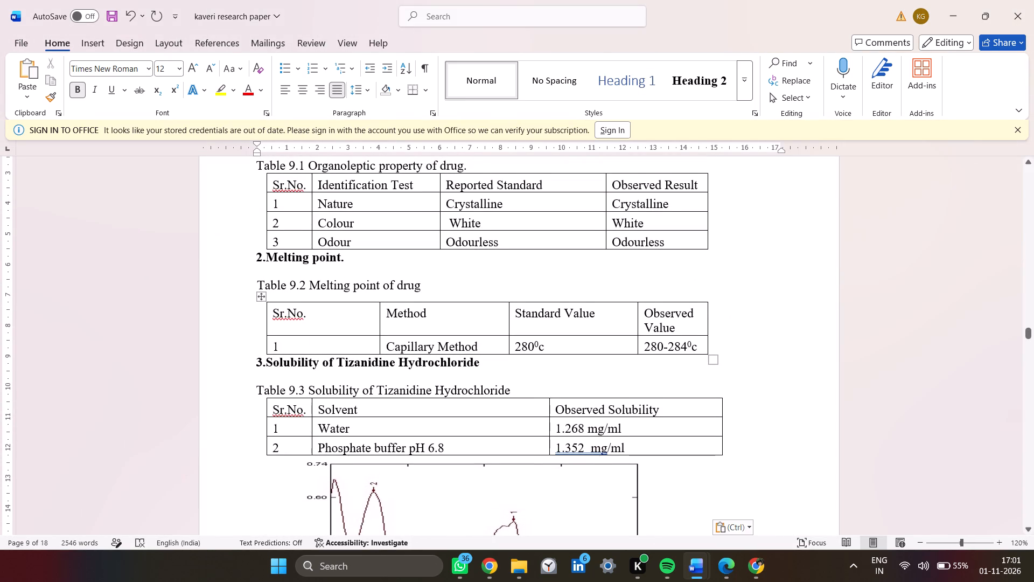
pyautogui.scroll(1, 361, 278)
pyautogui.scroll(-1, 361, 278)
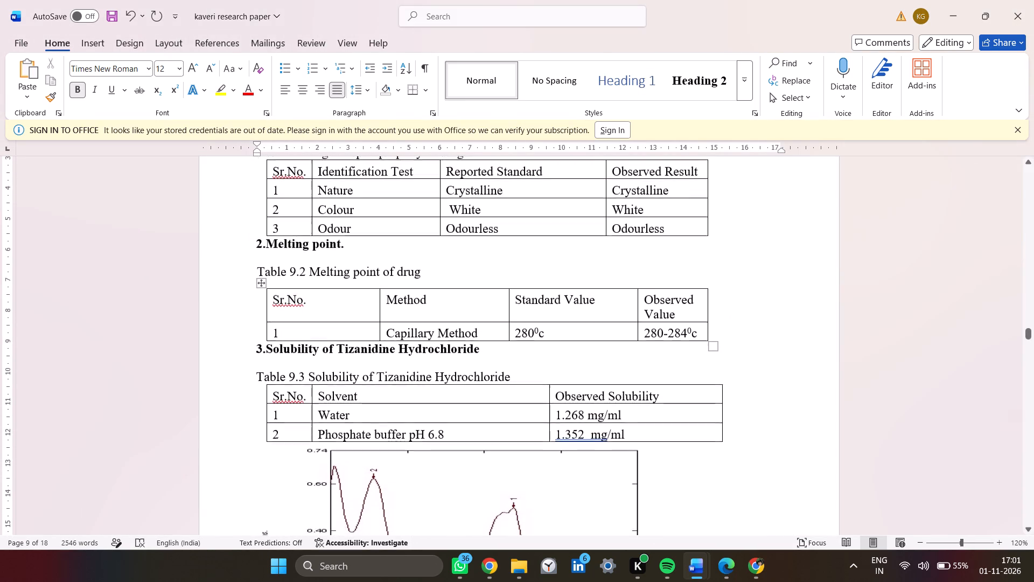
pyautogui.scroll(-1, 361, 278)
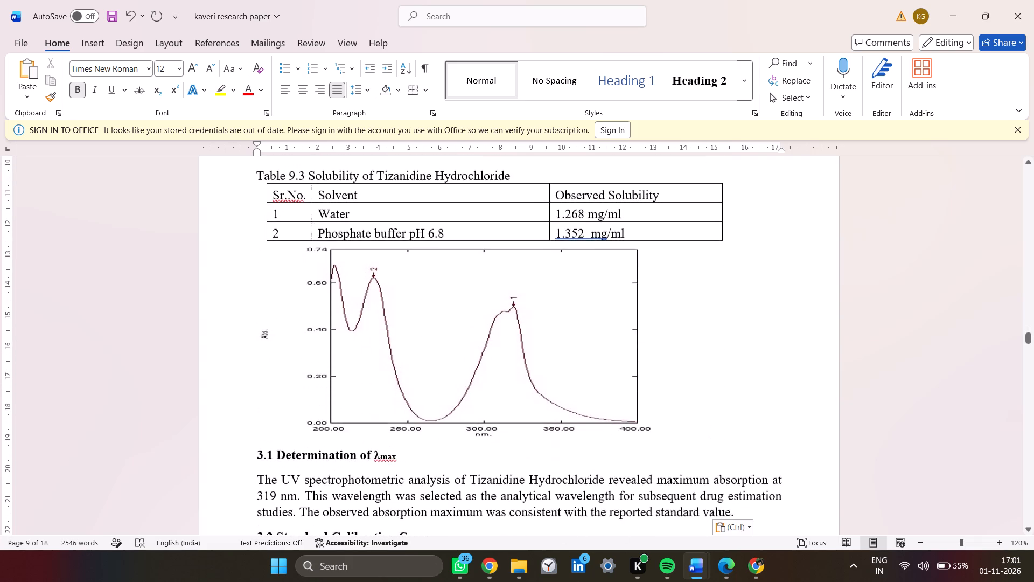
pyautogui.hotkey('alt', 'Tab')
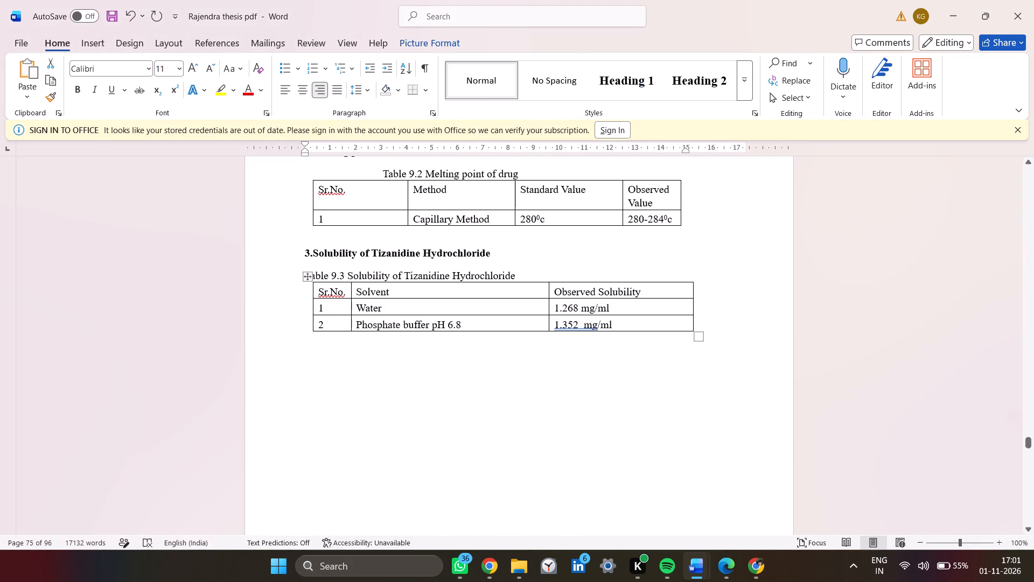
pyautogui.scroll(-1, 367, 289)
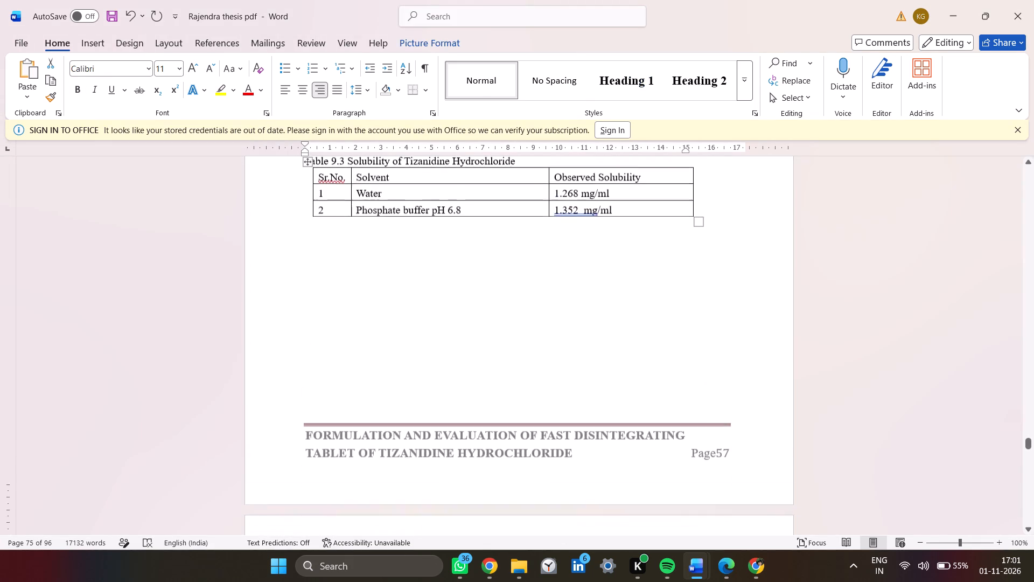
pyautogui.scroll(-1, 367, 289)
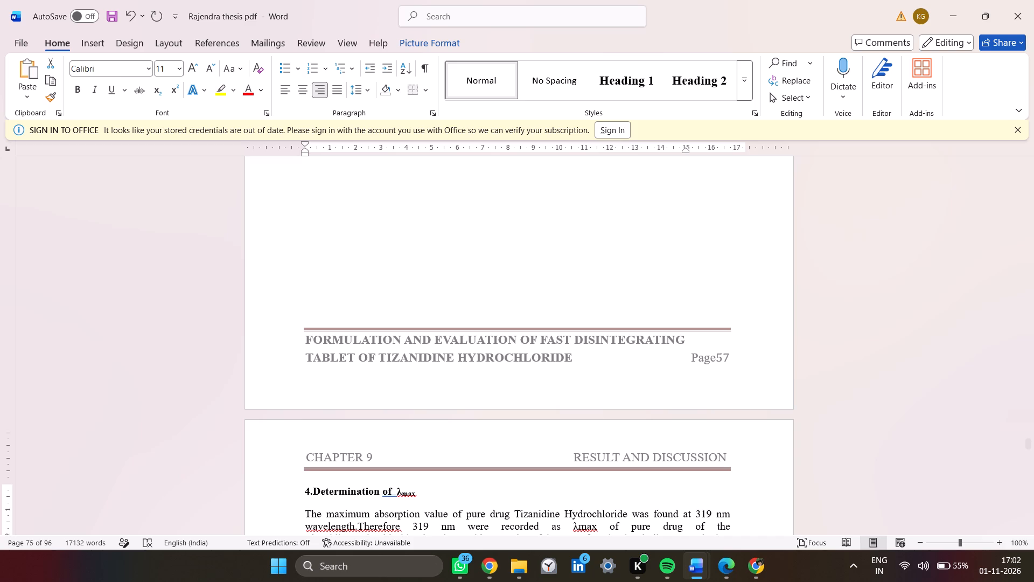
pyautogui.scroll(1, 367, 289)
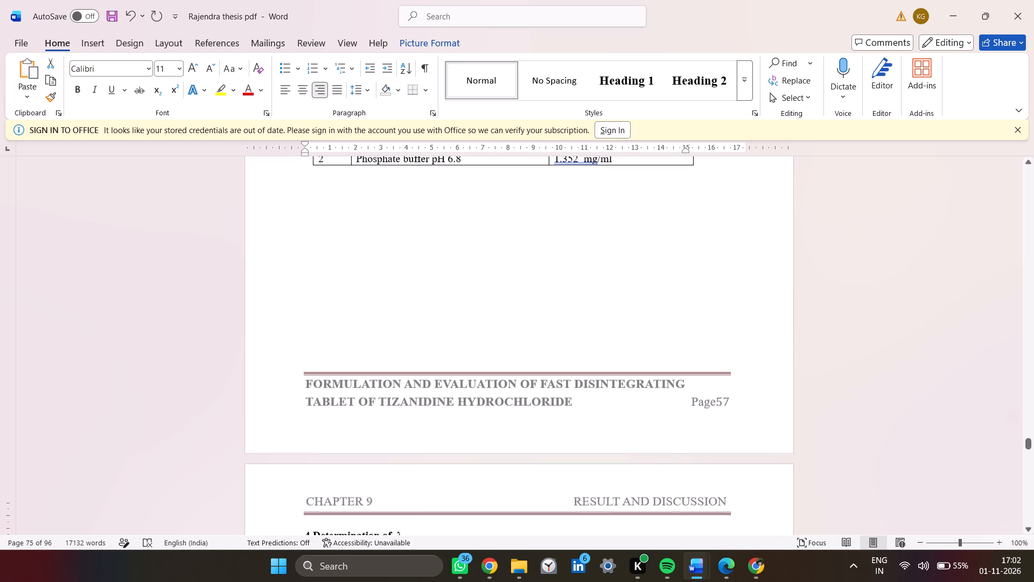
pyautogui.scroll(2, 367, 289)
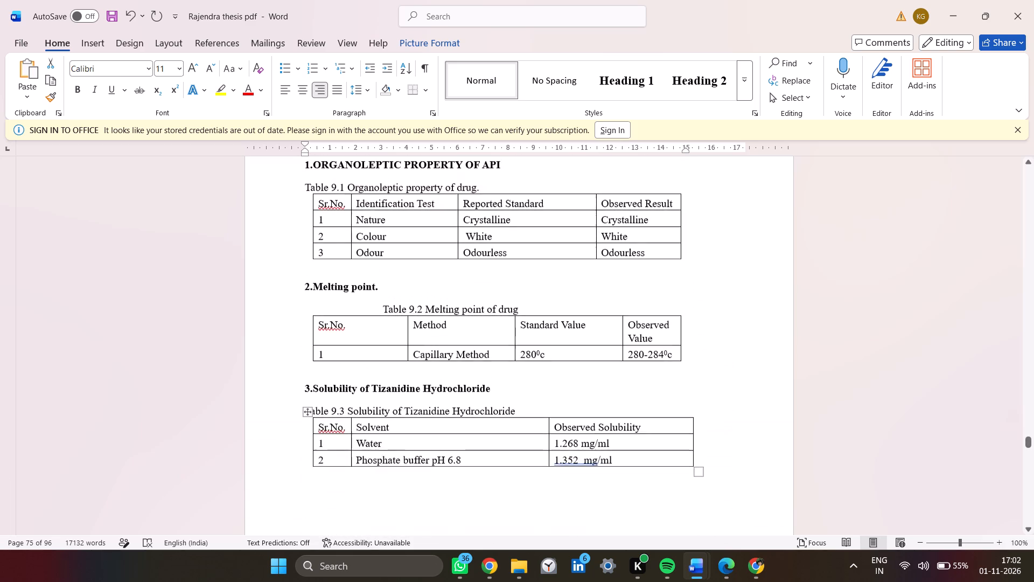
pyautogui.scroll(1, 367, 289)
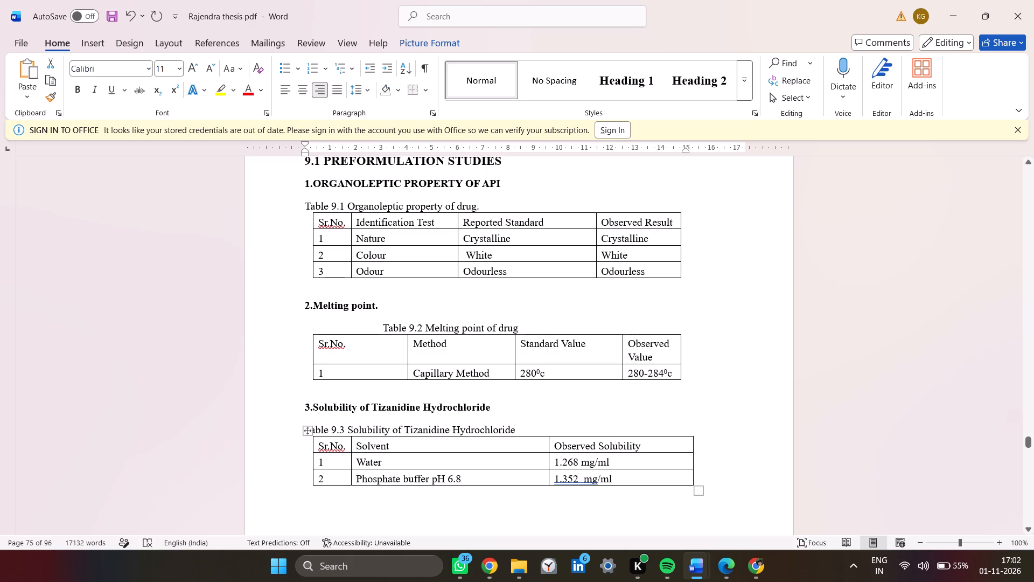
pyautogui.scroll(1, 367, 289)
pyautogui.hotkey('alt', 'Tab')
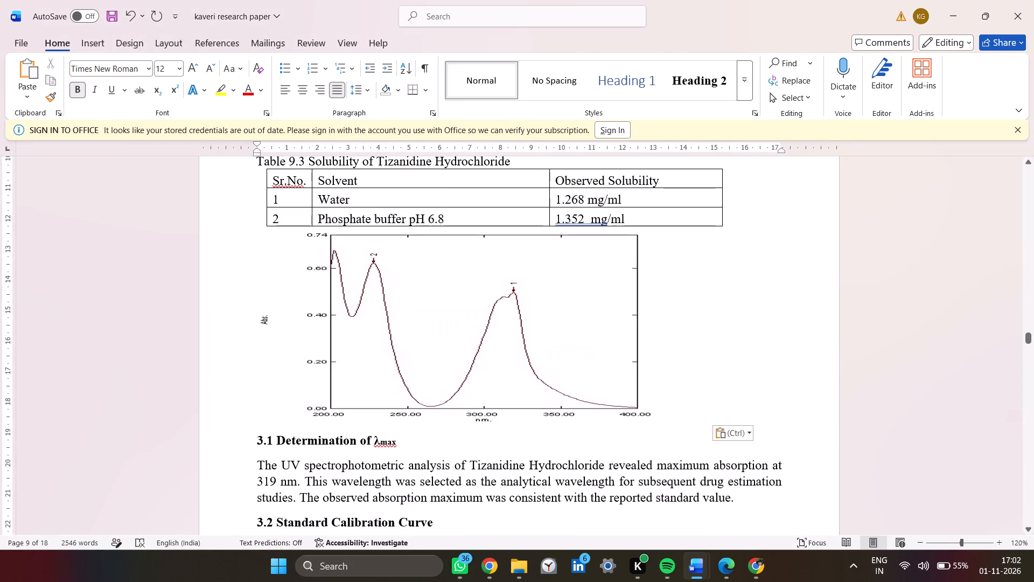
pyautogui.scroll(1, 367, 289)
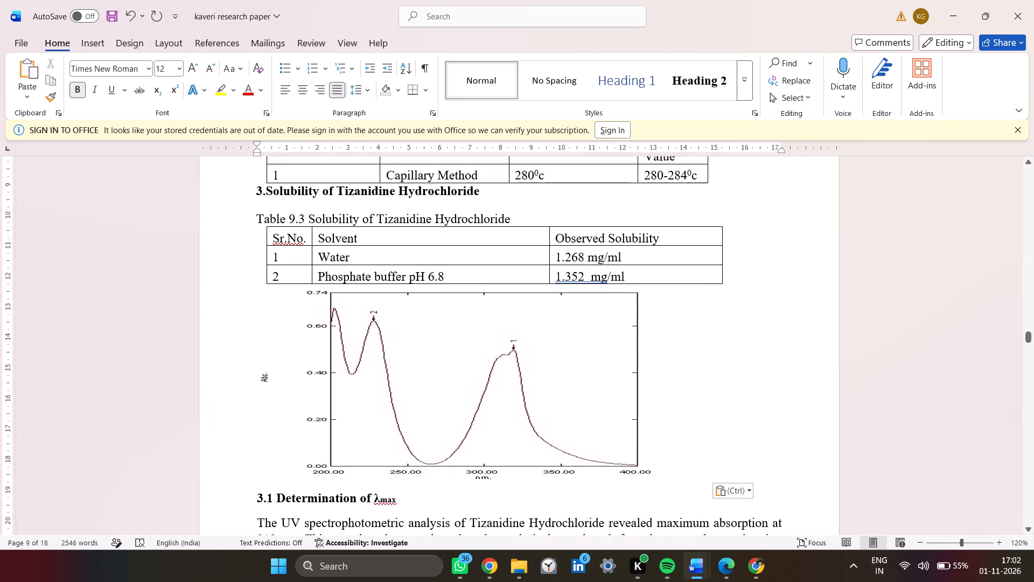
pyautogui.hotkey('alt', 'Tab')
# Look through the thesis's Result and Discussion chapter, from the preformulation tables to the dissolution study and back.
pyautogui.scroll(1, 367, 289)
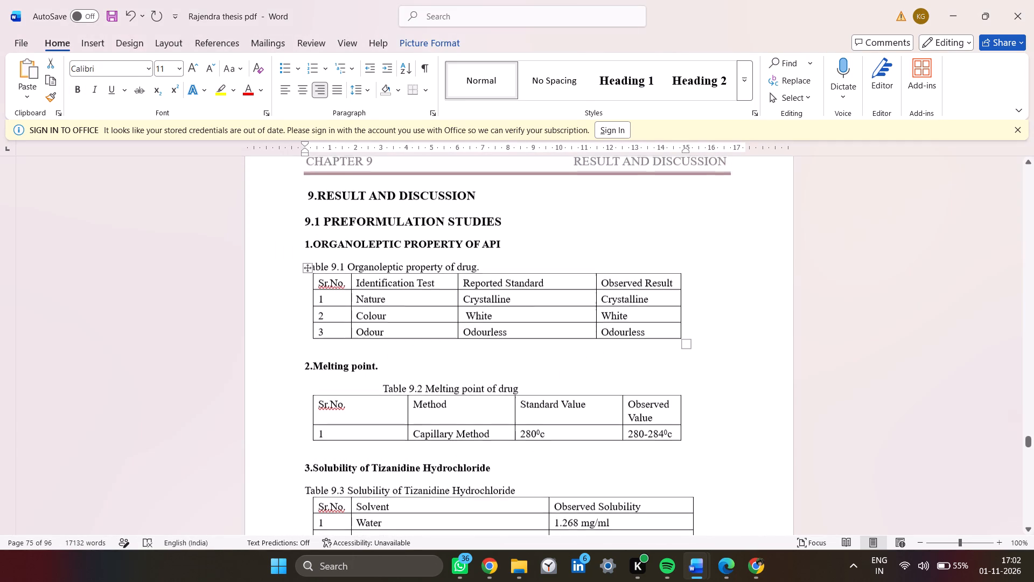
pyautogui.scroll(4, 367, 289)
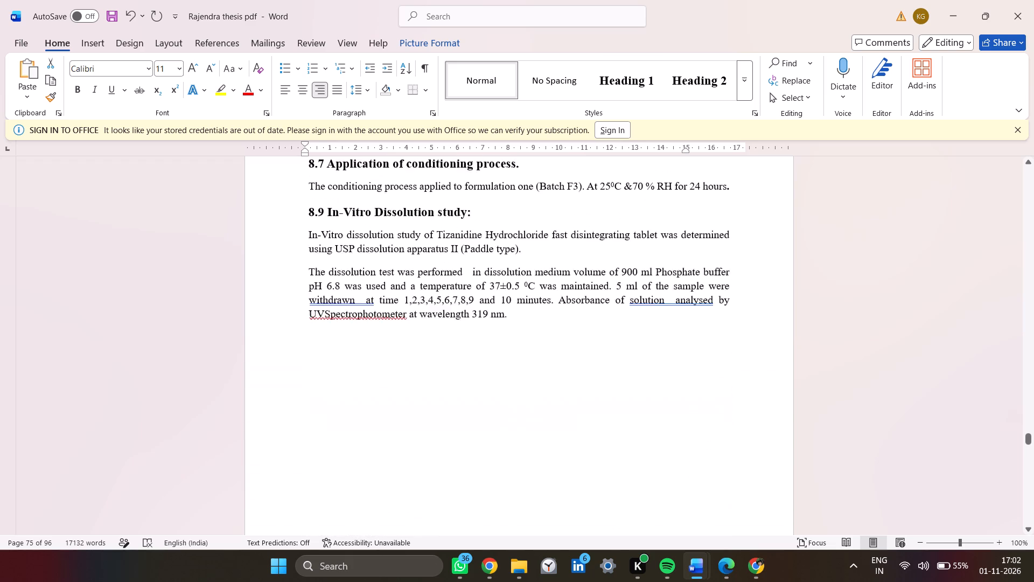
pyautogui.scroll(3, 367, 289)
pyautogui.scroll(-6, 367, 289)
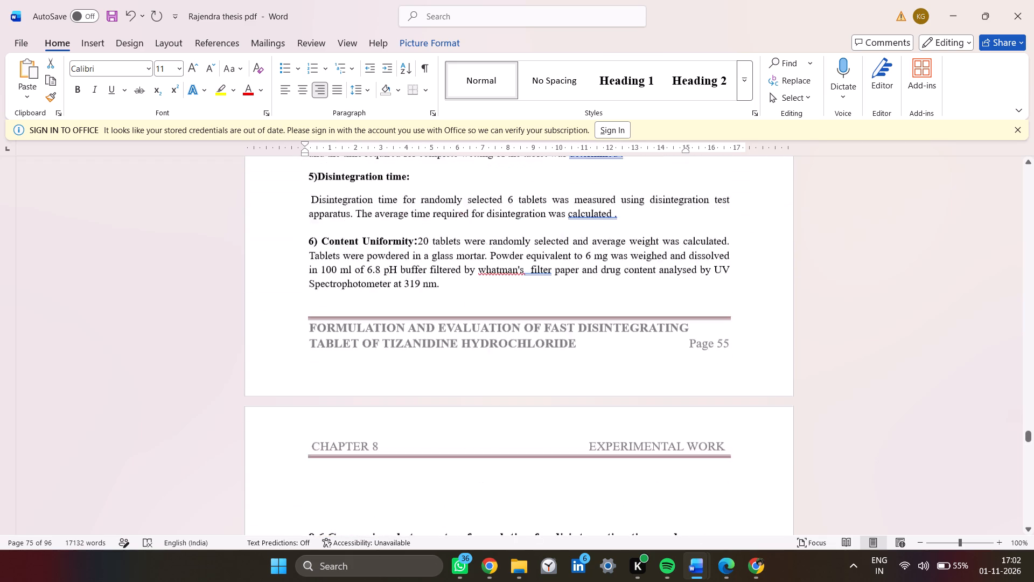
pyautogui.scroll(-12, 367, 289)
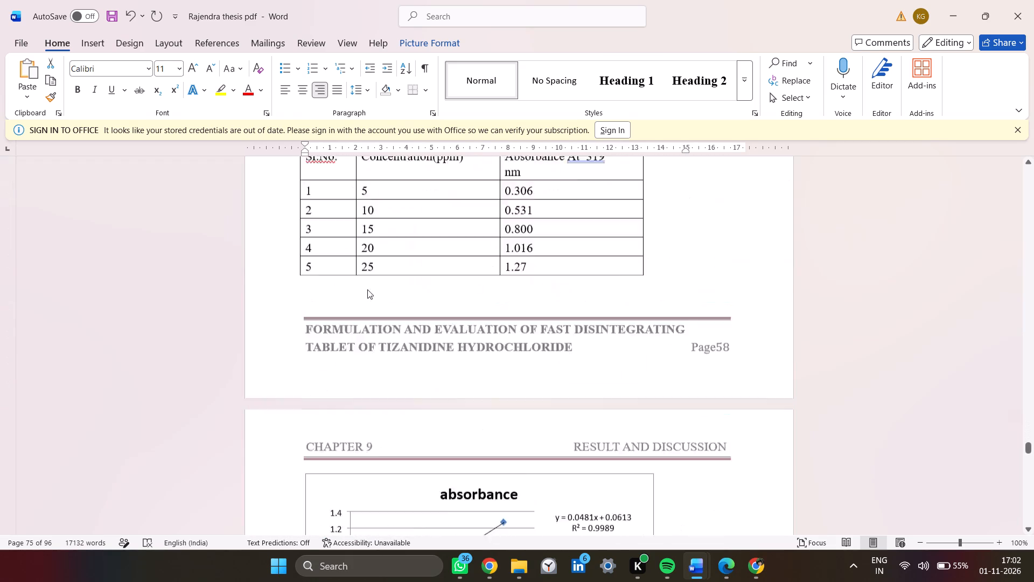
pyautogui.scroll(-9, 367, 289)
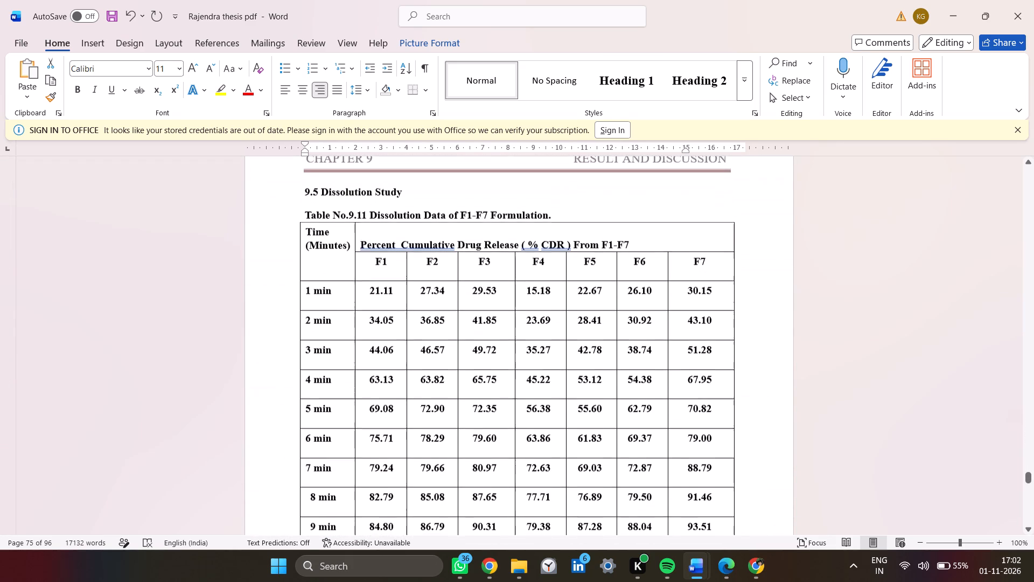
pyautogui.scroll(6, 367, 289)
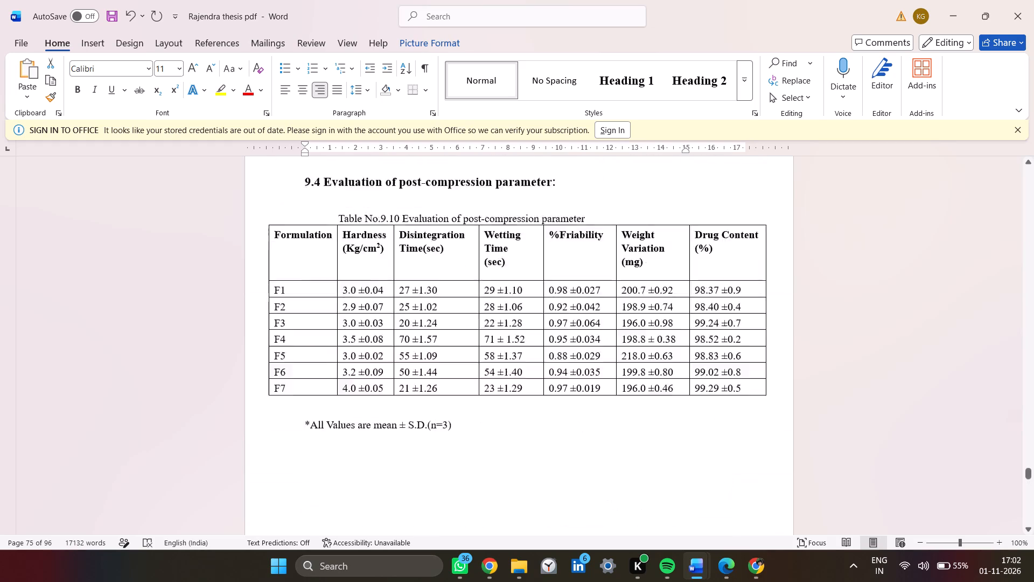
pyautogui.scroll(6, 367, 289)
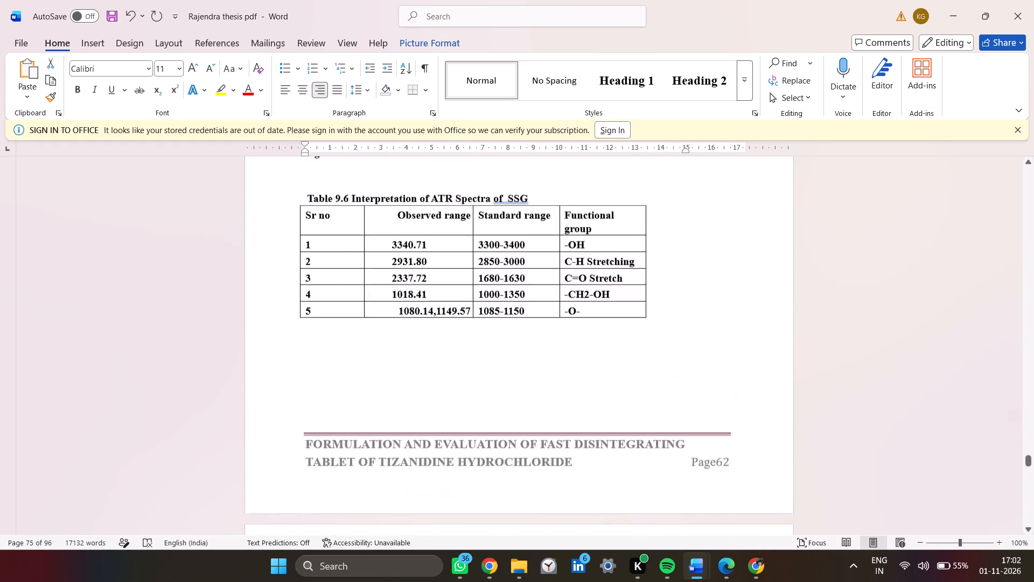
pyautogui.scroll(6, 367, 289)
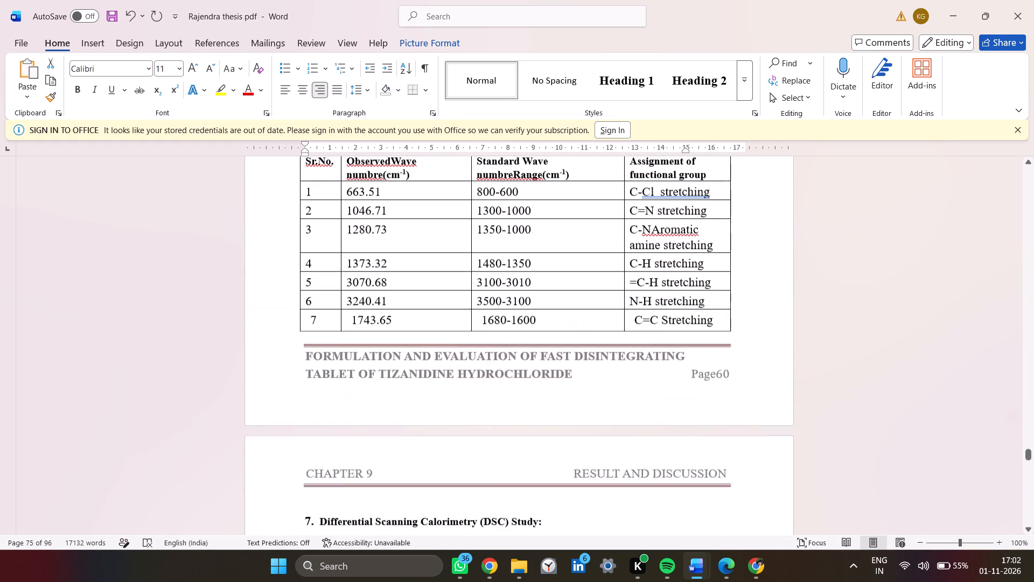
pyautogui.scroll(8, 367, 289)
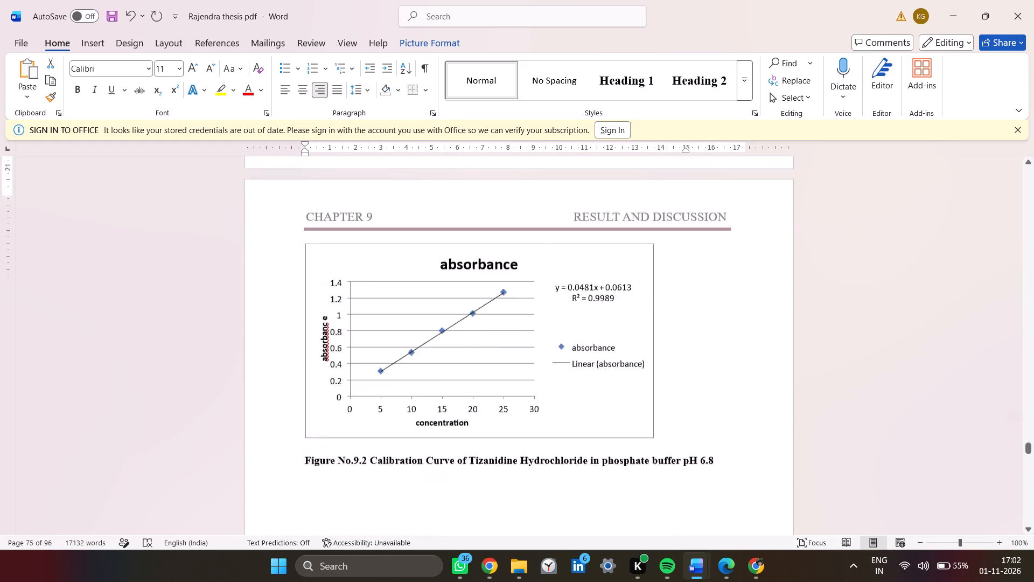
pyautogui.scroll(3, 367, 289)
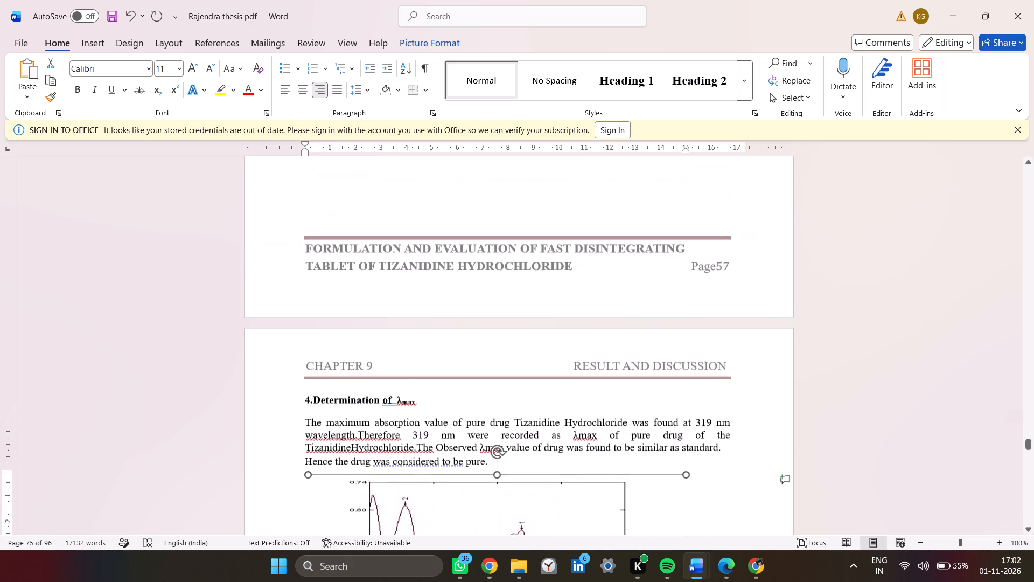
pyautogui.scroll(7, 367, 289)
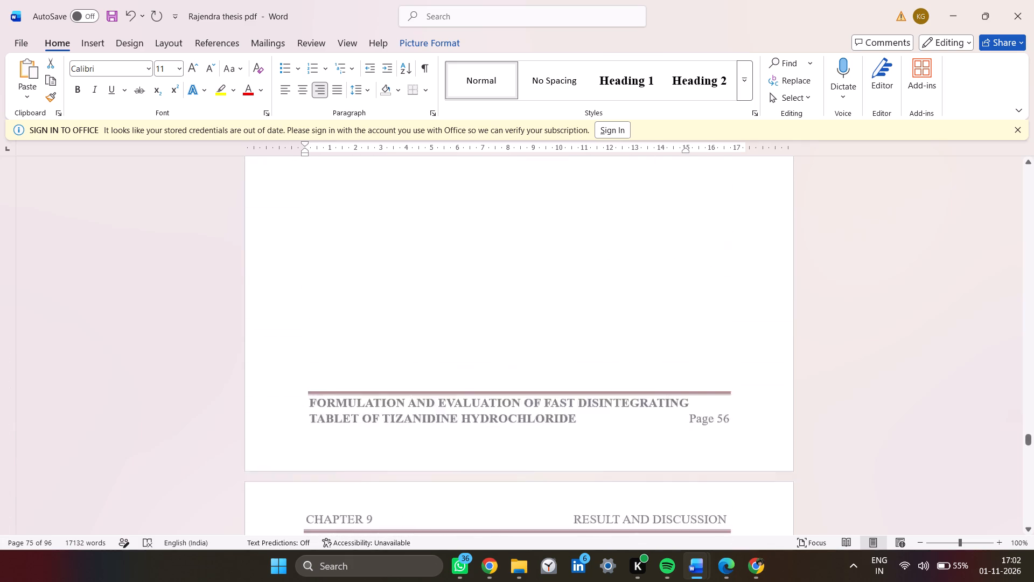
# Look through the thesis's Experimental Work and Materials and Instruments chapters, and return to the Chapter 9 λmax section.
pyautogui.scroll(3, 367, 289)
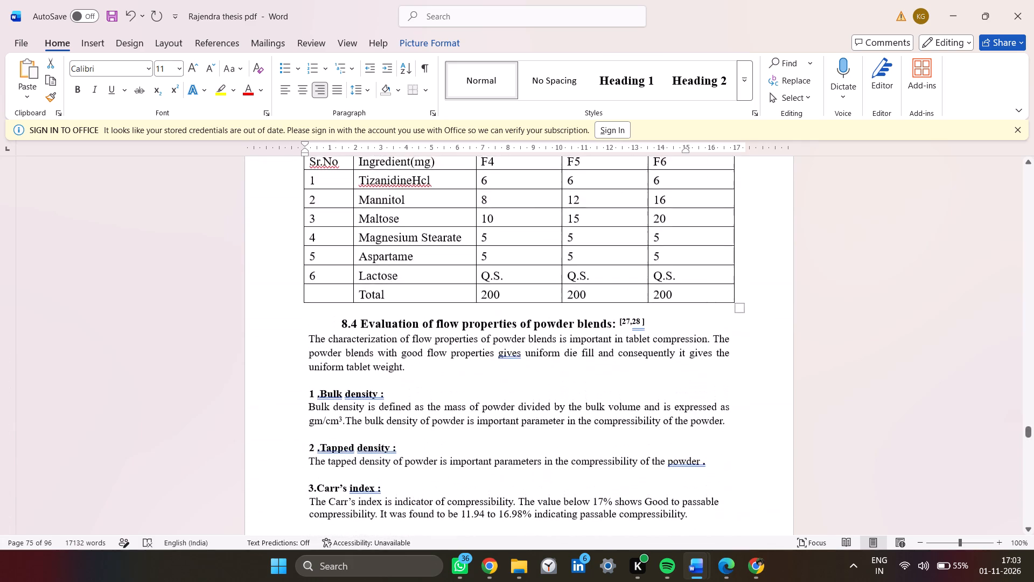
pyautogui.scroll(5, 367, 289)
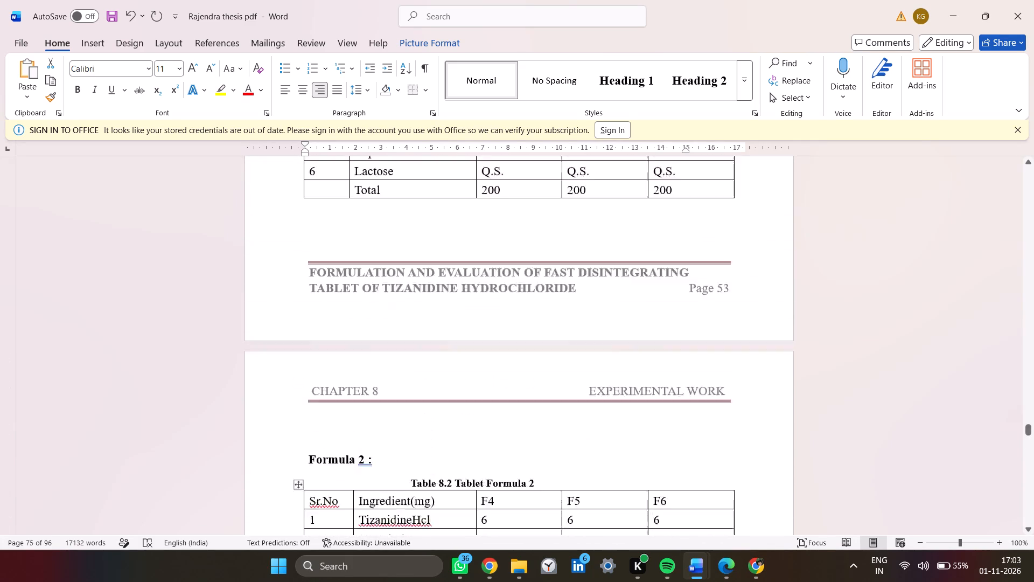
pyautogui.scroll(5, 367, 289)
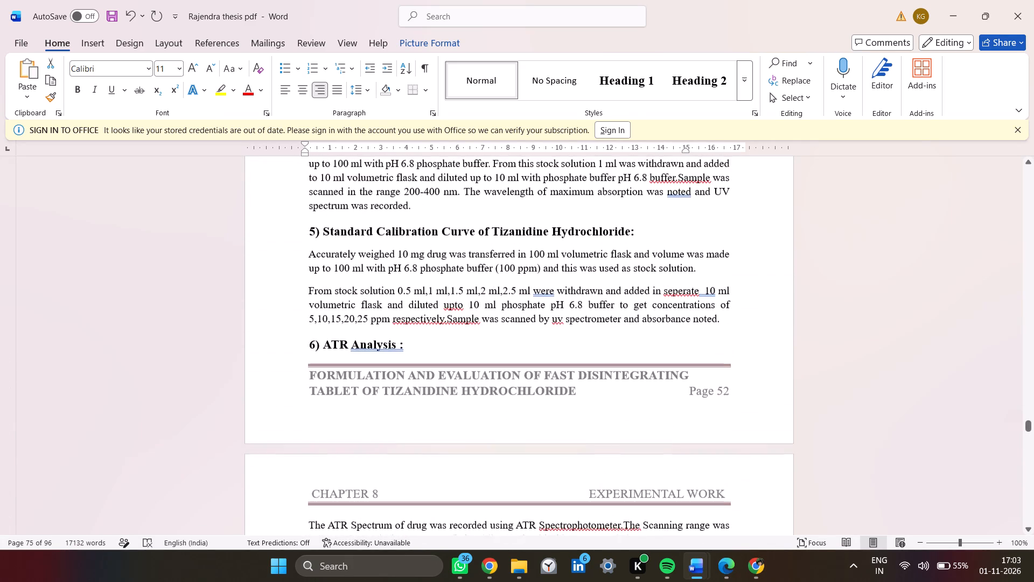
pyautogui.scroll(5, 367, 289)
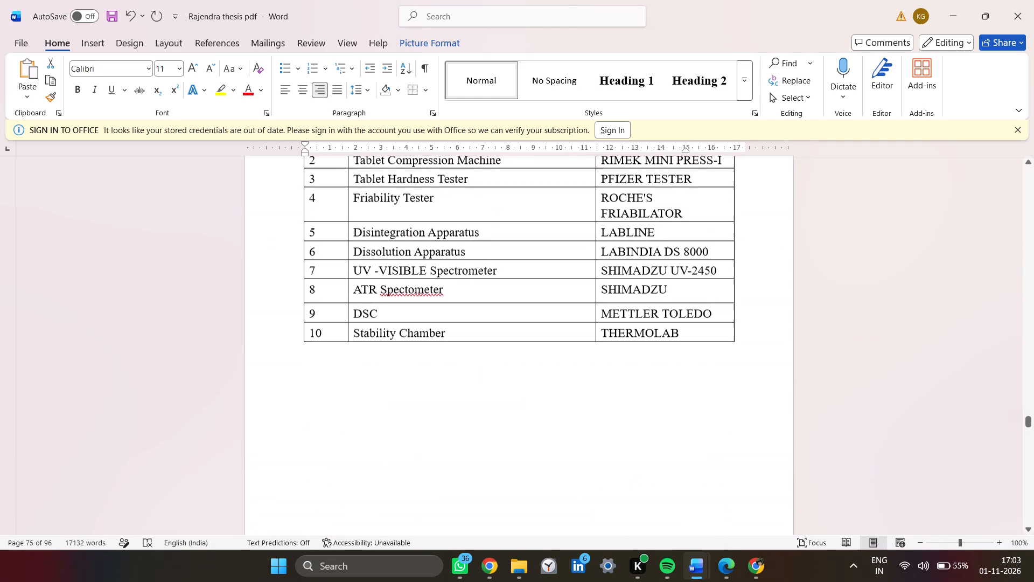
pyautogui.scroll(1, 367, 289)
pyautogui.scroll(-3, 367, 289)
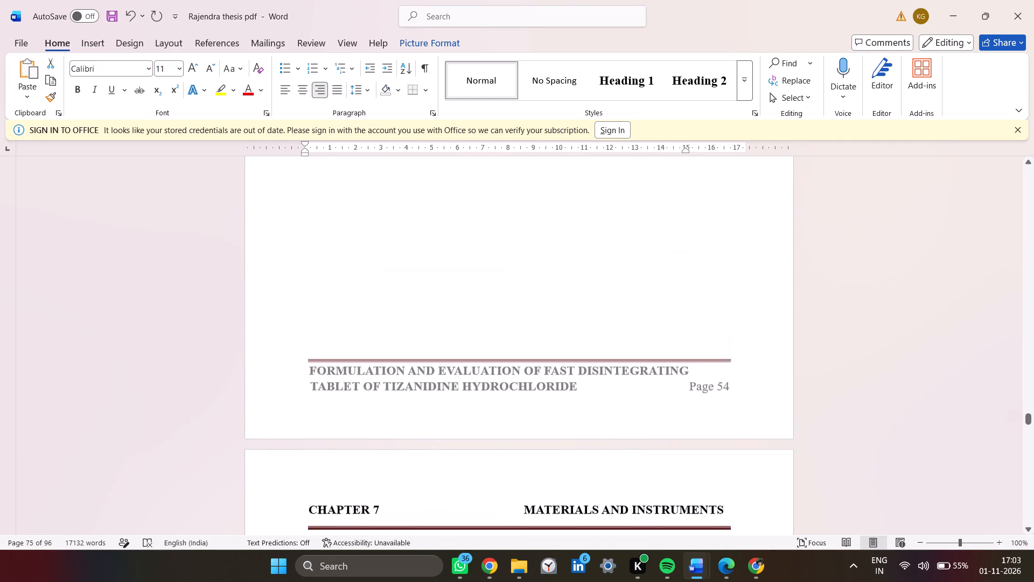
pyautogui.scroll(-9, 367, 289)
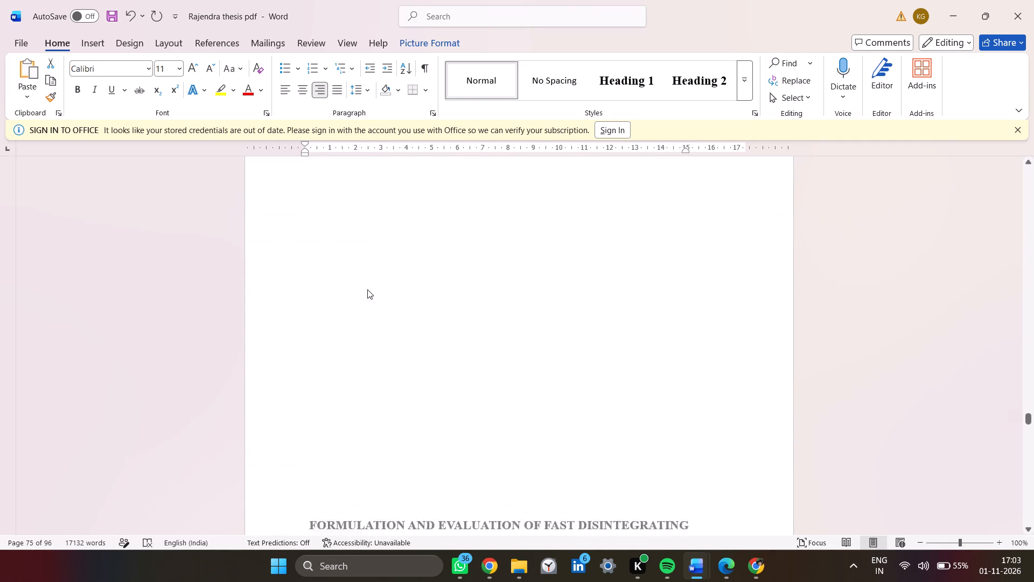
pyautogui.scroll(-7, 367, 289)
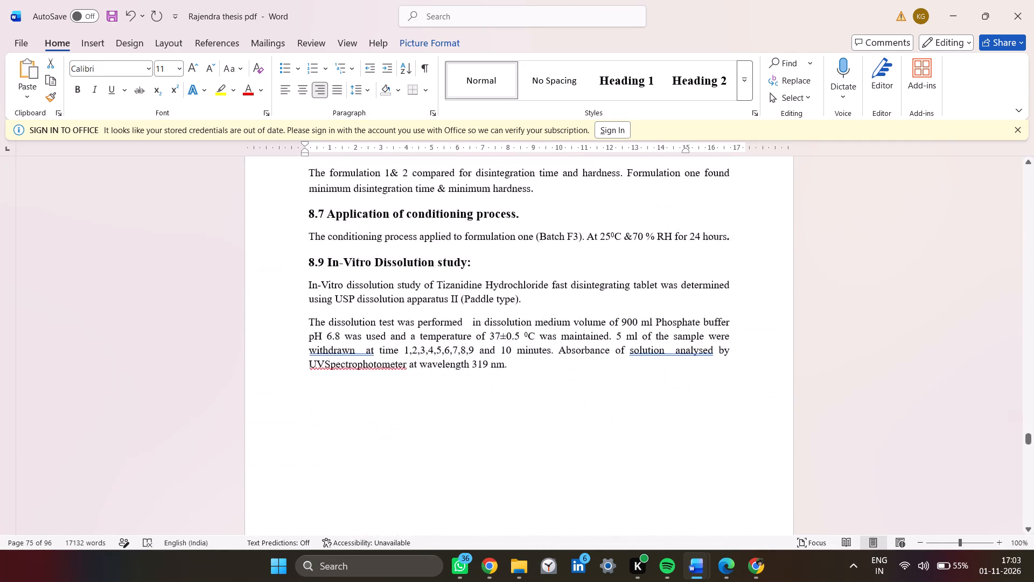
pyautogui.scroll(-5, 367, 289)
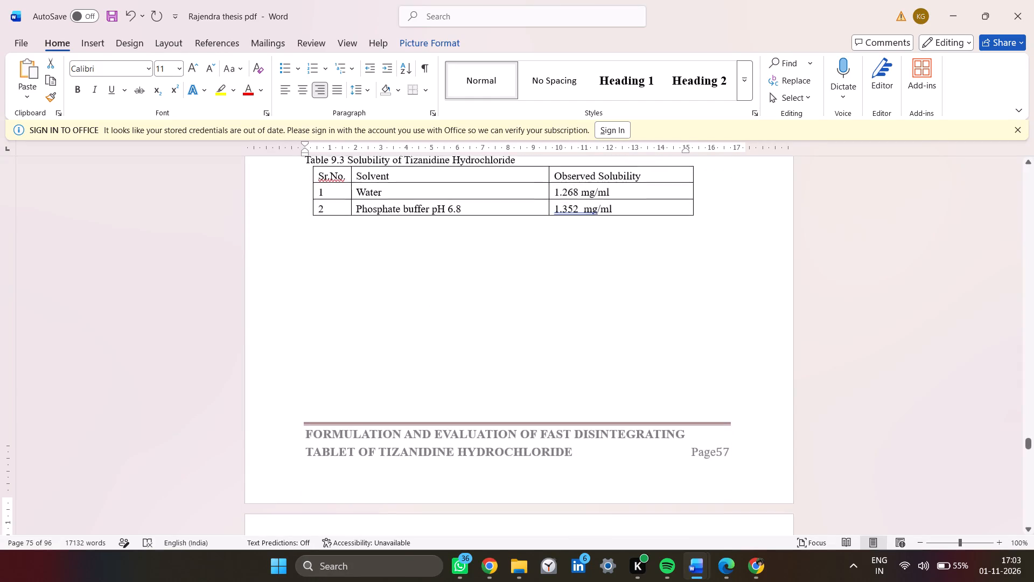
pyautogui.scroll(-2, 367, 289)
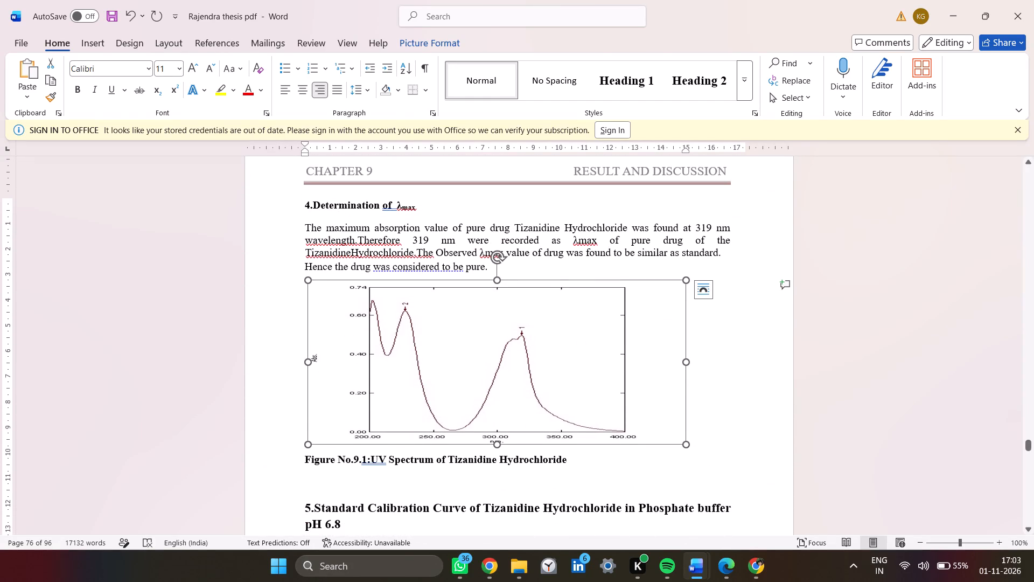
pyautogui.scroll(-1, 367, 289)
# Switch to the research paper and review tables 9.1 to 9.3 and the UV spectrum placement above "3.1 Determination of λmax".
pyautogui.hotkey('alt', 'Tab')
pyautogui.scroll(1, 367, 289)
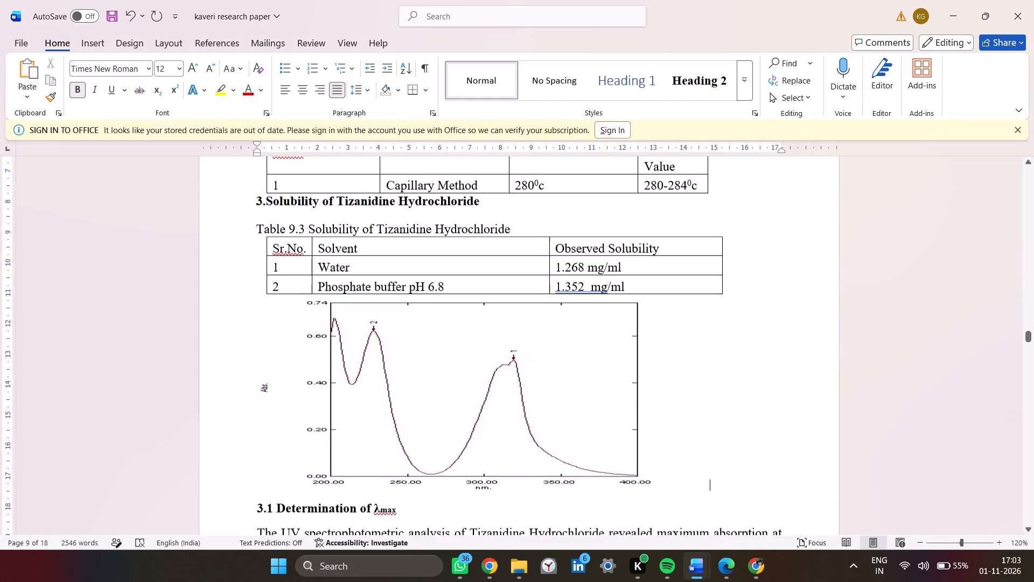
pyautogui.scroll(2, 367, 289)
pyautogui.hotkey('alt', 'Tab')
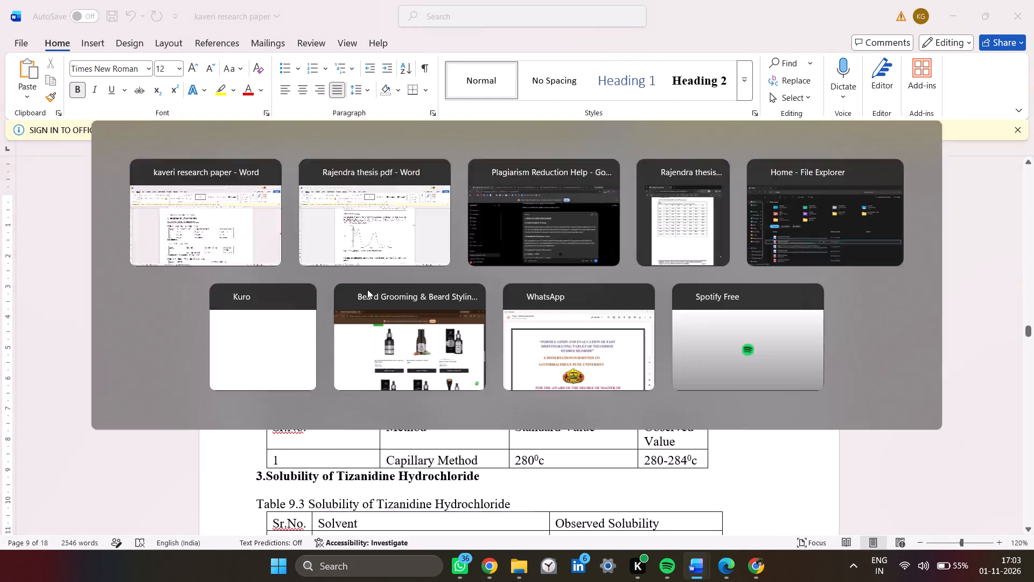
pyautogui.scroll(1, 367, 289)
pyautogui.hotkey('alt', 'Tab')
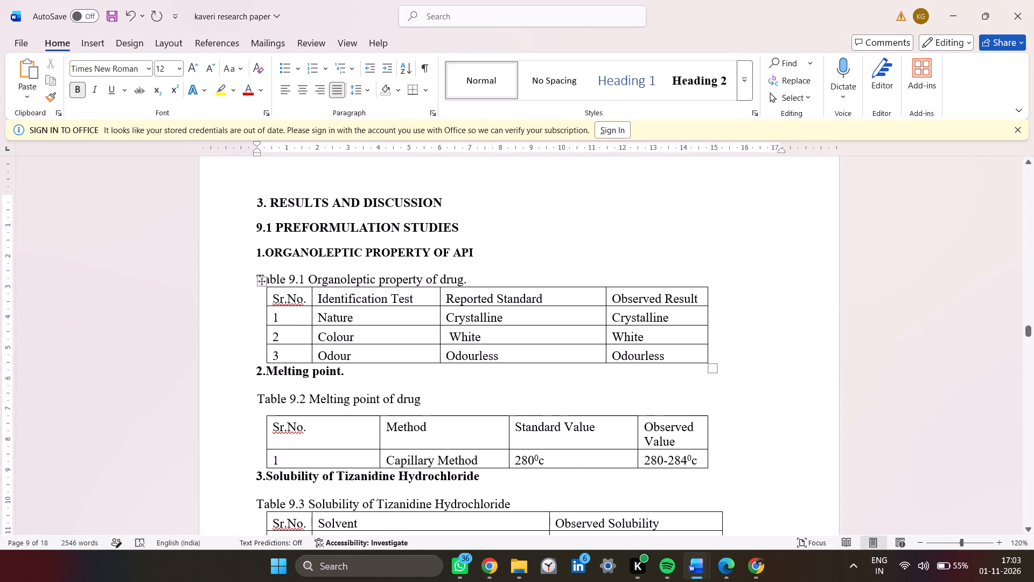
pyautogui.scroll(-2, 367, 289)
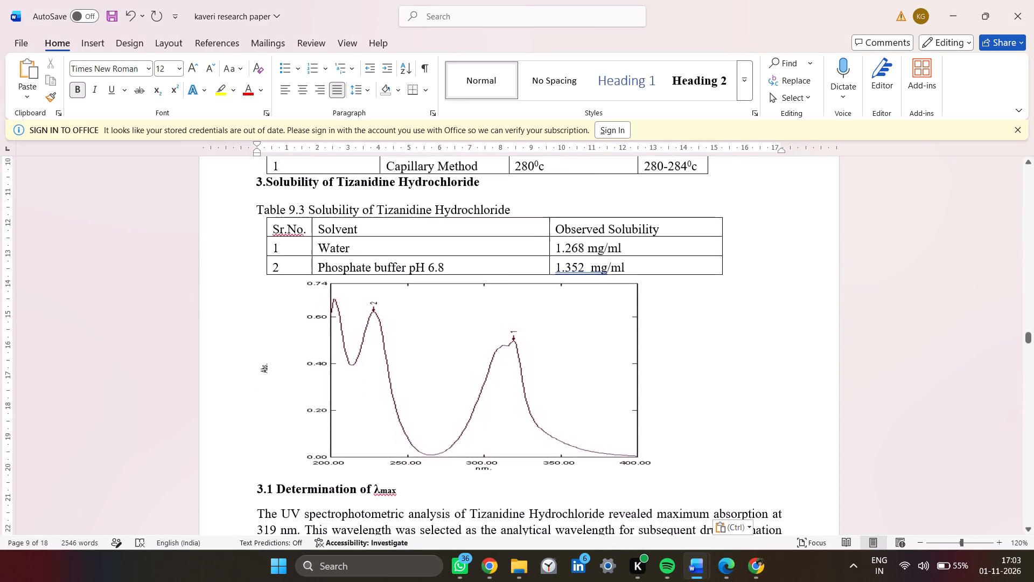
pyautogui.scroll(-1, 367, 289)
# Switch to the thesis and move the UV spectrum graph from the λmax section to below Table 9.3.
pyautogui.hotkey('alt', 'Tab')
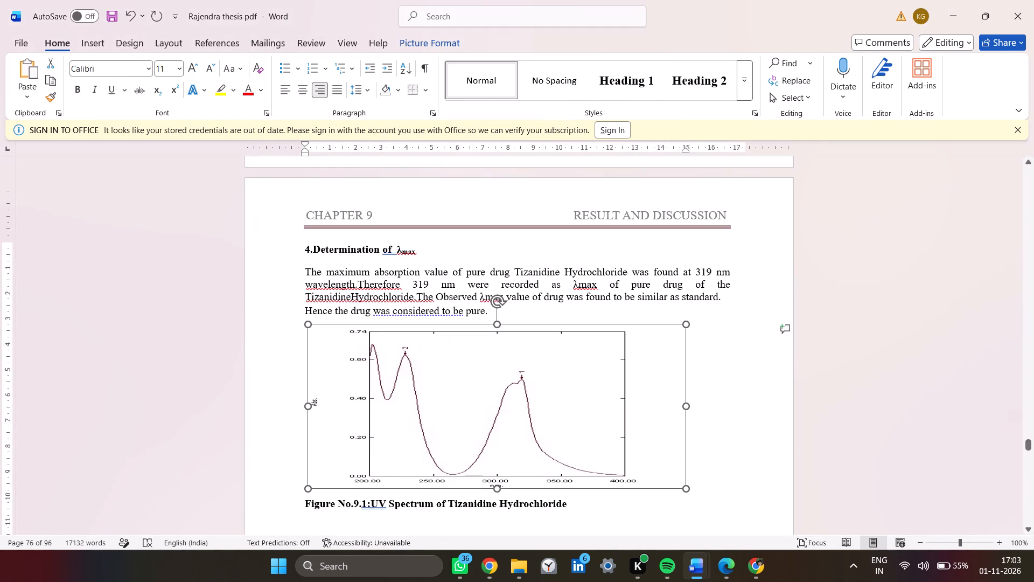
pyautogui.click(375, 365)
pyautogui.hotkey('ctrl', 'x')
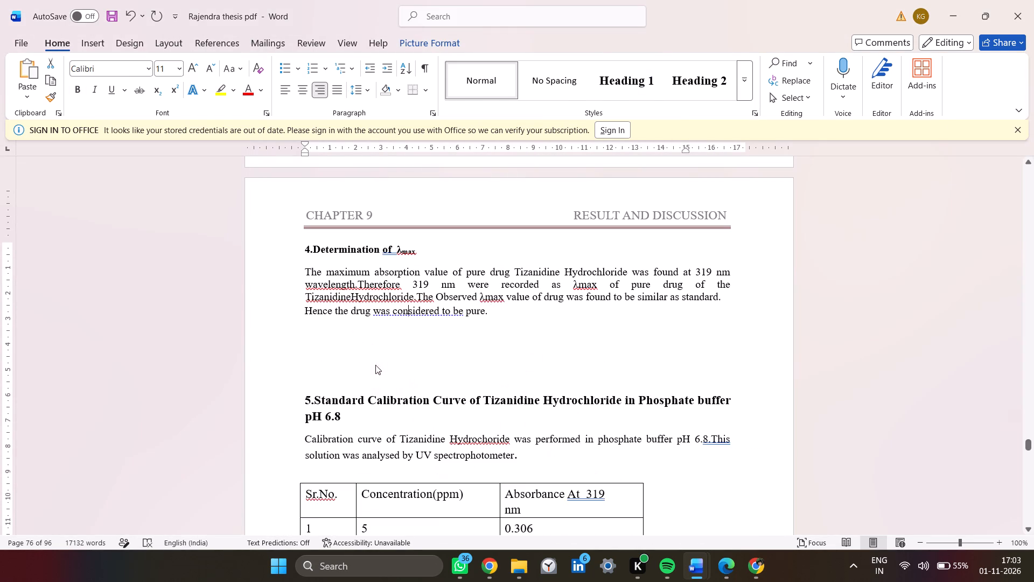
pyautogui.scroll(3, 375, 365)
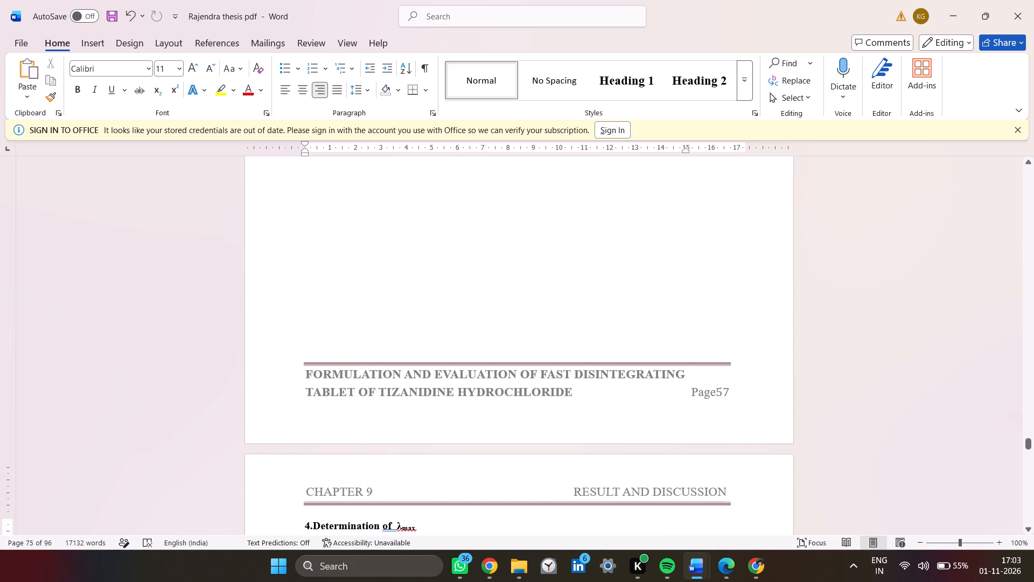
pyautogui.scroll(1, 383, 274)
pyautogui.click(374, 334)
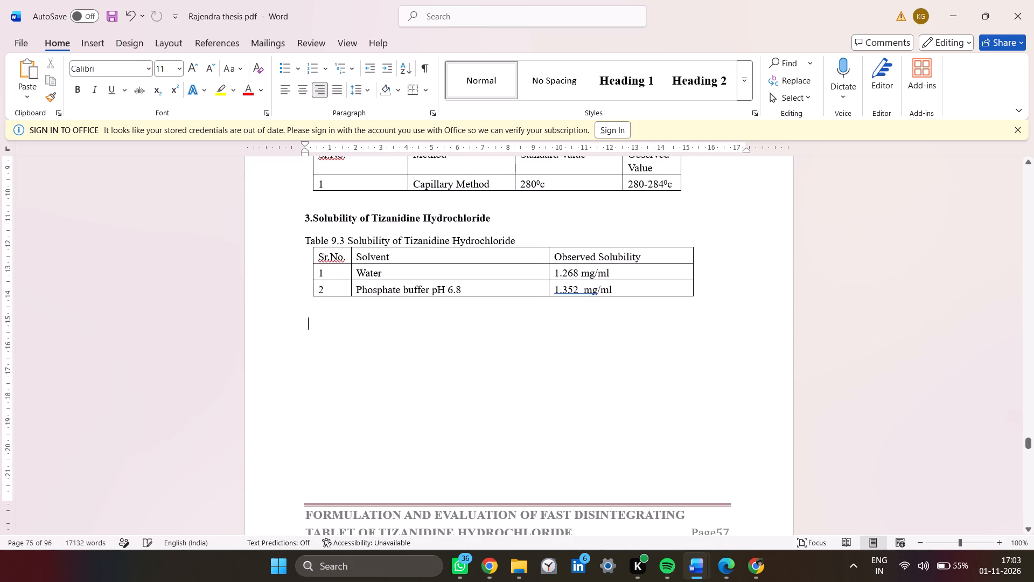
pyautogui.hotkey('ctrl', 'v')
# Delete the empty lines above the thesis's "4.Determination of λmax" heading, so it starts directly under the page header.
pyautogui.scroll(-2, 374, 334)
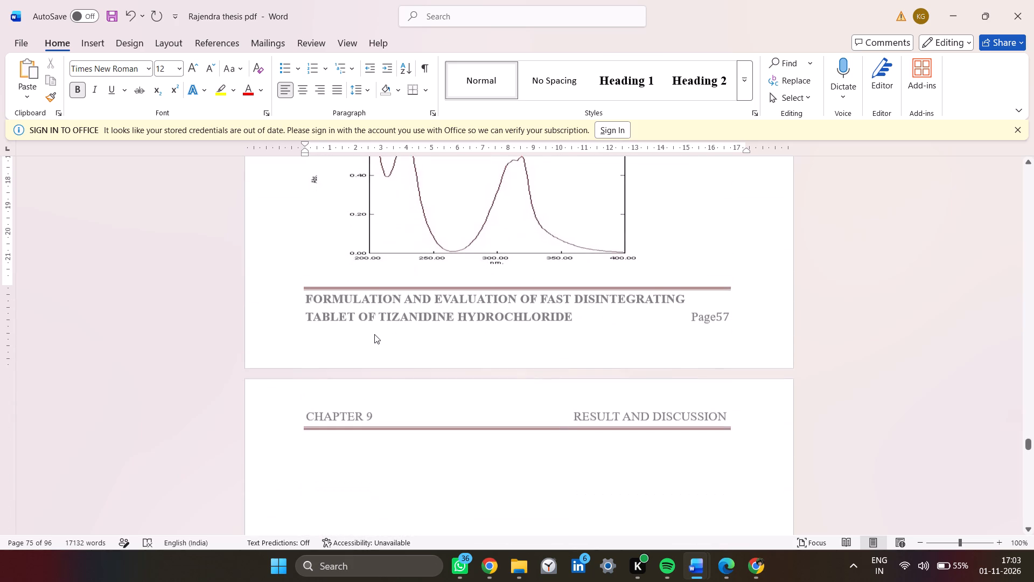
pyautogui.scroll(-2, 374, 334)
pyautogui.click(357, 345)
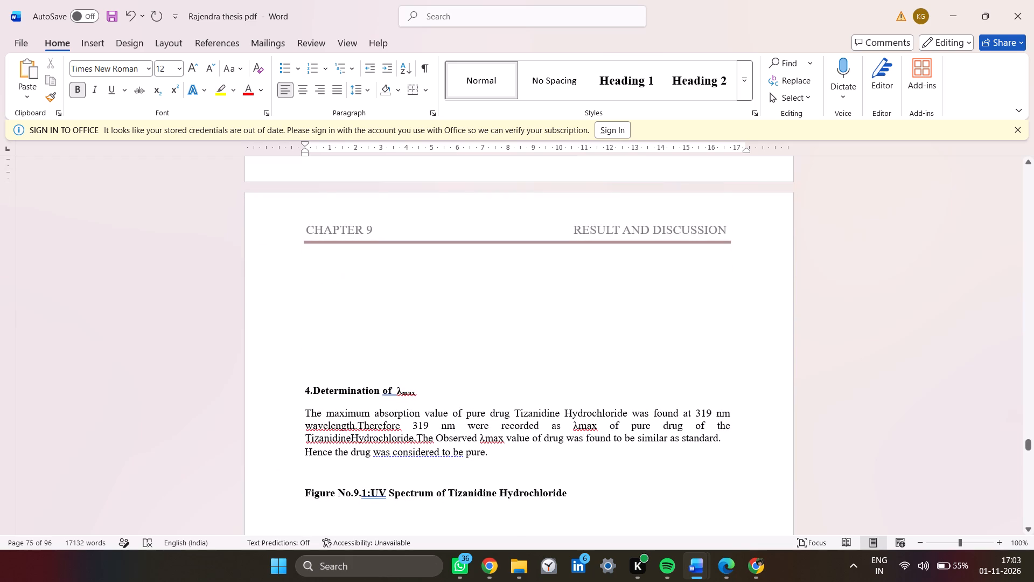
pyautogui.press('BackSpace')
pyautogui.press('BackSpace')
pyautogui.press('Down')
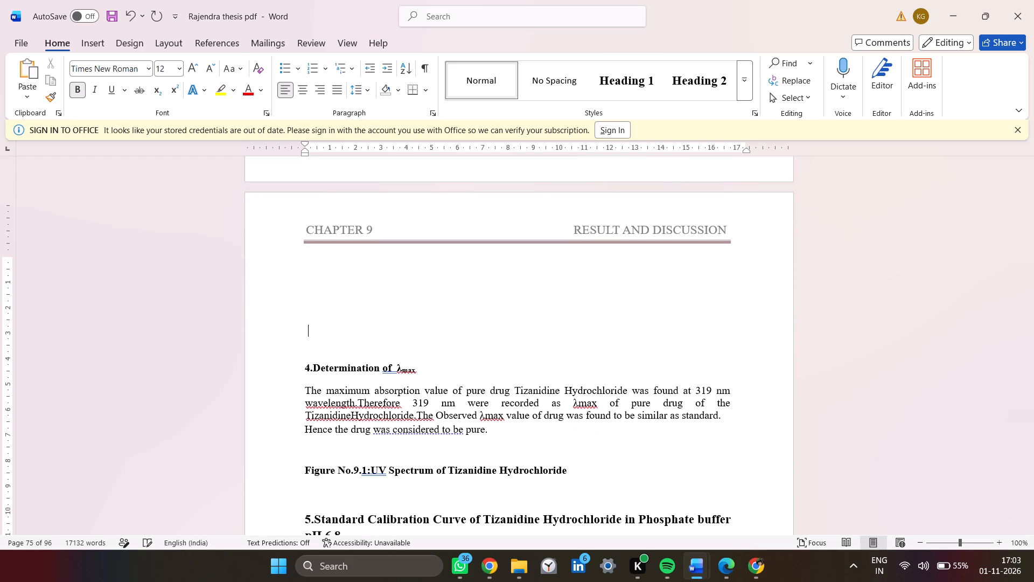
pyautogui.press('BackSpace')
pyautogui.press('BackSpace')
pyautogui.press('Down')
pyautogui.press('BackSpace')
pyautogui.press('BackSpace')
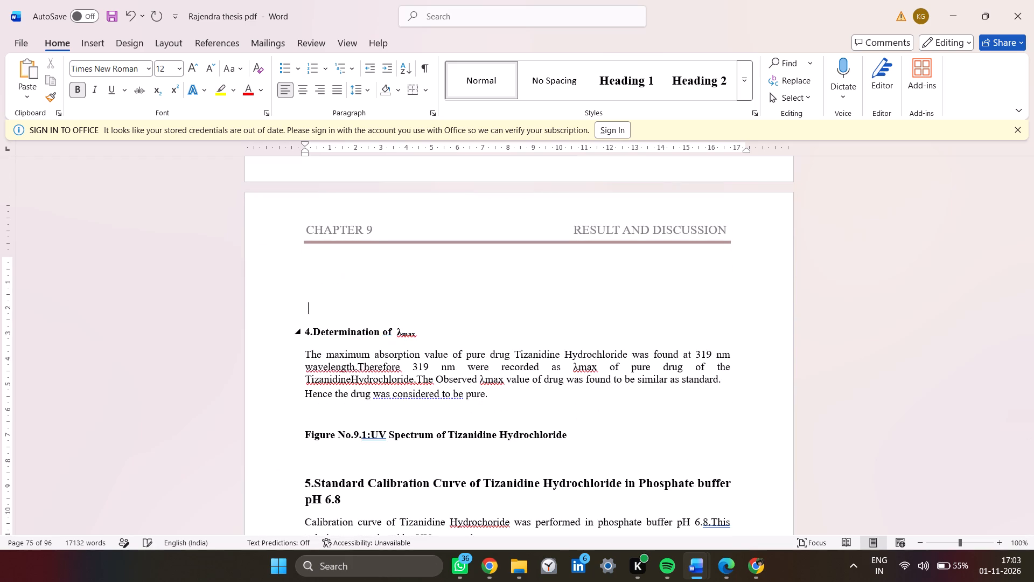
pyautogui.press('BackSpace')
pyautogui.press('BackSpace')
pyautogui.press('BackSpace')
pyautogui.press('BackSpace')
pyautogui.press('BackSpace')
pyautogui.press('BackSpace')
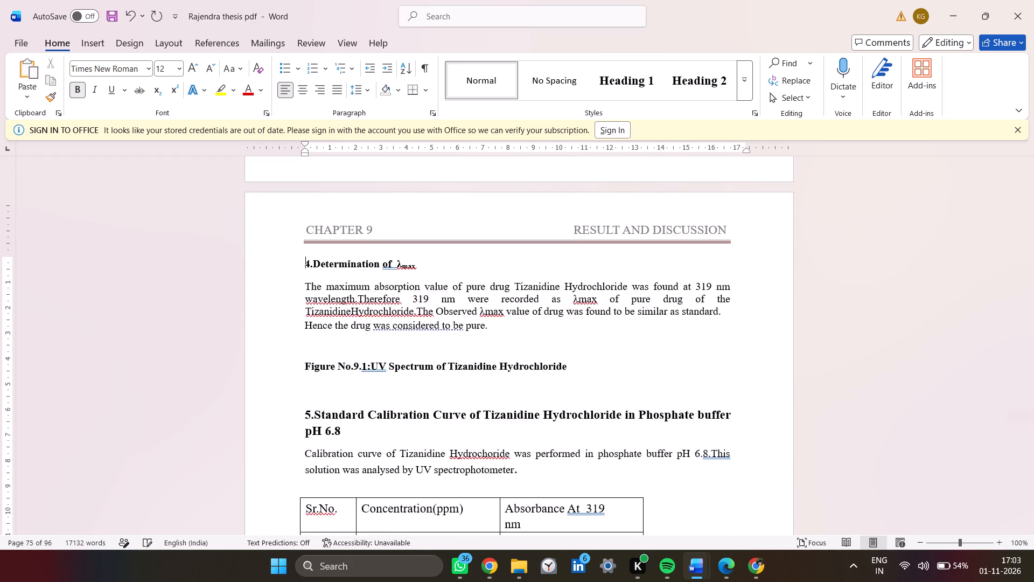
# Switch to the research paper and look through its results sections, from 3.1 to "3.8 In-vitro Dissolution Study" and back.
pyautogui.hotkey('alt', 'Tab')
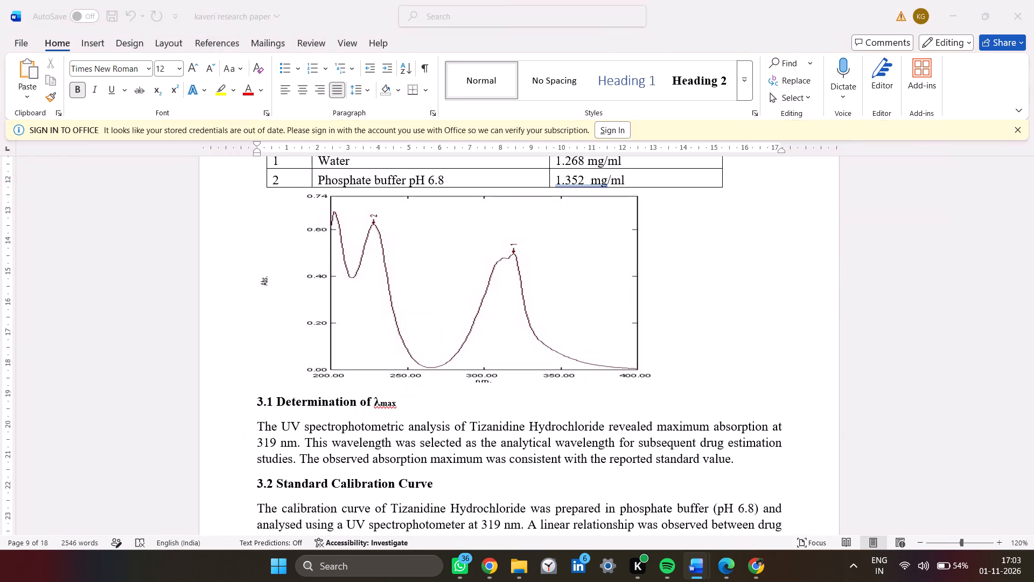
pyautogui.scroll(-3, 357, 345)
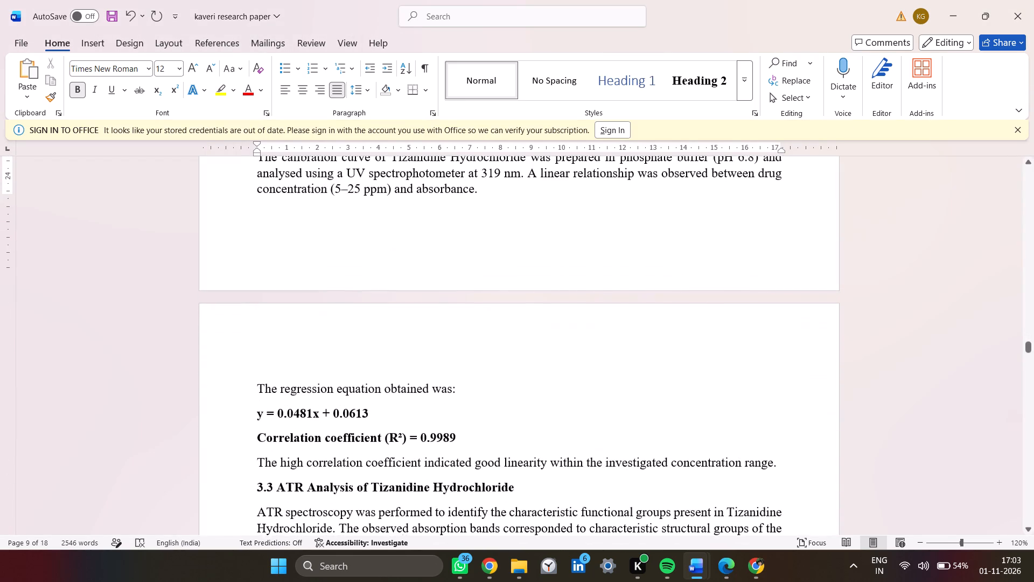
pyautogui.scroll(-3, 357, 345)
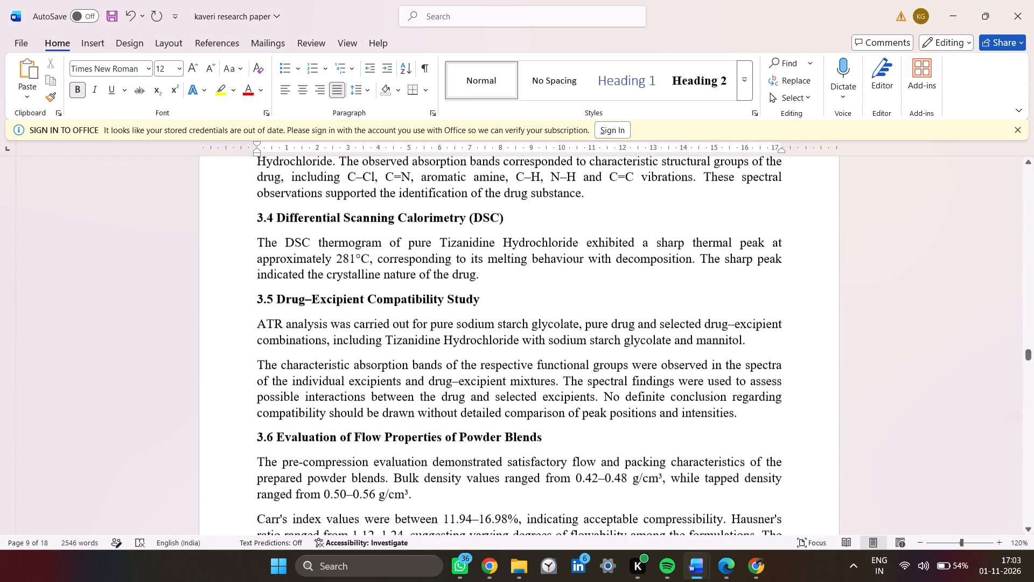
pyautogui.scroll(-4, 357, 345)
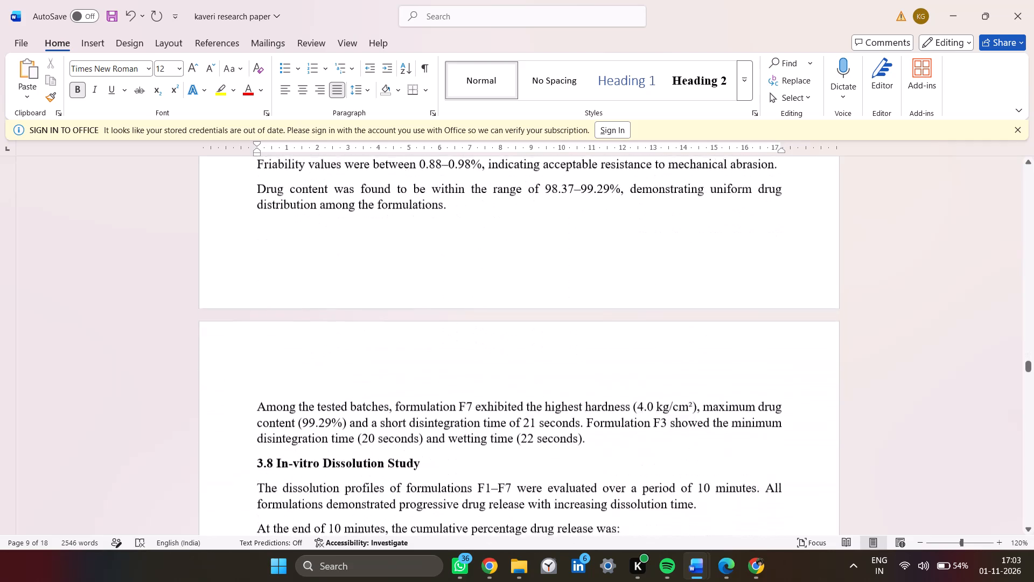
pyautogui.scroll(-3, 357, 345)
pyautogui.scroll(1, 357, 345)
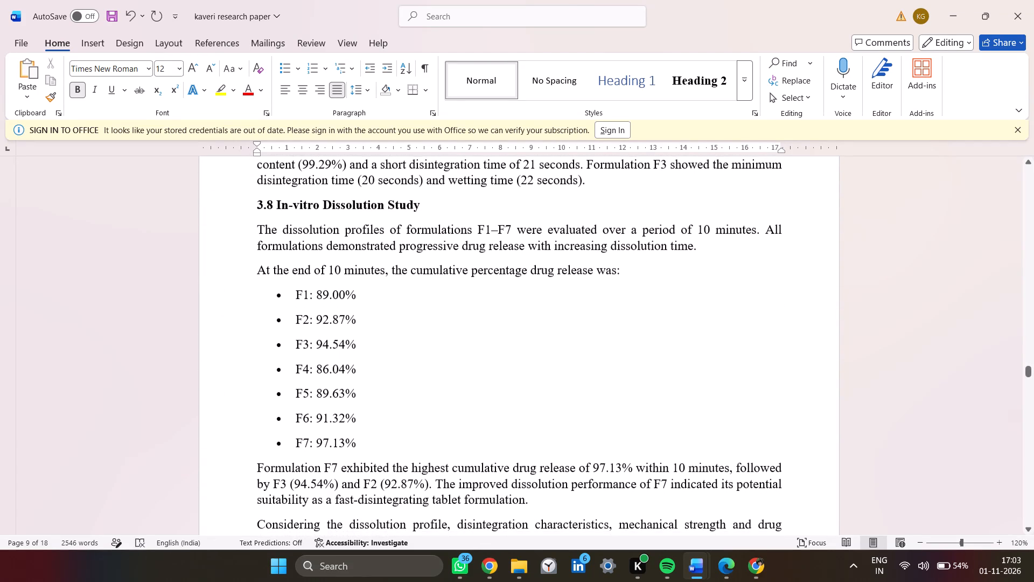
pyautogui.scroll(3, 357, 345)
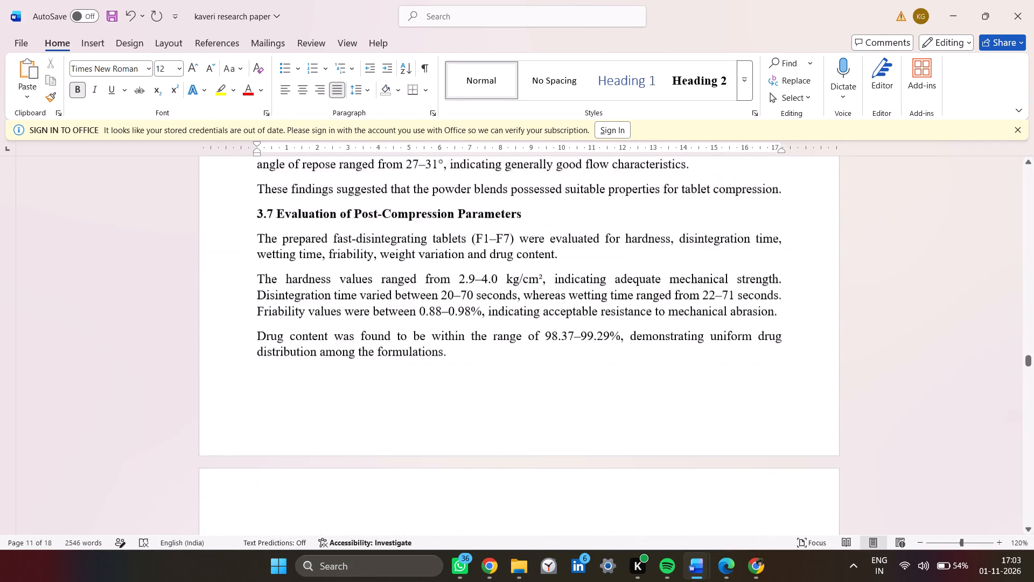
pyautogui.scroll(4, 357, 345)
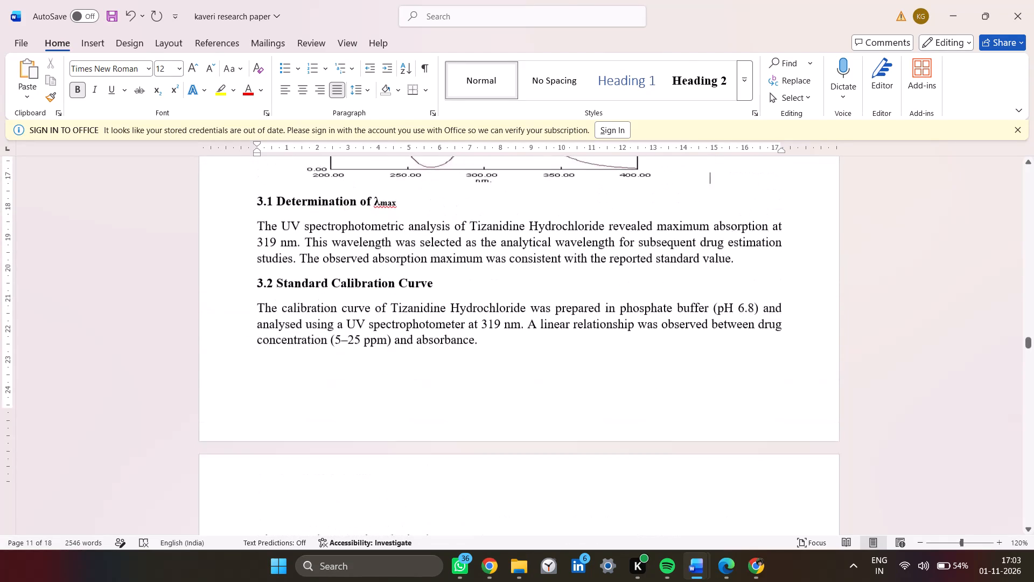
pyautogui.scroll(2, 357, 345)
# Compare the thesis's λmax section, calibration Table 9.4 and UV spectrum placement with the research paper's sections 3.1 and 3.2.
pyautogui.hotkey('alt', 'Tab')
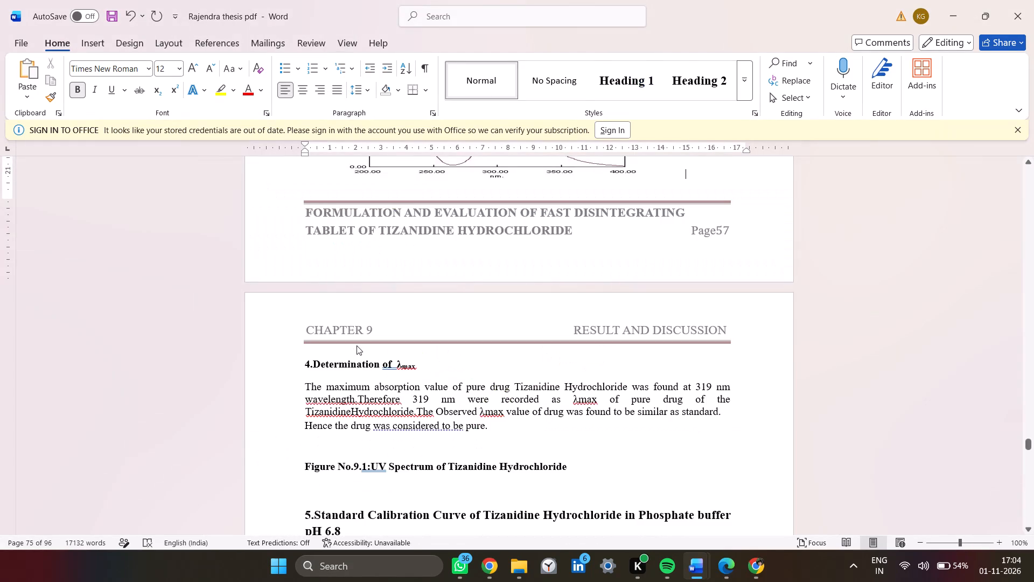
pyautogui.scroll(-3, 357, 345)
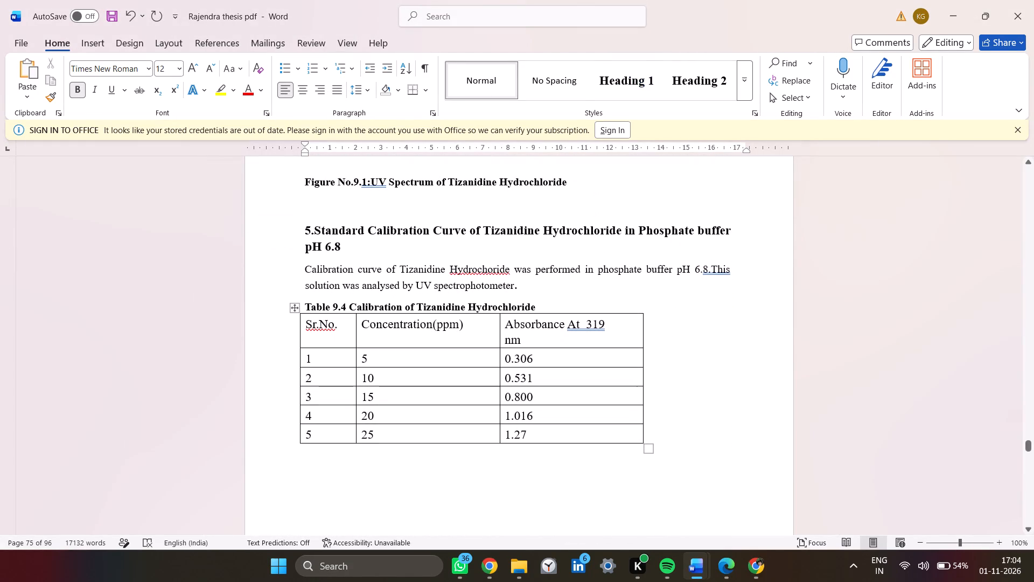
pyautogui.hotkey('alt', 'Tab')
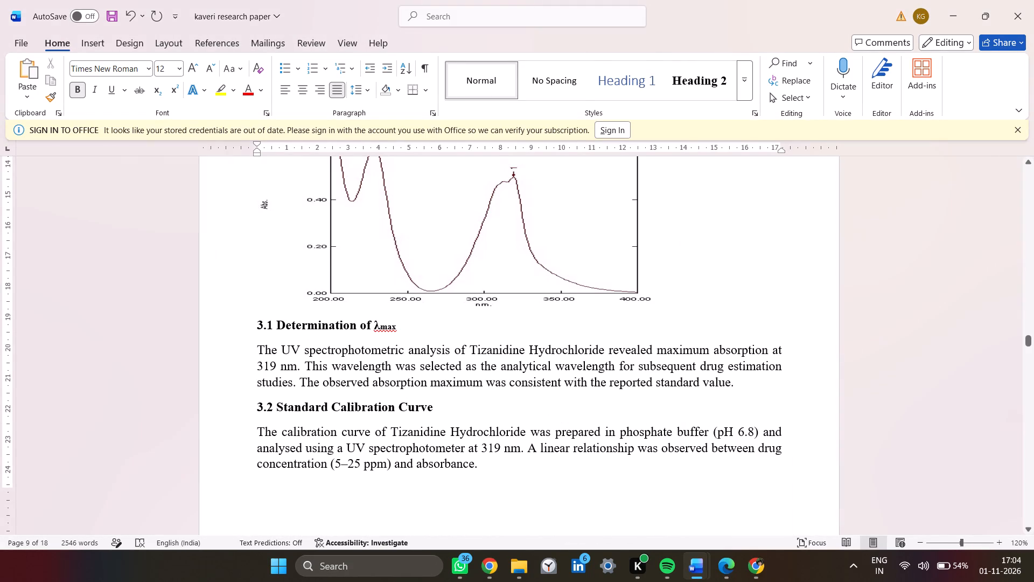
pyautogui.scroll(1, 357, 345)
pyautogui.hotkey('alt', 'Tab')
pyautogui.scroll(1, 357, 345)
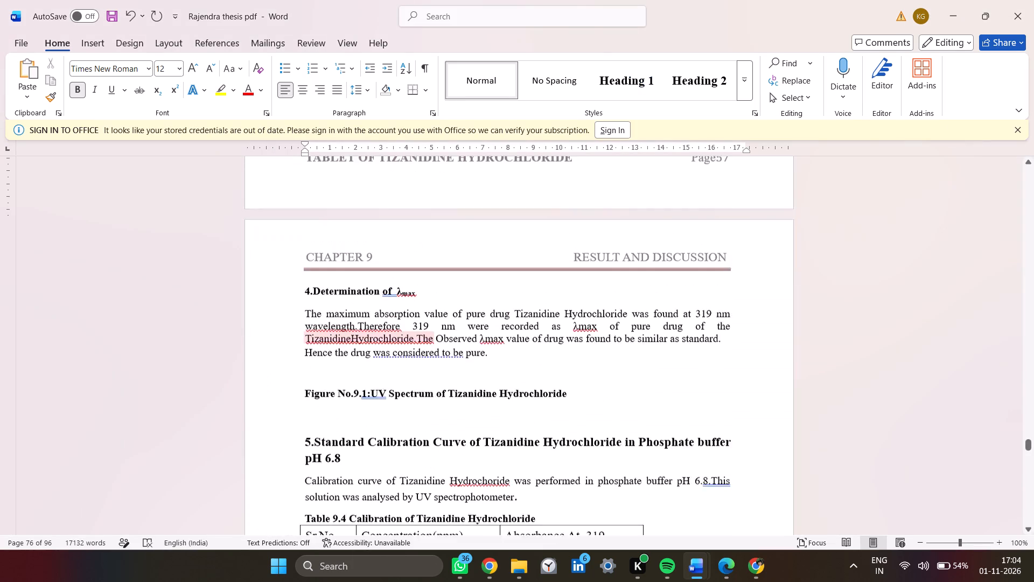
pyautogui.scroll(2, 357, 345)
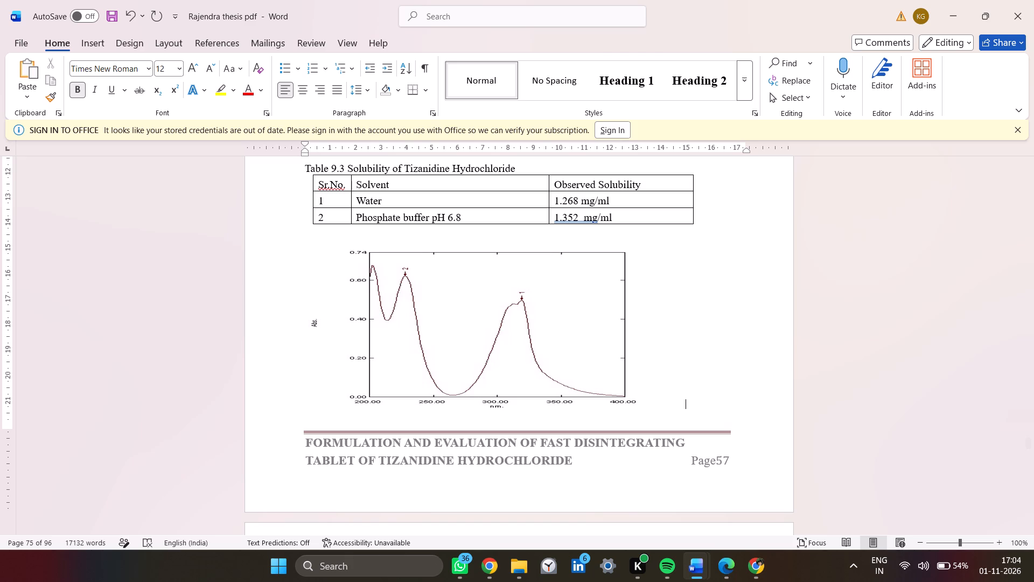
pyautogui.scroll(1, 357, 345)
pyautogui.hotkey('alt', 'Tab')
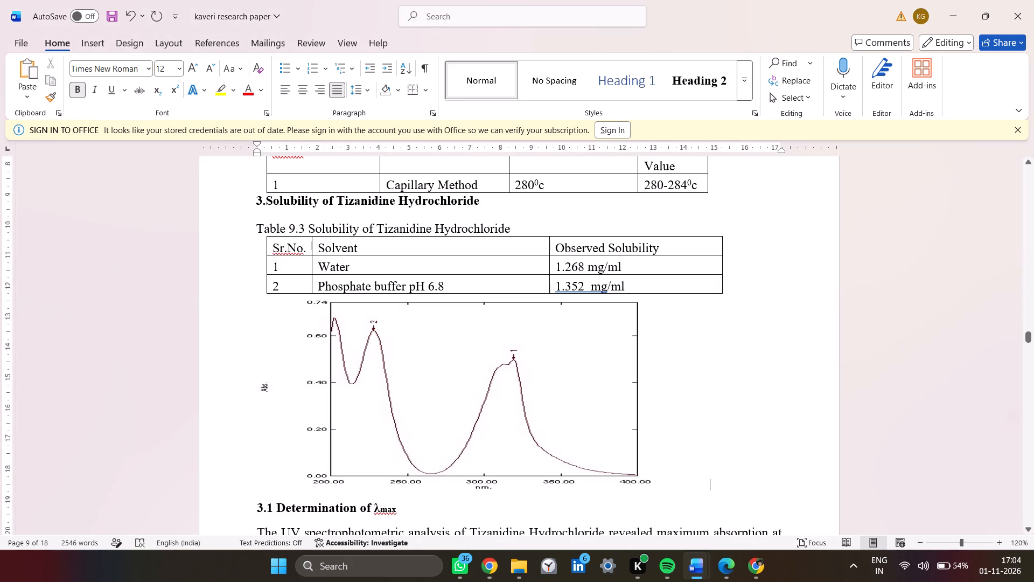
# Compare the thesis's λmax and calibration sections, including Table 9.4, with the research paper's sections 3.1 and 3.2.
pyautogui.hotkey('alt', 'Tab')
pyautogui.hotkey('alt', 'Tab')
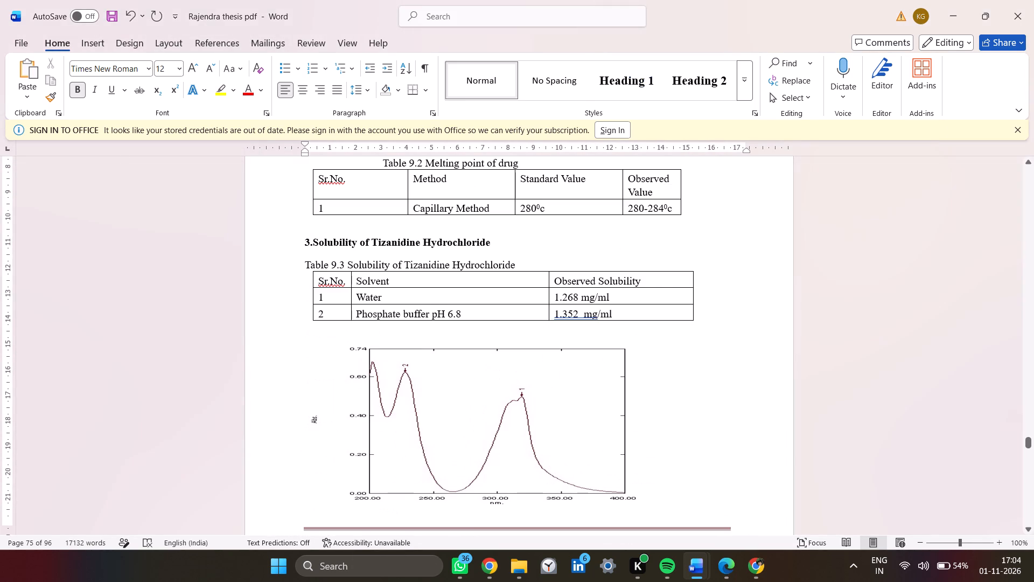
pyautogui.scroll(-1, 357, 345)
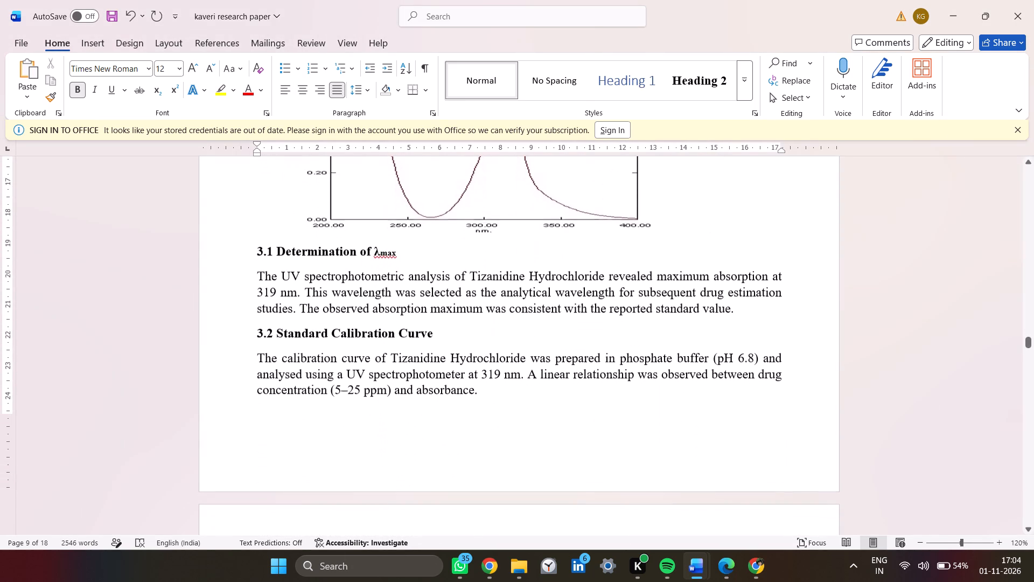
pyautogui.scroll(-2, 357, 345)
pyautogui.hotkey('alt', 'Tab')
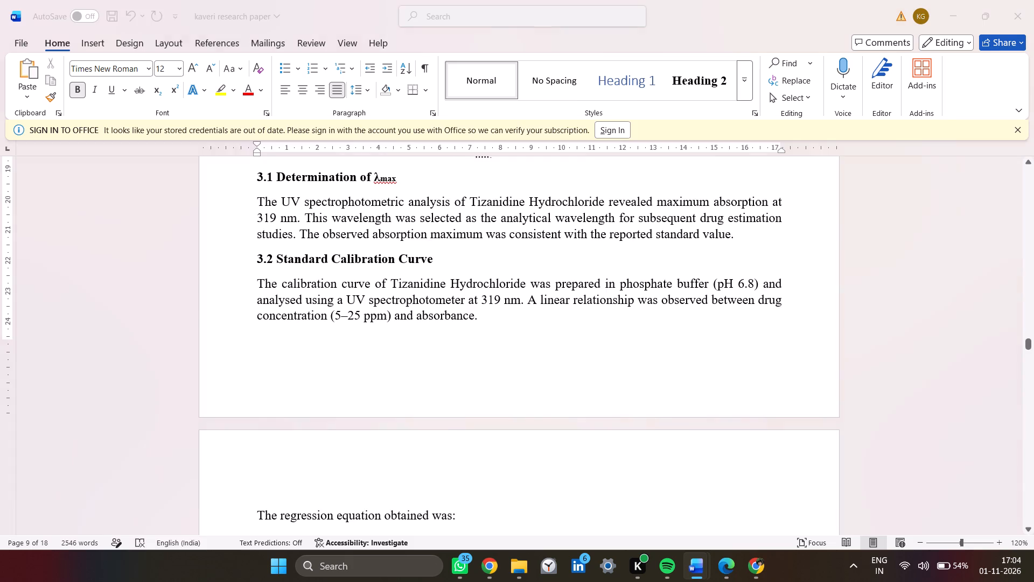
pyautogui.scroll(-2, 357, 345)
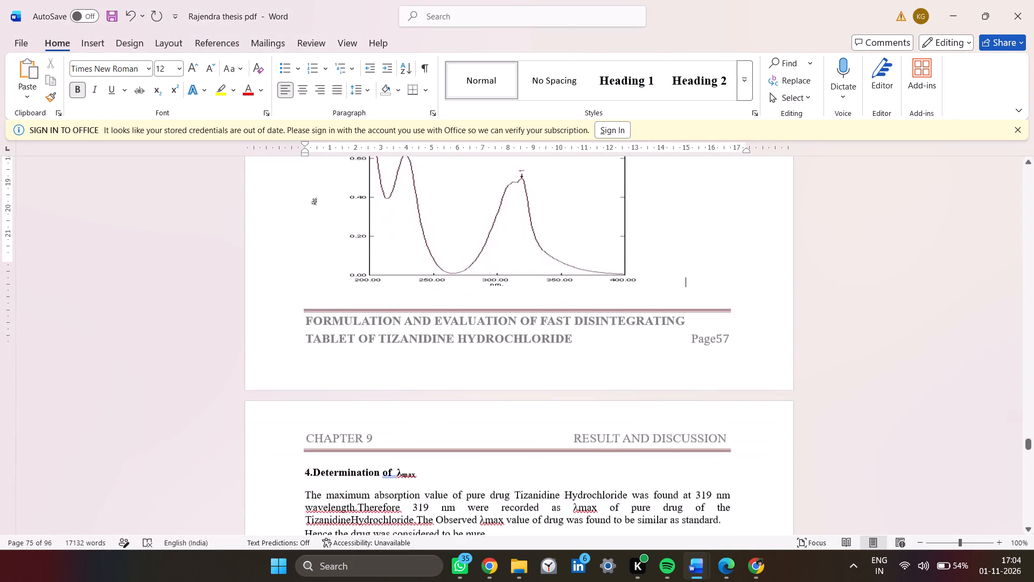
pyautogui.scroll(-3, 357, 345)
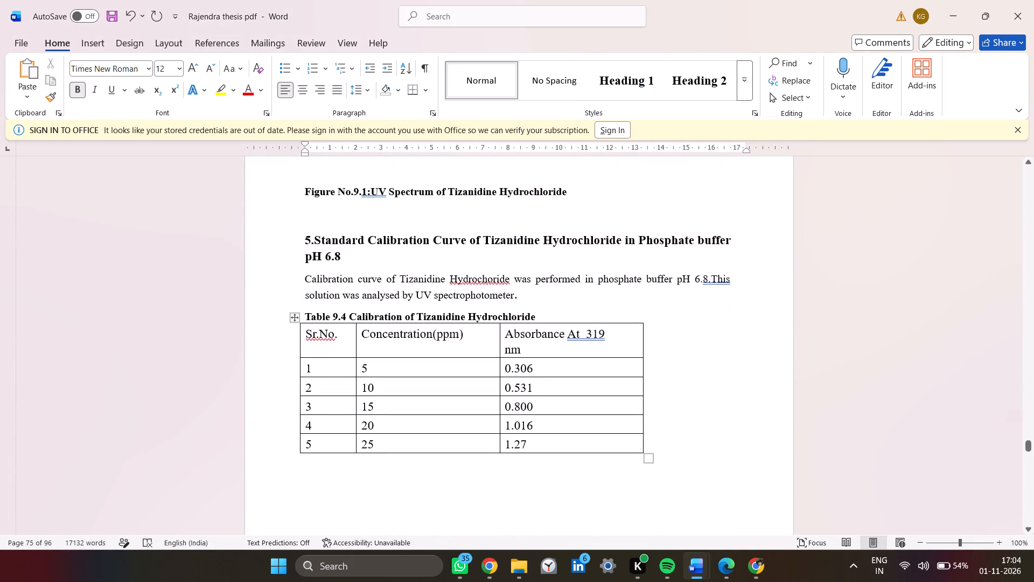
pyautogui.hotkey('alt', 'Tab')
pyautogui.scroll(-1, 357, 345)
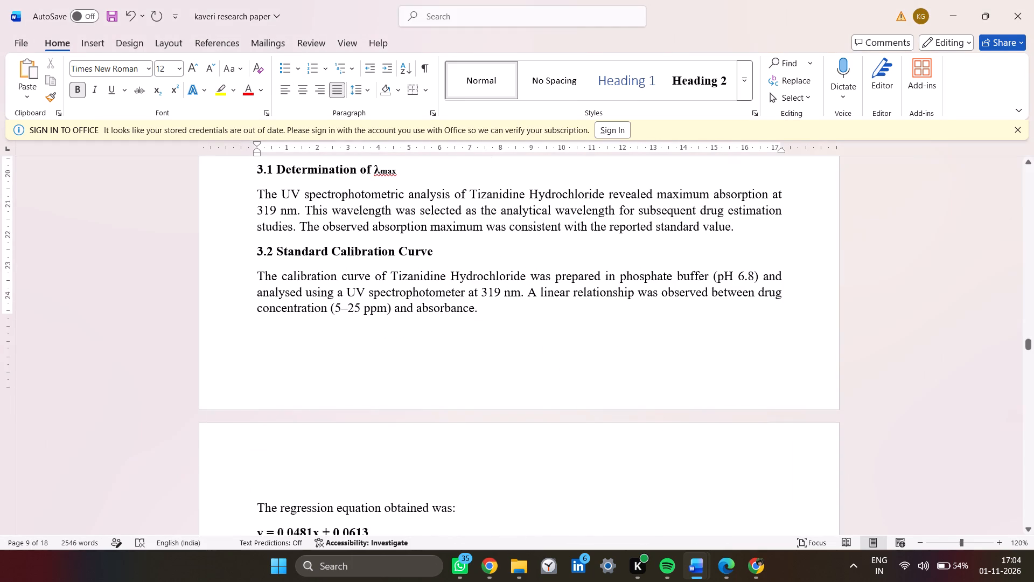
pyautogui.scroll(-1, 357, 345)
pyautogui.hotkey('alt', 'Tab')
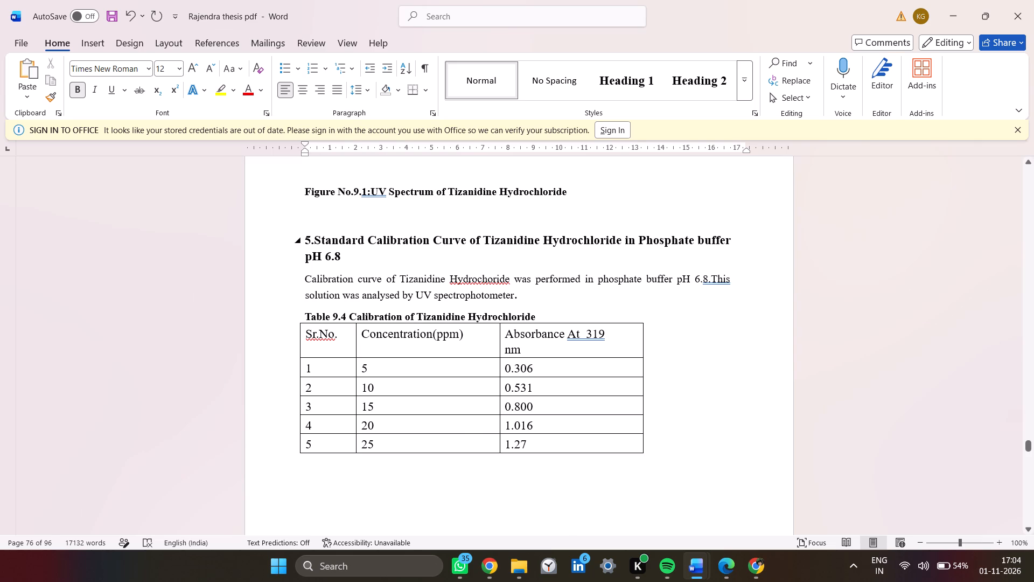
pyautogui.hotkey('alt', 'Tab')
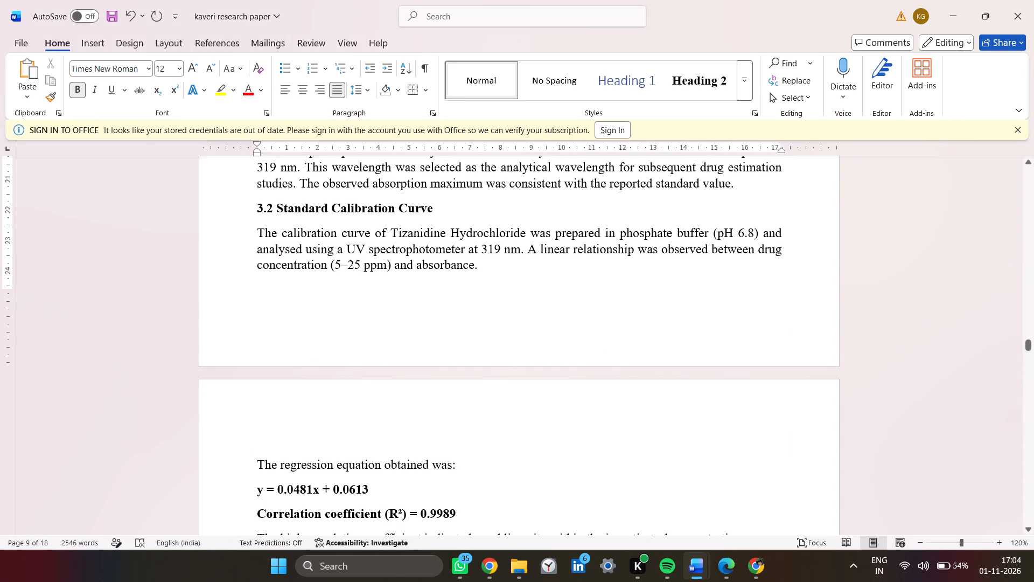
pyautogui.hotkey('alt', 'Tab')
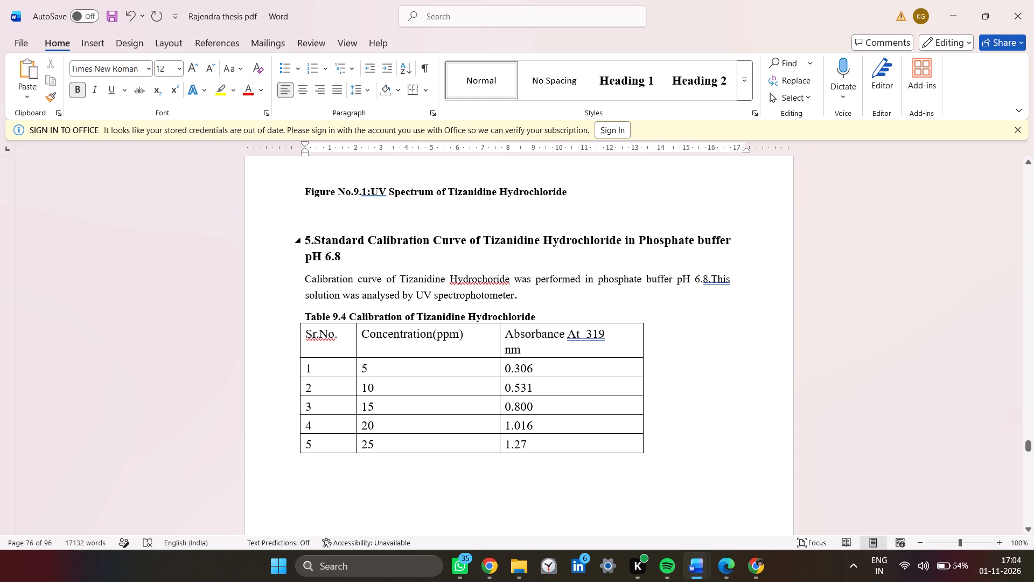
pyautogui.hotkey('alt', 'Tab')
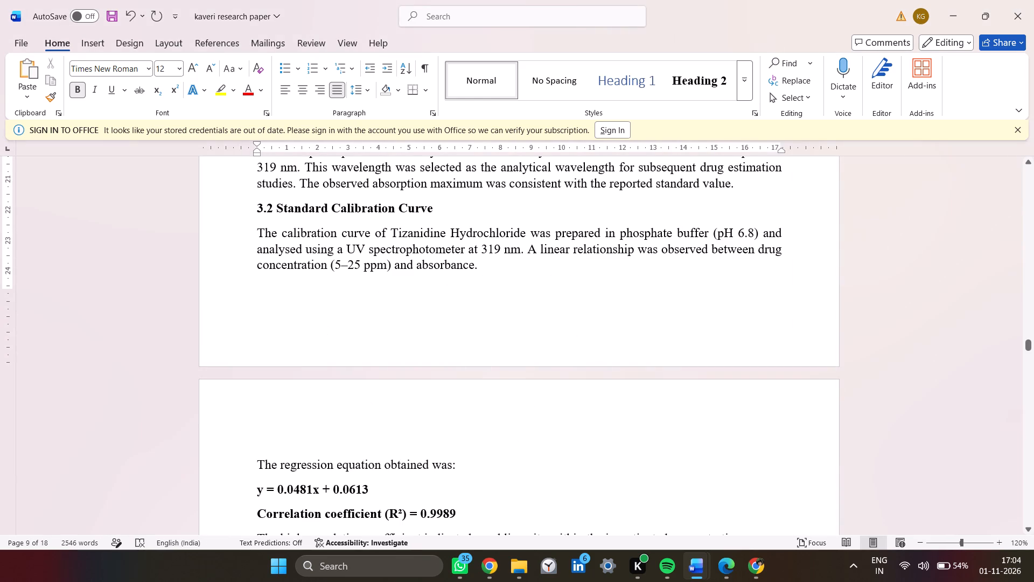
# Copy the thesis caption "Table 9.4 Calibration of Tizanidine Hydrochloride" onto a new line below the research paper's section 3.2 calibration paragraph.
pyautogui.hotkey('alt', 'Tab')
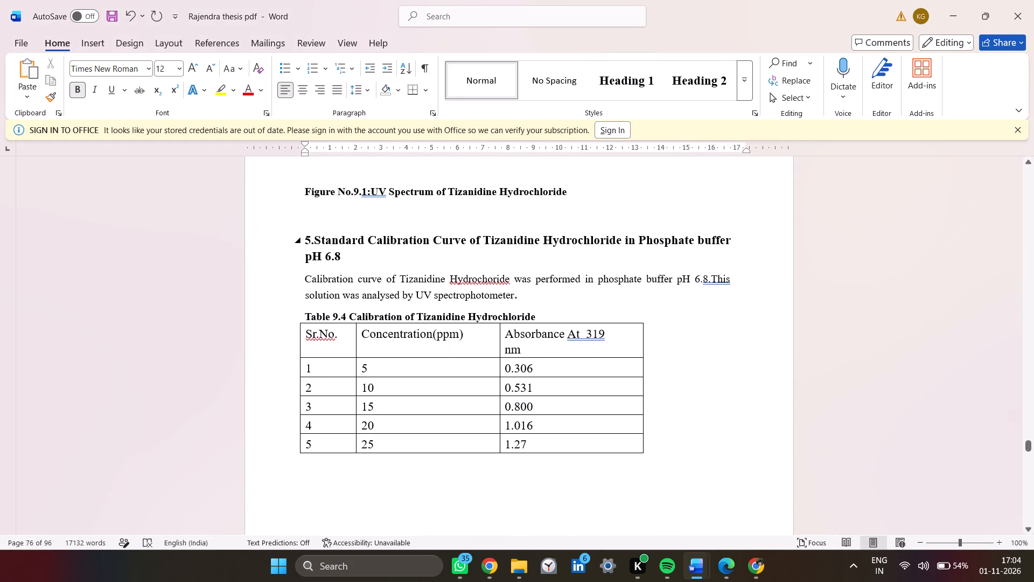
pyautogui.scroll(-2, 413, 304)
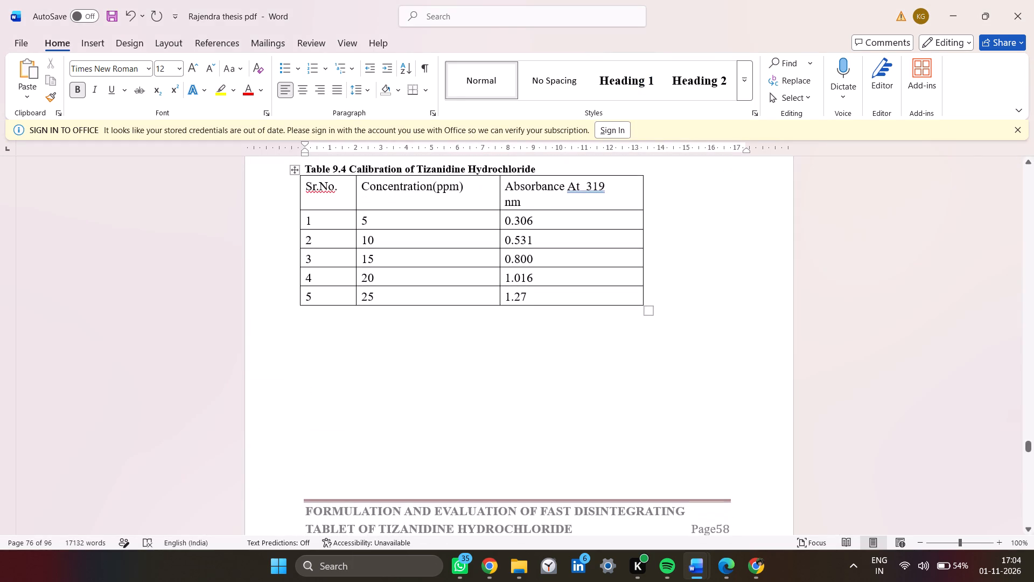
pyautogui.scroll(-1, 413, 293)
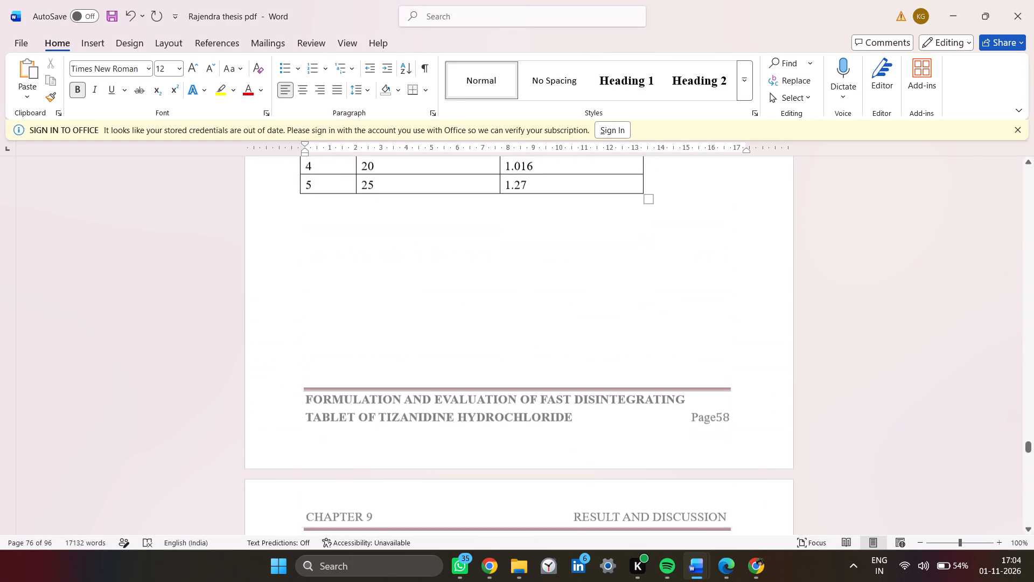
pyautogui.scroll(2, 413, 293)
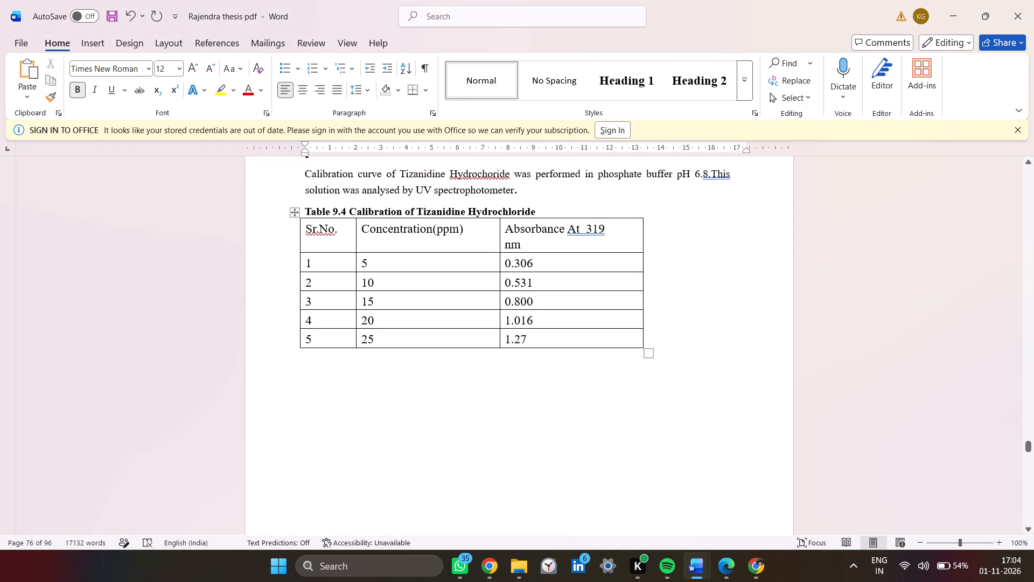
pyautogui.moveTo(303, 209); pyautogui.dragTo(523, 206)
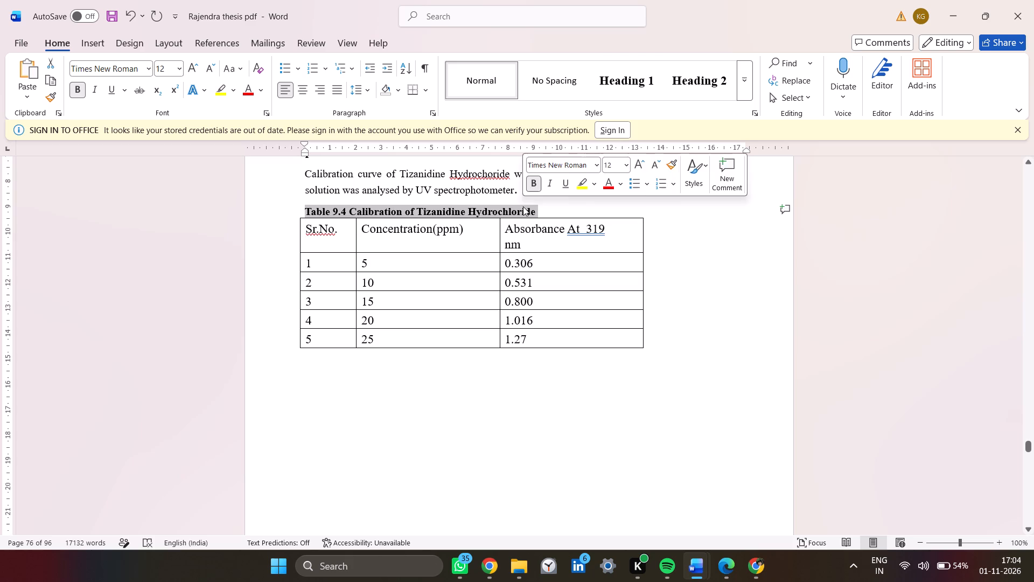
pyautogui.hotkey('ctrl', 'c')
pyautogui.hotkey('ctrl', 'c')
pyautogui.hotkey('alt', 'Tab')
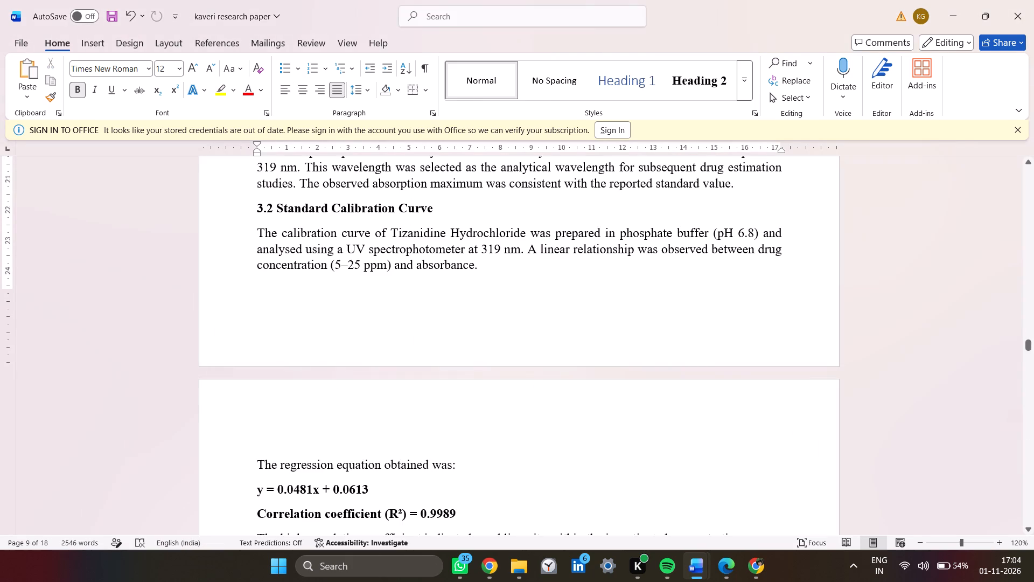
pyautogui.click(417, 299)
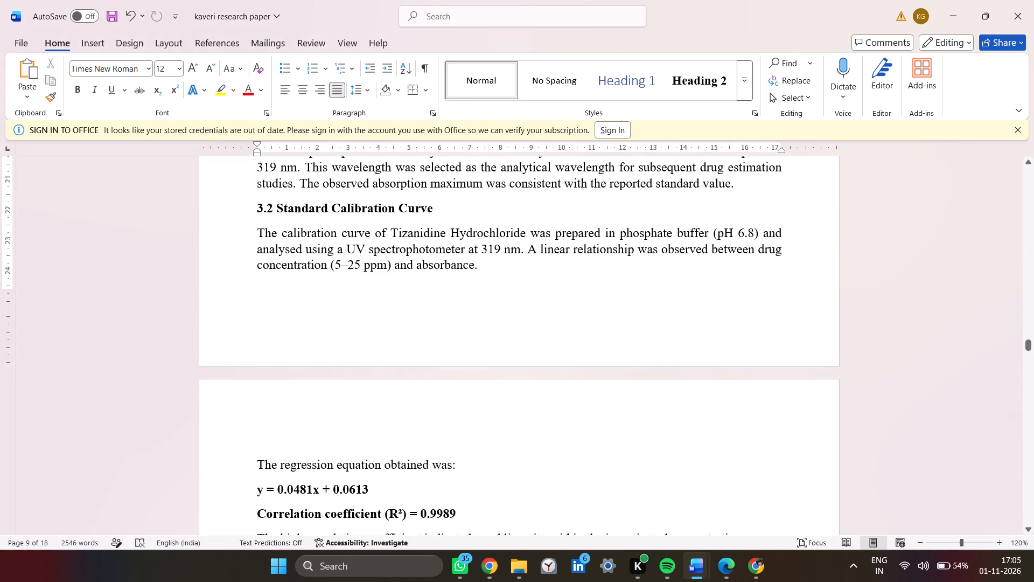
pyautogui.click(501, 275)
pyautogui.press('Return')
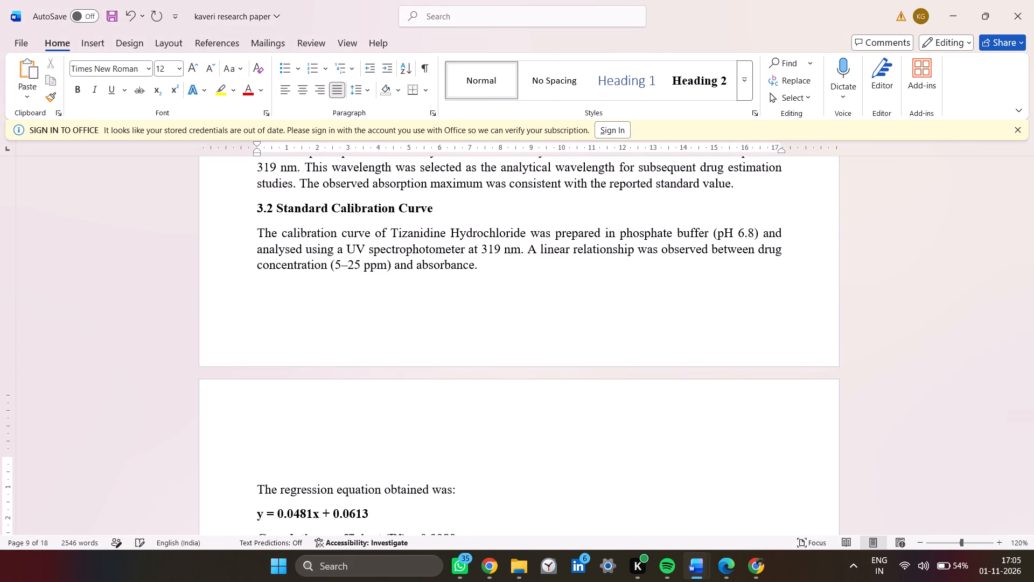
pyautogui.hotkey('ctrl', 'v')
pyautogui.press('Return')
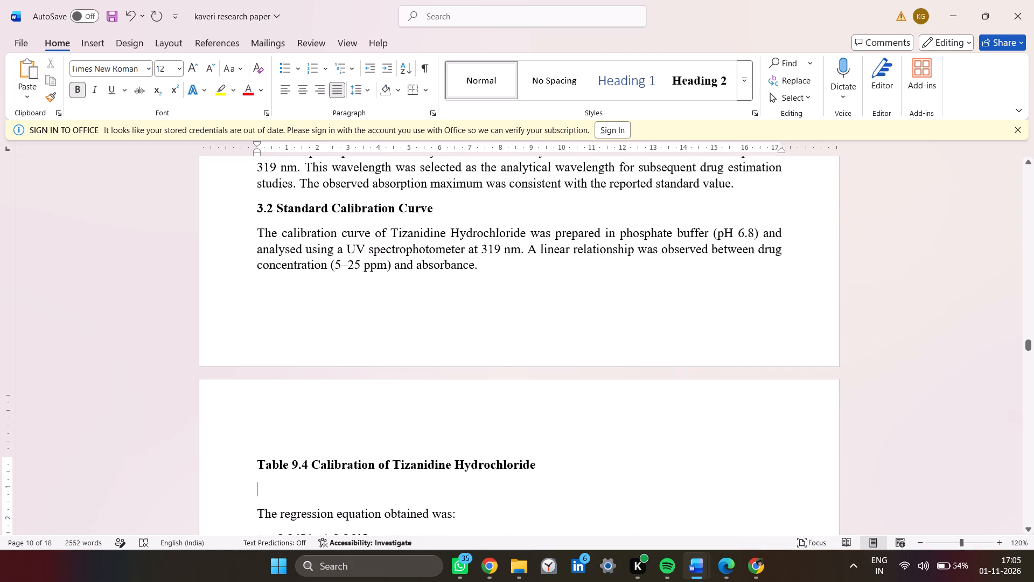
# Remove the bold formatting from the pasted Table 9.4 caption in the research paper.
pyautogui.moveTo(539, 465); pyautogui.dragTo(261, 447)
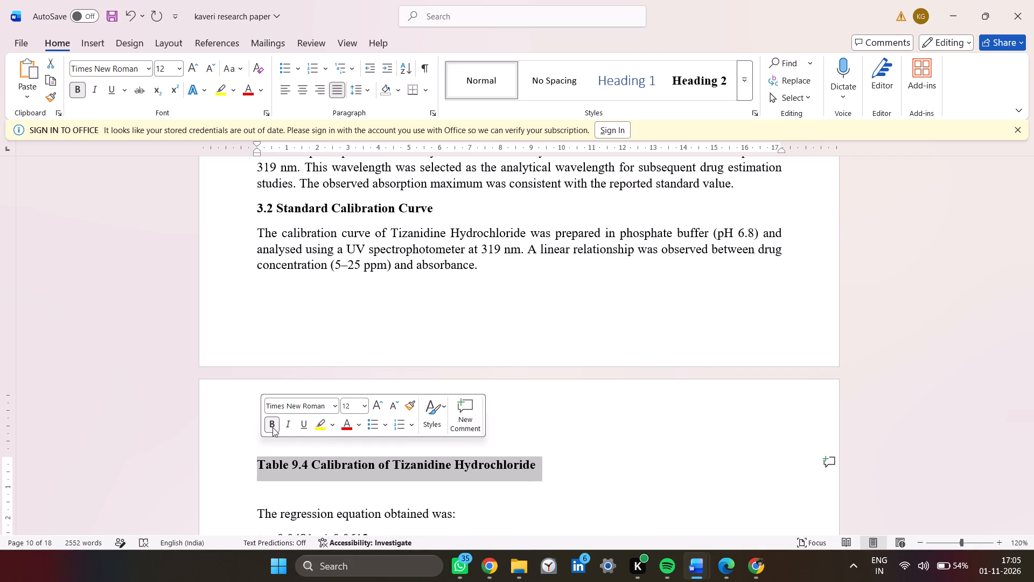
pyautogui.click(273, 427)
pyautogui.click(530, 461)
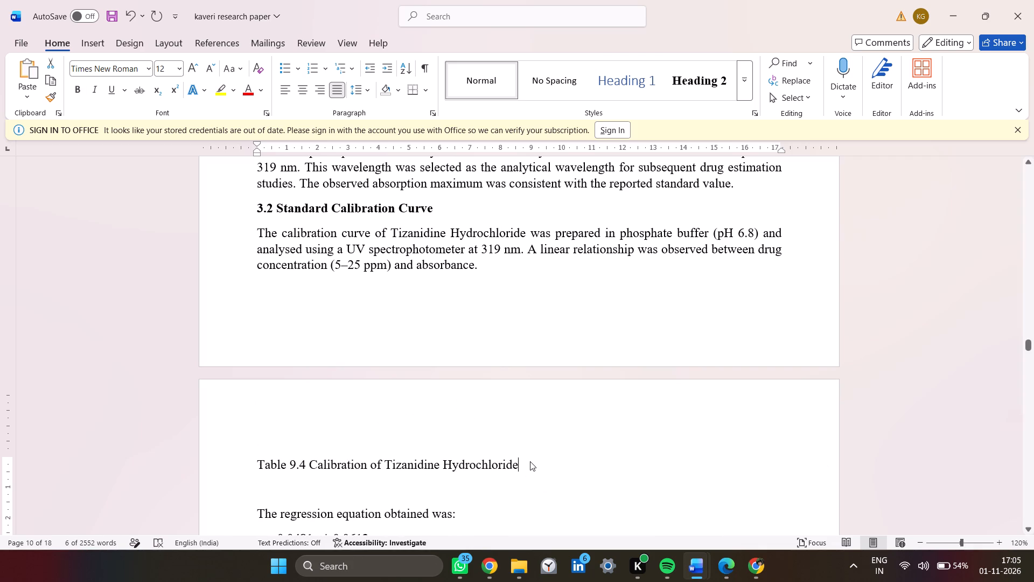
# Copy the thesis's calibration table of concentration and absorbance at 319 nm onto a new line under the research paper's Table 9.4 caption.
pyautogui.press('Return')
pyautogui.hotkey('alt', 'Tab')
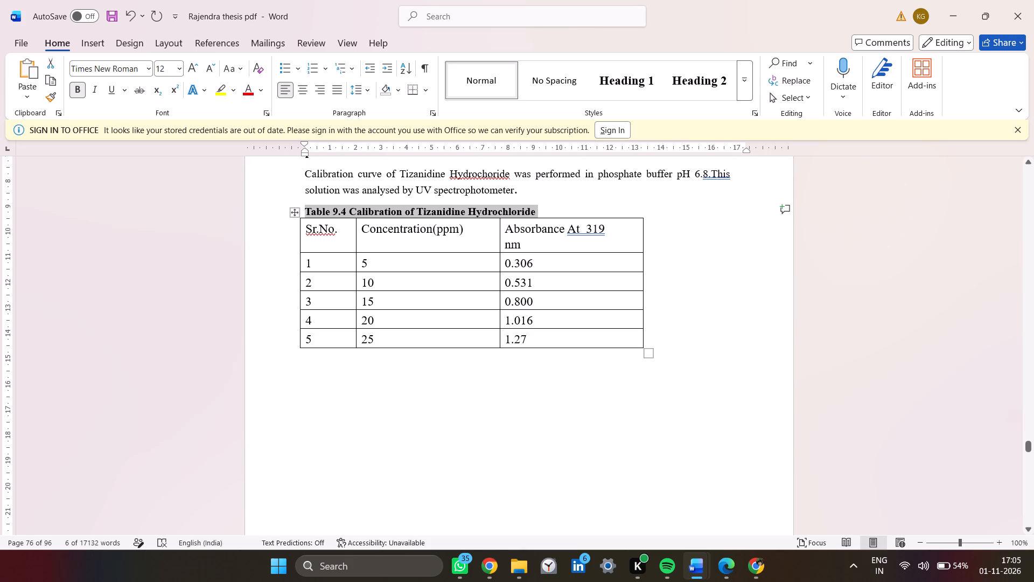
pyautogui.click(294, 210)
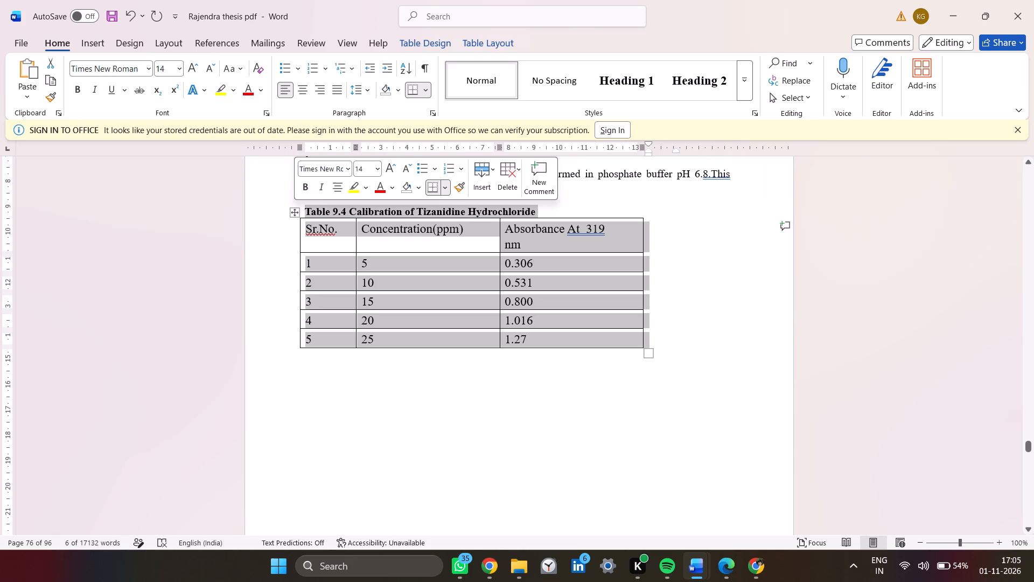
pyautogui.hotkey('ctrl', 'c')
pyautogui.hotkey('alt', 'Tab')
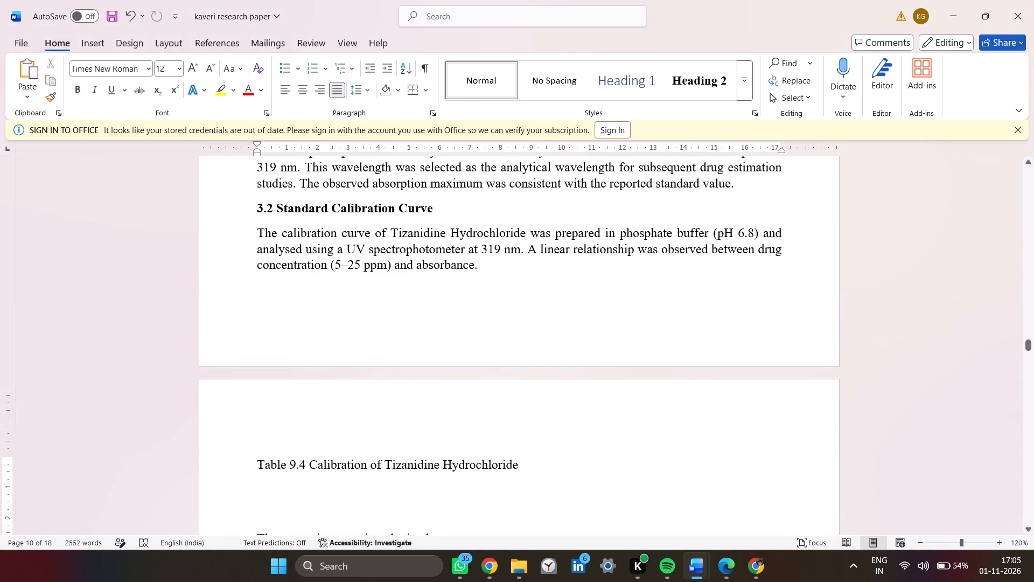
pyautogui.hotkey('ctrl', 'v')
pyautogui.scroll(-2, 294, 210)
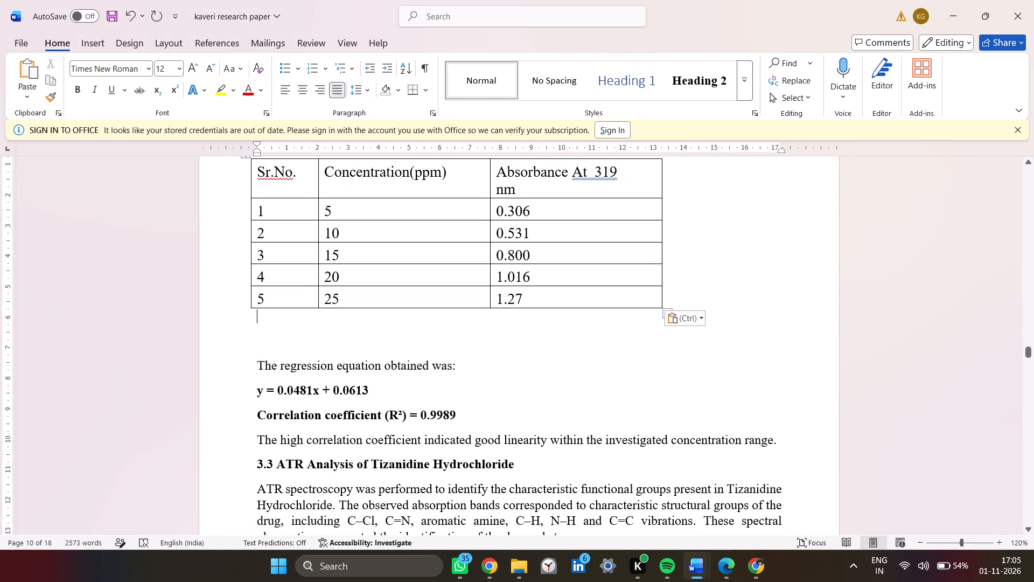
# Copy the absorbance calibration curve chart from the thesis and paste it directly below the research paper's Table 9.4.
pyautogui.hotkey('alt', 'Tab')
pyautogui.scroll(-3, 294, 210)
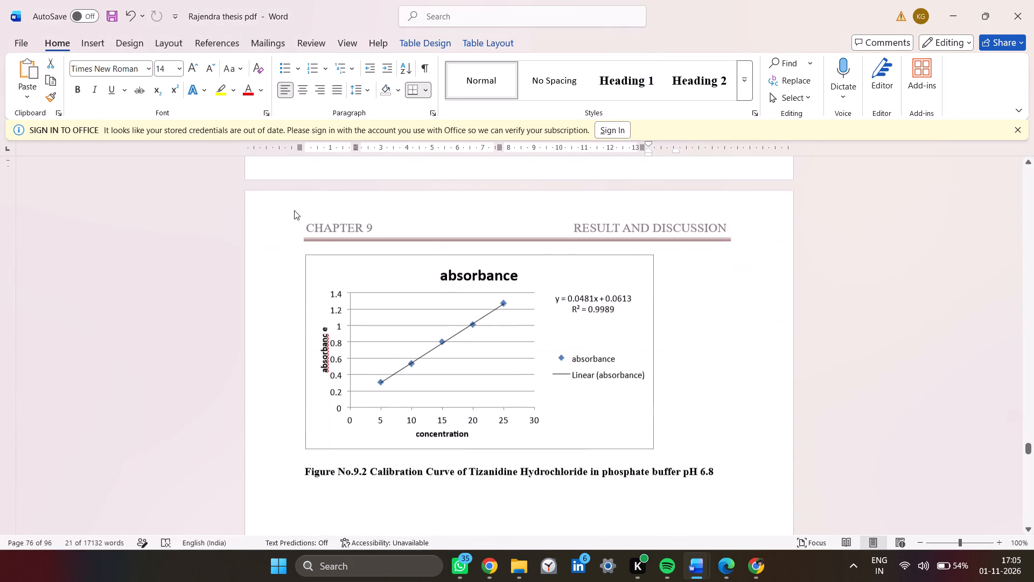
pyautogui.scroll(-1, 294, 210)
pyautogui.click(324, 214)
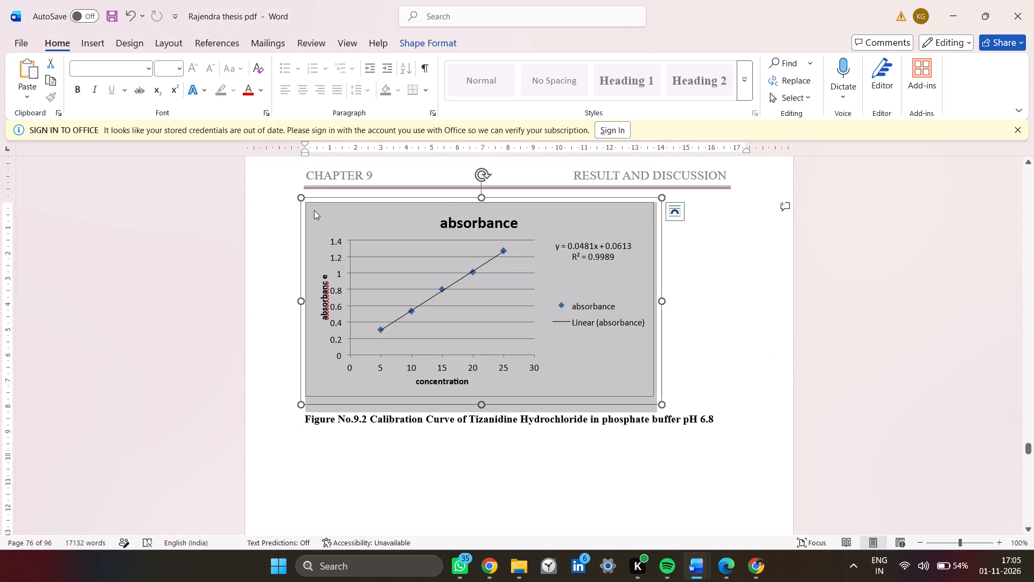
pyautogui.hotkey('ctrl', 'c')
pyautogui.hotkey('alt', 'Tab')
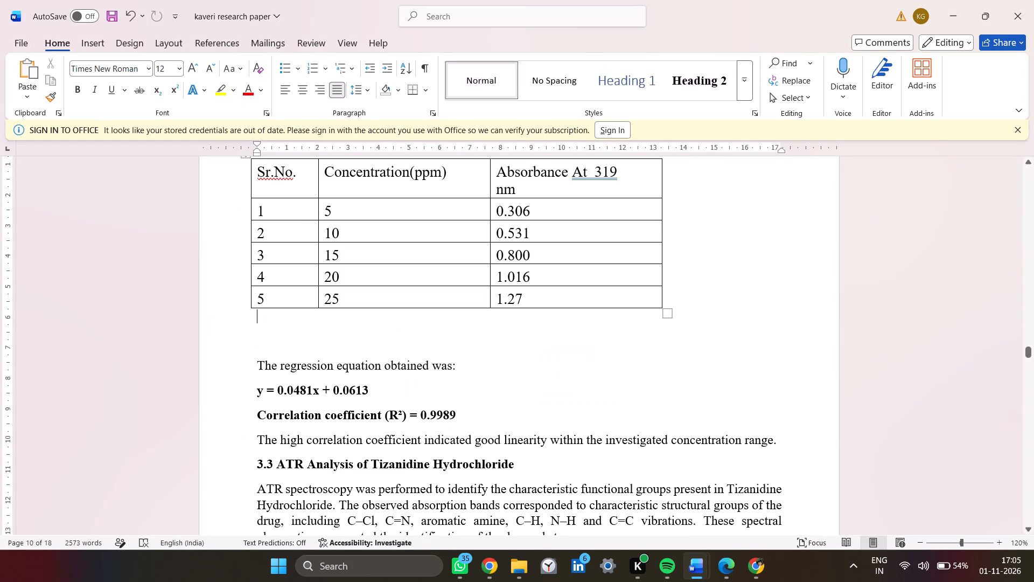
pyautogui.hotkey('ctrl', 'v')
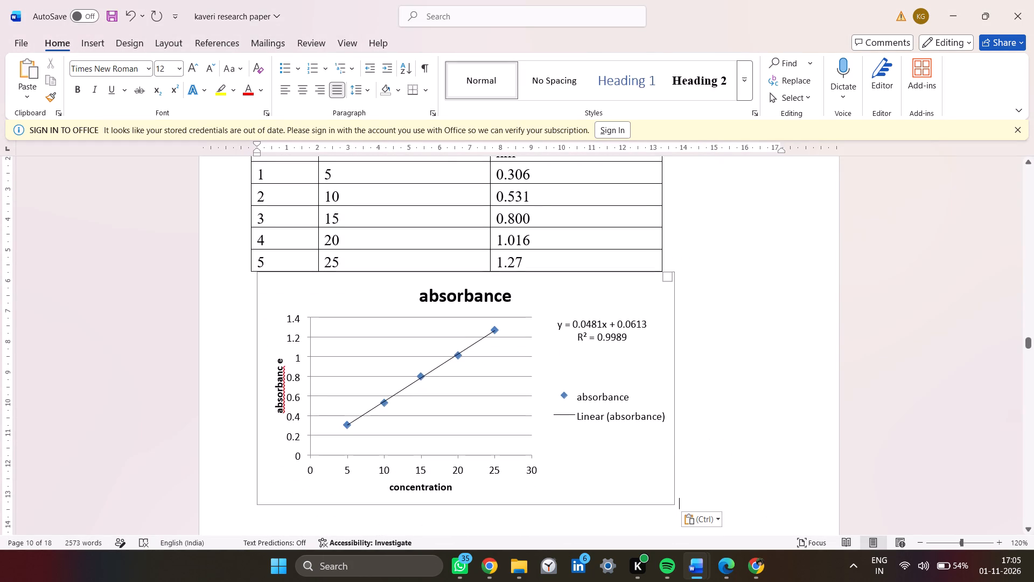
# Resize the pasted absorbance chart to about the width of the calibration table above it.
pyautogui.click(267, 296)
pyautogui.moveTo(252, 267); pyautogui.dragTo(248, 279)
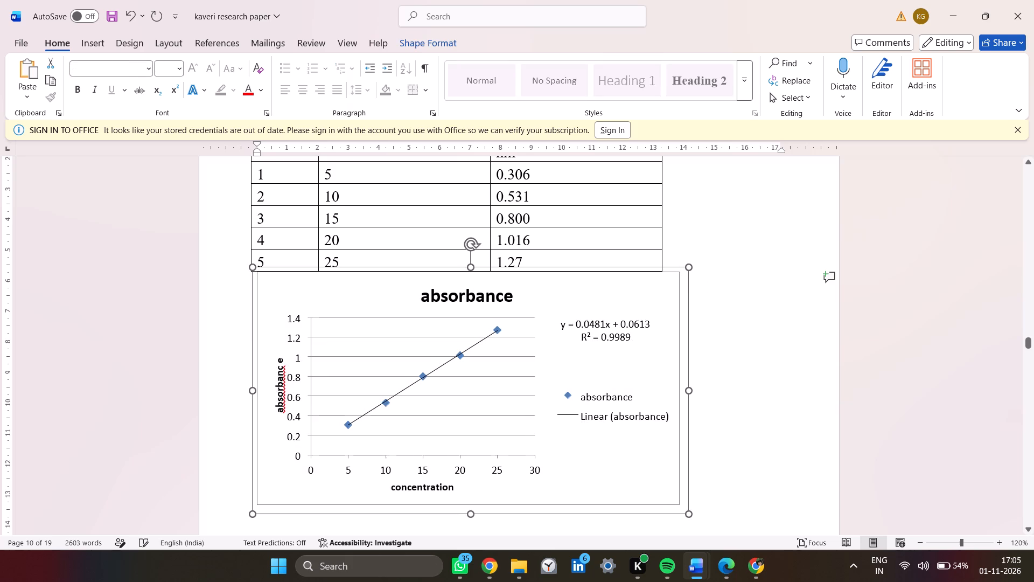
pyautogui.moveTo(248, 279); pyautogui.dragTo(256, 268)
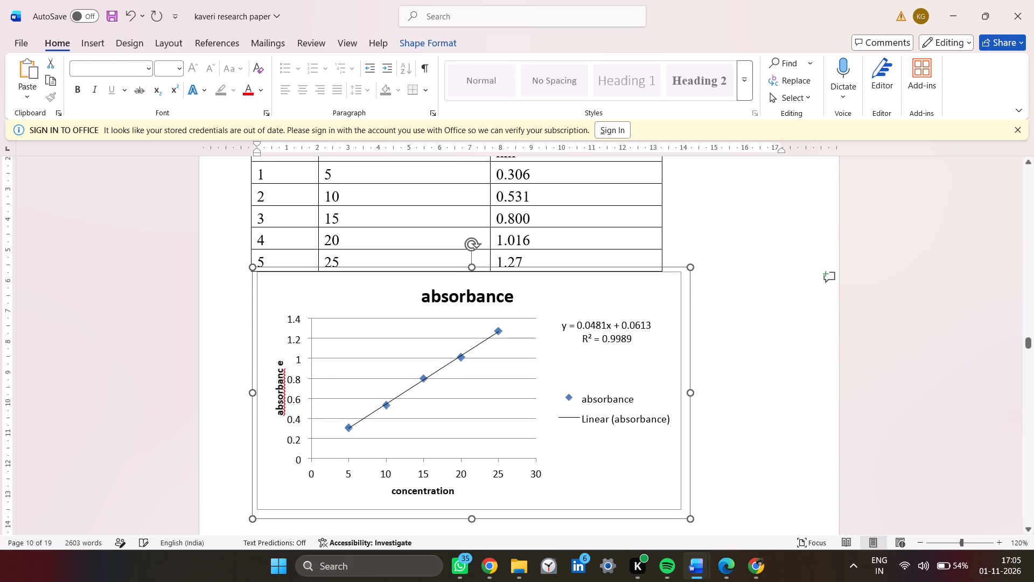
pyautogui.moveTo(256, 268); pyautogui.dragTo(277, 276)
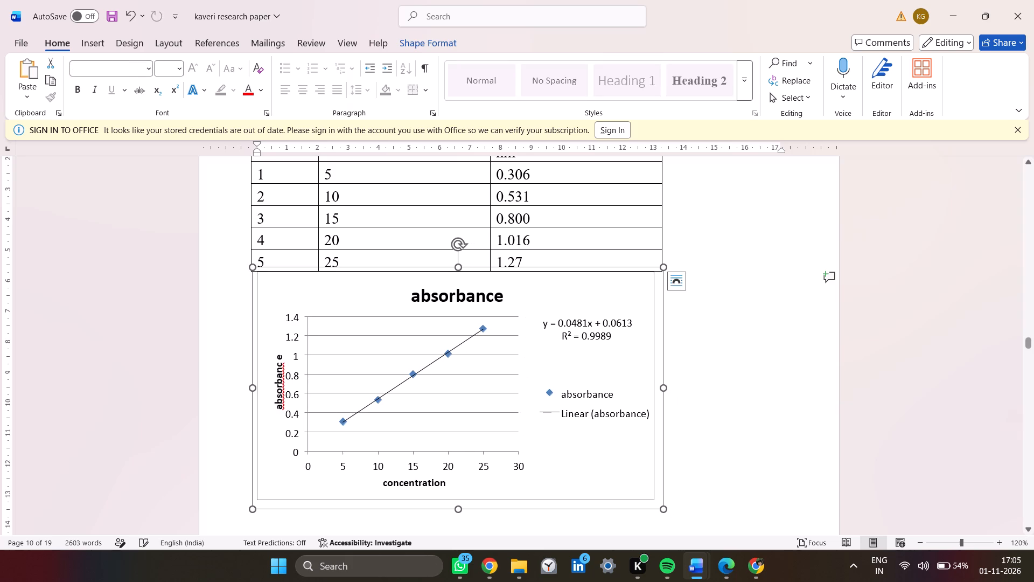
pyautogui.click(441, 278)
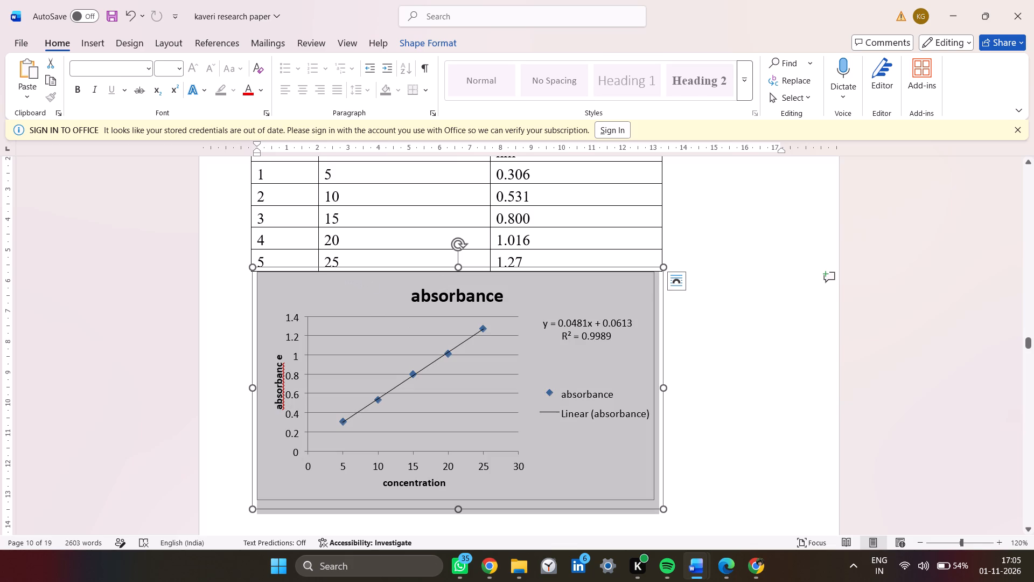
pyautogui.moveTo(337, 272); pyautogui.dragTo(339, 283)
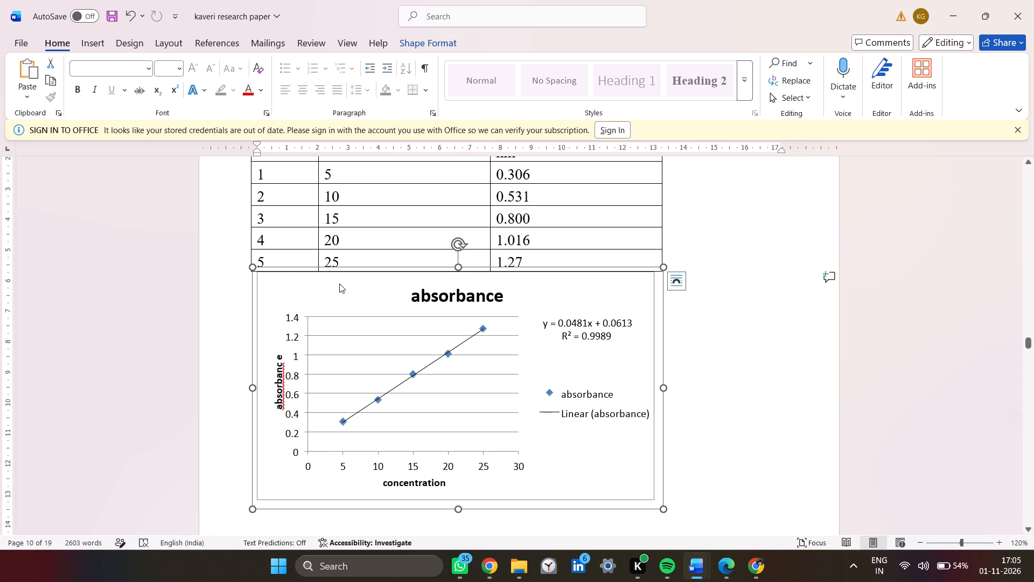
pyautogui.scroll(-1, 353, 338)
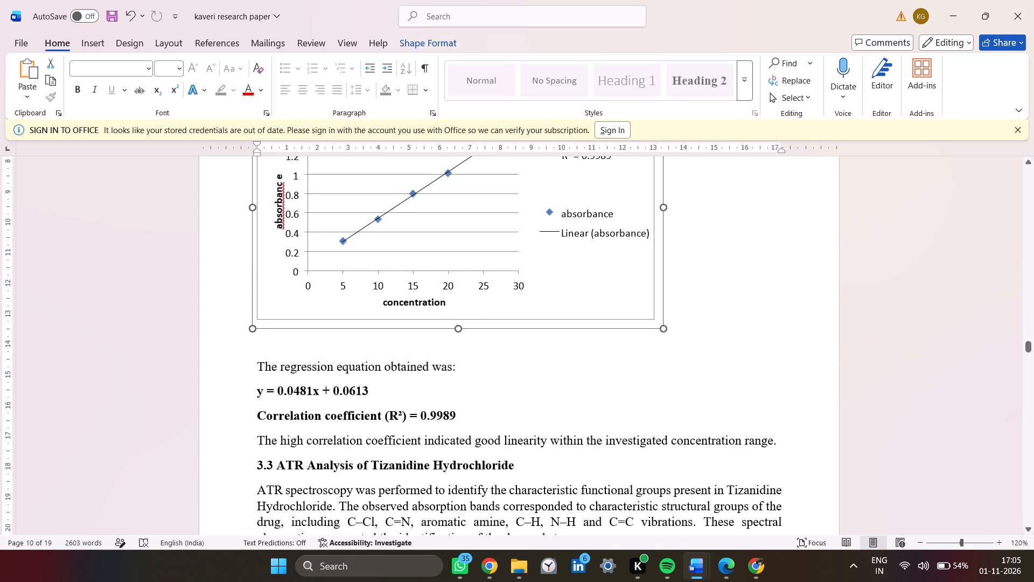
# Add three blank lines between the absorbance chart and the regression equation text in the research paper.
pyautogui.click(345, 343)
pyautogui.press('Return')
pyautogui.press('Return')
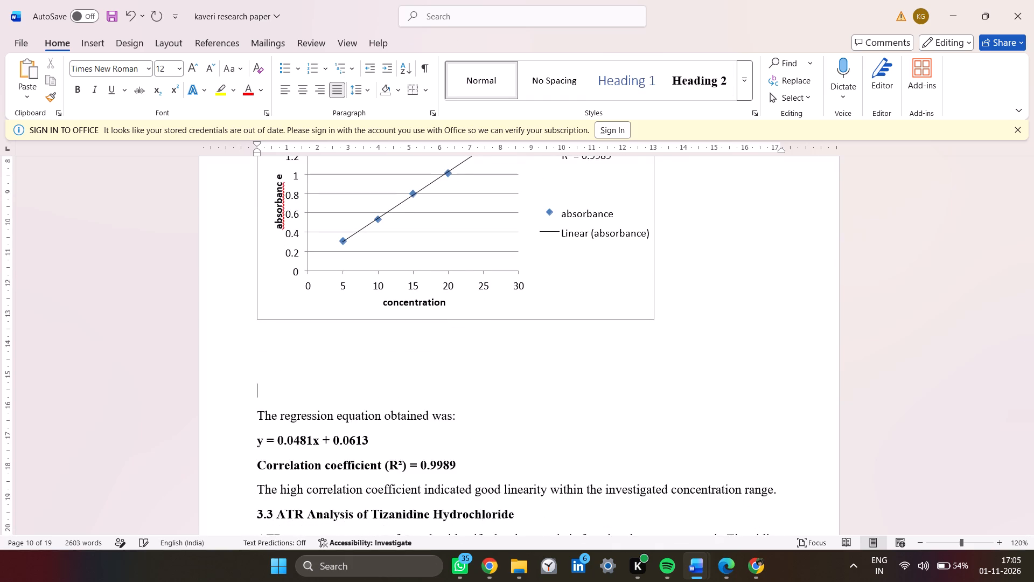
pyautogui.press('Return')
# Copy the thesis's Figure No.9.2 calibration curve caption and paste it directly below the research paper's absorbance chart, without a blank line between.
pyautogui.hotkey('alt', 'Tab')
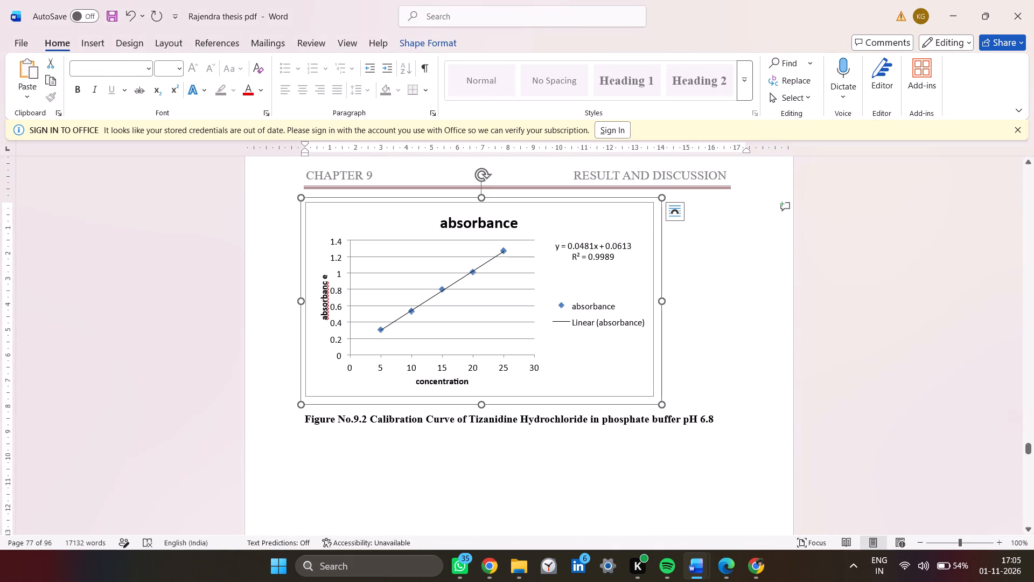
pyautogui.scroll(-2, 345, 343)
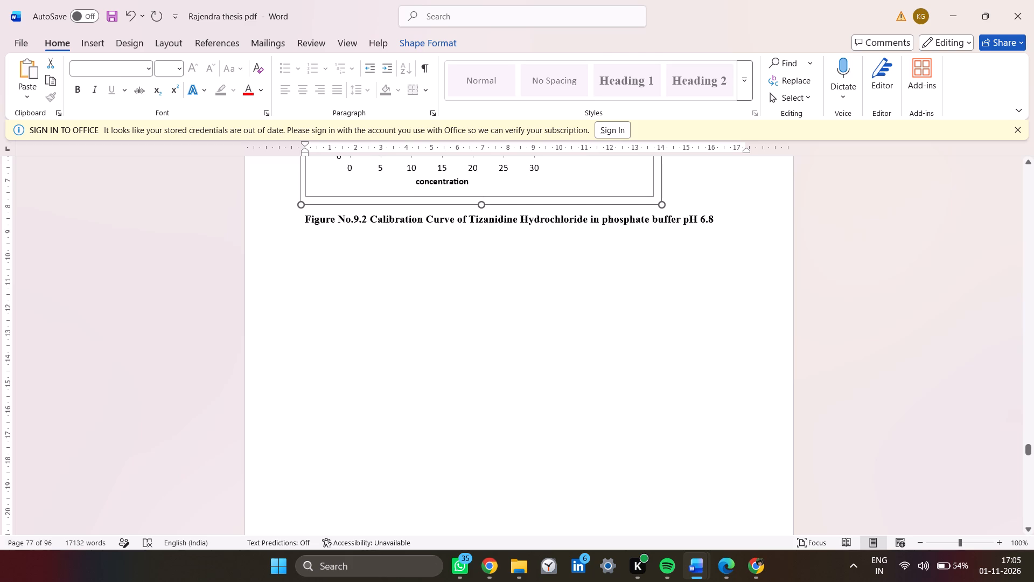
pyautogui.scroll(-2, 345, 343)
pyautogui.scroll(3, 345, 343)
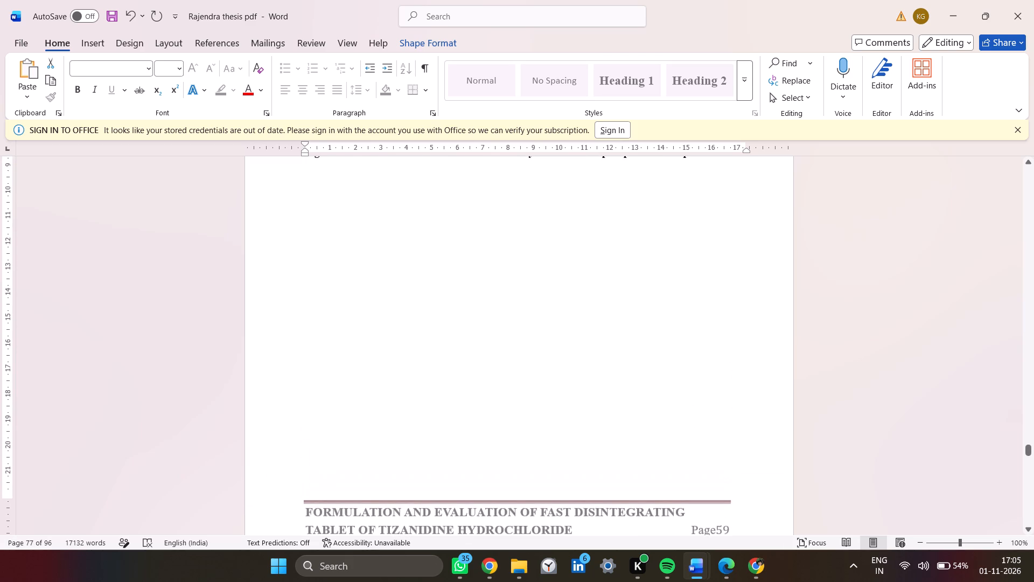
pyautogui.scroll(1, 345, 343)
pyautogui.hotkey('alt', 'Tab')
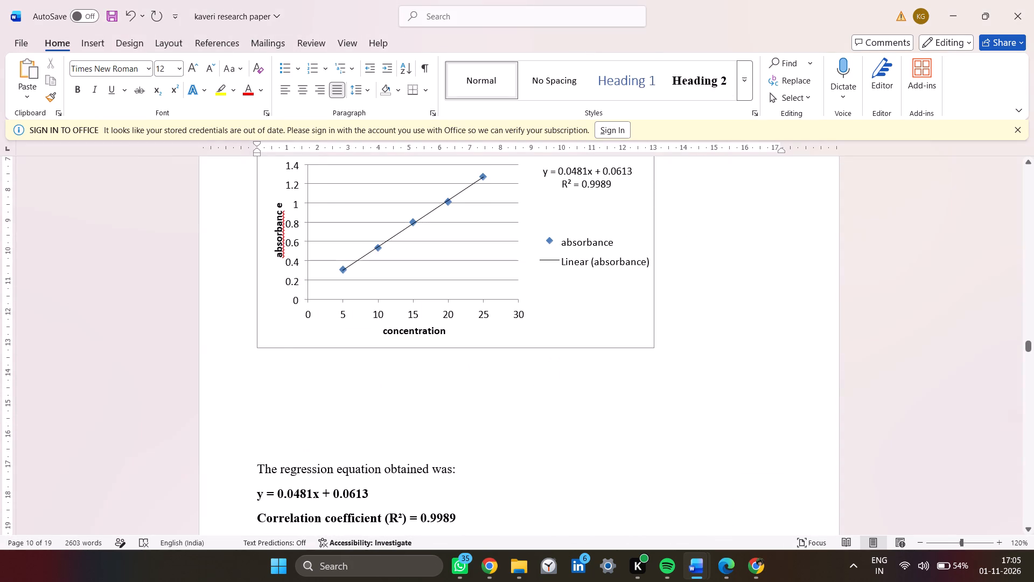
pyautogui.scroll(1, 345, 343)
pyautogui.hotkey('alt', 'Tab')
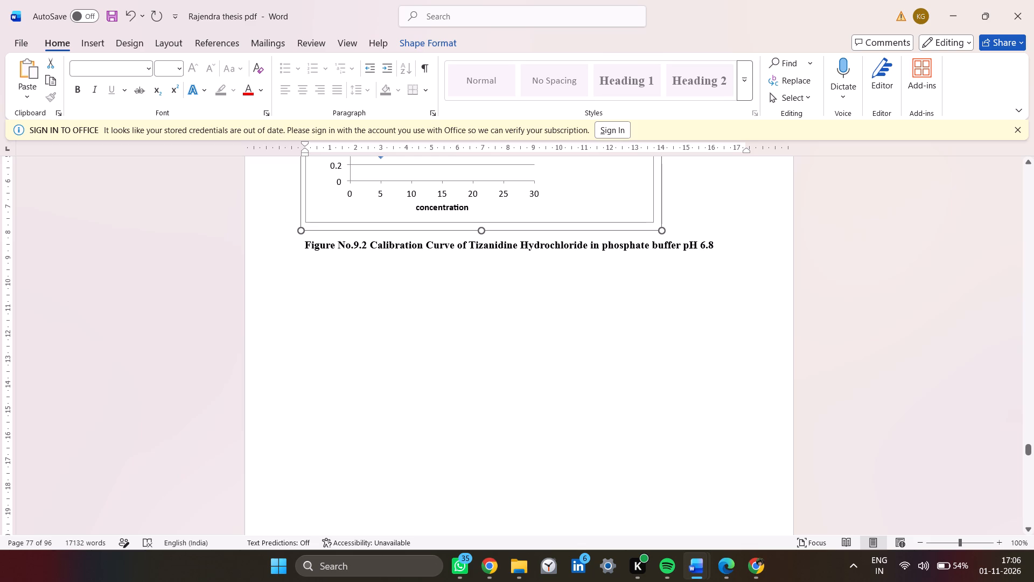
pyautogui.moveTo(303, 246); pyautogui.dragTo(626, 270)
pyautogui.hotkey('ctrl', 'c')
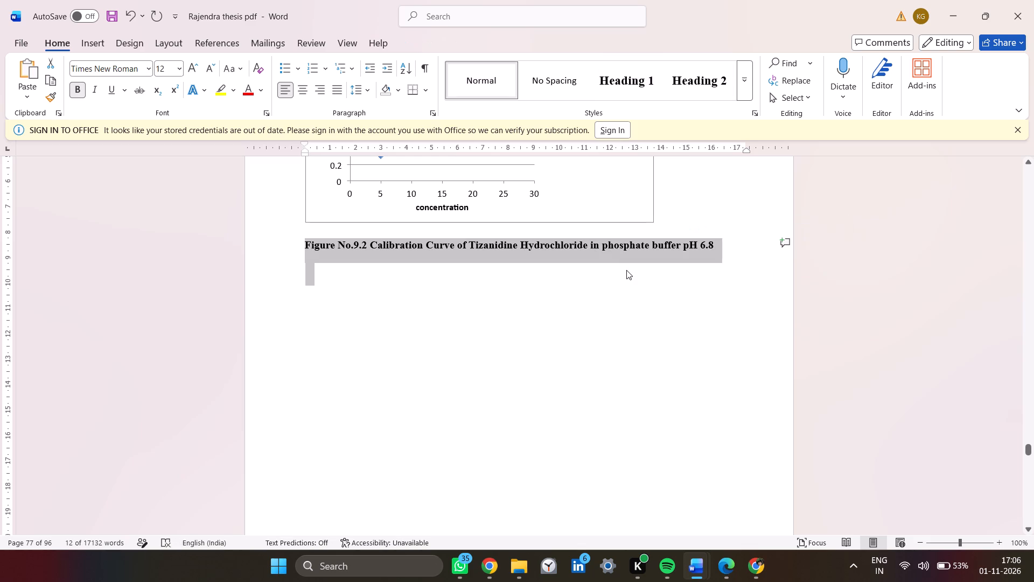
pyautogui.hotkey('alt', 'Tab')
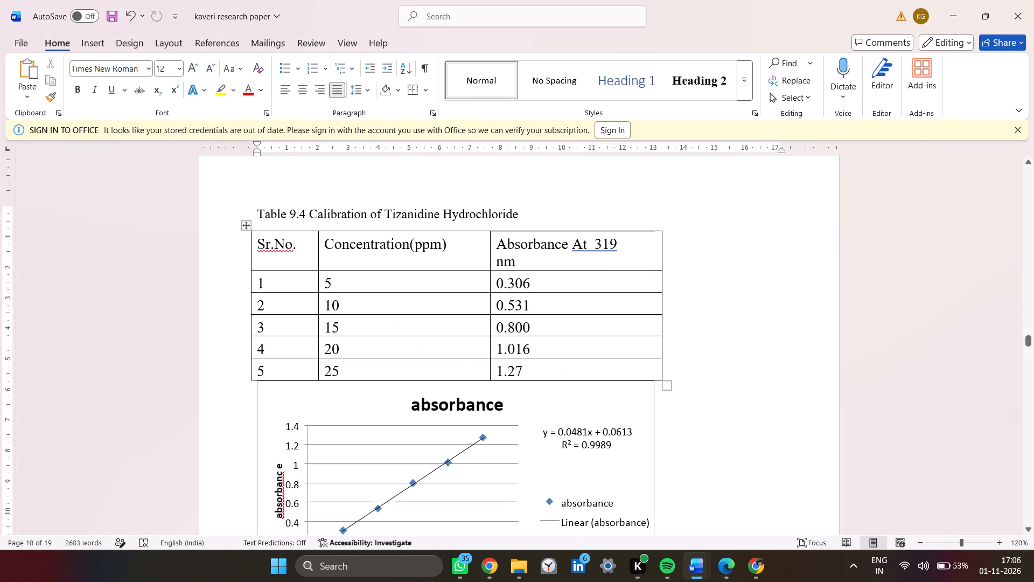
pyautogui.scroll(-2, 556, 303)
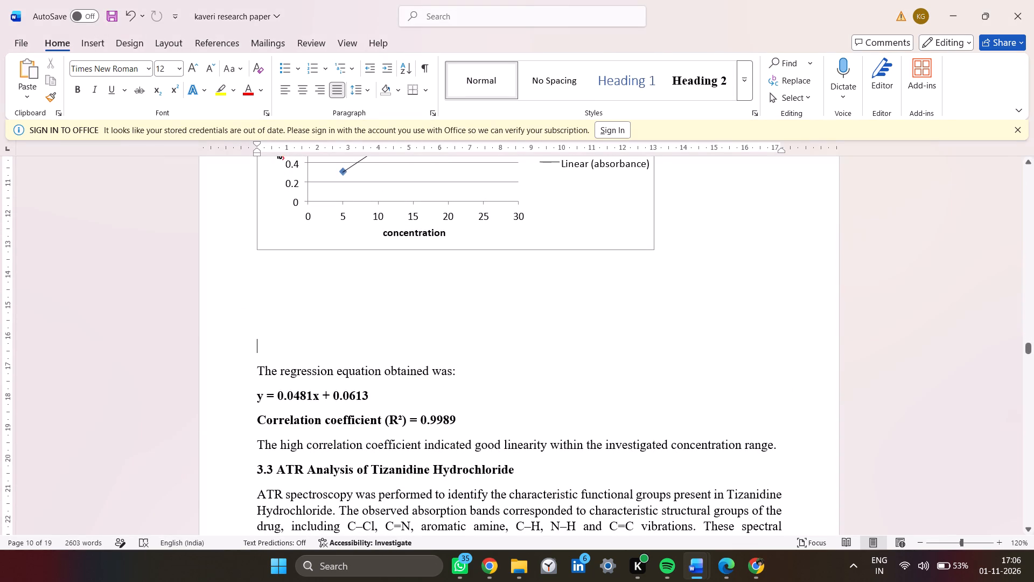
pyautogui.moveTo(648, 242); pyautogui.dragTo(648, 270)
pyautogui.scroll(-1, 625, 253)
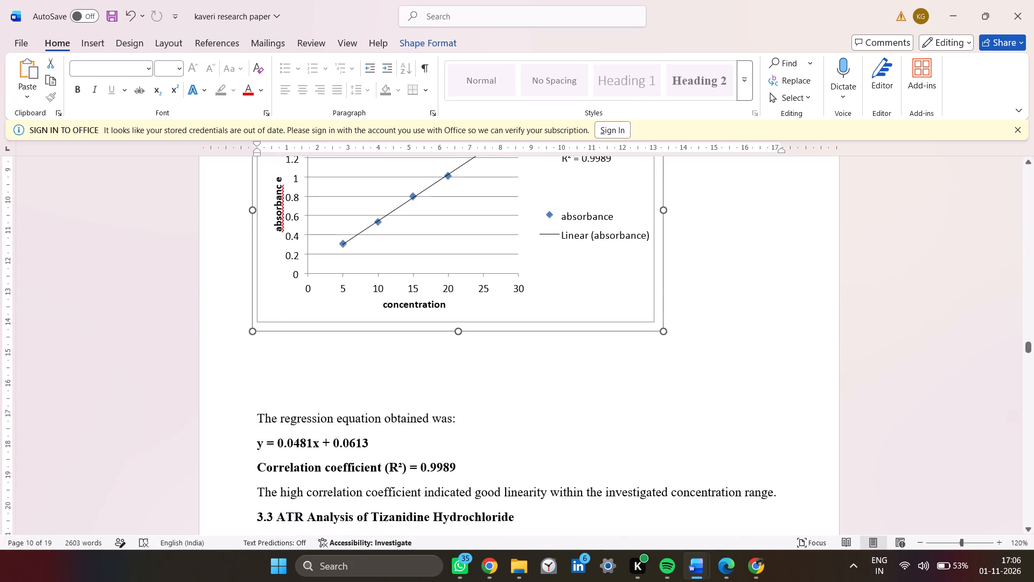
pyautogui.click(418, 363)
pyautogui.hotkey('ctrl', 'v')
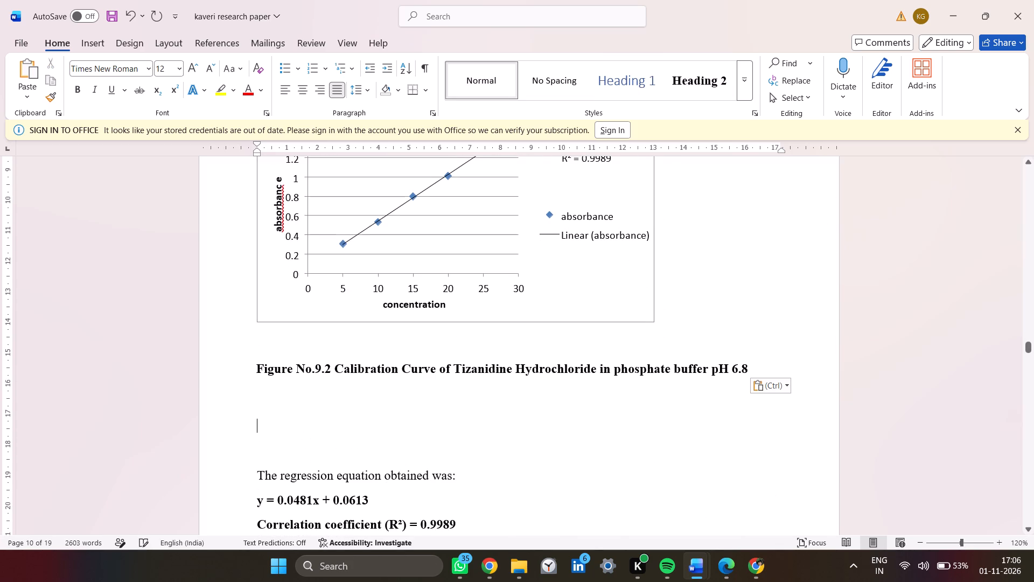
pyautogui.click(338, 343)
pyautogui.press('BackSpace')
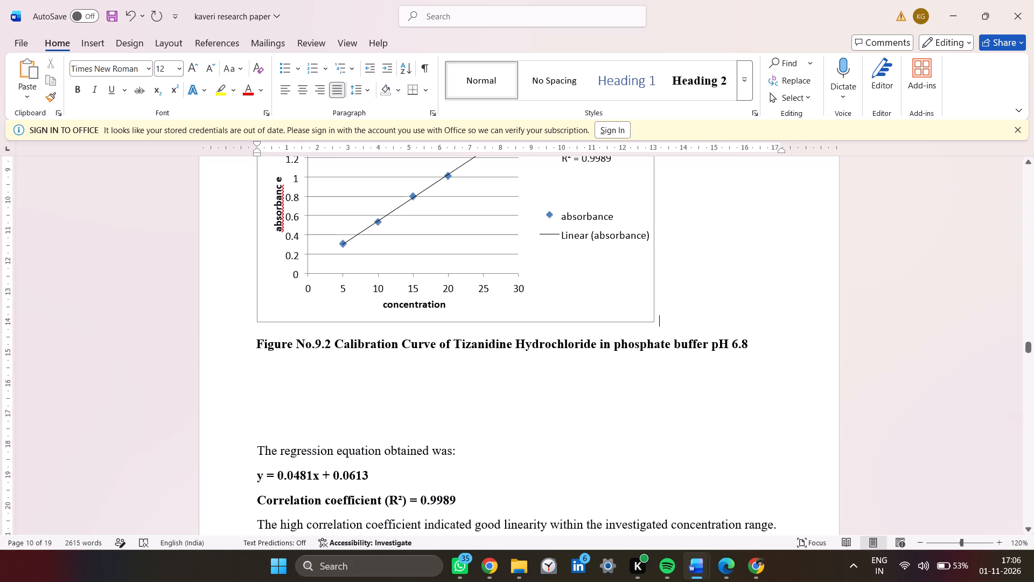
# Remove the bold formatting from the pasted Figure No.9.2 caption and reduce its font size to 11.
pyautogui.moveTo(751, 344); pyautogui.dragTo(589, 343)
pyautogui.tripleClick(589, 343)
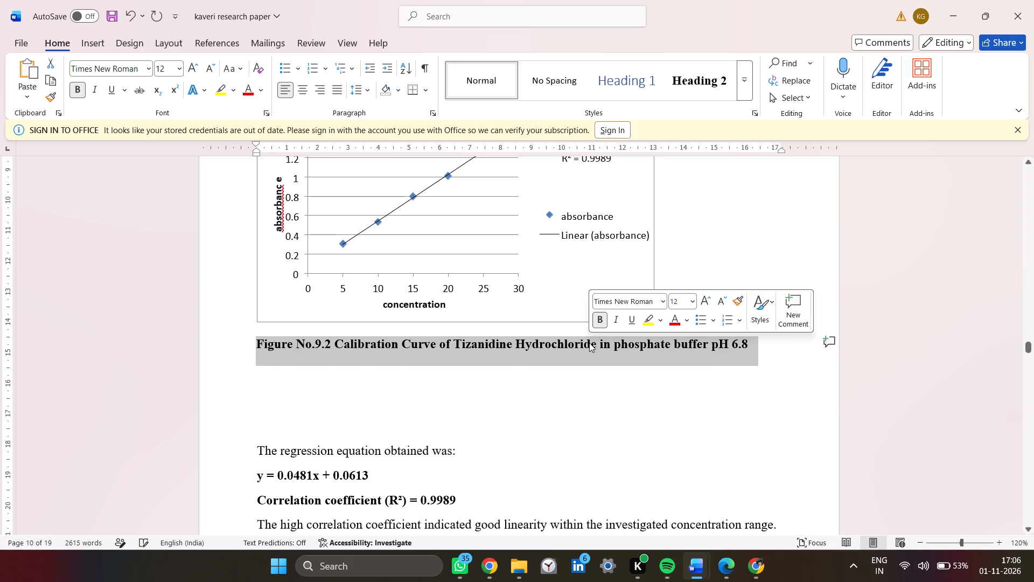
pyautogui.click(589, 343)
pyautogui.doubleClick(589, 343)
pyautogui.doubleClick(589, 343)
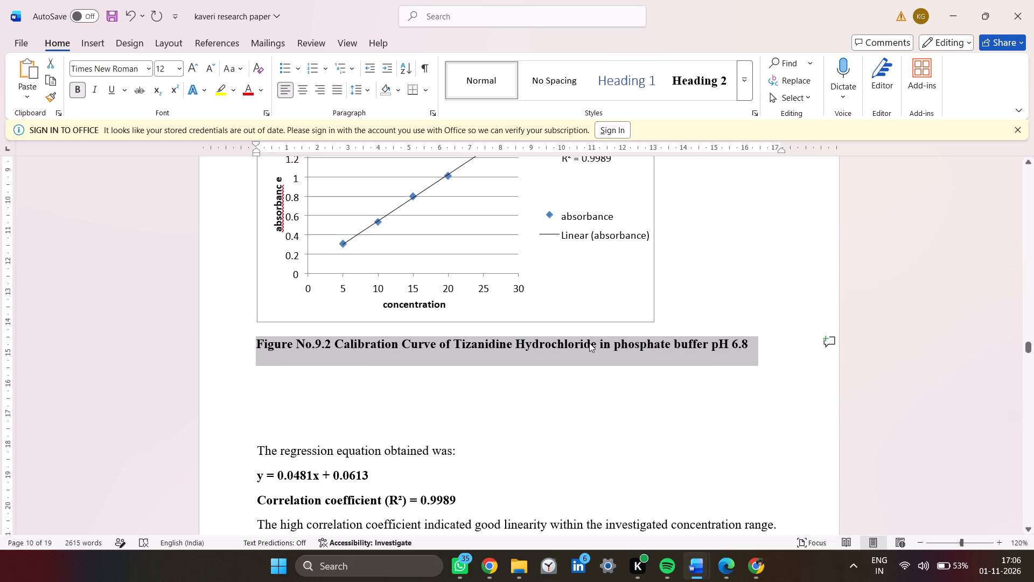
pyautogui.doubleClick(589, 343)
pyautogui.tripleClick(589, 343)
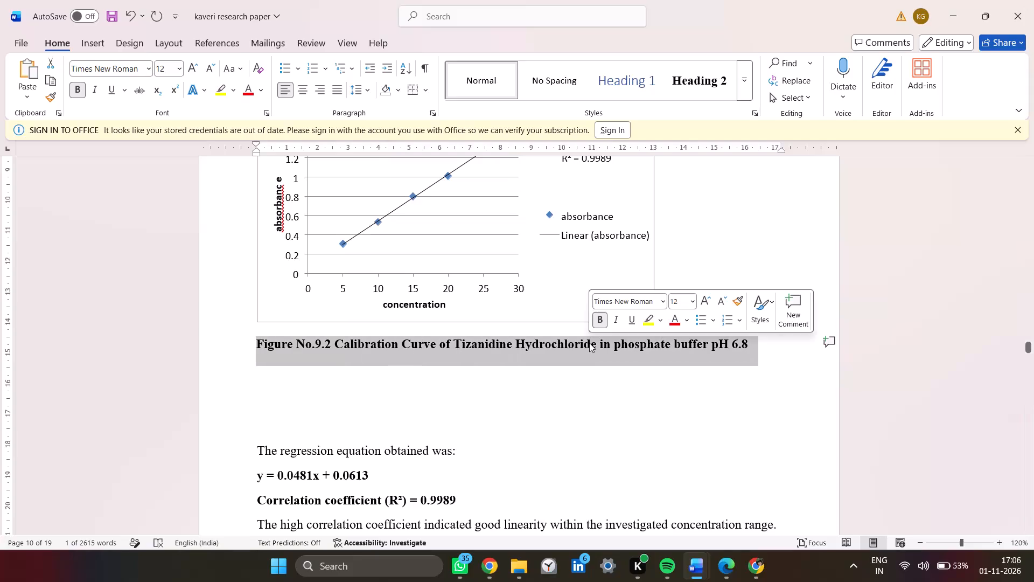
pyautogui.click(603, 318)
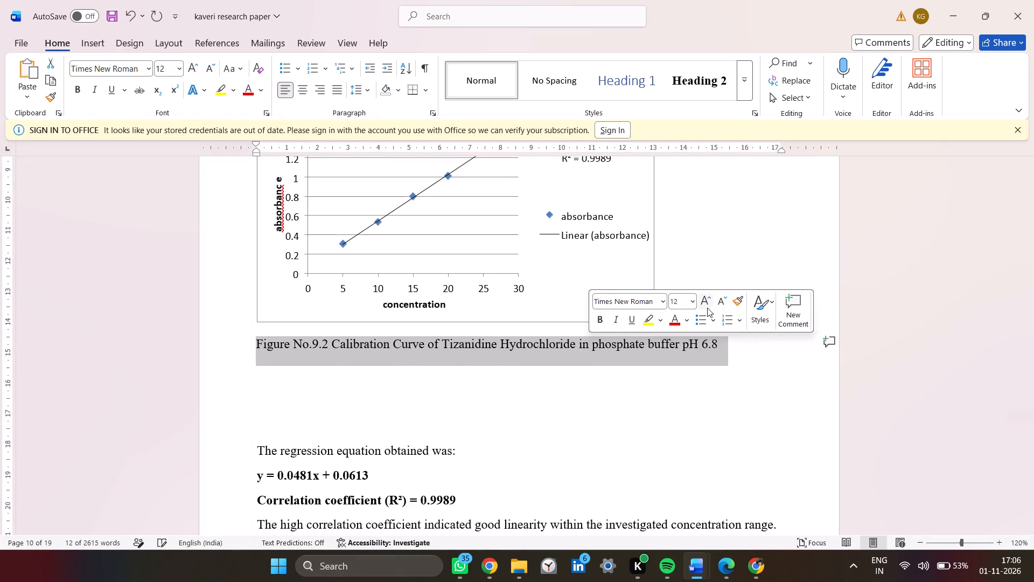
pyautogui.click(719, 303)
pyautogui.click(585, 382)
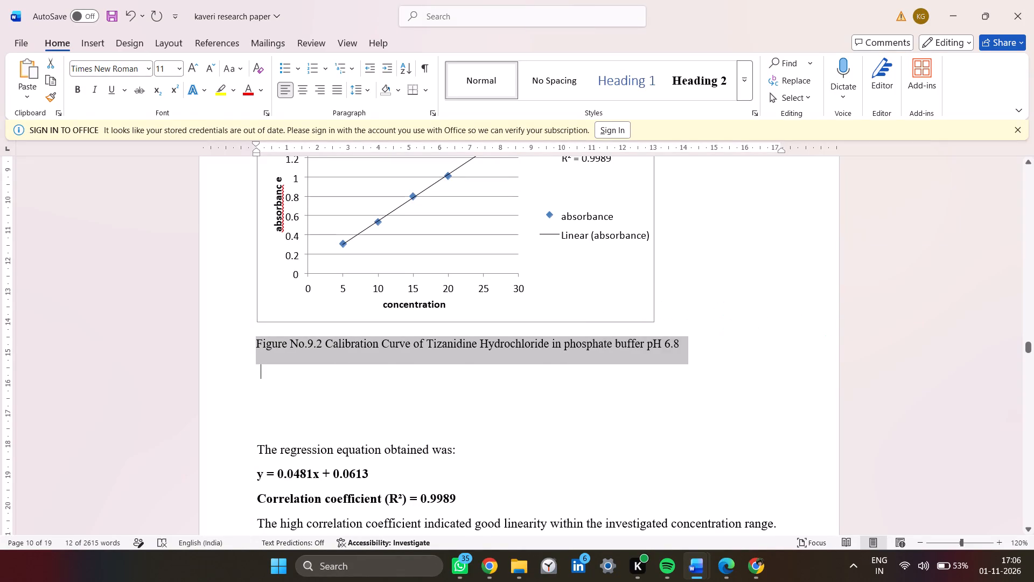
# Compare the thesis's ATR analysis section following the calibration curve with section 3.3 of the research paper.
pyautogui.hotkey('alt', 'Tab')
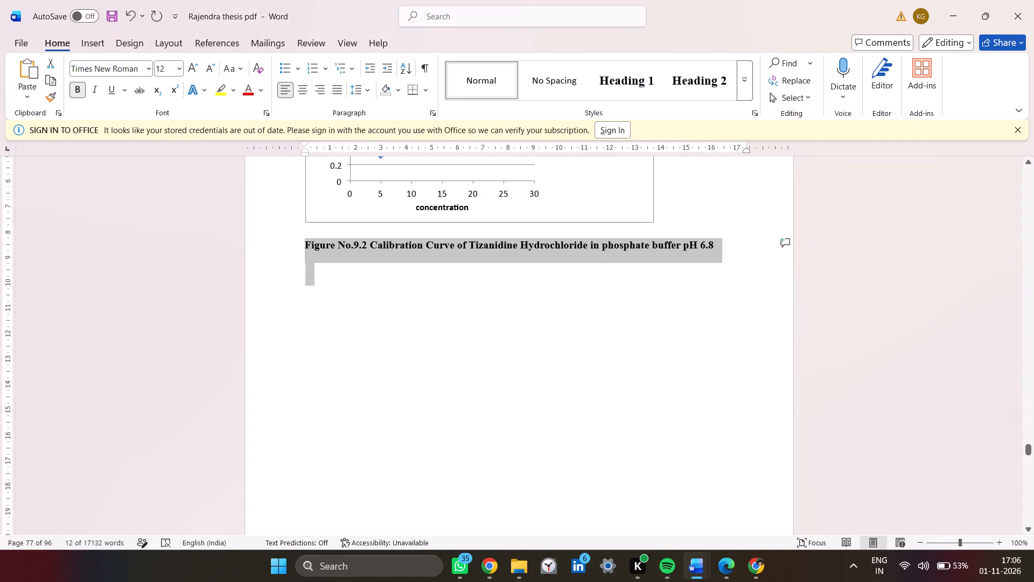
pyautogui.scroll(-3, 603, 378)
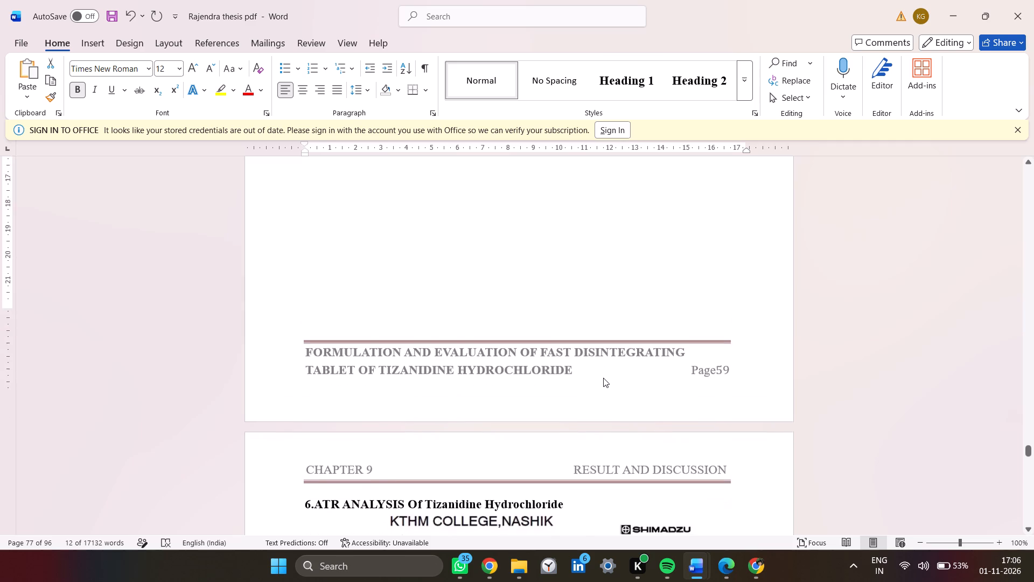
pyautogui.scroll(-2, 603, 378)
pyautogui.hotkey('alt', 'Tab')
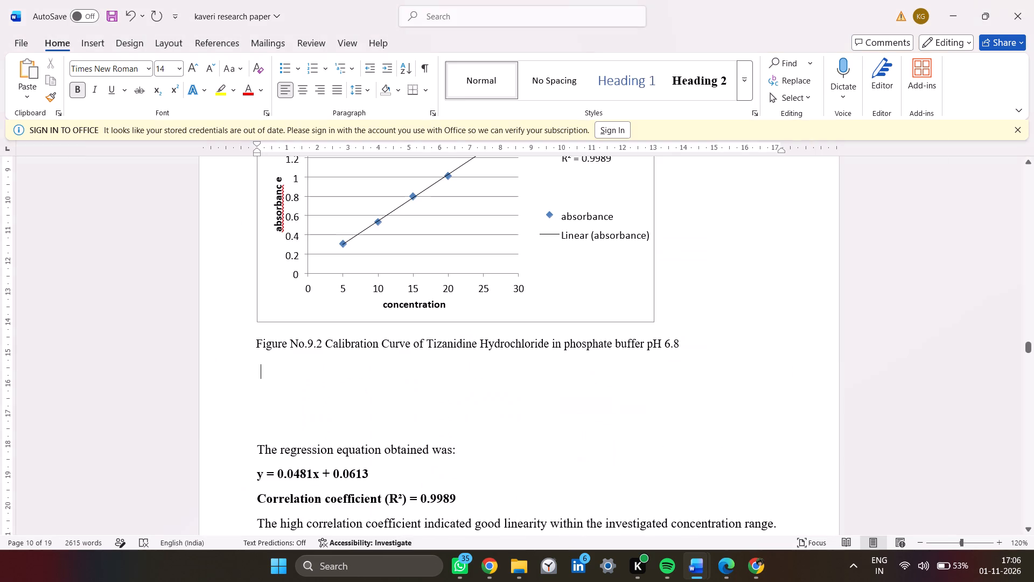
pyautogui.scroll(-2, 603, 378)
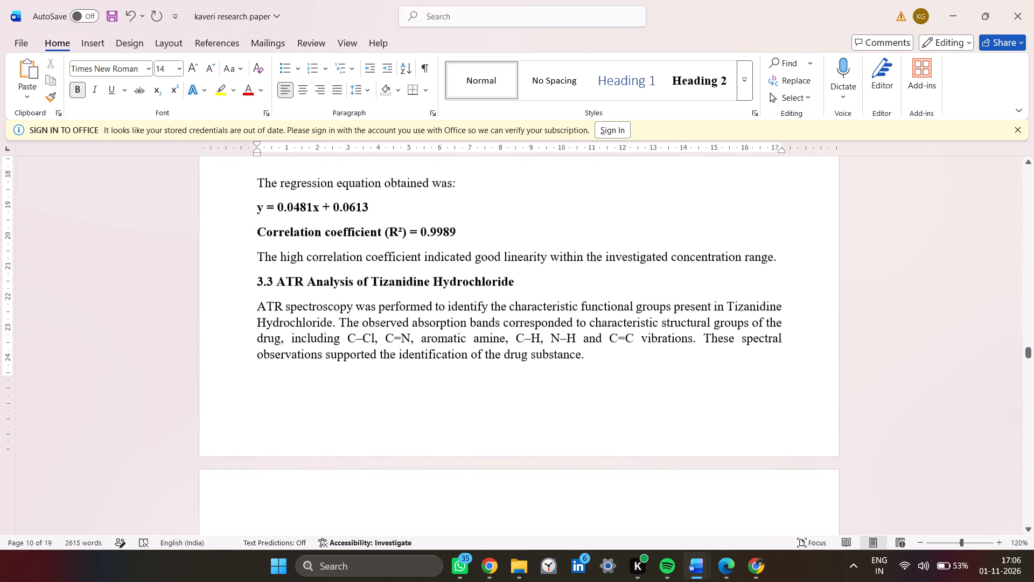
pyautogui.scroll(-1, 603, 378)
pyautogui.hotkey('alt', 'Tab')
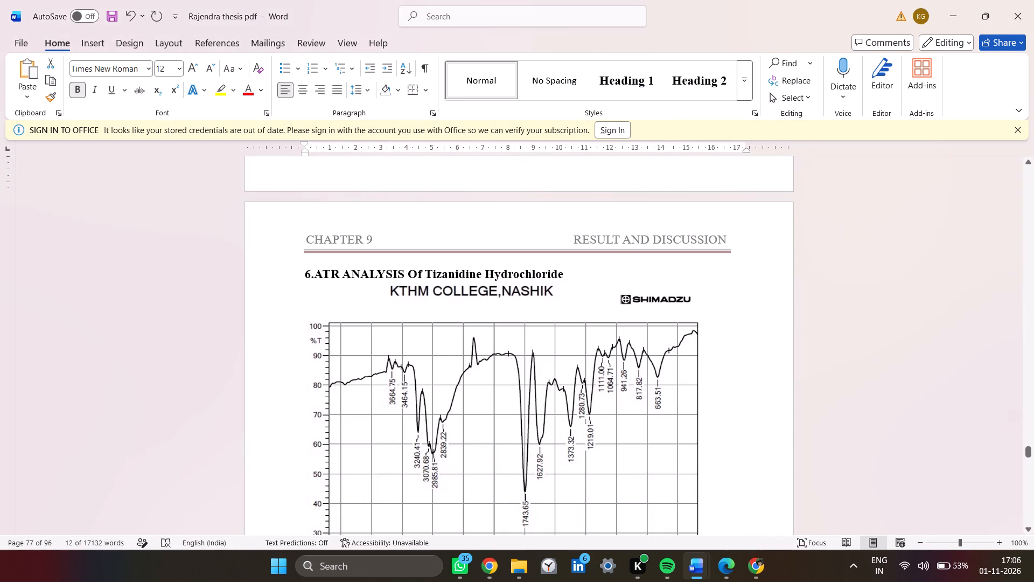
pyautogui.hotkey('alt', 'Tab')
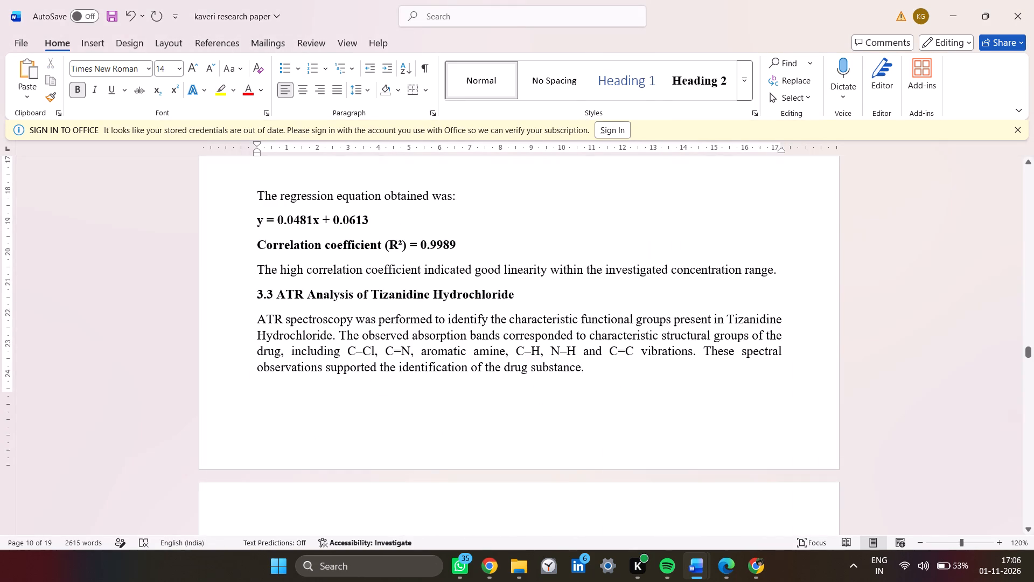
pyautogui.hotkey('alt', 'Tab')
pyautogui.scroll(1, 364, 341)
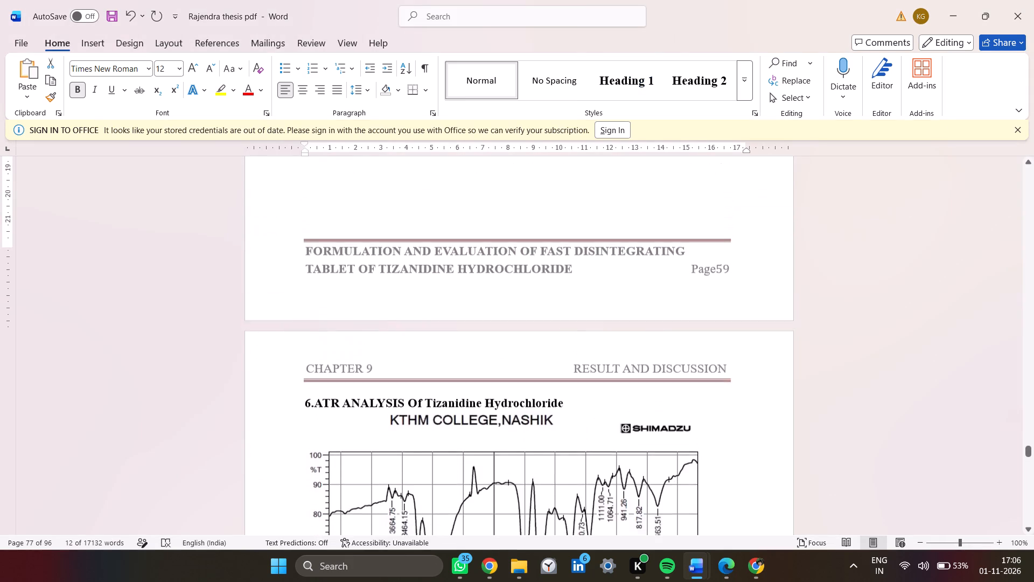
pyautogui.scroll(1, 364, 341)
pyautogui.hotkey('alt', 'Tab')
# Delete the blank lines between the Figure No.9.2 caption and the regression equation text in the research paper.
pyautogui.scroll(1, 364, 341)
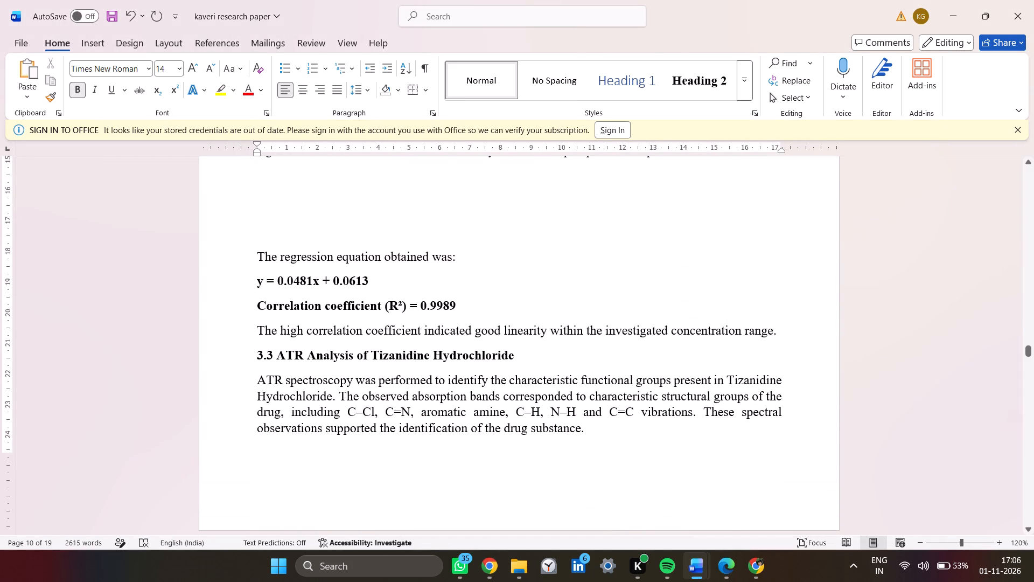
pyautogui.click(267, 235)
pyautogui.press('BackSpace')
pyautogui.press('BackSpace')
pyautogui.scroll(2, 267, 235)
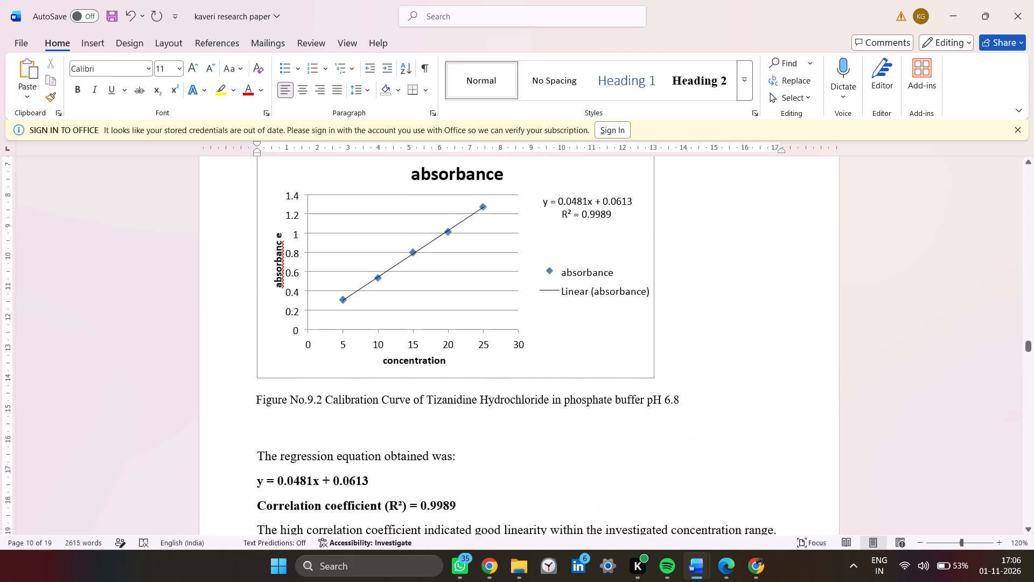
pyautogui.press('BackSpace')
pyautogui.press('BackSpace')
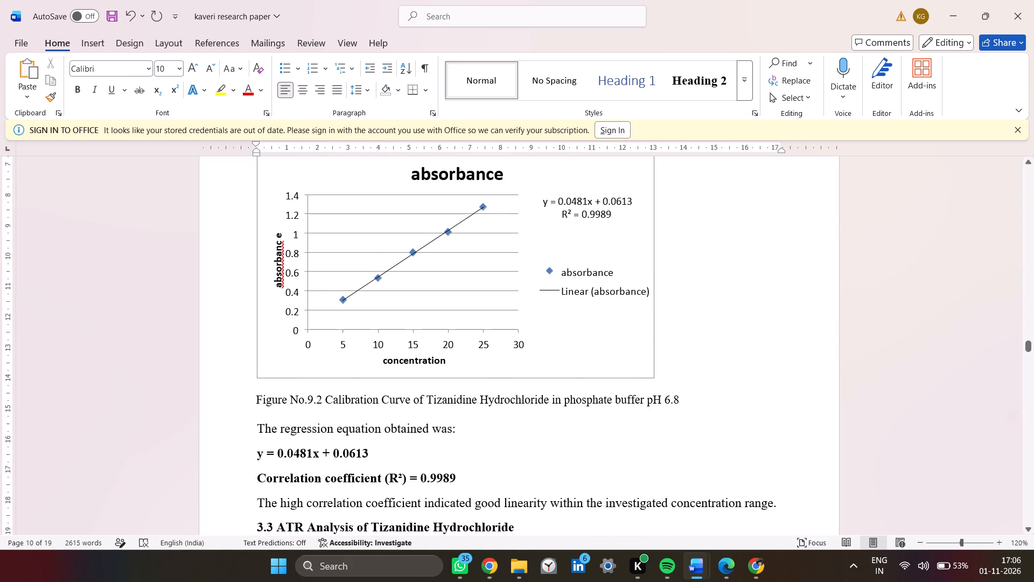
# Remove the bold formatting from the regression equation and correlation coefficient lines below the Figure No.9.2 caption.
pyautogui.moveTo(464, 480); pyautogui.dragTo(256, 455)
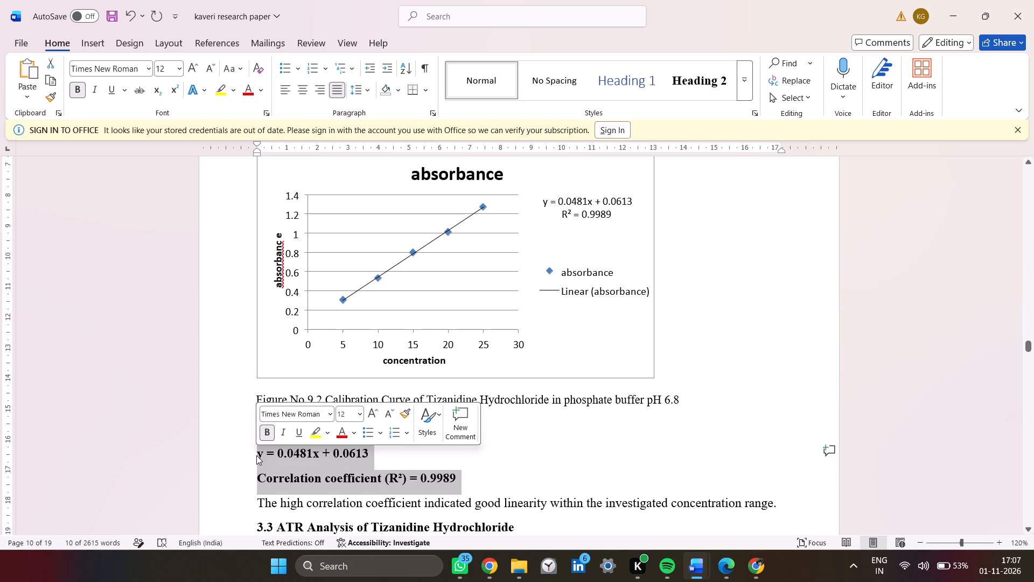
pyautogui.click(264, 429)
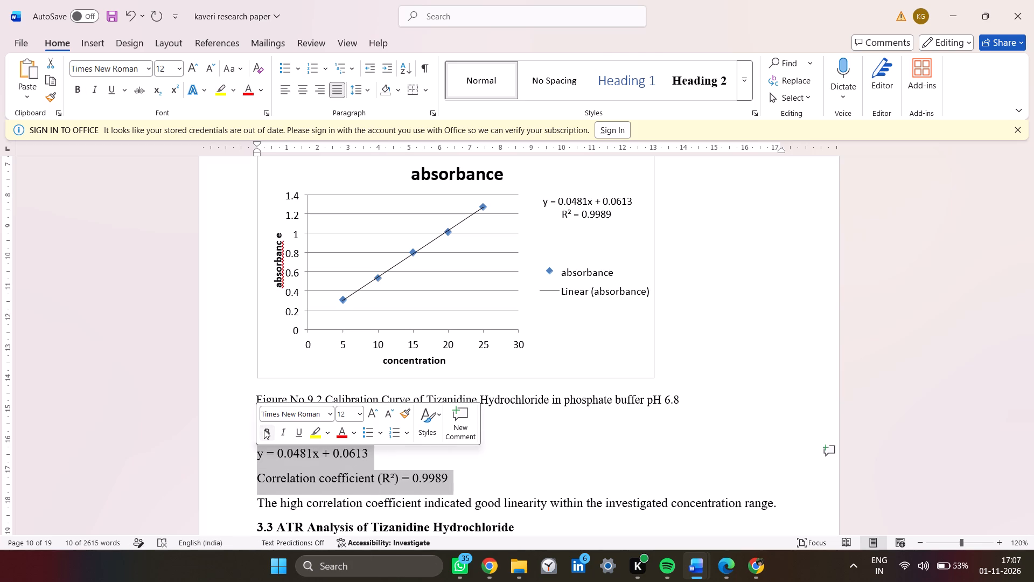
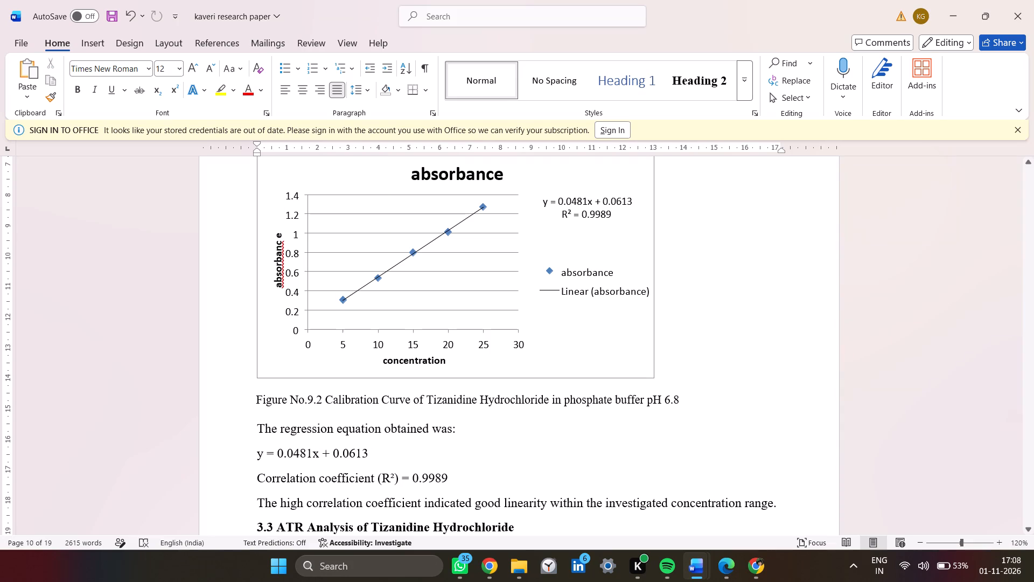
# Make the line "The regression equation obtained was:" below the Figure No.9.2 caption bold in the research paper.
pyautogui.moveTo(472, 424); pyautogui.dragTo(297, 433)
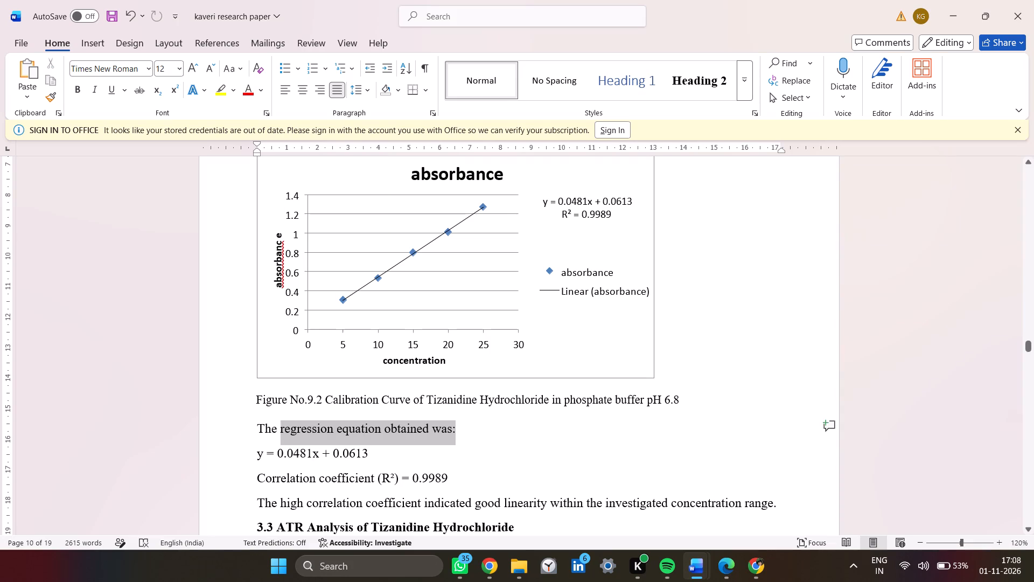
pyautogui.moveTo(297, 433); pyautogui.dragTo(262, 432)
pyautogui.click(276, 406)
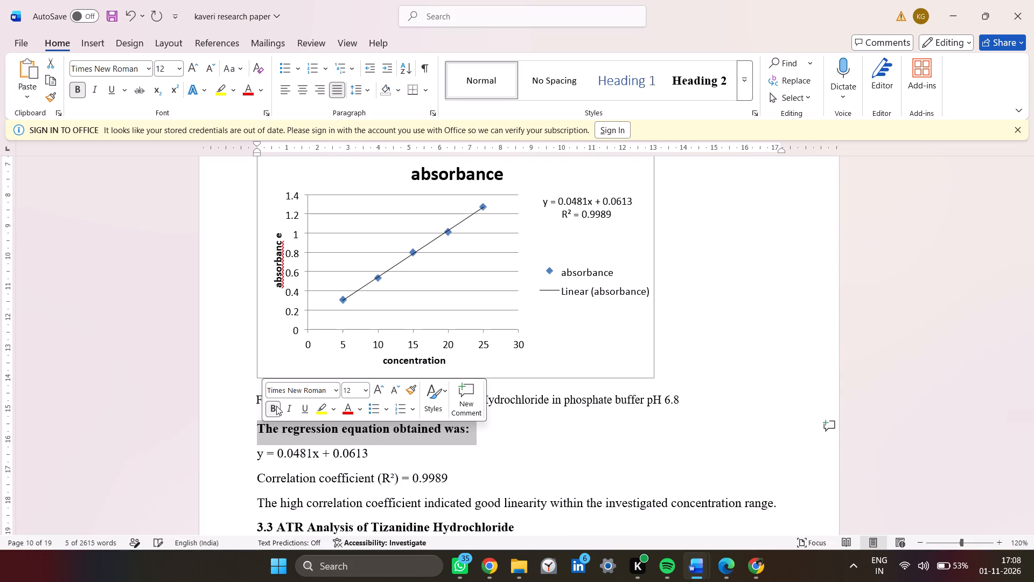
pyautogui.click(336, 460)
# Copy the ATR spectrum picture from the thesis's ATR analysis section and paste it below the research paper's section 3.3 heading.
pyautogui.scroll(-1, 387, 467)
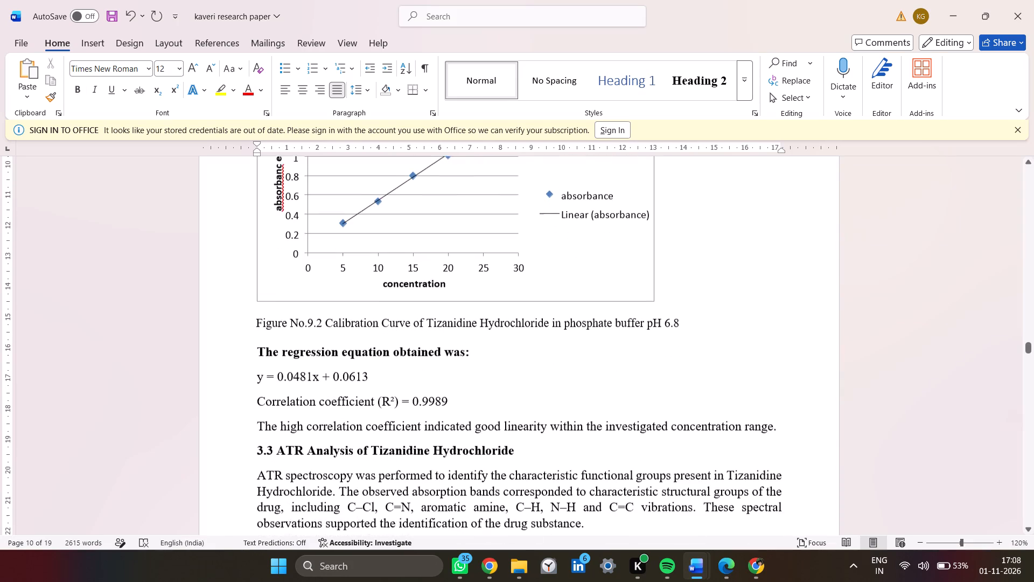
pyautogui.scroll(-1, 387, 467)
pyautogui.hotkey('alt', 'Tab')
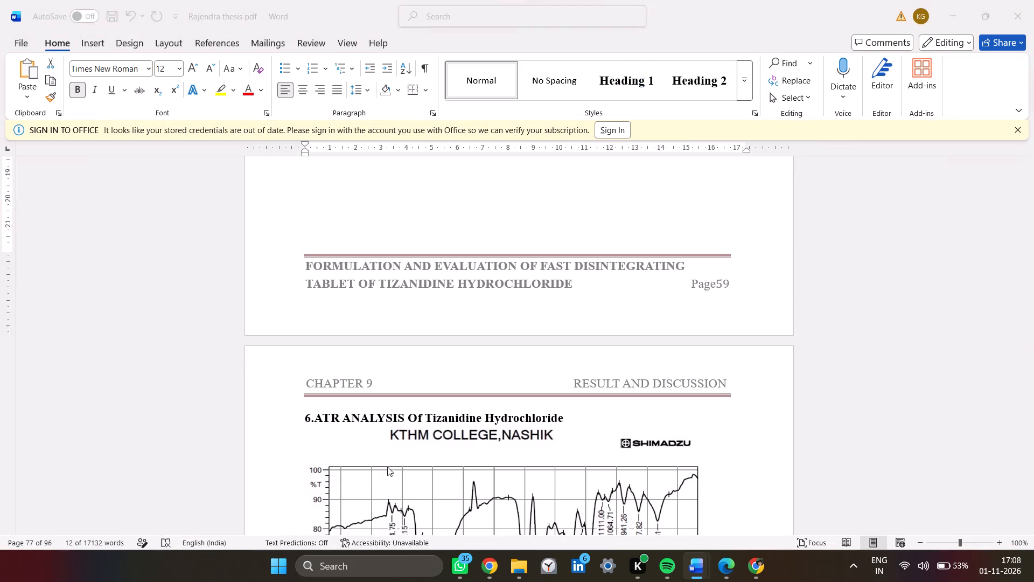
pyautogui.scroll(-1, 387, 467)
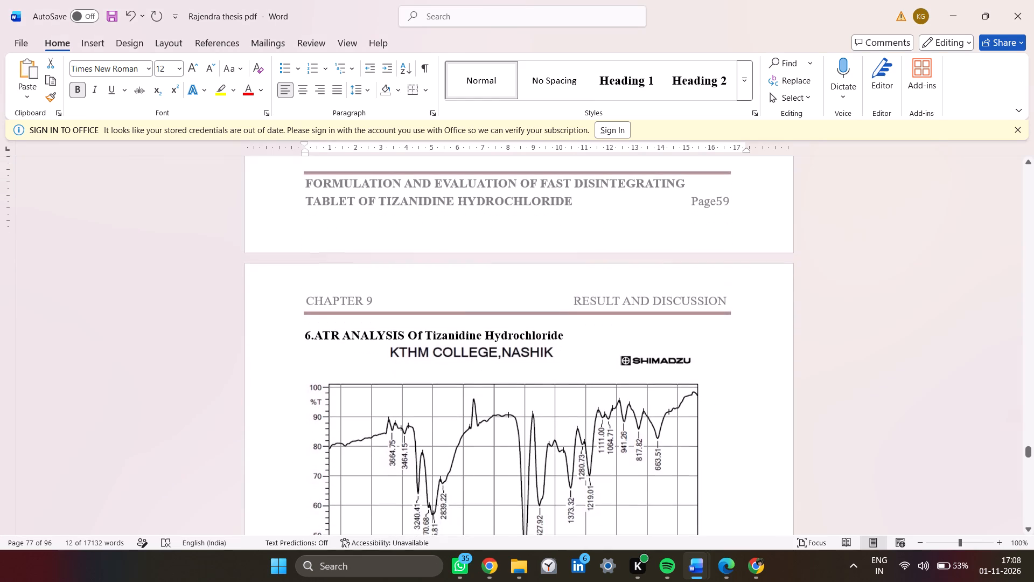
pyautogui.scroll(-1, 387, 467)
pyautogui.click(464, 331)
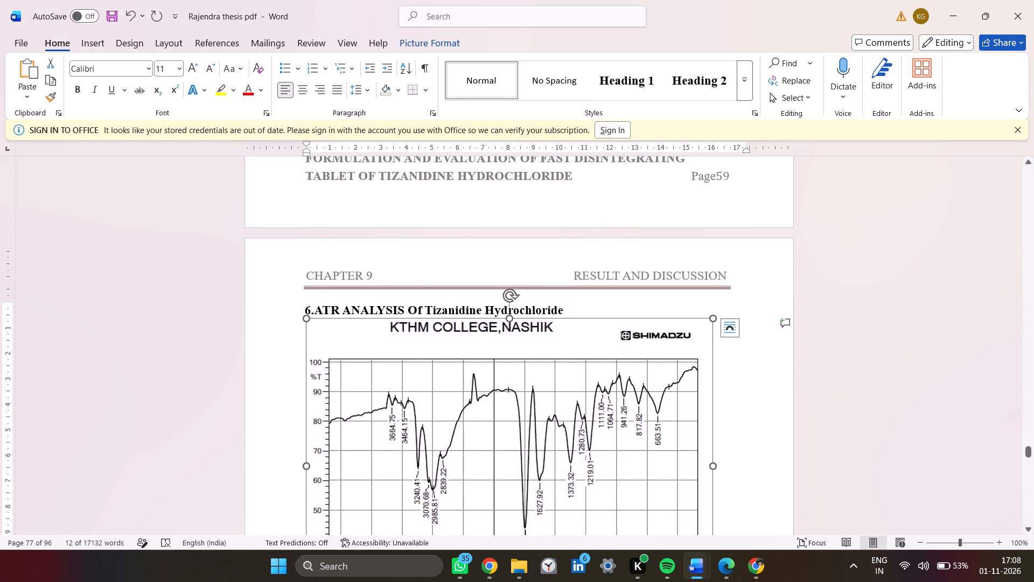
pyautogui.hotkey('ctrl', 'c')
pyautogui.hotkey('alt', 'Tab')
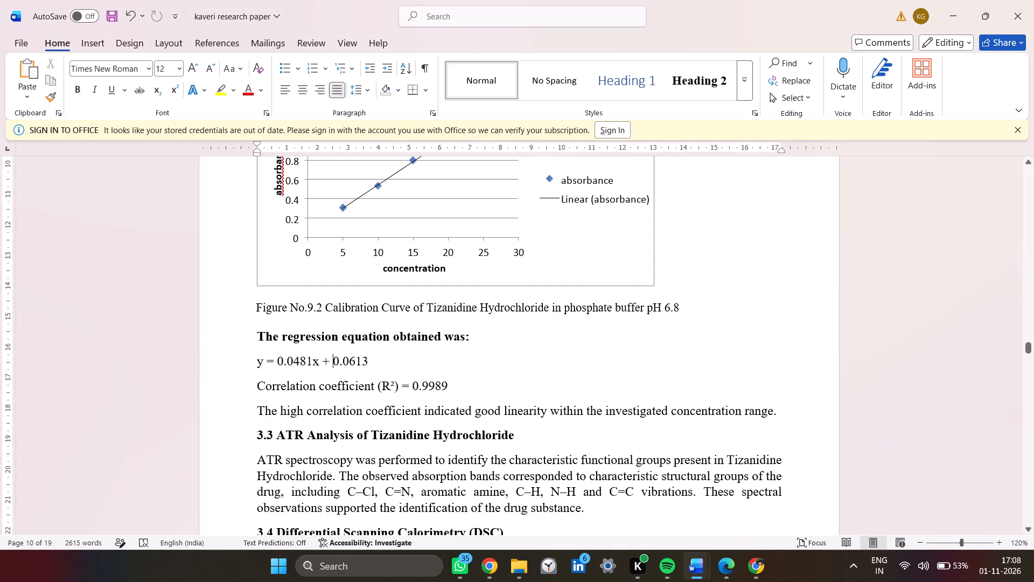
pyautogui.click(528, 435)
pyautogui.press('Return')
pyautogui.hotkey('ctrl', 'v')
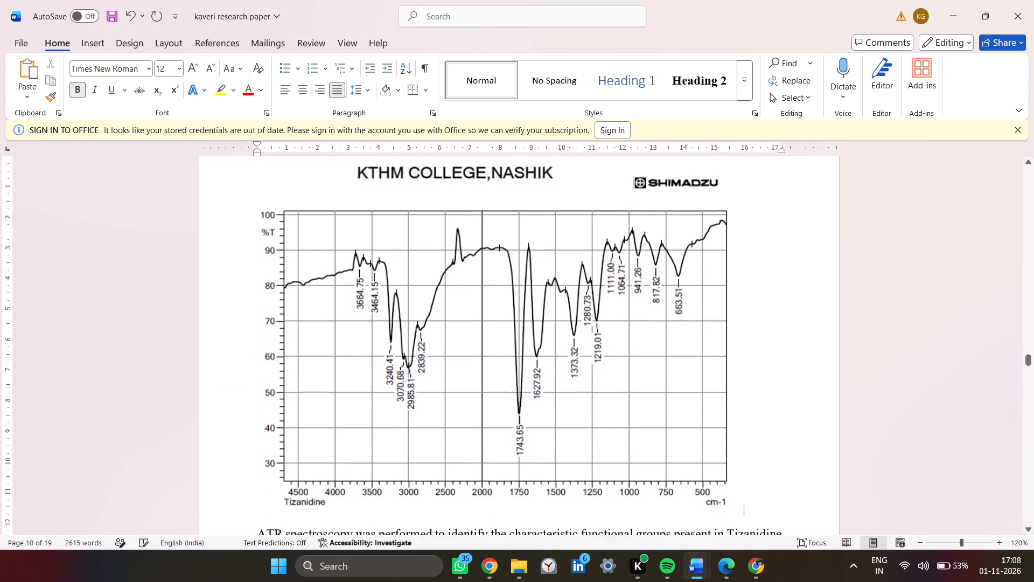
# Compare the placement of the pasted ATR spectrum in research paper section 3.3 with the thesis's ATR analysis section.
pyautogui.hotkey('alt', 'Tab')
pyautogui.scroll(-1, 528, 435)
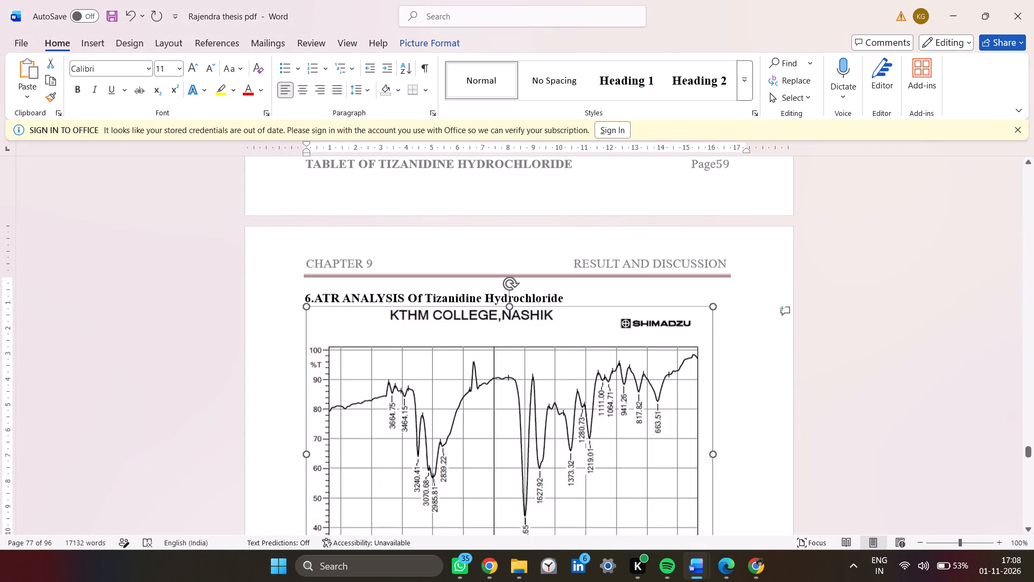
pyautogui.scroll(-1, 528, 435)
pyautogui.hotkey('alt', 'Tab')
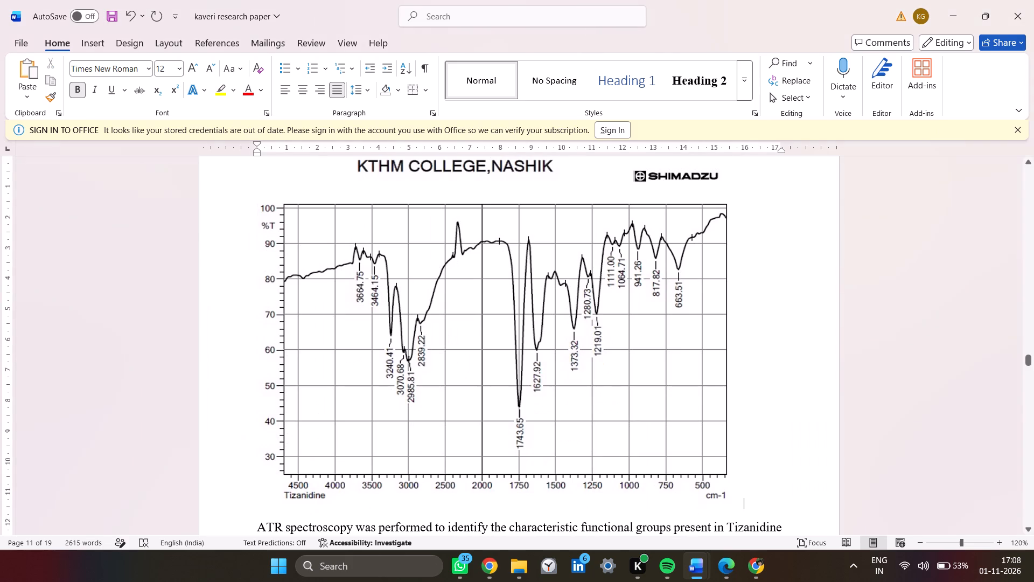
pyautogui.scroll(3, 528, 435)
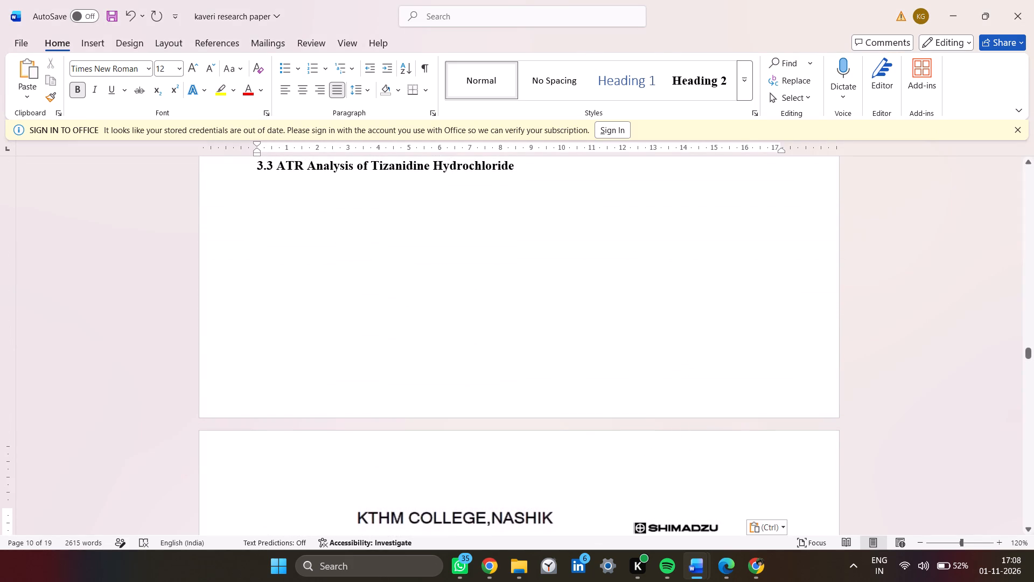
pyautogui.scroll(1, 528, 435)
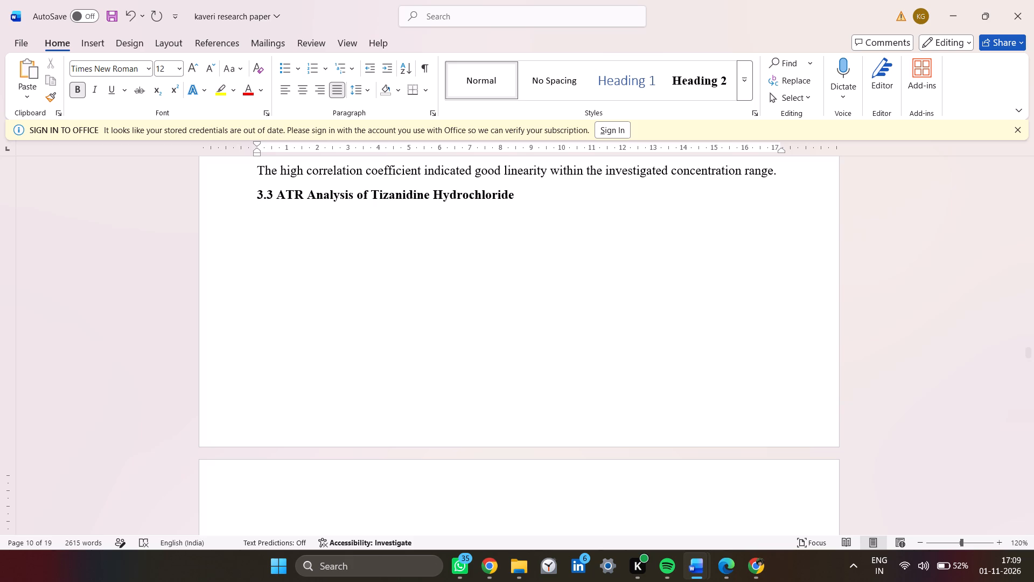
pyautogui.scroll(1, 528, 435)
pyautogui.hotkey('alt', 'Tab')
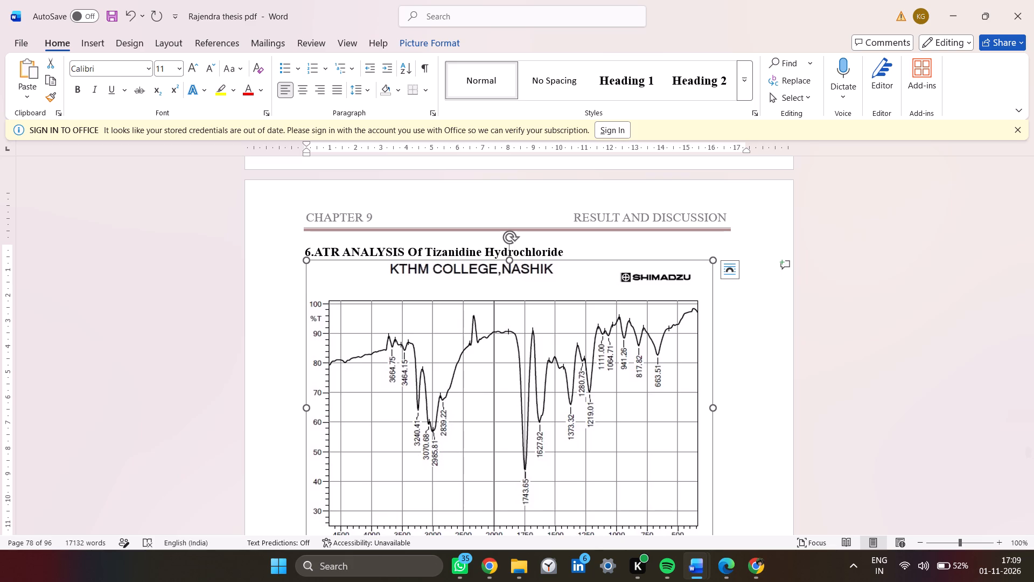
pyautogui.hotkey('alt', 'Tab')
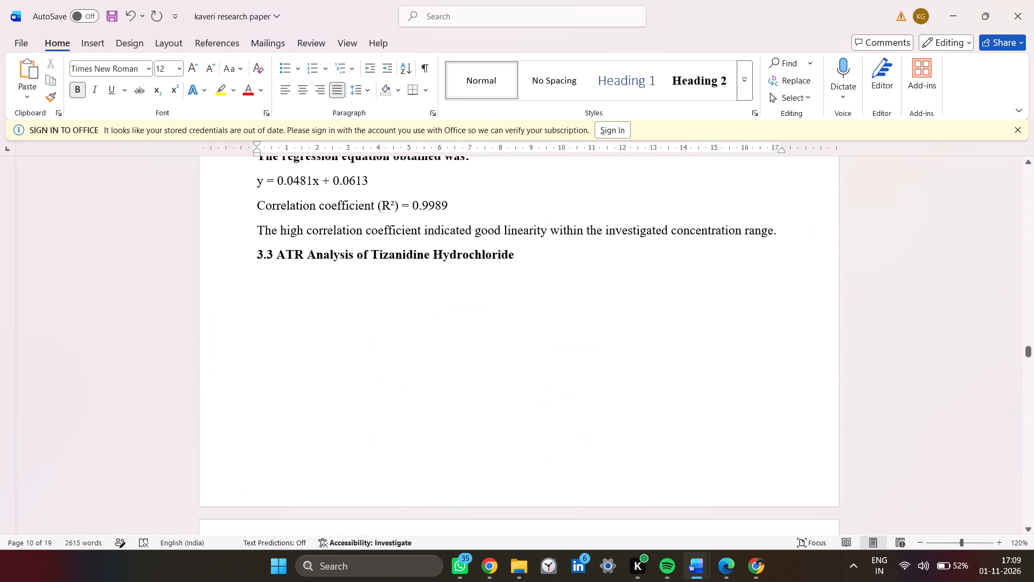
pyautogui.hotkey('alt', 'Tab')
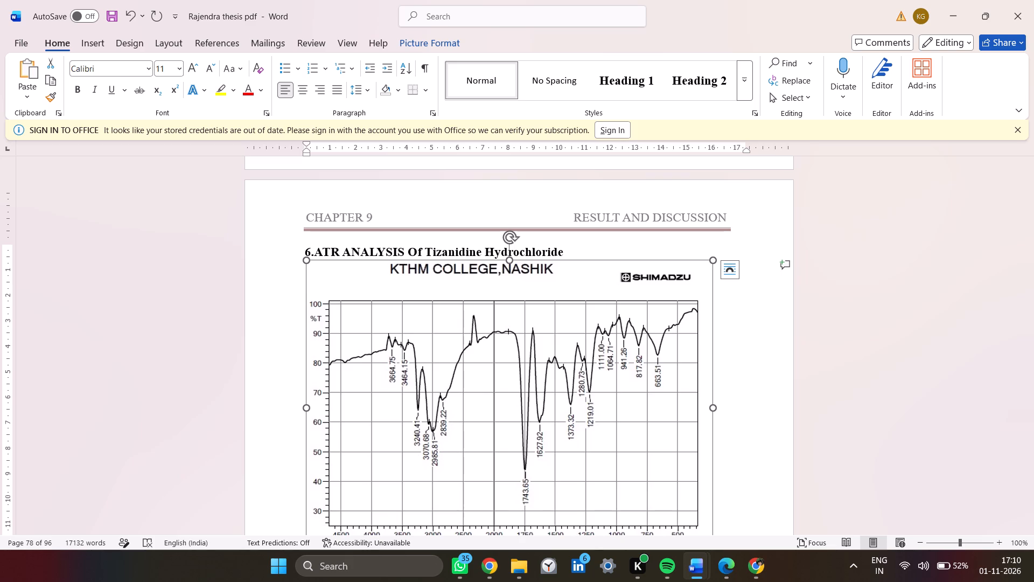
pyautogui.hotkey('alt', 'Tab')
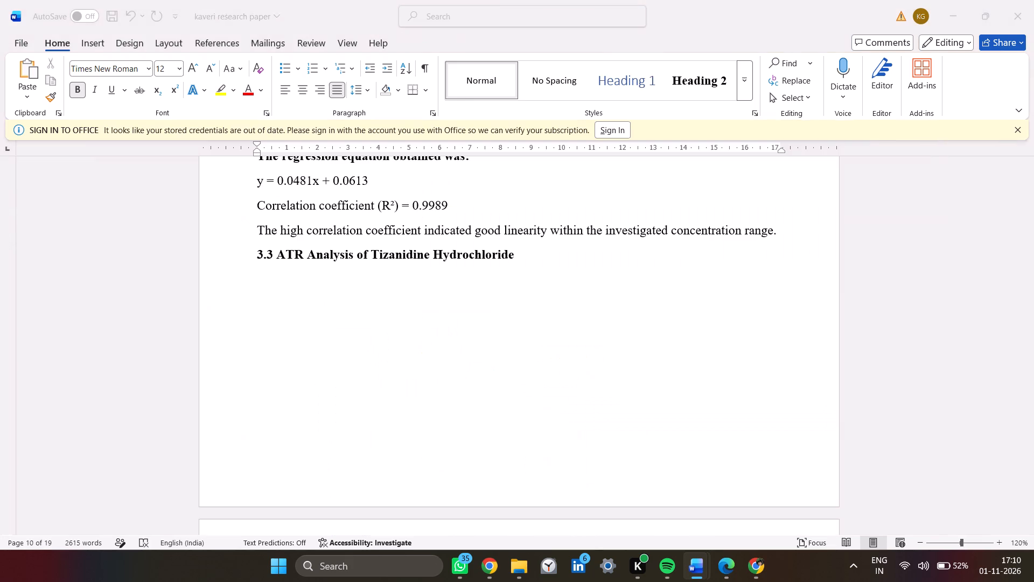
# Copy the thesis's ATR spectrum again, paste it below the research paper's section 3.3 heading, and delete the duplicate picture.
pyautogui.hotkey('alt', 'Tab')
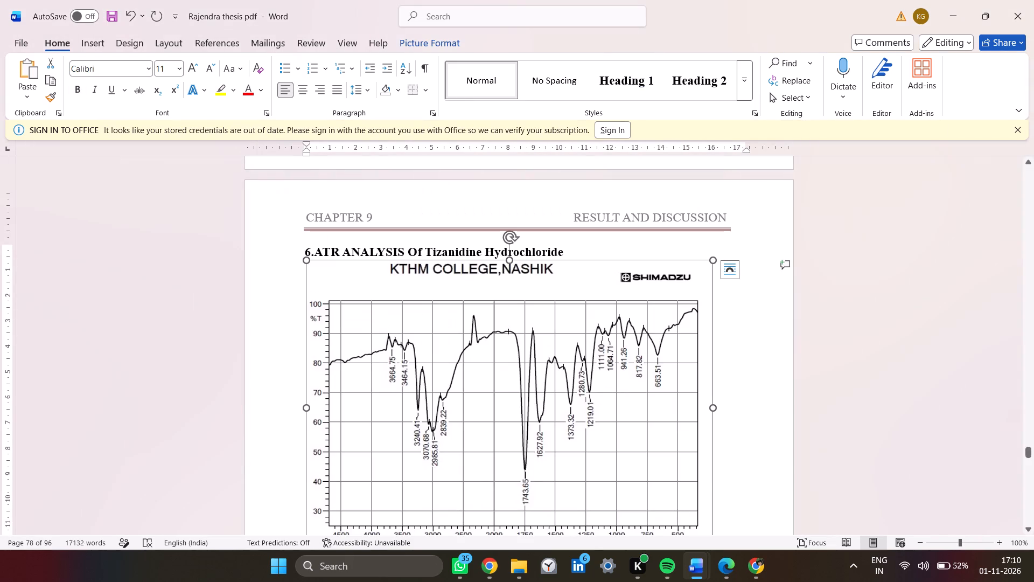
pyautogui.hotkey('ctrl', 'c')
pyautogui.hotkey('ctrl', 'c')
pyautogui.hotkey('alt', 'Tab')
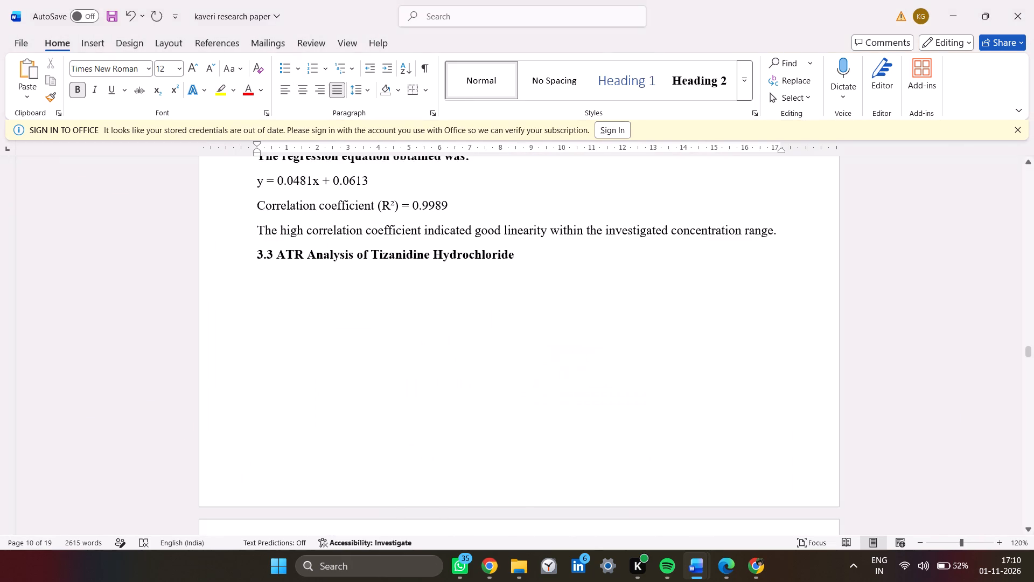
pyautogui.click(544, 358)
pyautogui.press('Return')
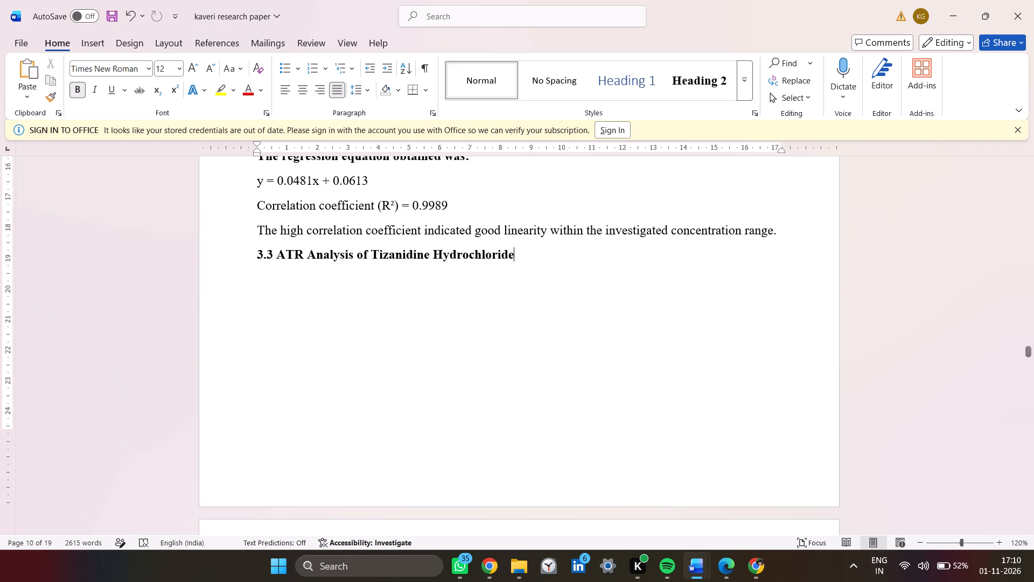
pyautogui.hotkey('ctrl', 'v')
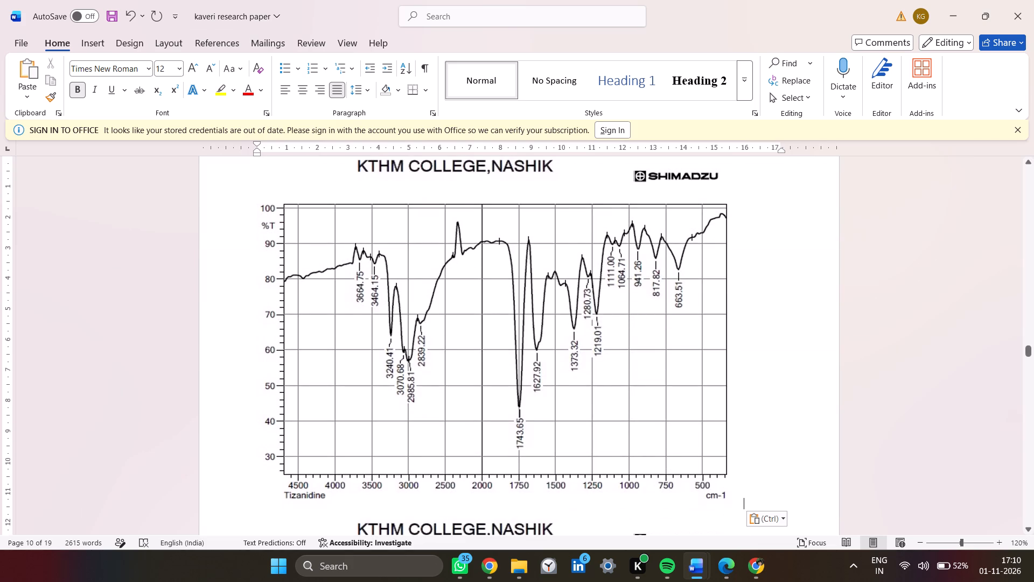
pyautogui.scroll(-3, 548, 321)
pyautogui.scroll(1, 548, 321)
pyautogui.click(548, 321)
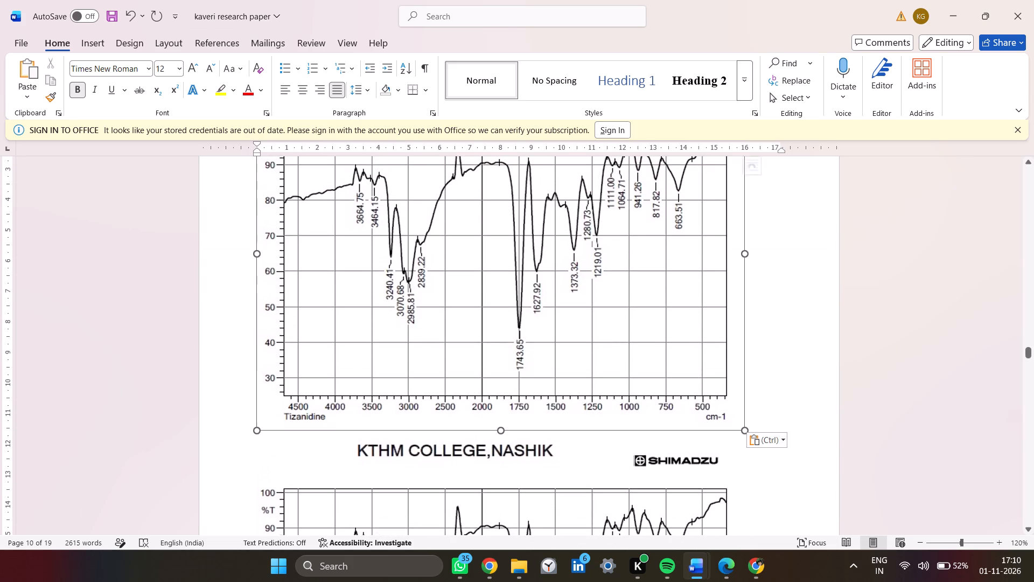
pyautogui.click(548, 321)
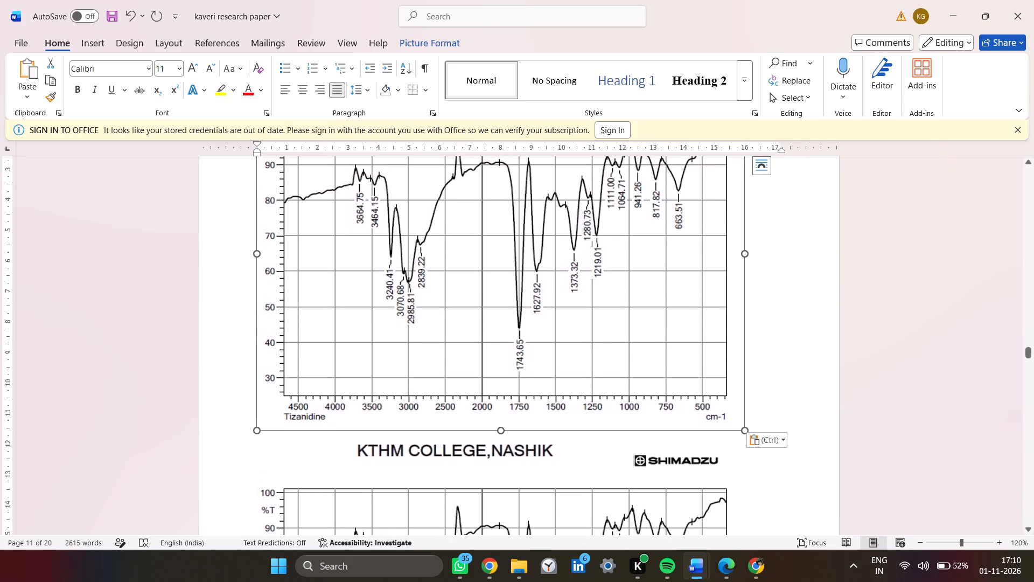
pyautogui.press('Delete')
# Copy the caption "Figure 9.3 ATR Spectra of Tizanidine Hydrochloride" from the thesis and return to the research paper.
pyautogui.scroll(-1, 548, 321)
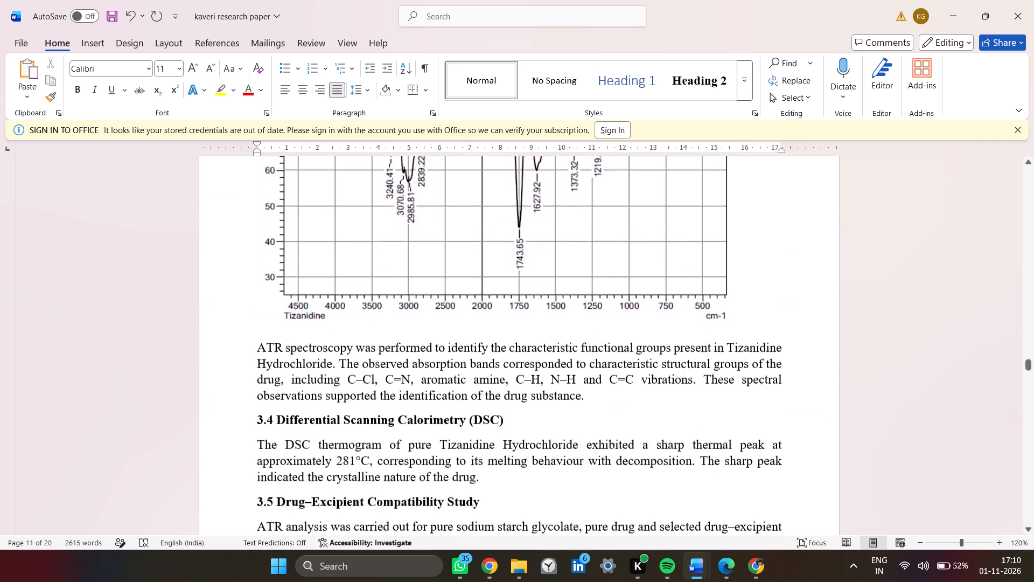
pyautogui.scroll(-1, 548, 321)
pyautogui.hotkey('alt', 'Tab')
pyautogui.scroll(-1, 548, 321)
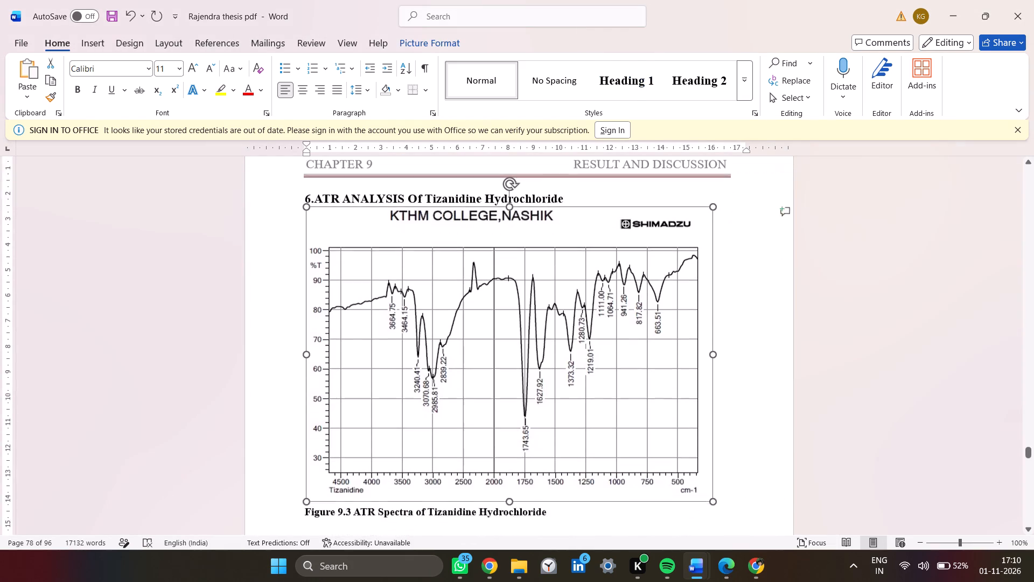
pyautogui.scroll(-1, 548, 321)
pyautogui.tripleClick(548, 378)
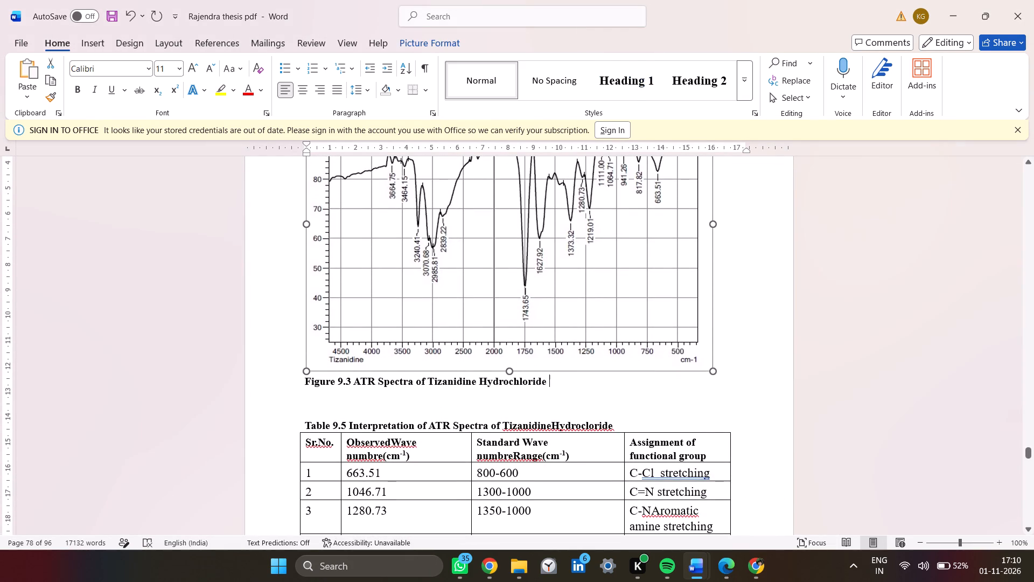
pyautogui.hotkey('ctrl', 'c')
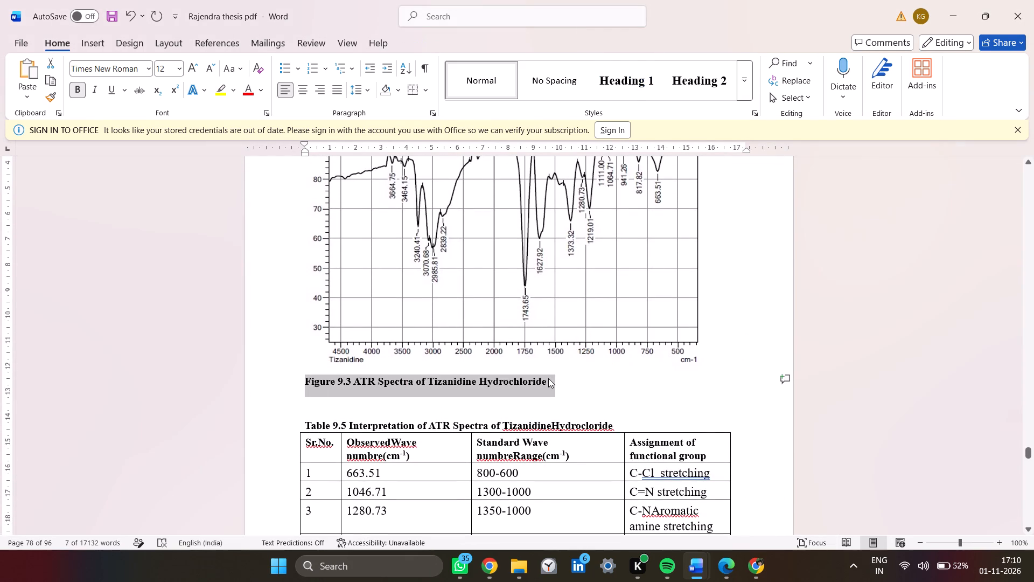
pyautogui.hotkey('alt', 'Tab')
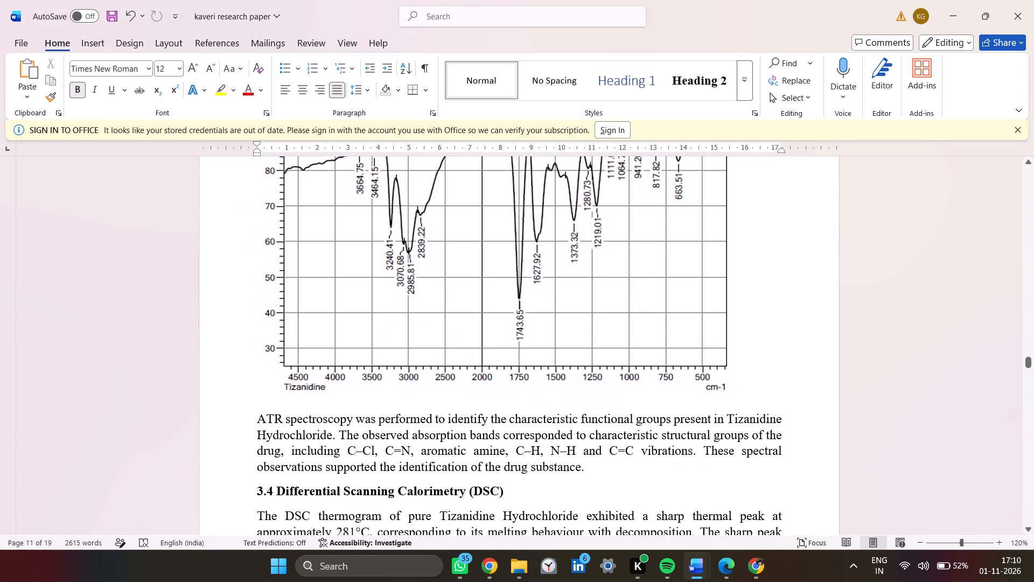
# Shrink the ATR spectrum picture in research paper section 3.3 proportionally to about 12 cm wide.
pyautogui.scroll(2, 595, 361)
pyautogui.moveTo(528, 468); pyautogui.dragTo(528, 466)
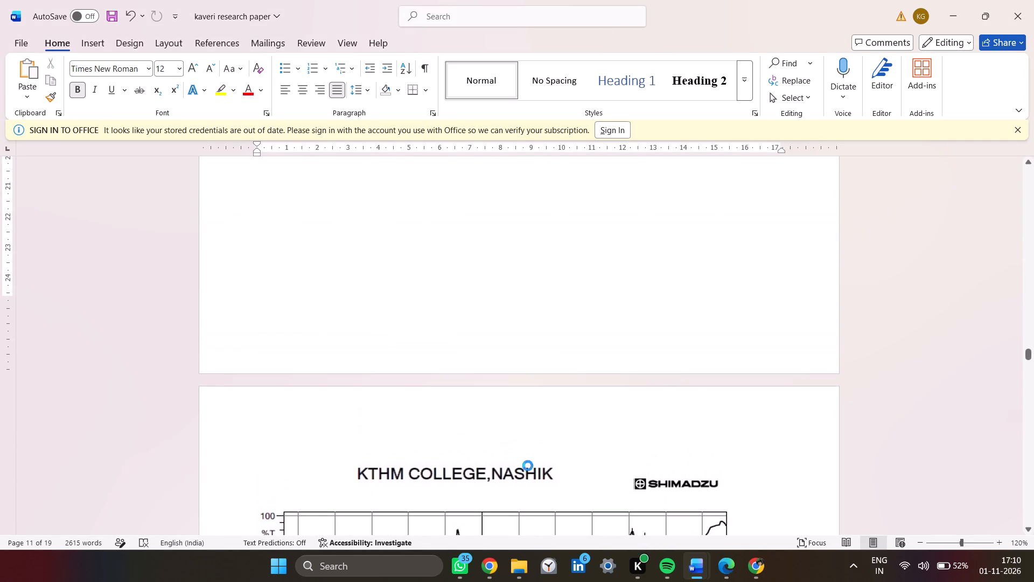
pyautogui.moveTo(528, 466); pyautogui.dragTo(533, 327)
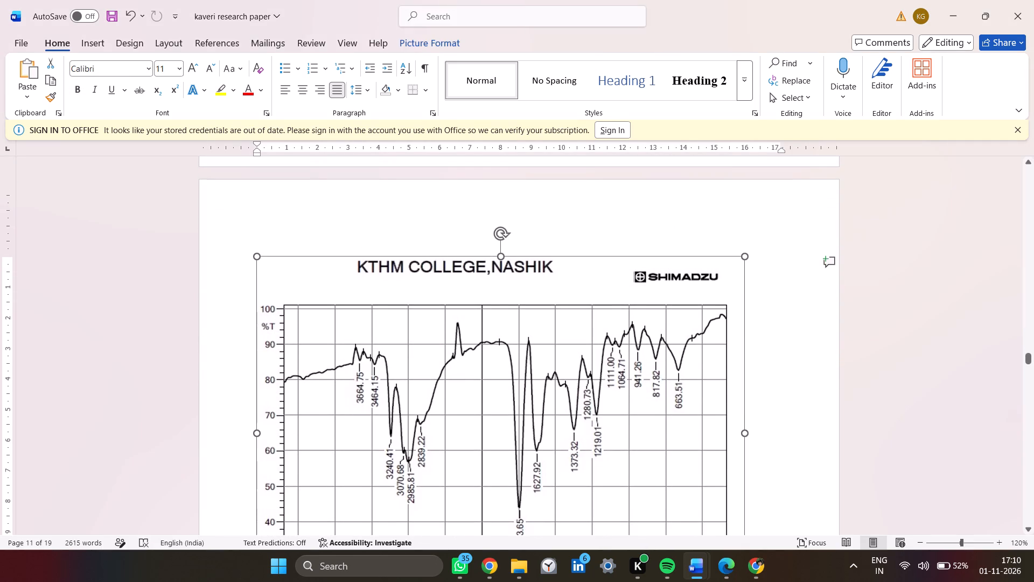
pyautogui.moveTo(258, 255); pyautogui.dragTo(297, 283)
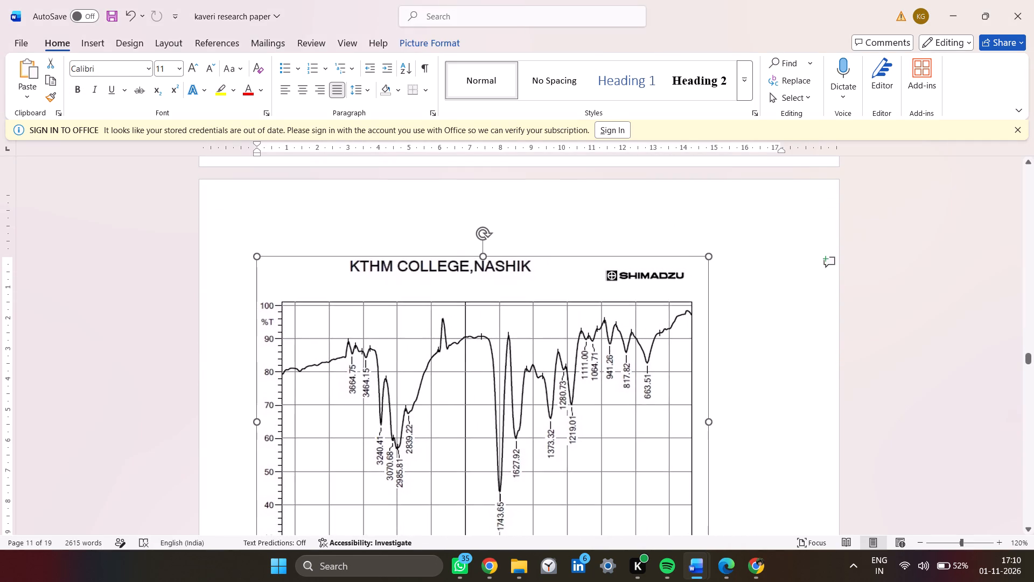
pyautogui.moveTo(297, 283); pyautogui.dragTo(326, 311)
pyautogui.scroll(1, 380, 310)
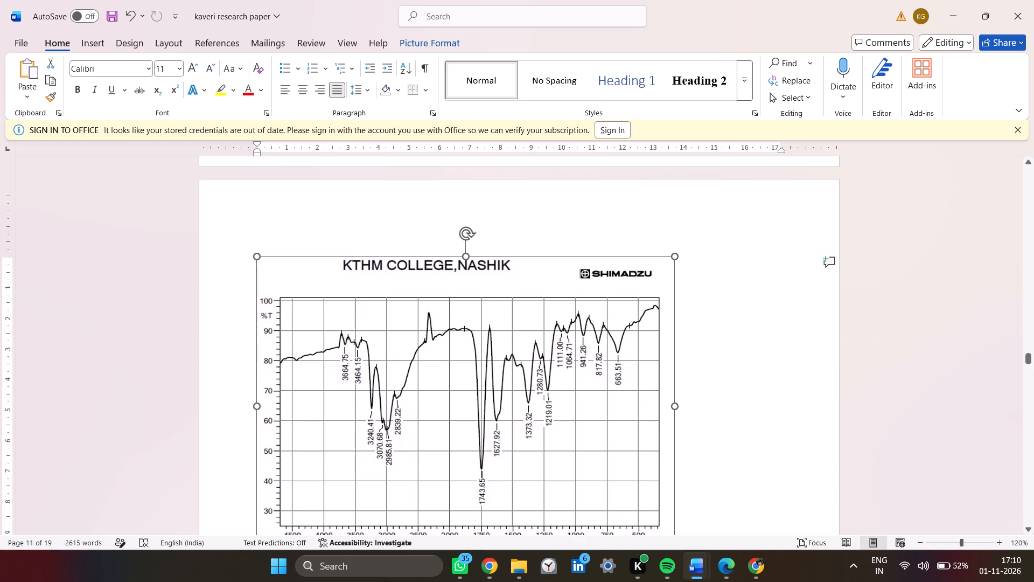
pyautogui.scroll(1, 380, 310)
pyautogui.scroll(-1, 380, 310)
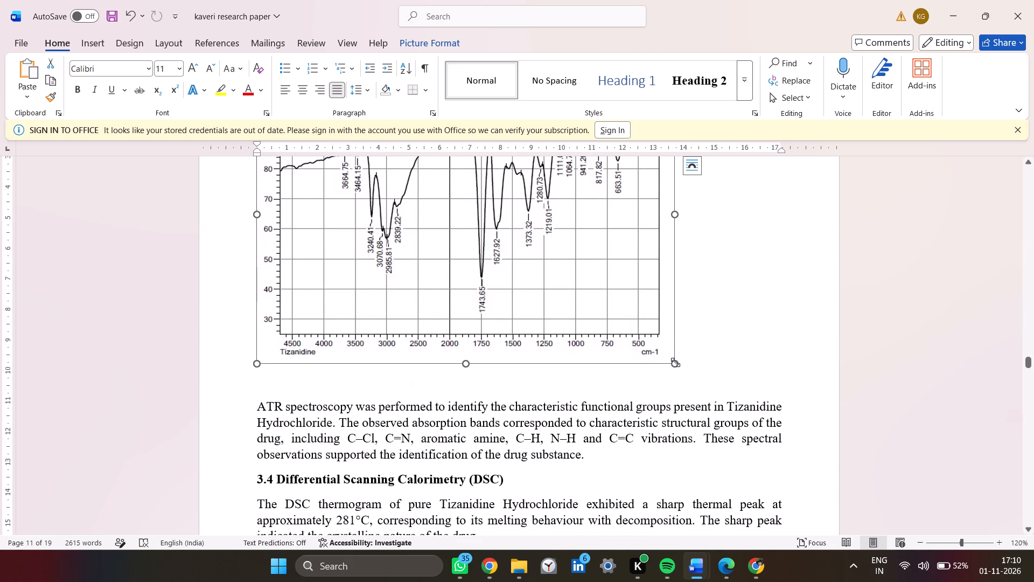
pyautogui.moveTo(675, 361); pyautogui.dragTo(620, 317)
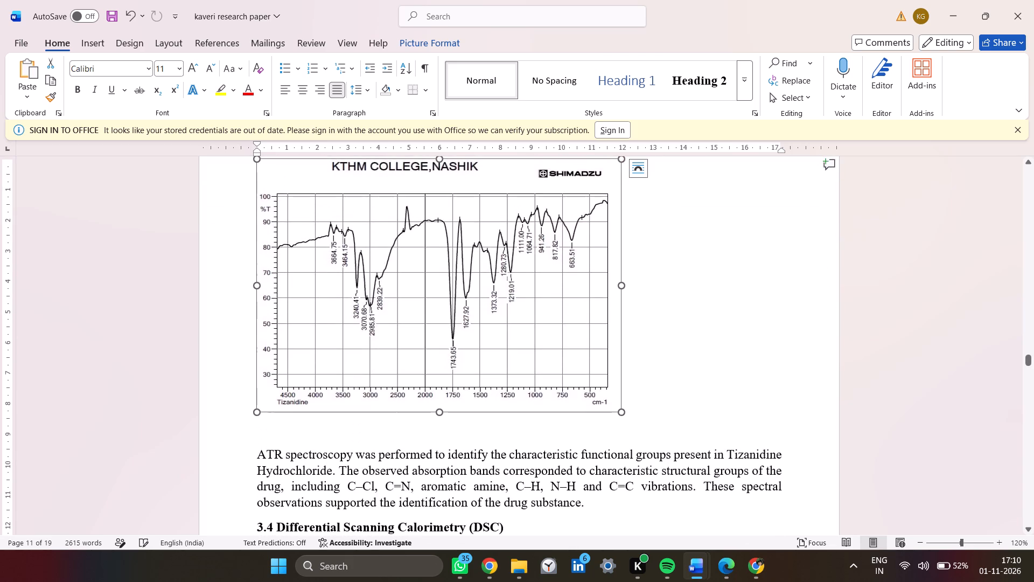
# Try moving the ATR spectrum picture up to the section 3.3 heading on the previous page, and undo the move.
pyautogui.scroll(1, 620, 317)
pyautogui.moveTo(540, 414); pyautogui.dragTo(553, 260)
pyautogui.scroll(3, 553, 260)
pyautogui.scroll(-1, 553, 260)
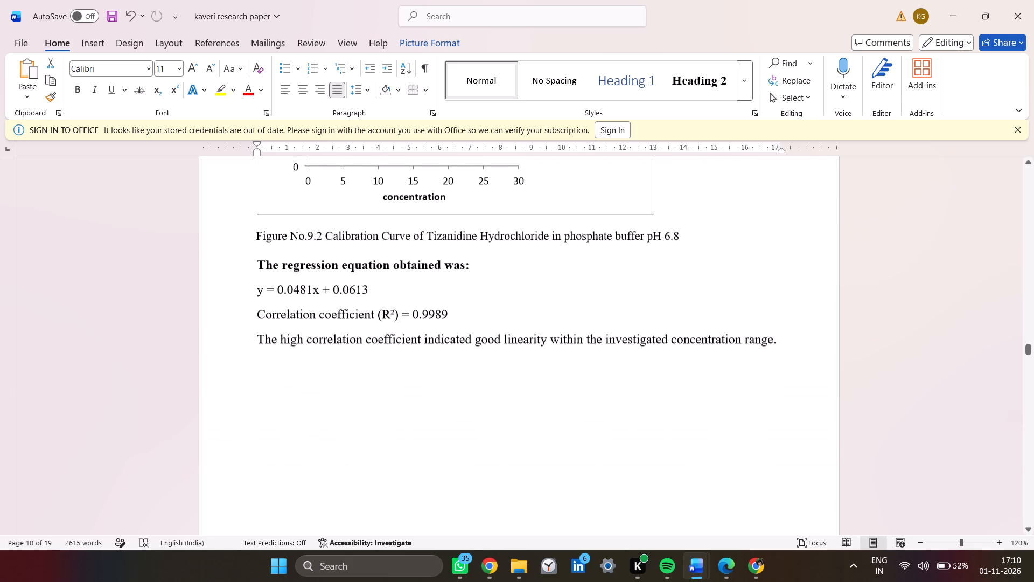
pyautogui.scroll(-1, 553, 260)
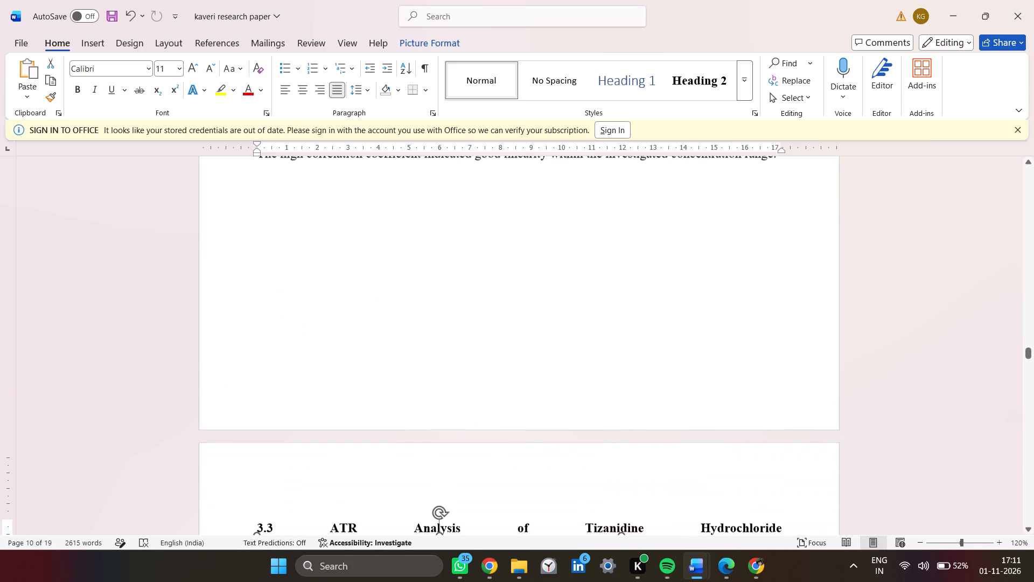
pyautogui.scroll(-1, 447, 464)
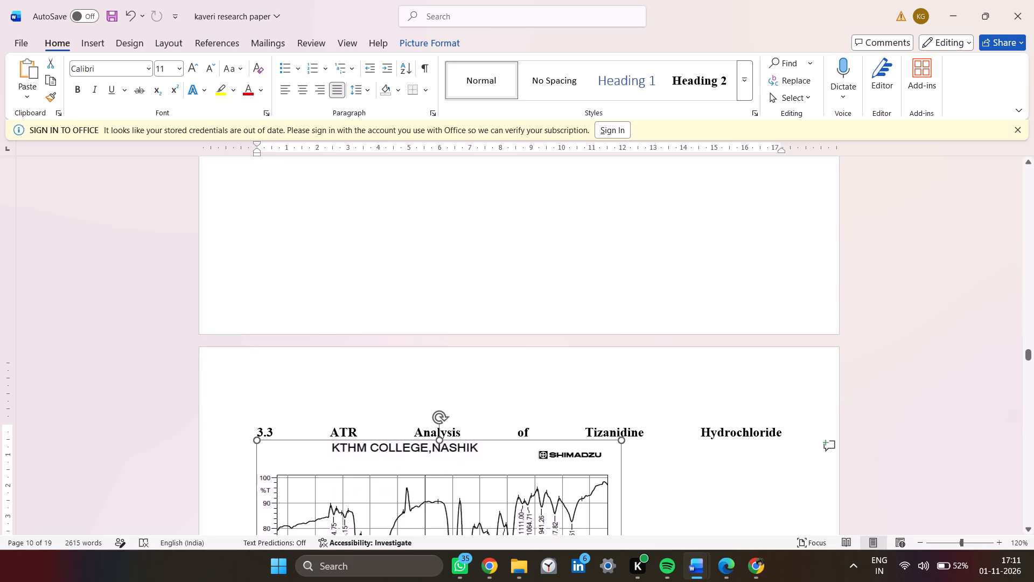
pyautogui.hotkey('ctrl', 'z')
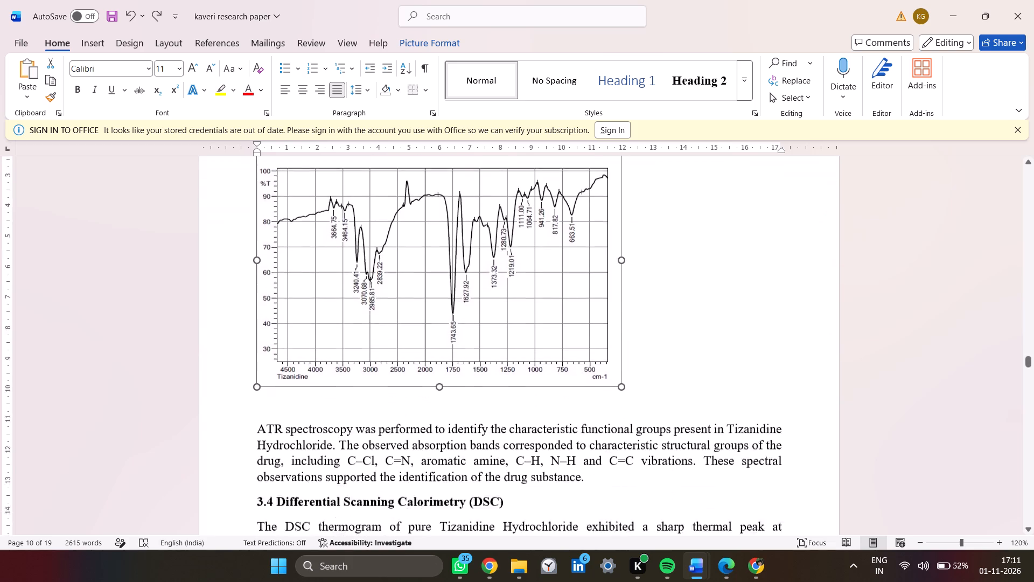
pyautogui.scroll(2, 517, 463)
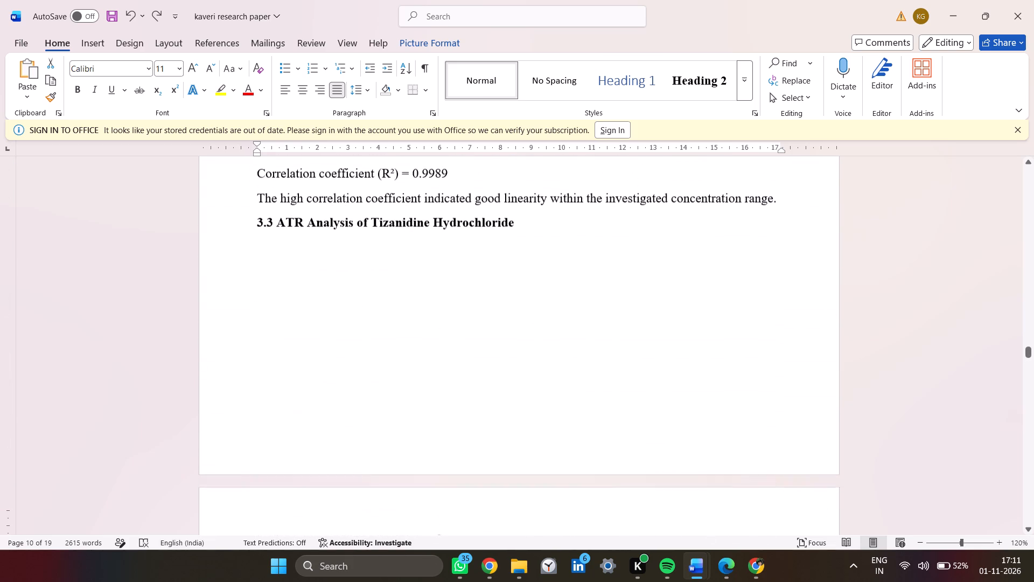
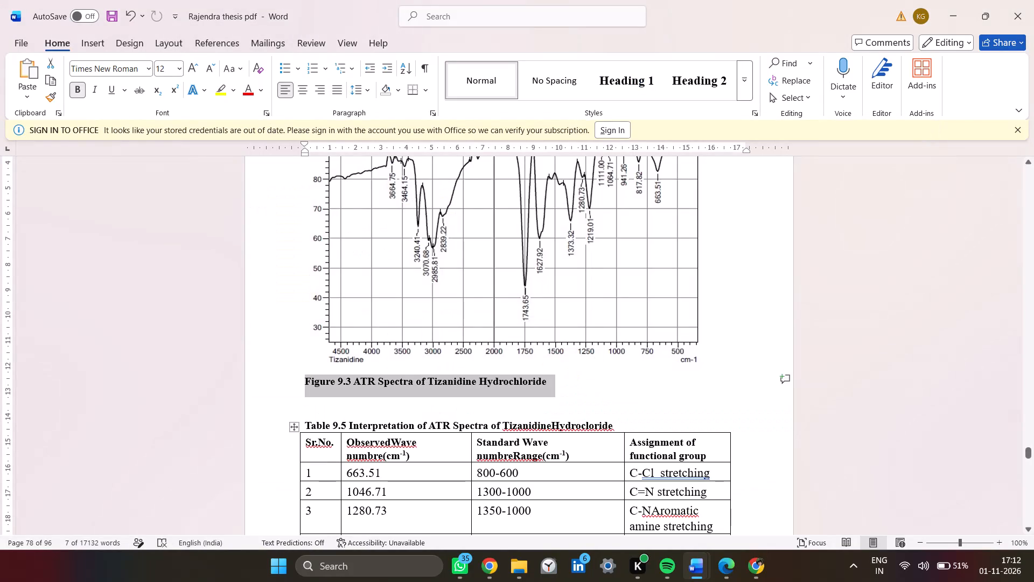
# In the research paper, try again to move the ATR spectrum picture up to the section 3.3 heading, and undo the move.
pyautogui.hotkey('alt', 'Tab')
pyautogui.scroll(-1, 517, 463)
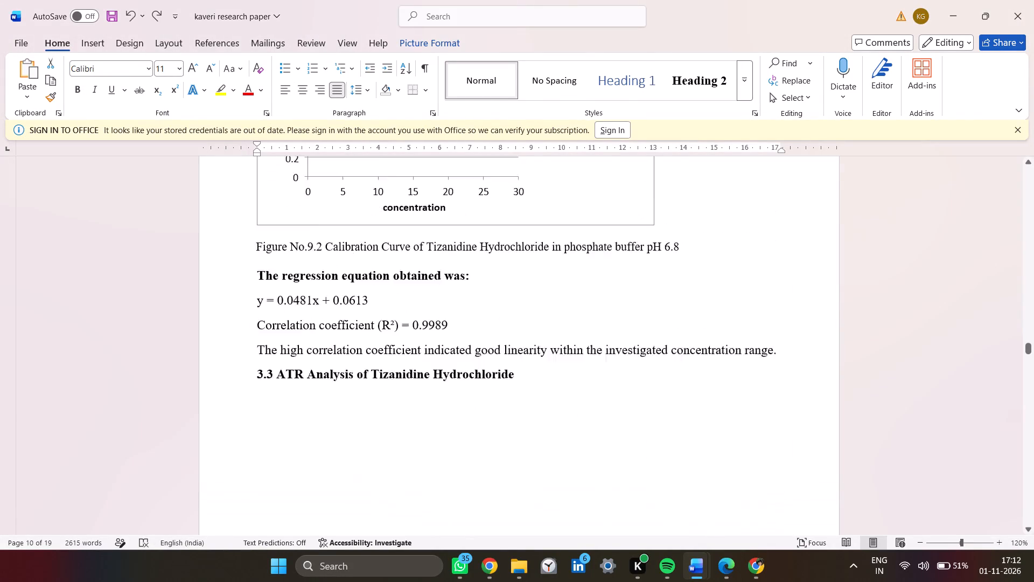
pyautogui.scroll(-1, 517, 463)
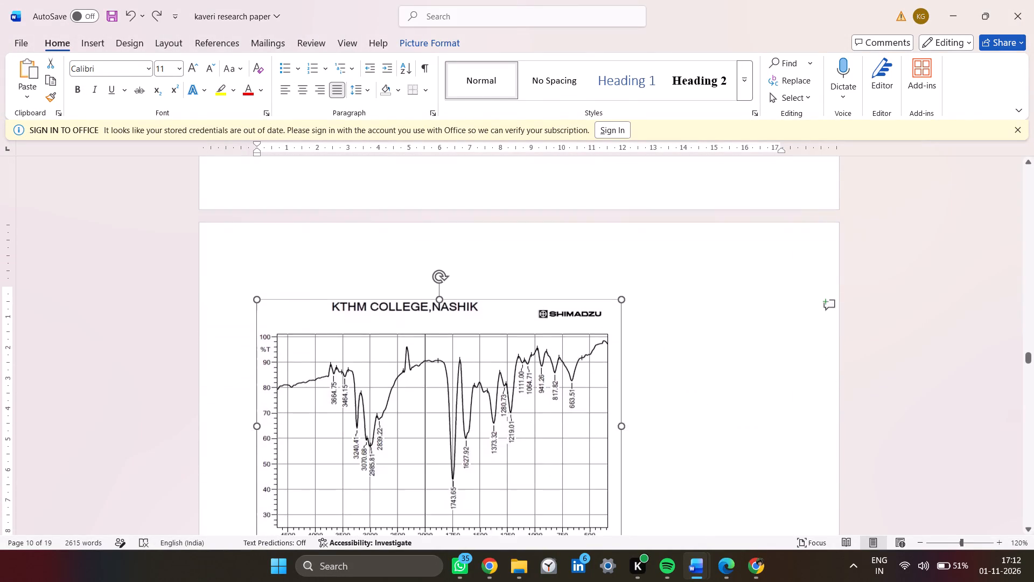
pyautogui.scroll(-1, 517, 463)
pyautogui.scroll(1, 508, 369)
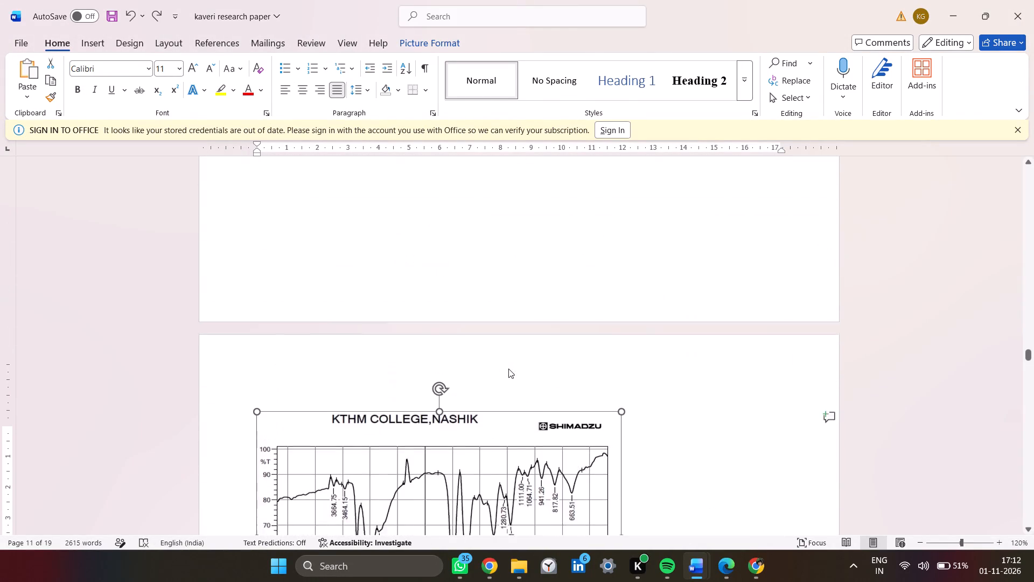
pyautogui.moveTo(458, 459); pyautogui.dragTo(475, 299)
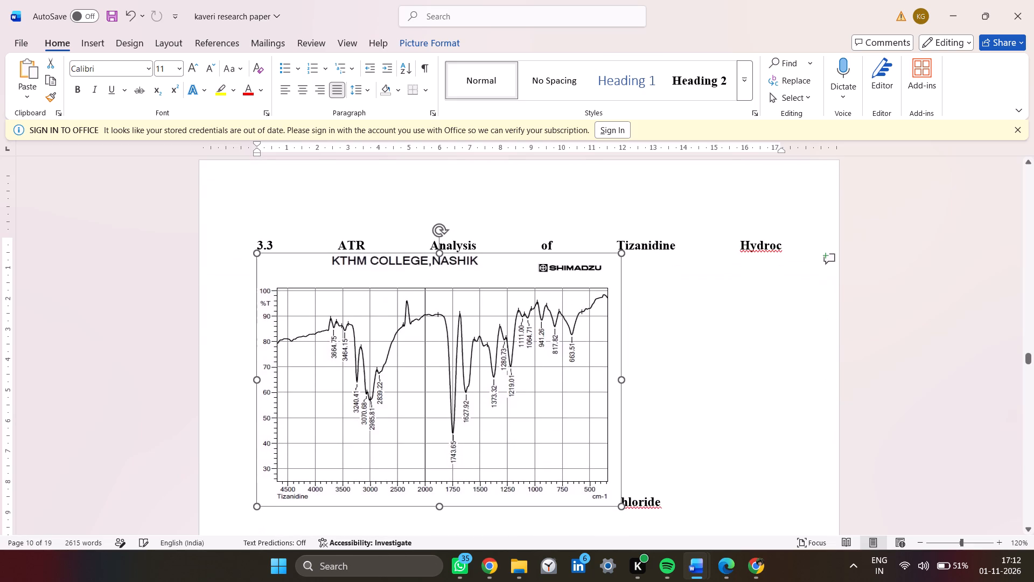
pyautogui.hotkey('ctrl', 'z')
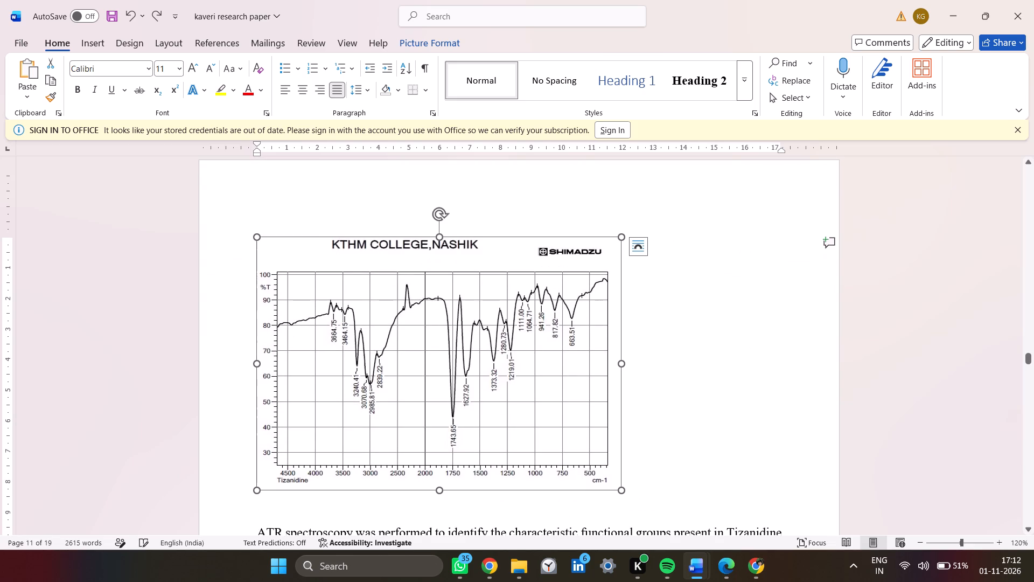
# Shrink the ATR spectrum picture proportionally to about 8 cm wide so it fits under the section 3.3 heading.
pyautogui.moveTo(256, 237); pyautogui.dragTo(341, 302)
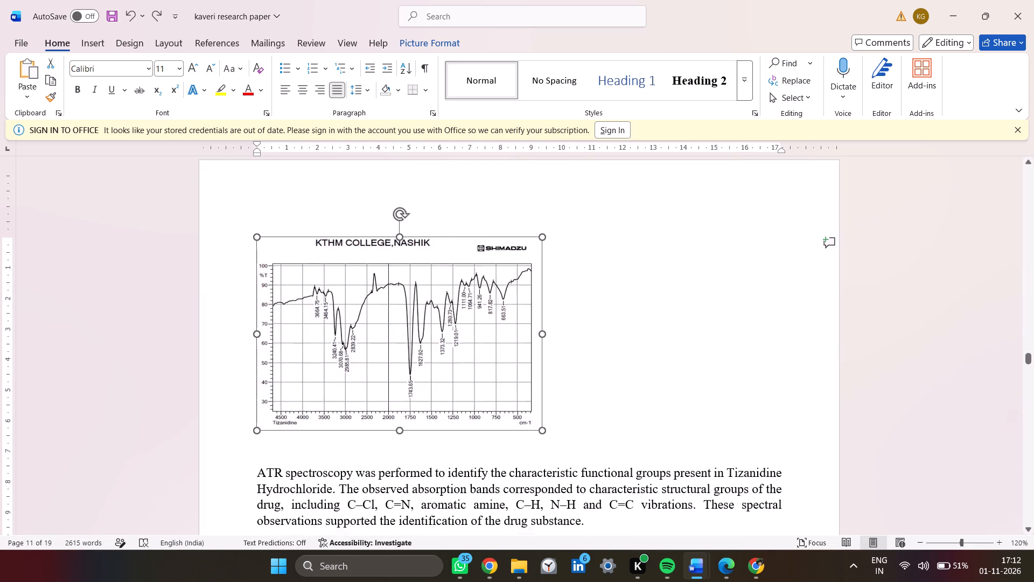
pyautogui.moveTo(341, 302); pyautogui.dragTo(377, 334)
pyautogui.scroll(1, 377, 334)
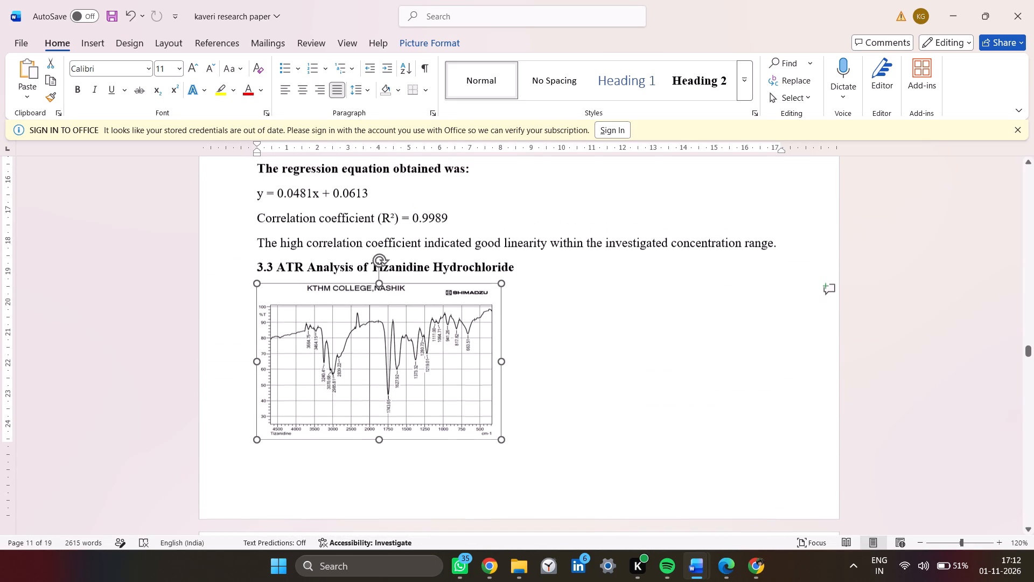
pyautogui.click(502, 438)
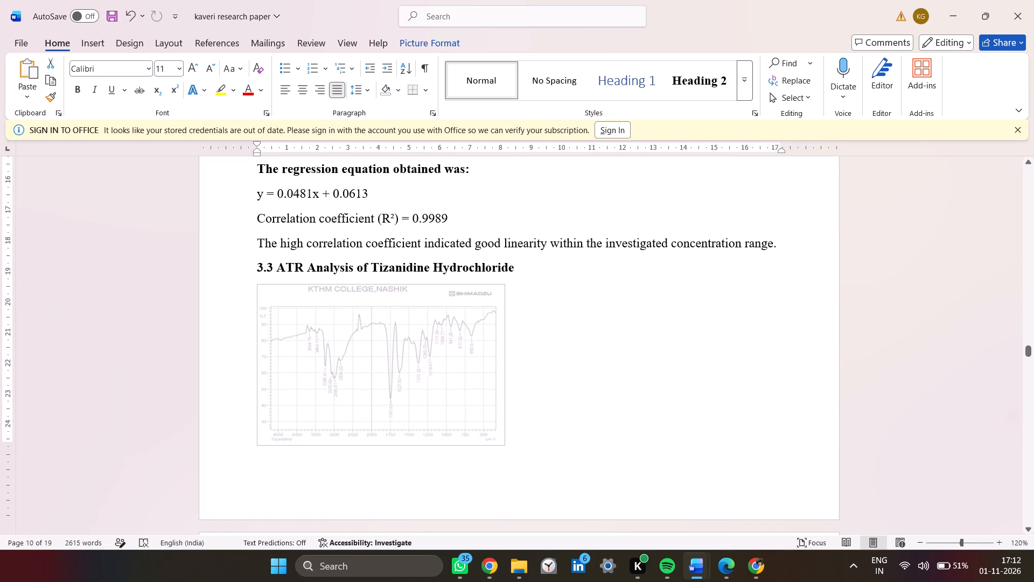
# Stretch the ATR spectrum picture horizontally to about 11.7 cm wide, keeping its height.
pyautogui.moveTo(499, 360); pyautogui.dragTo(548, 361)
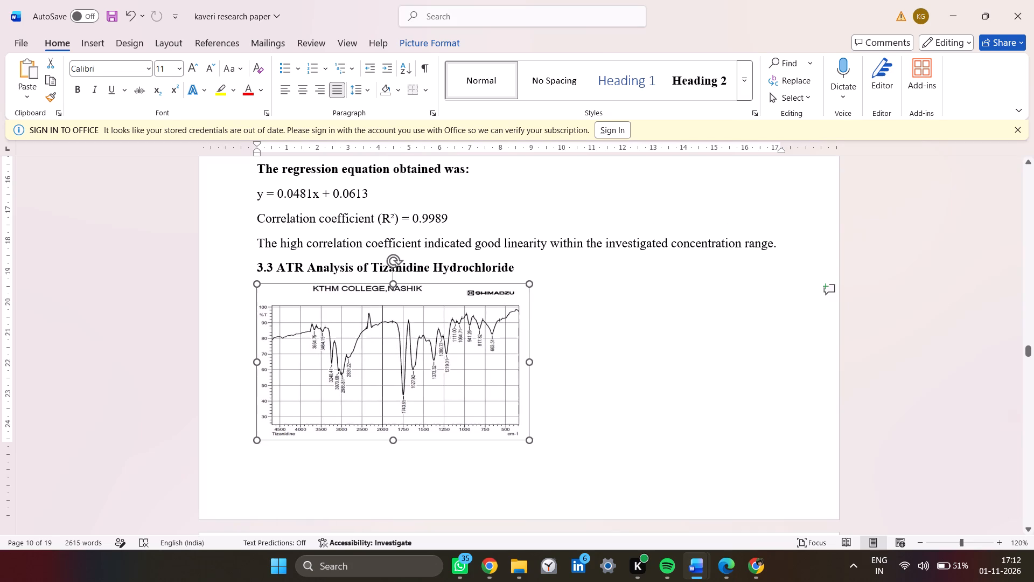
pyautogui.moveTo(548, 361); pyautogui.dragTo(711, 375)
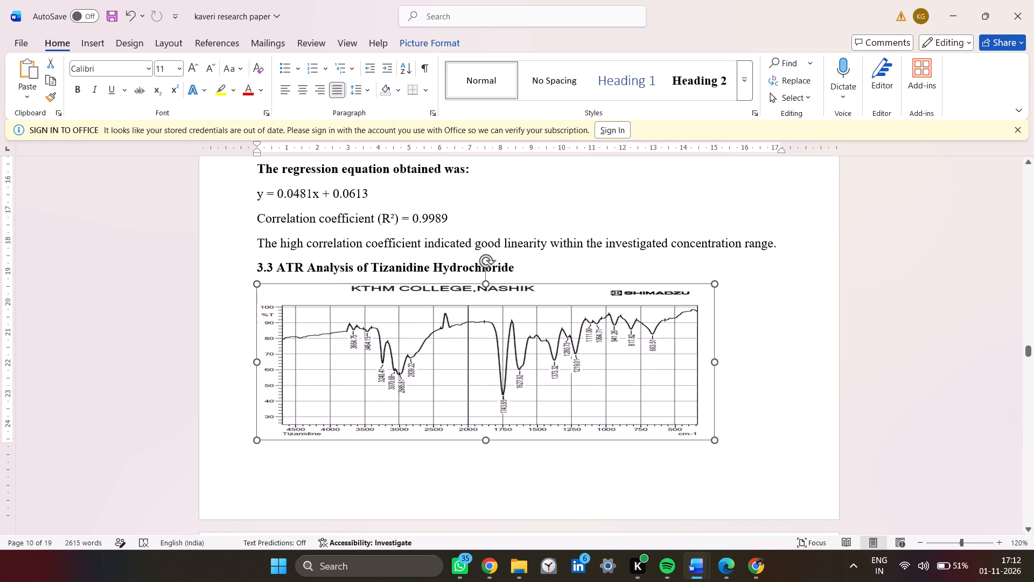
pyautogui.moveTo(711, 375); pyautogui.dragTo(613, 394)
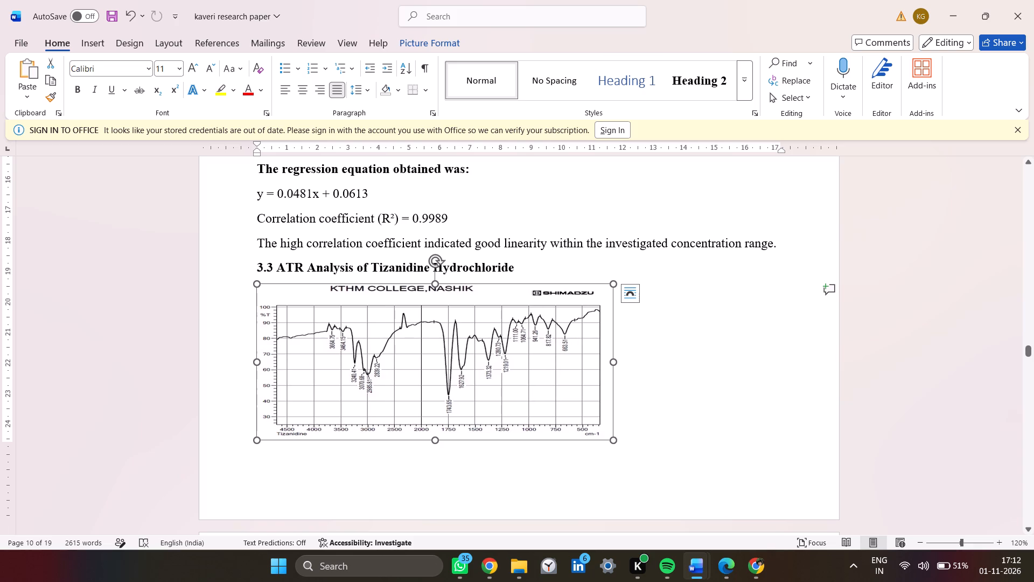
# Copy the caption "Figure 9.3 ATR Spectra of Tizanidine Hydrochloride" from the thesis and place the cursor after the research paper's ATR spectrum picture.
pyautogui.scroll(-1, 613, 394)
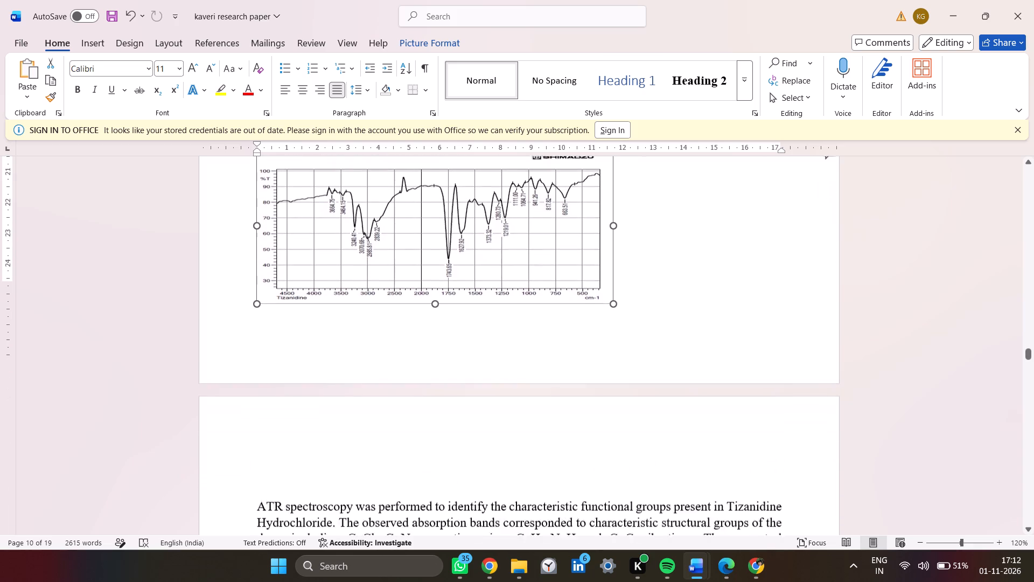
pyautogui.scroll(-1, 613, 394)
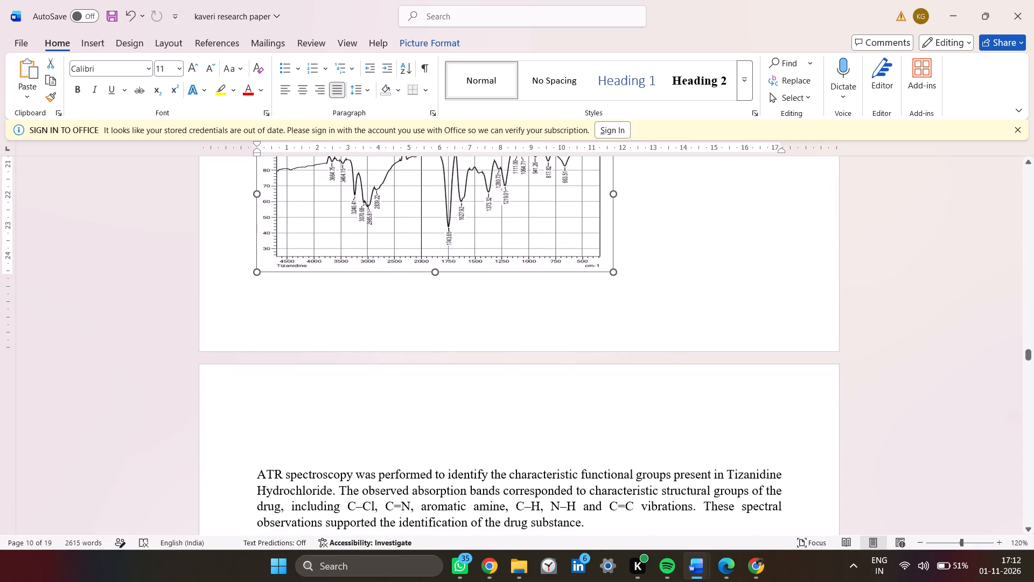
pyautogui.hotkey('alt', 'Tab')
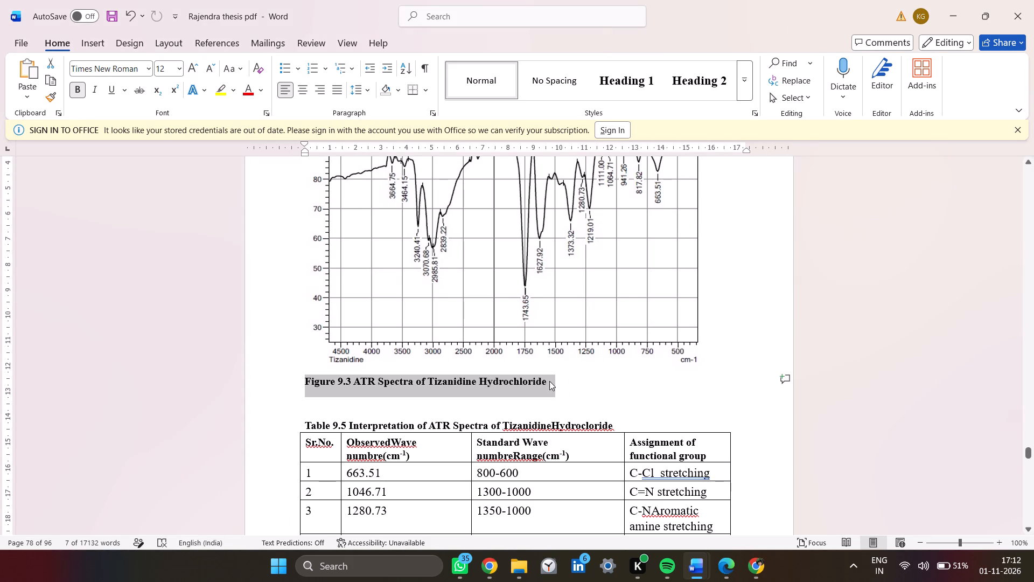
pyautogui.click(549, 381)
pyautogui.tripleClick(537, 381)
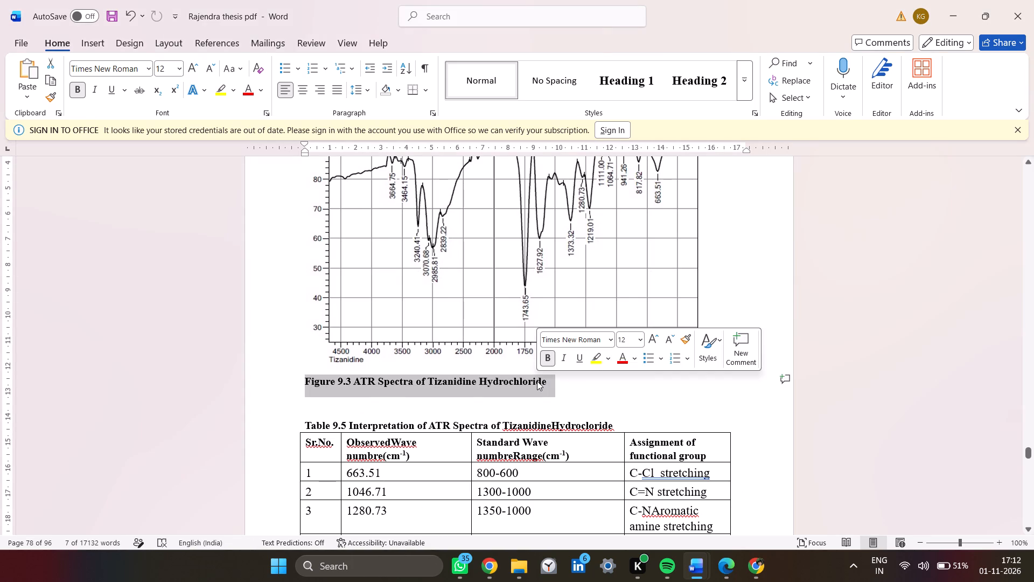
pyautogui.hotkey('ctrl', 'c')
pyautogui.hotkey('ctrl', 'c')
pyautogui.hotkey('alt', 'Tab')
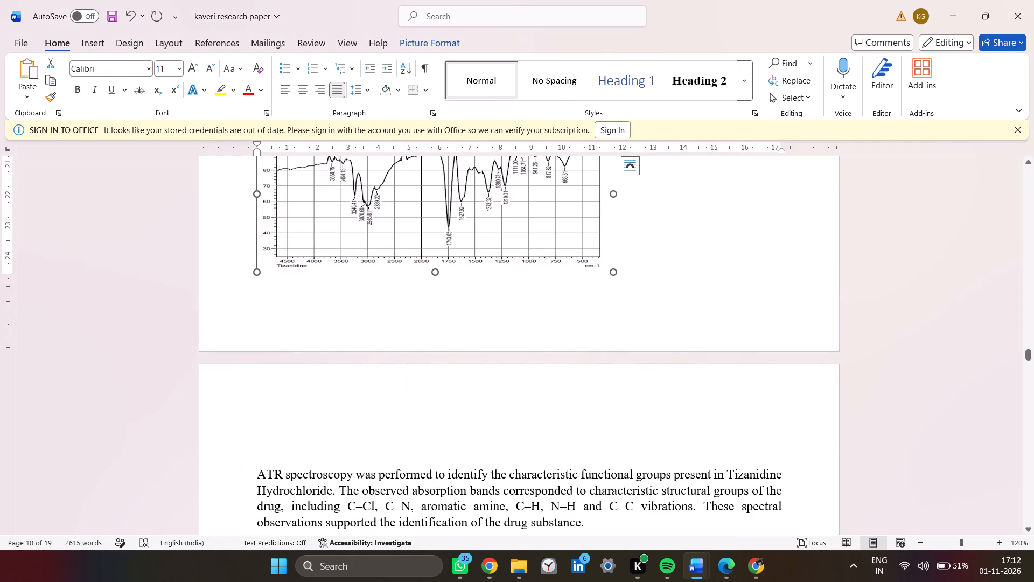
pyautogui.click(497, 310)
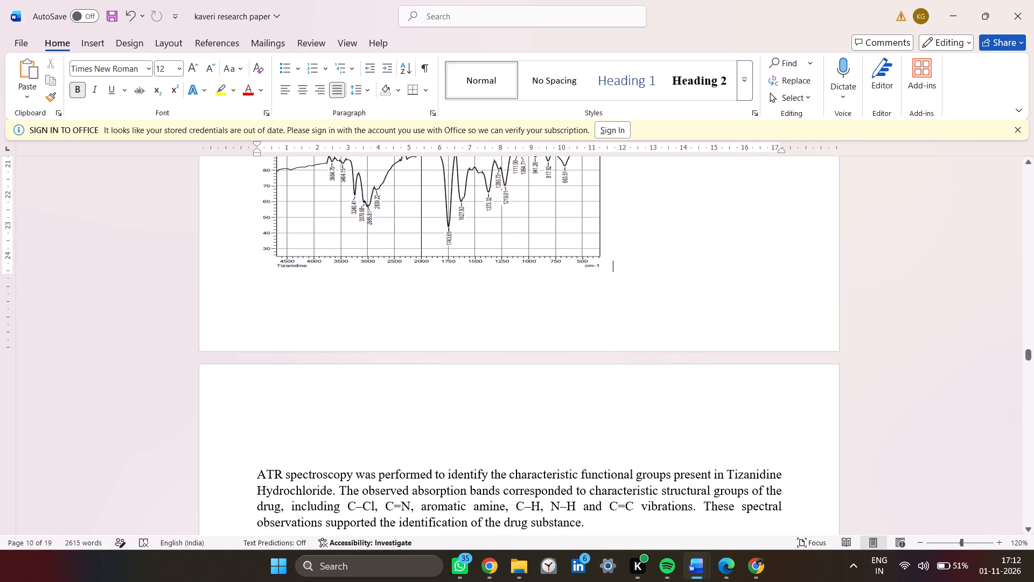
# Shrink the Figure 9.2 calibration curve chart in the research paper to about 12 cm wide and 6 cm high.
pyautogui.scroll(2, 570, 255)
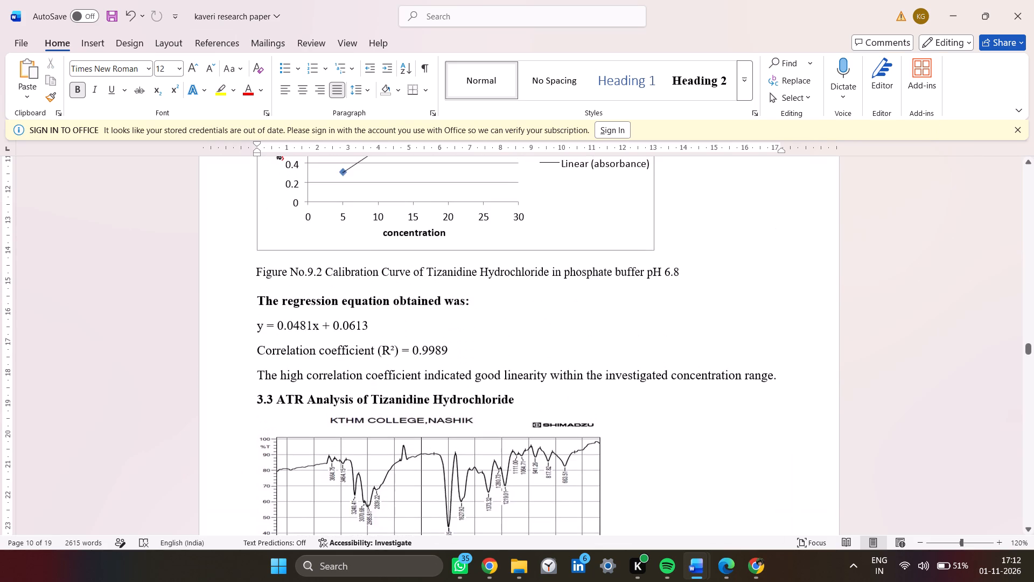
pyautogui.scroll(-1, 570, 255)
pyautogui.scroll(2, 570, 255)
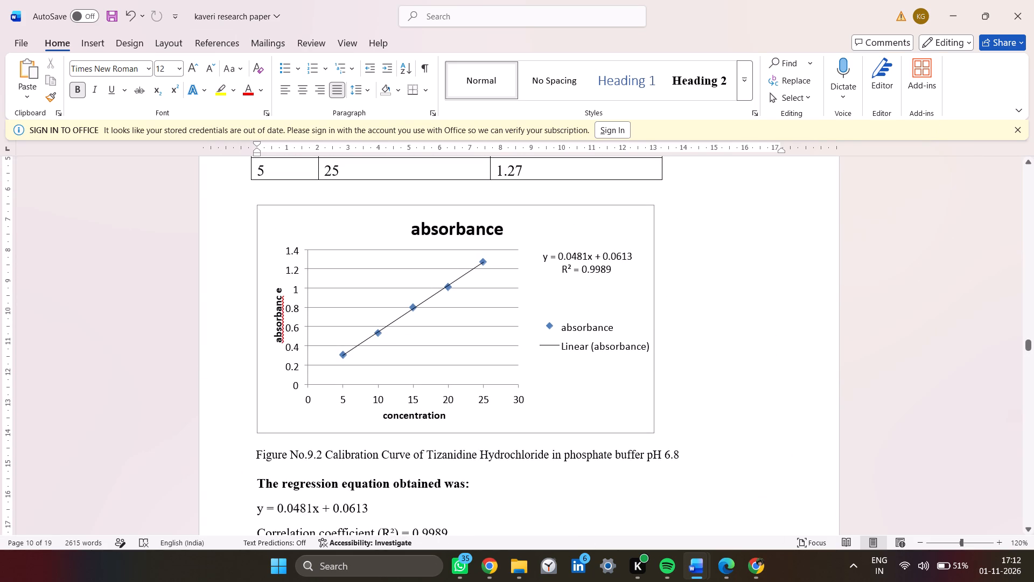
pyautogui.click(551, 279)
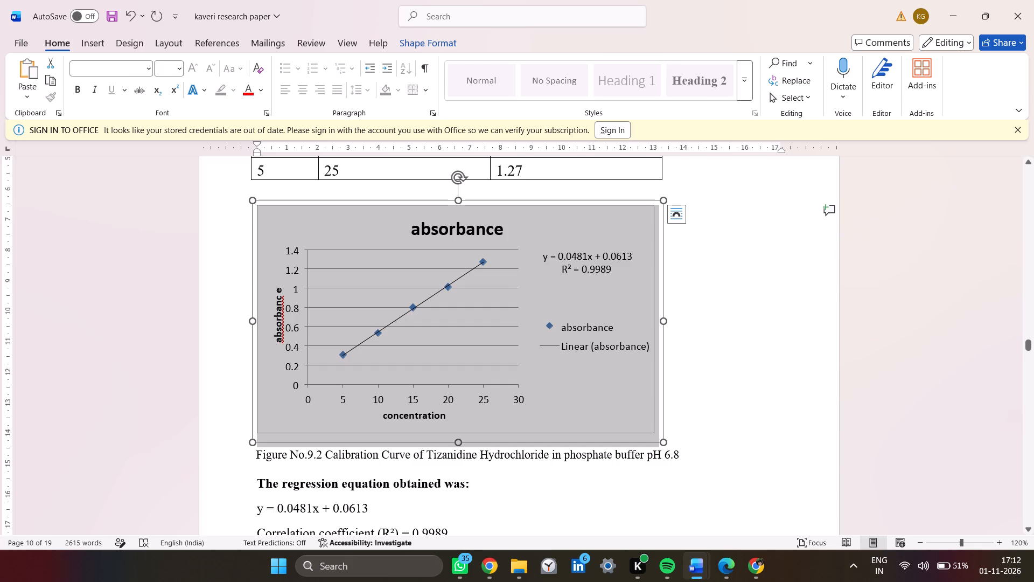
pyautogui.moveTo(664, 444); pyautogui.dragTo(616, 380)
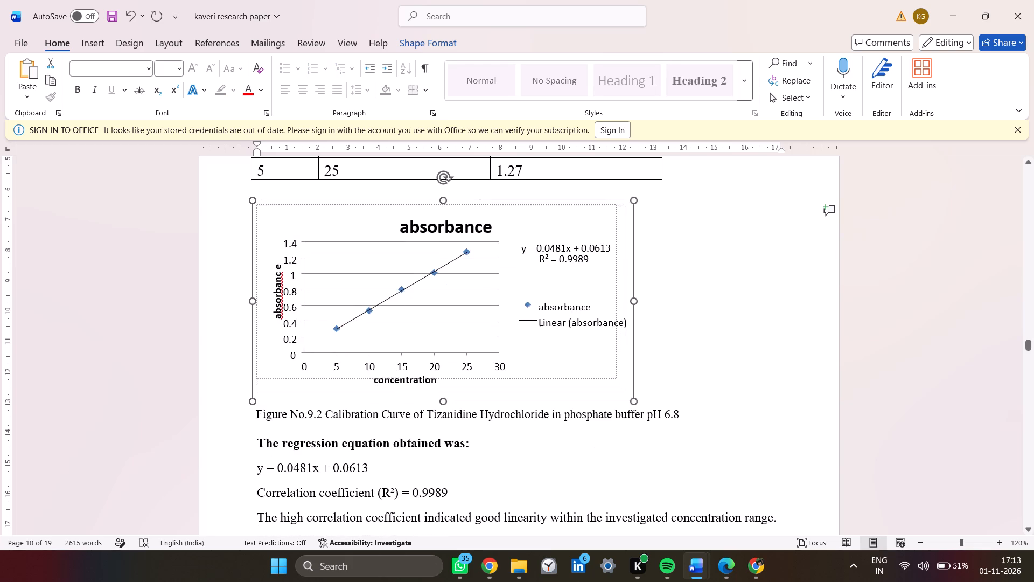
pyautogui.moveTo(616, 380); pyautogui.dragTo(616, 373)
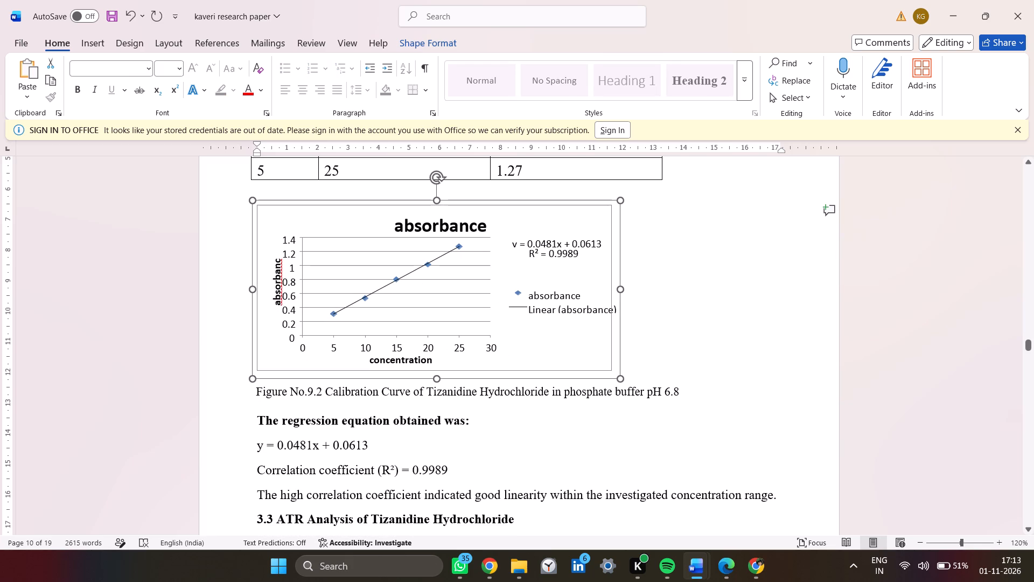
pyautogui.moveTo(616, 373); pyautogui.dragTo(615, 374)
# Shrink Table 9.4 of the Tizanidine Hydrochloride calibration to about 11.7 cm wide, roughly matching the chart below it.
pyautogui.scroll(2, 615, 374)
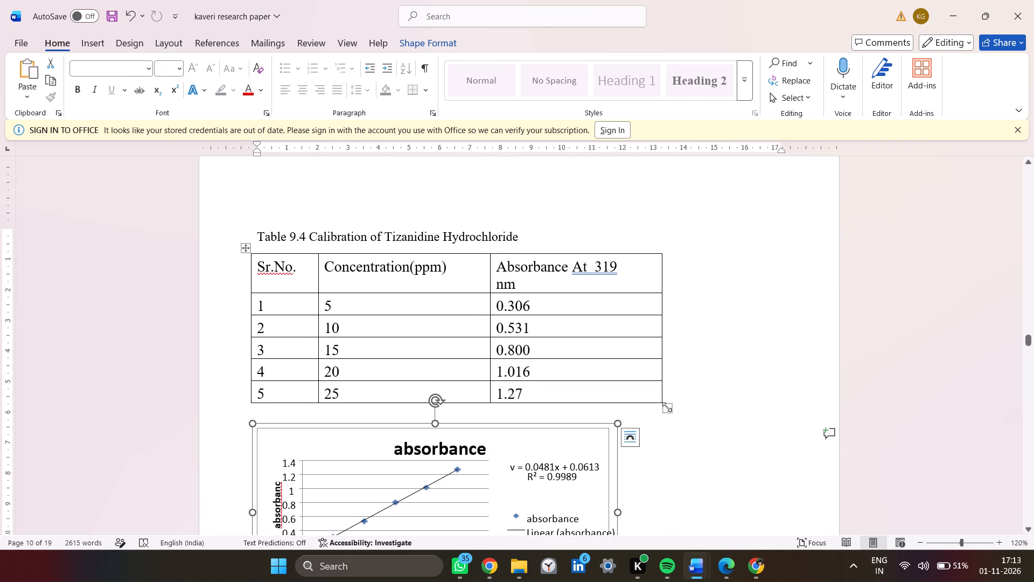
pyautogui.click(662, 403)
pyautogui.moveTo(664, 405); pyautogui.dragTo(613, 379)
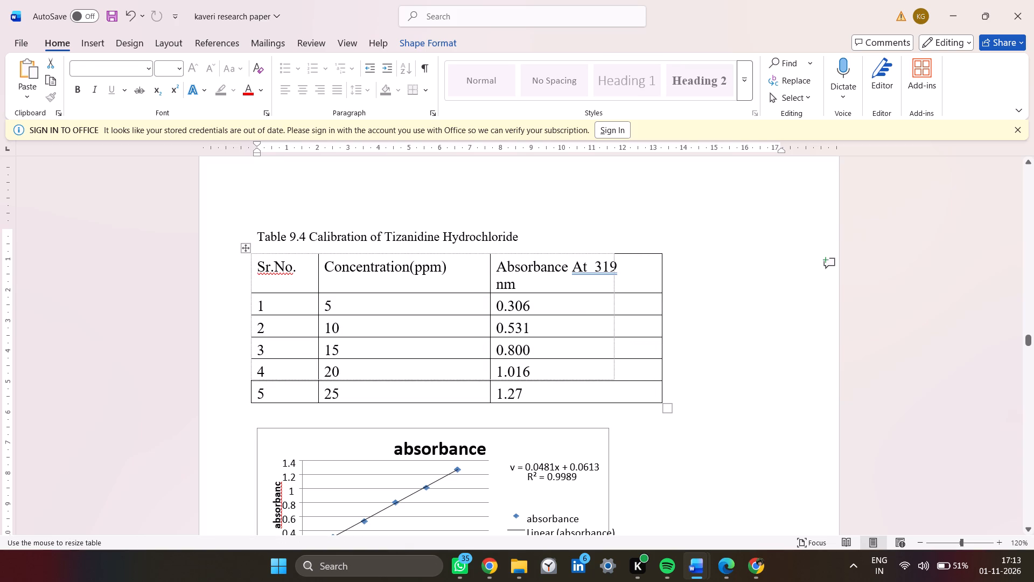
pyautogui.moveTo(613, 379); pyautogui.dragTo(613, 379)
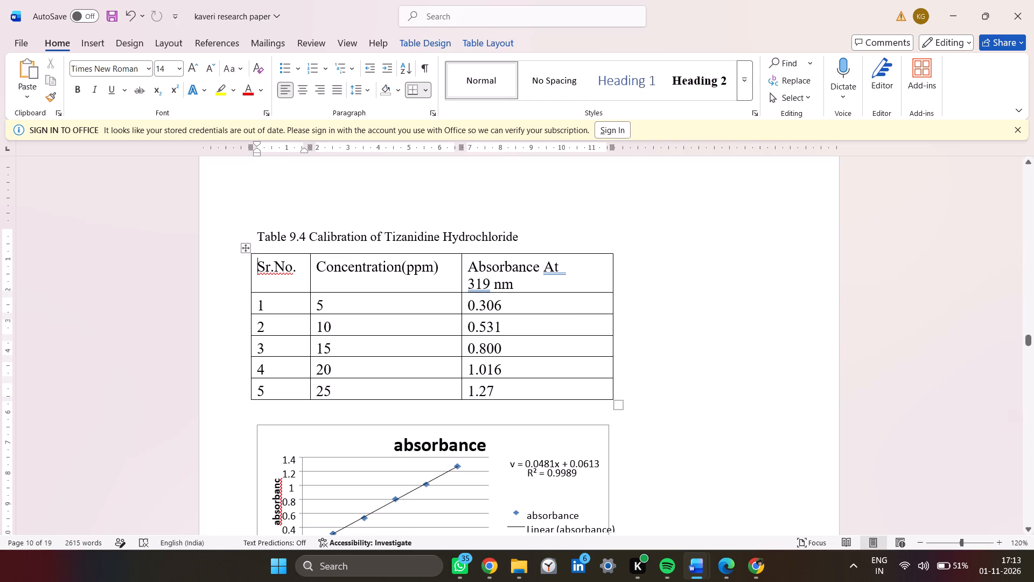
pyautogui.moveTo(616, 404); pyautogui.dragTo(607, 399)
# Adjust the width of the Figure 9.2 calibration curve chart to about 12.3 cm, keeping its height.
pyautogui.scroll(-2, 680, 408)
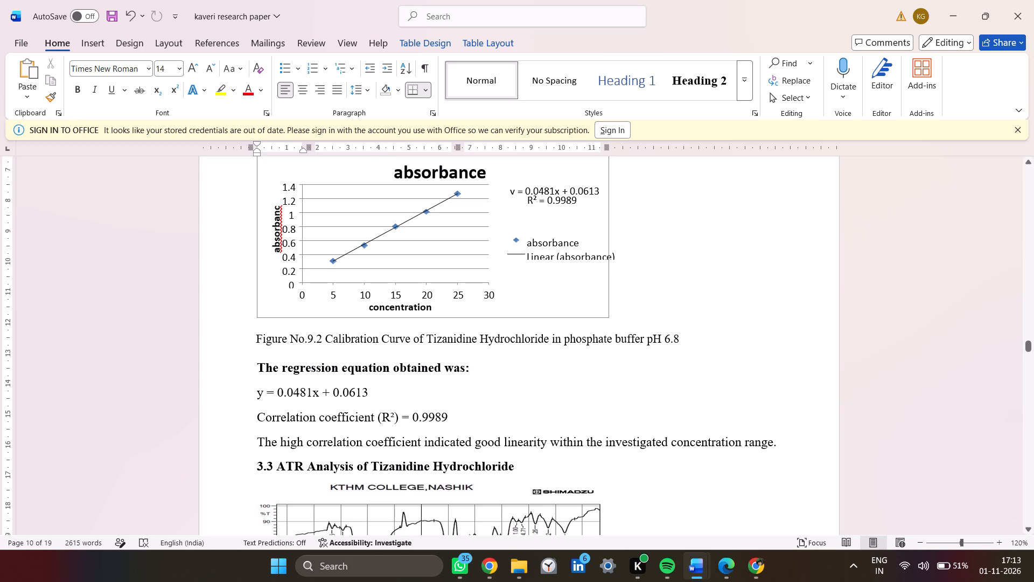
pyautogui.click(607, 316)
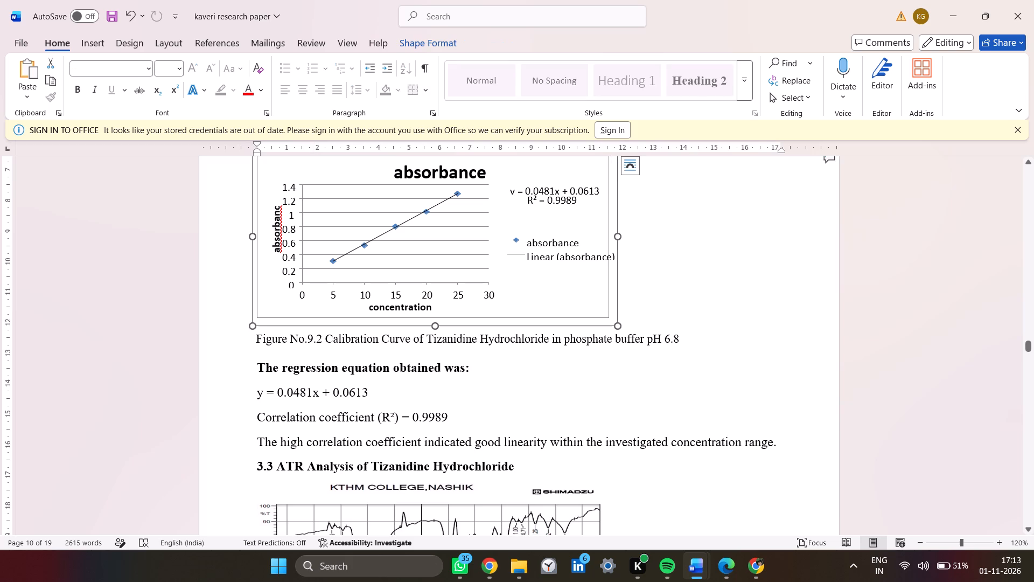
pyautogui.moveTo(616, 239); pyautogui.dragTo(635, 236)
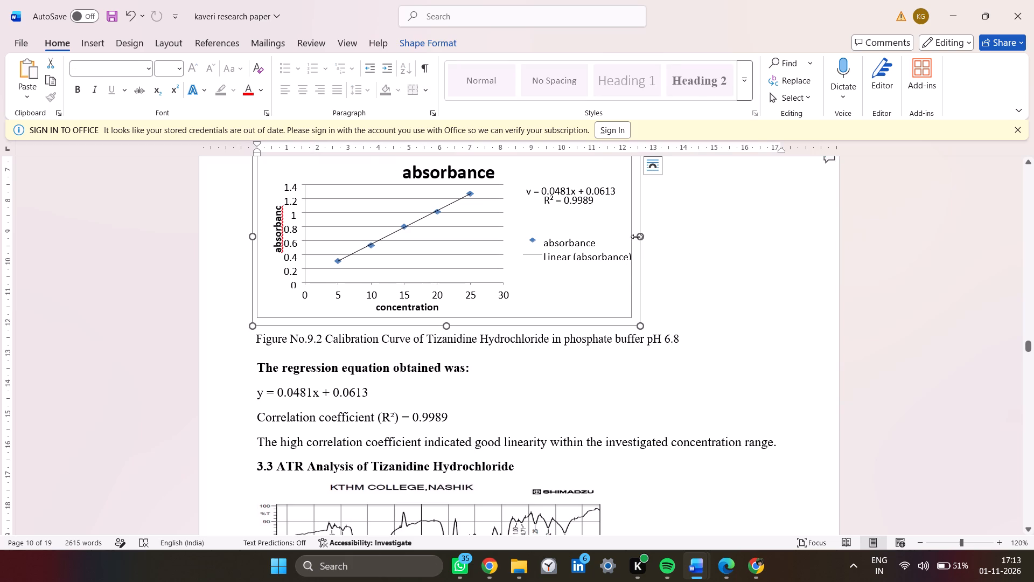
pyautogui.moveTo(637, 237); pyautogui.dragTo(621, 235)
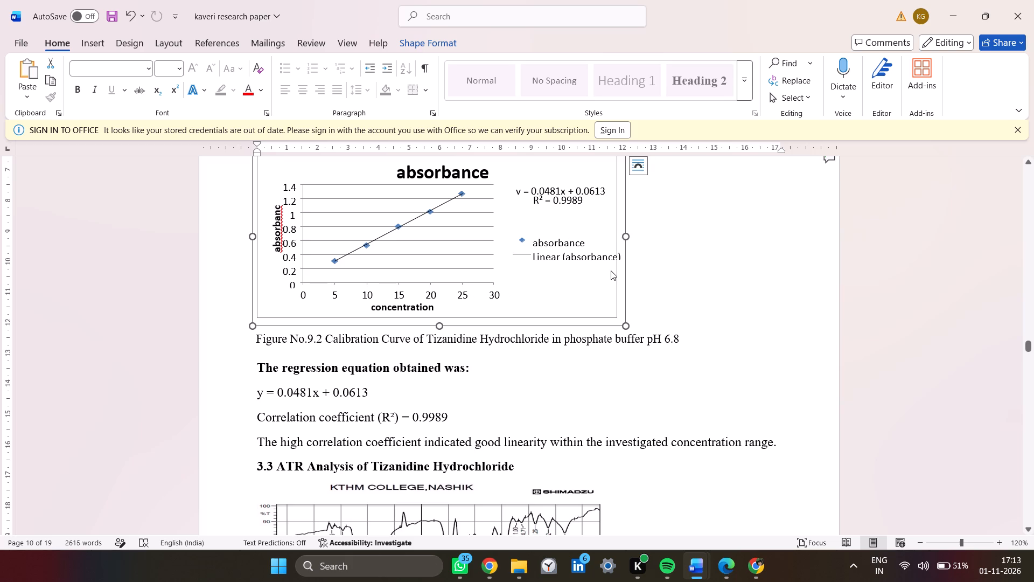
# Paste the copied Figure 9.3 caption on a new line directly below the ATR spectrum picture in section 3.3.
pyautogui.scroll(-6, 611, 271)
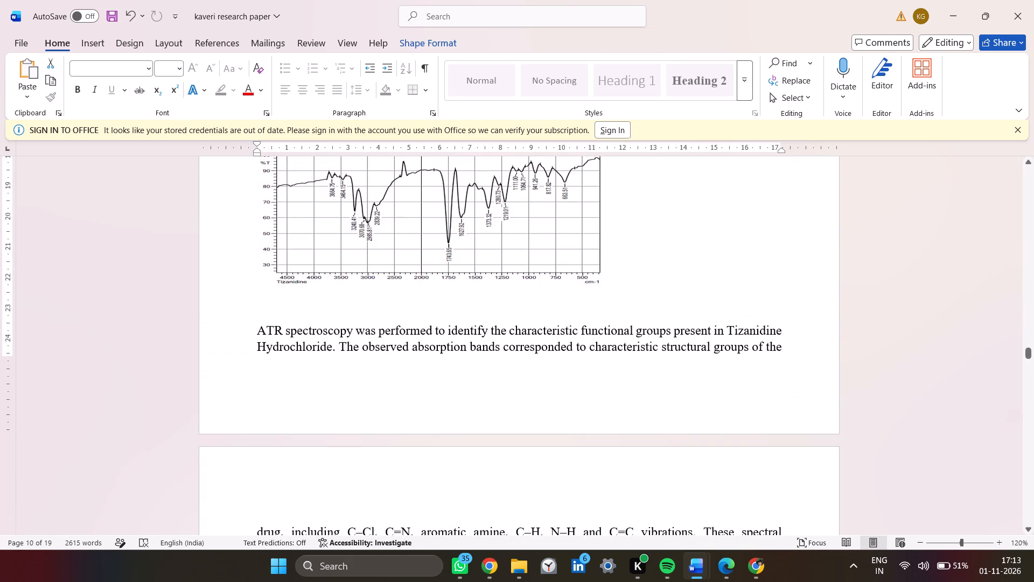
pyautogui.click(575, 295)
pyautogui.press('Return')
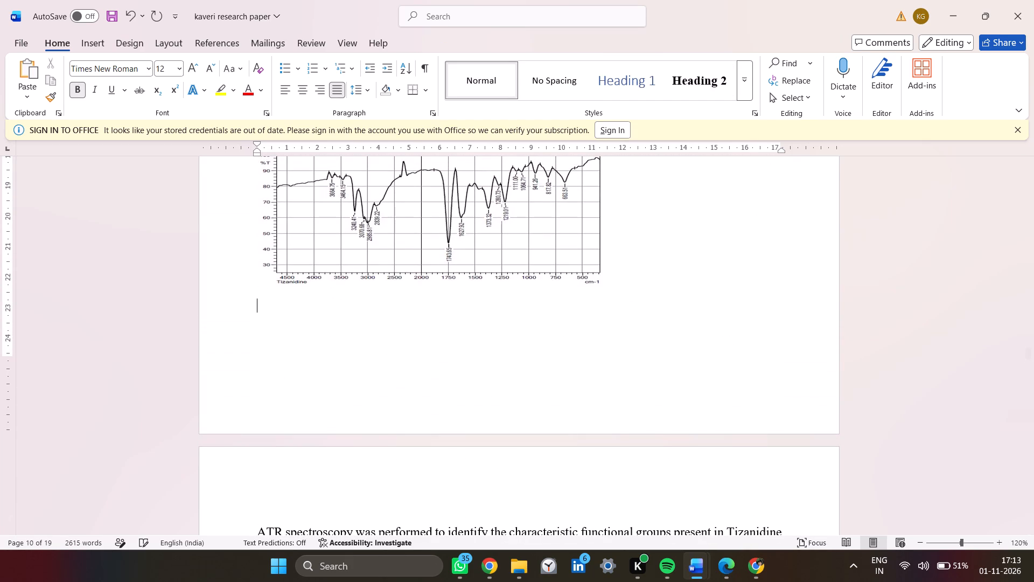
pyautogui.hotkey('ctrl', 'v')
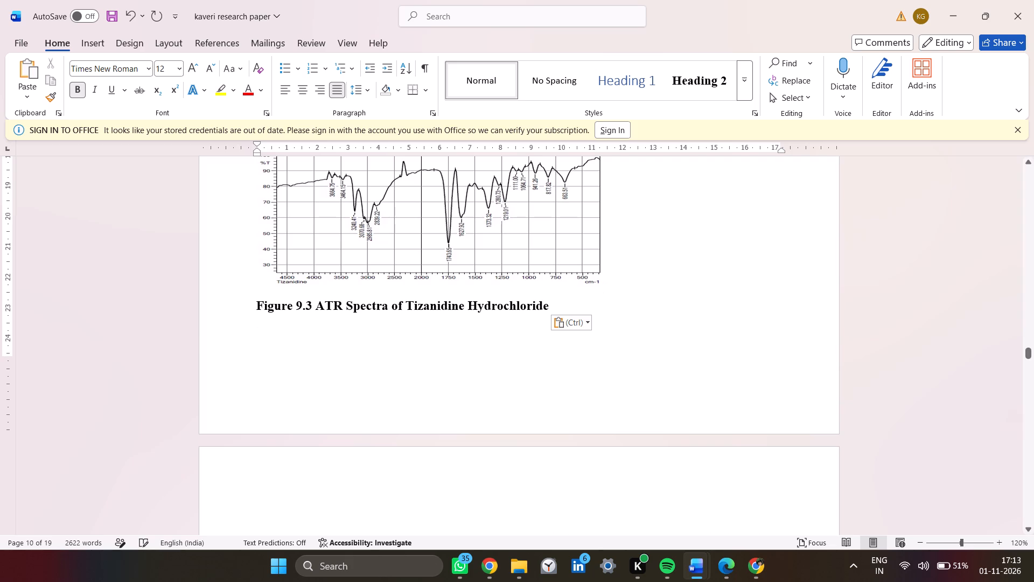
# Reduce the pasted Figure 9.3 caption's font size to 10.
pyautogui.tripleClick(527, 303)
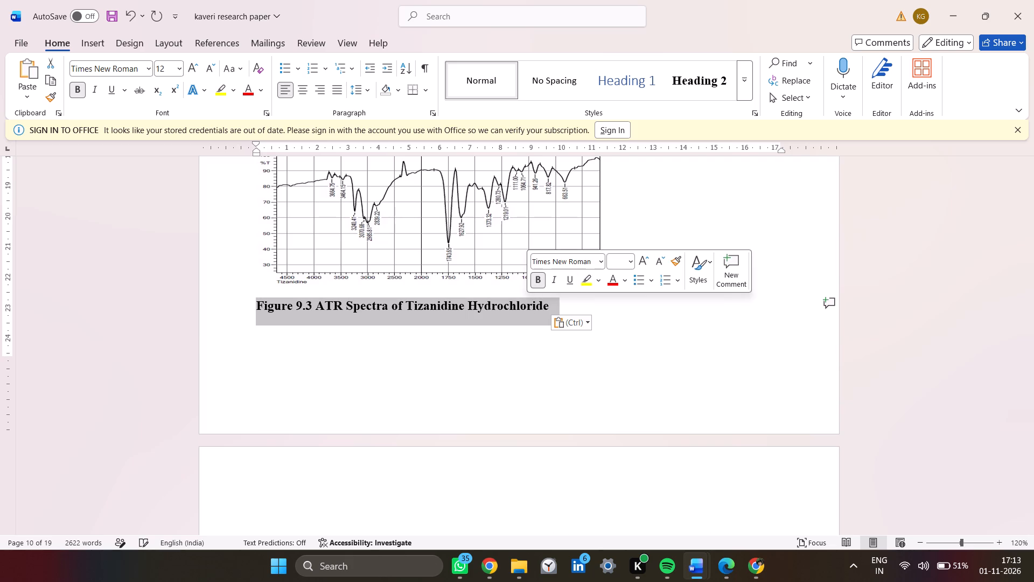
pyautogui.click(658, 262)
pyautogui.click(658, 262)
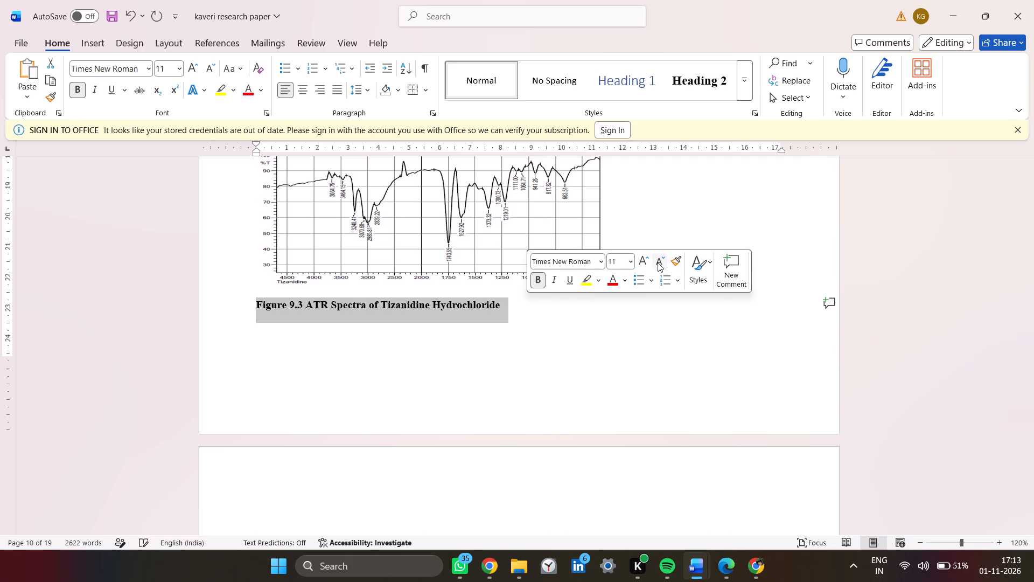
# Copy the Table 9.5 caption from the thesis and paste it above the ATR spectroscopy paragraph in the research paper's section 3.3.
pyautogui.click(589, 320)
pyautogui.scroll(-3, 589, 320)
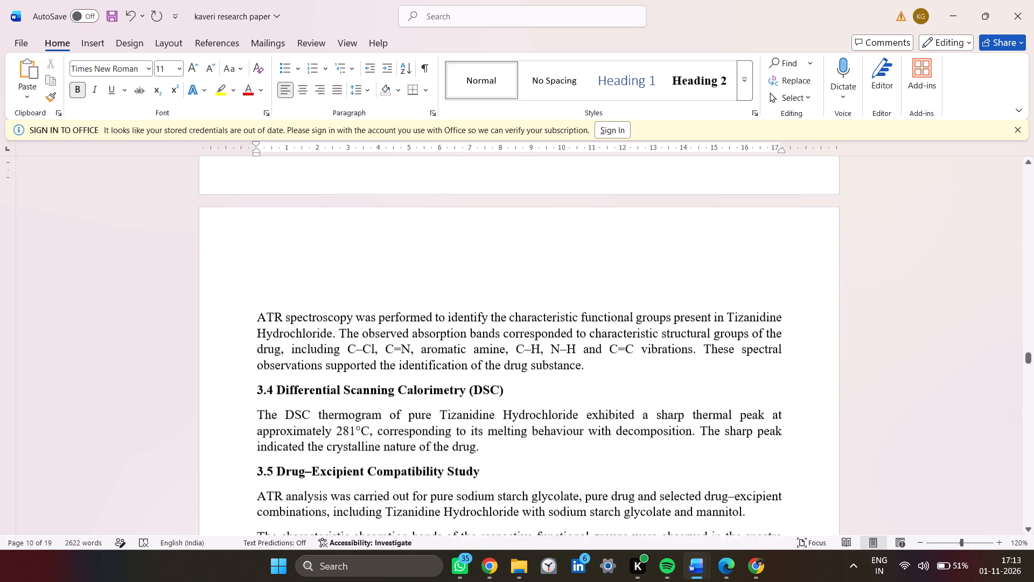
pyautogui.scroll(-1, 589, 320)
pyautogui.hotkey('alt', 'Tab')
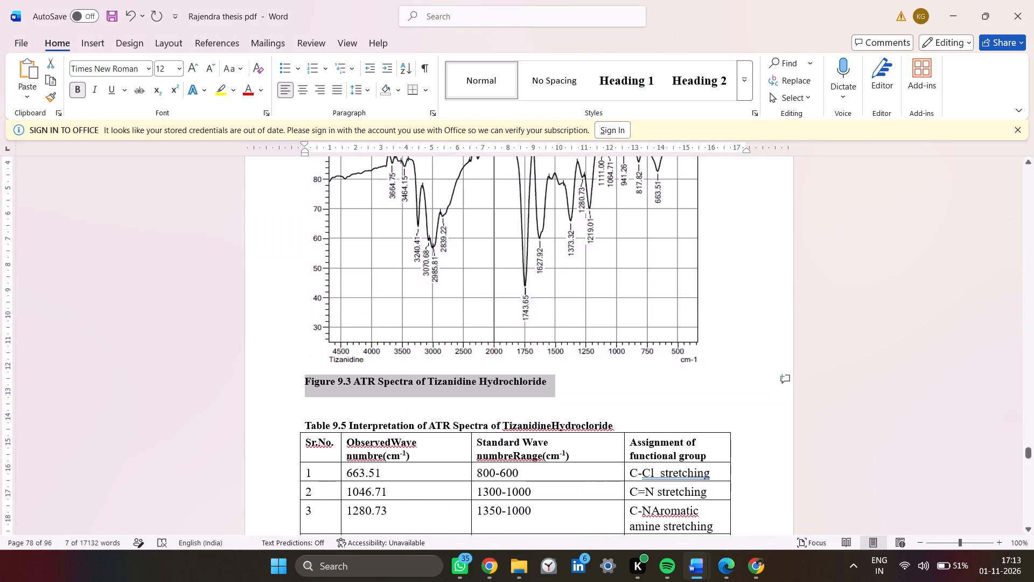
pyautogui.scroll(-2, 589, 320)
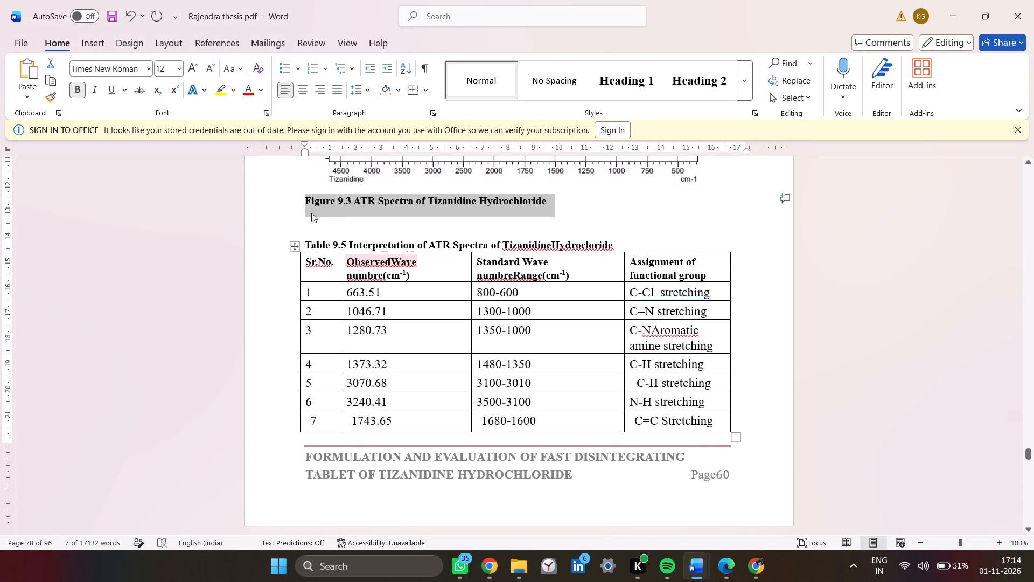
pyautogui.moveTo(305, 246); pyautogui.dragTo(575, 244)
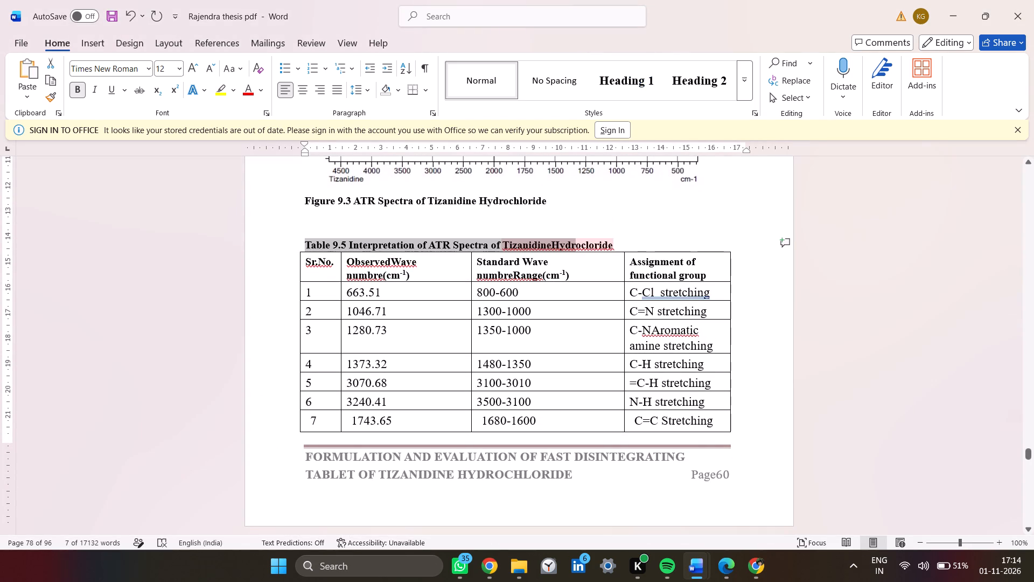
pyautogui.tripleClick(575, 244)
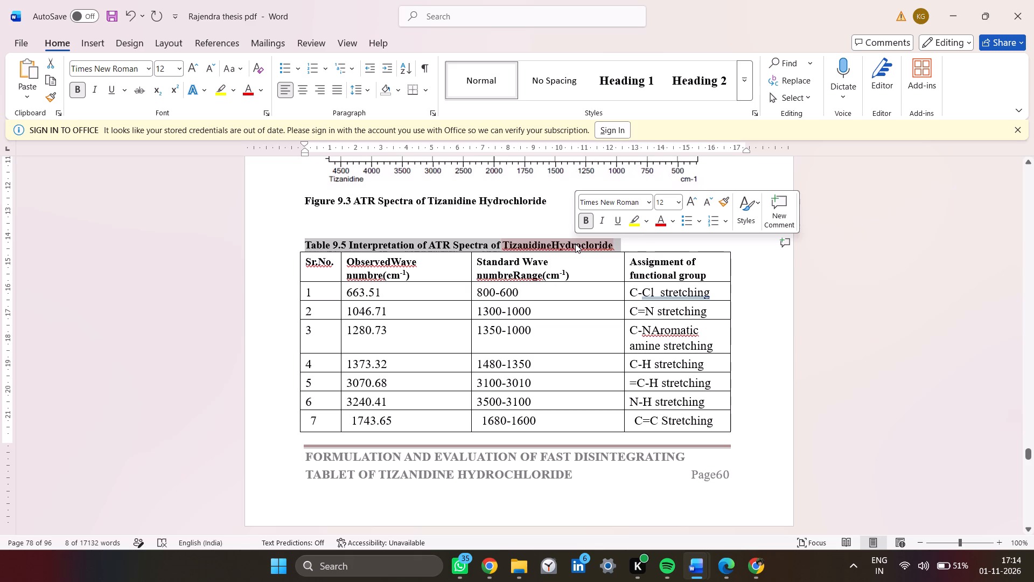
pyautogui.hotkey('ctrl', 'c')
pyautogui.hotkey('alt', 'Tab')
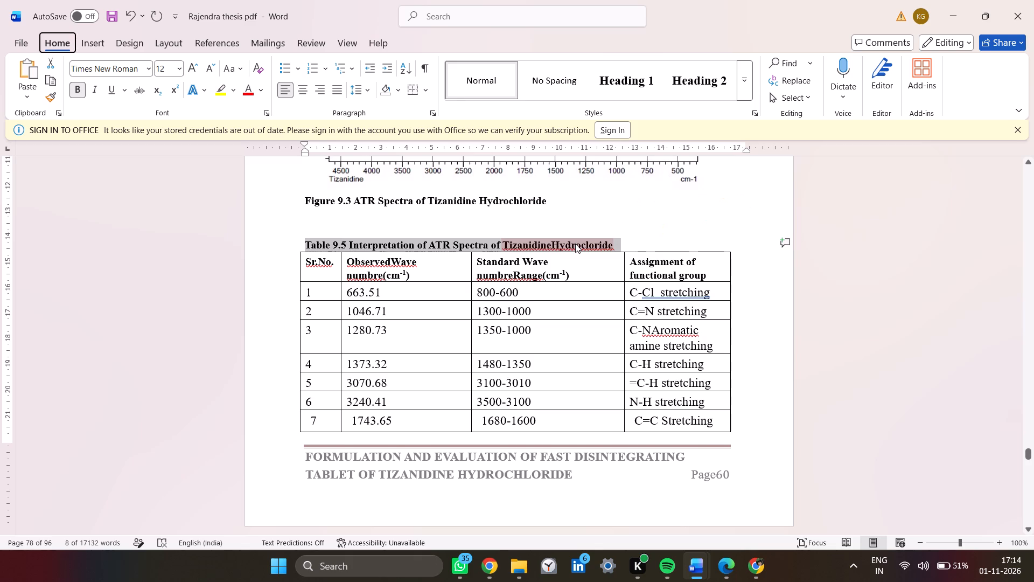
pyautogui.scroll(1, 575, 244)
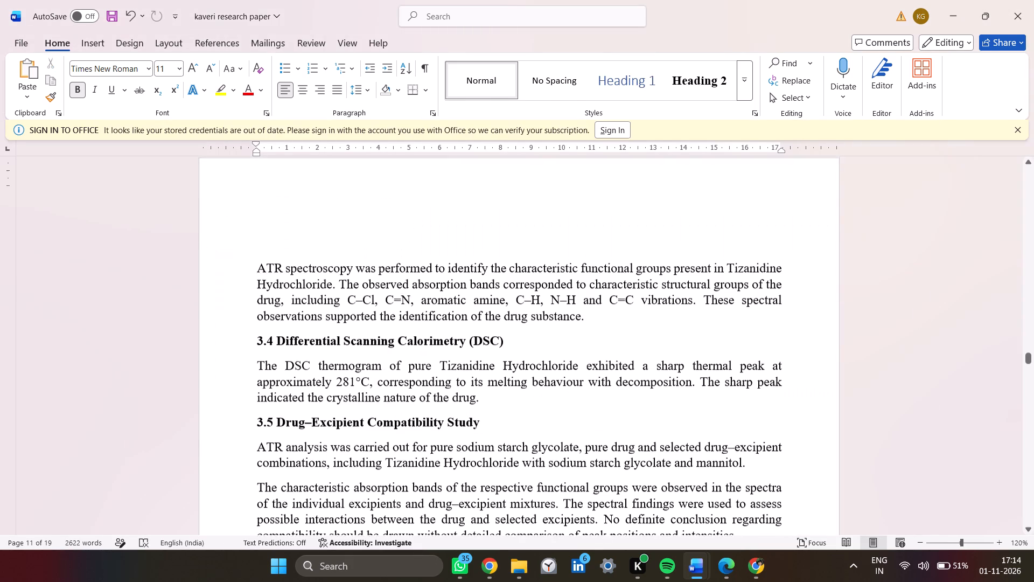
pyautogui.scroll(1, 575, 244)
pyautogui.click(551, 258)
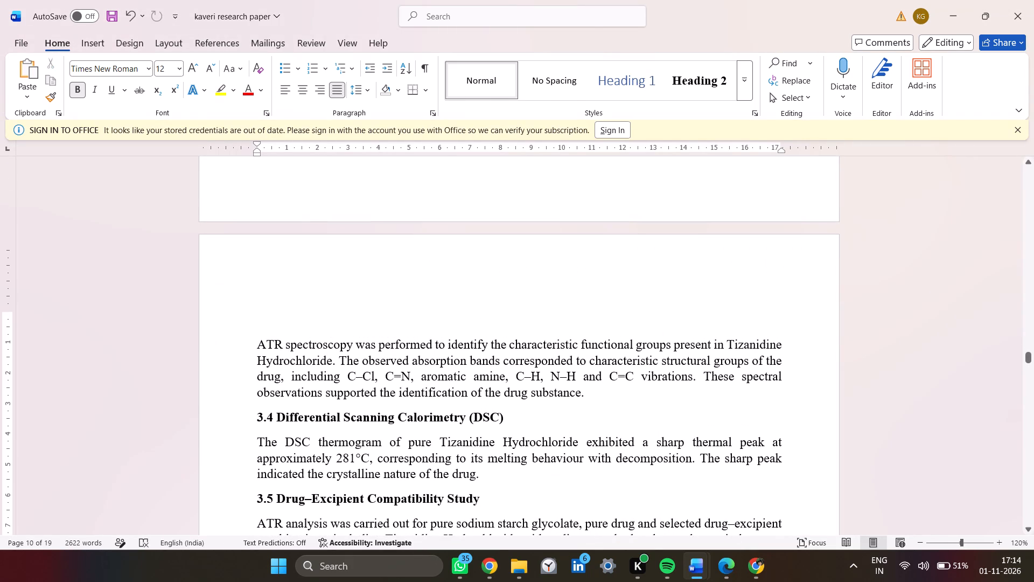
pyautogui.hotkey('ctrl', 'v')
# Copy the whole ATR interpretation table from the thesis and paste it under the Table 9.5 caption in the research paper.
pyautogui.hotkey('alt', 'Tab')
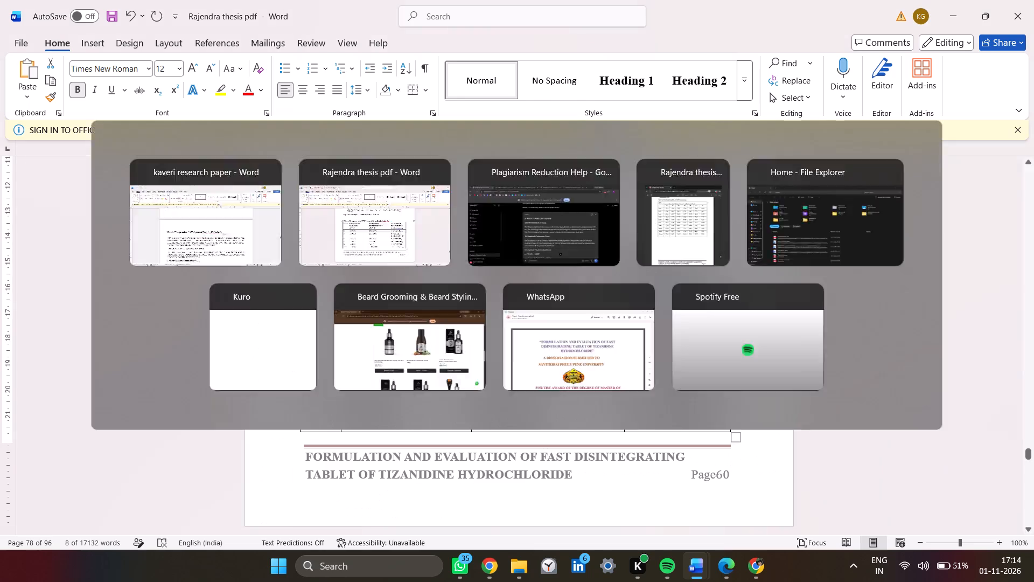
pyautogui.click(298, 244)
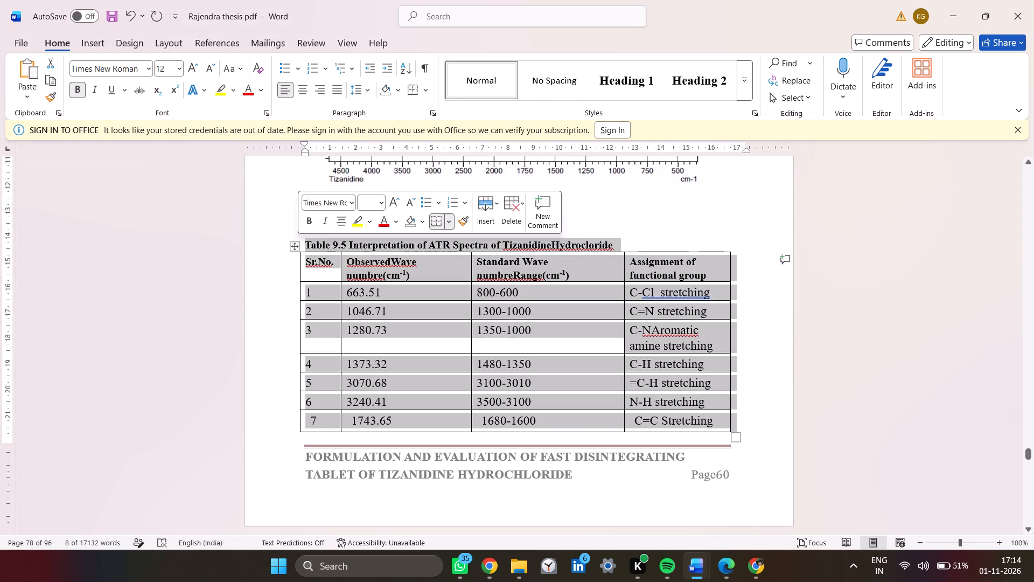
pyautogui.hotkey('ctrl', 'c')
pyautogui.hotkey('alt', 'Tab')
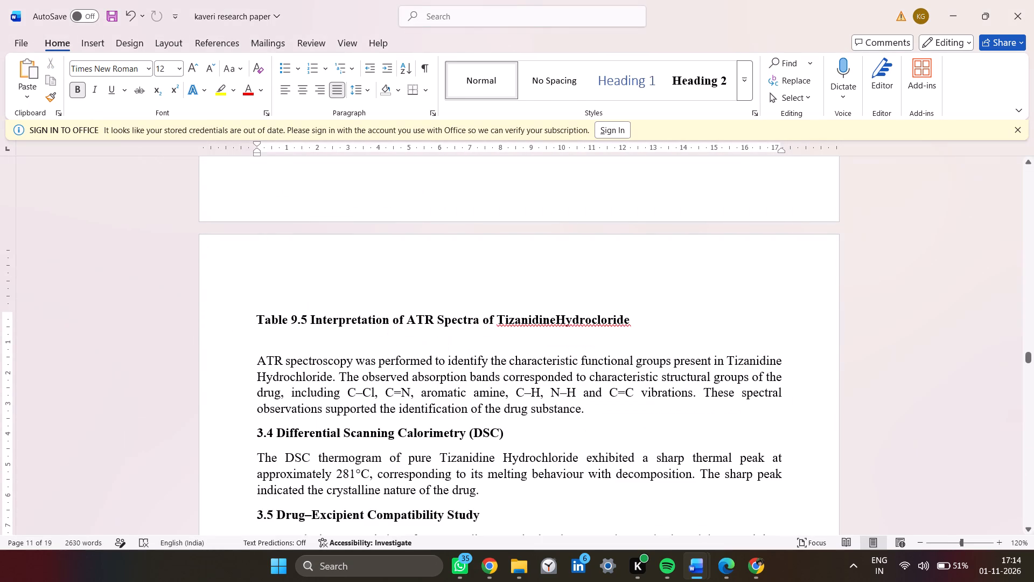
pyautogui.hotkey('ctrl', 'v')
pyautogui.scroll(-1, 298, 244)
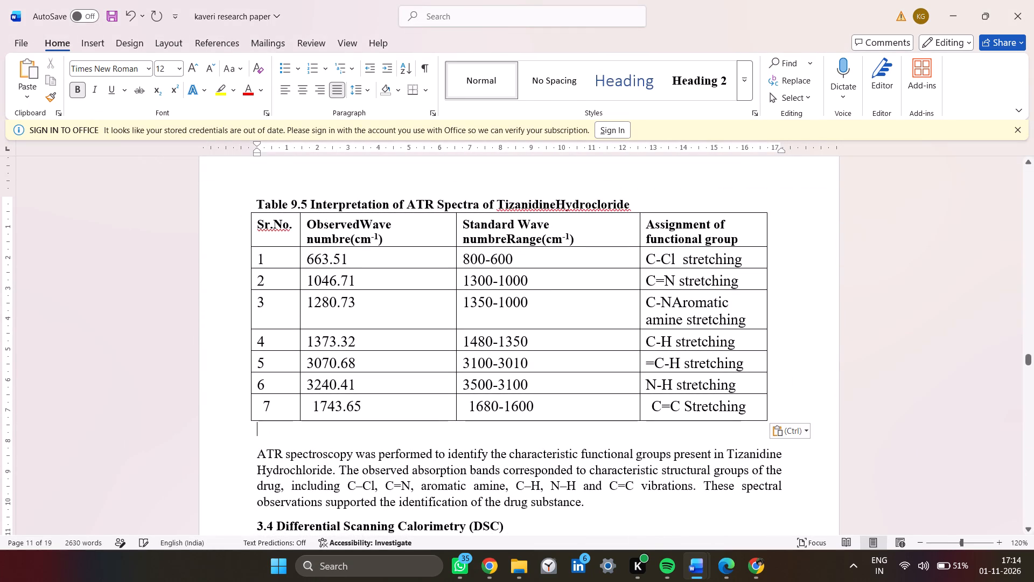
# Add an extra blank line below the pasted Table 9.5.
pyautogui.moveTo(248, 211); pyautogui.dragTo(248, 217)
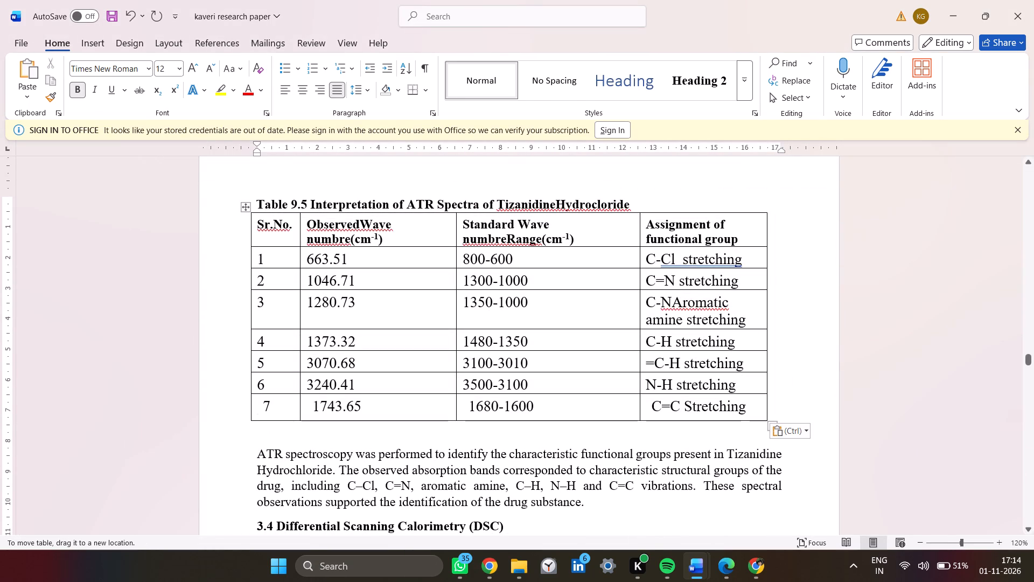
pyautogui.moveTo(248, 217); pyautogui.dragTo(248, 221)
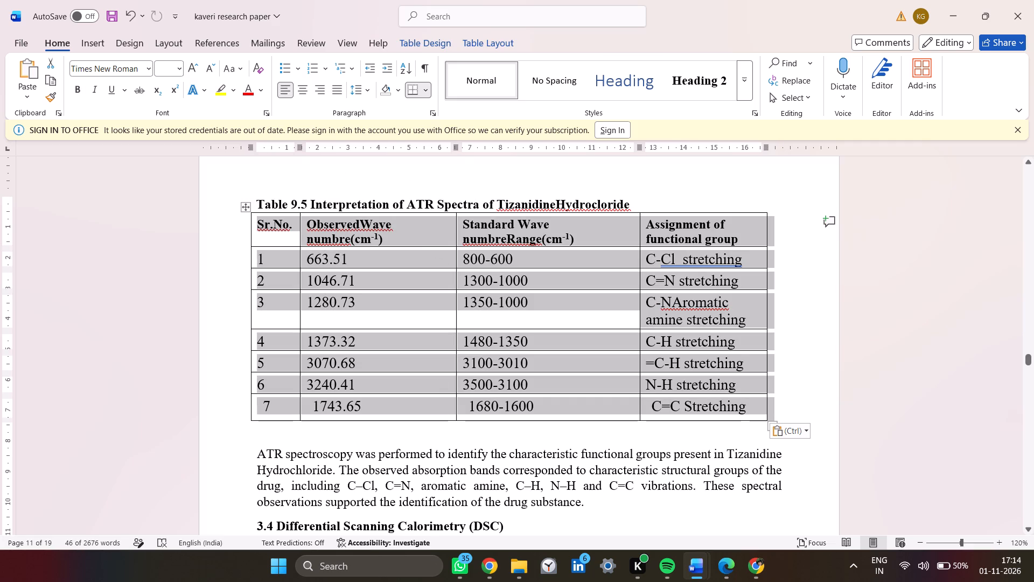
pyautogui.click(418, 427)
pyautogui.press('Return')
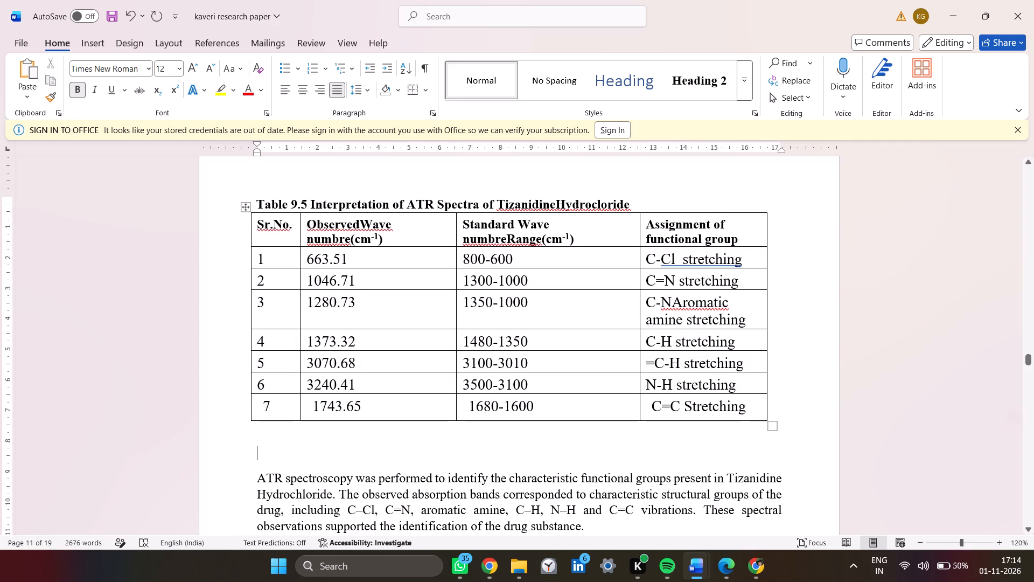
# Insert a blank line between the Table 9.5 caption and its table.
pyautogui.moveTo(244, 206); pyautogui.dragTo(245, 221)
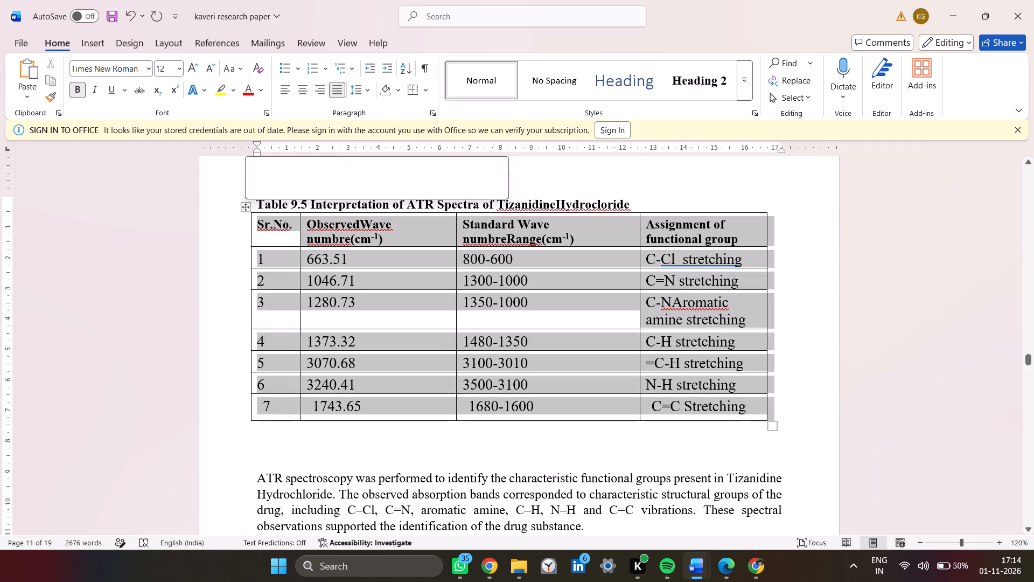
pyautogui.click(639, 205)
pyautogui.press('Return')
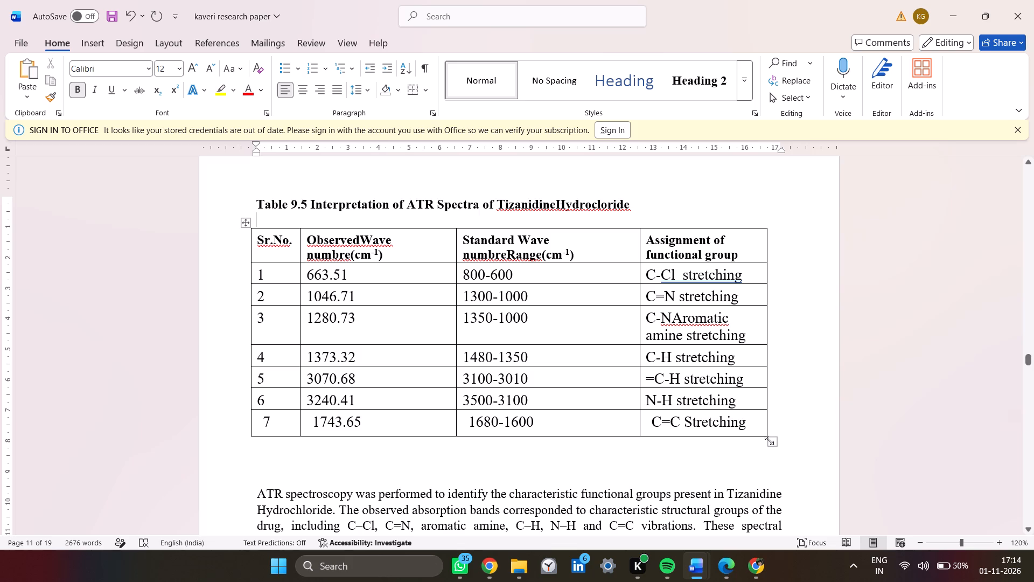
# Shrink Table 9.5 proportionally to about 16 cm wide.
pyautogui.moveTo(770, 440); pyautogui.dragTo(737, 425)
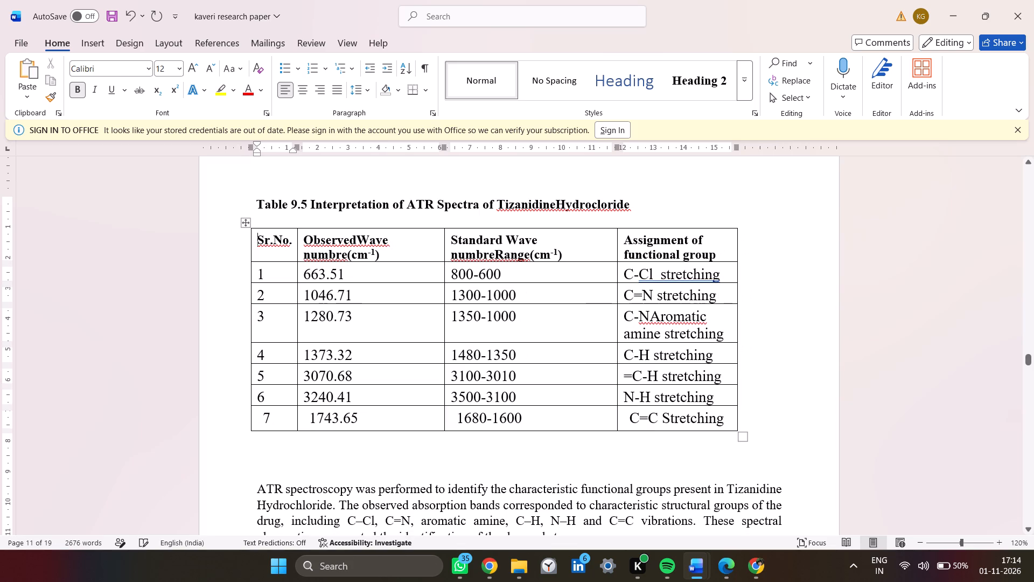
# Compare the thesis content around Table 9.5 and the DSC study with sections 3.3 and 3.4 of the research paper.
pyautogui.scroll(-1, 725, 391)
pyautogui.hotkey('alt', 'Tab')
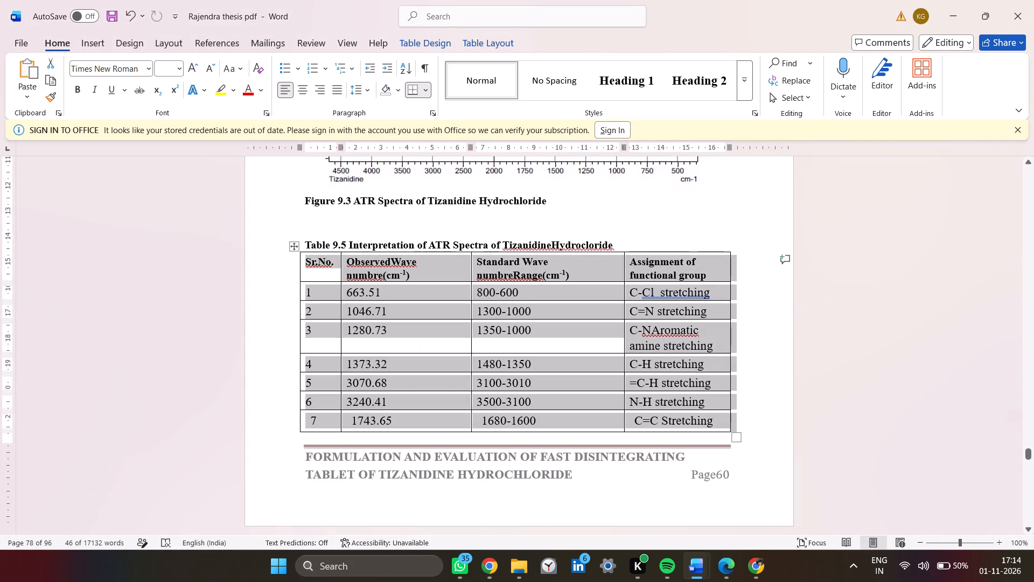
pyautogui.scroll(-2, 725, 391)
pyautogui.hotkey('alt', 'Tab')
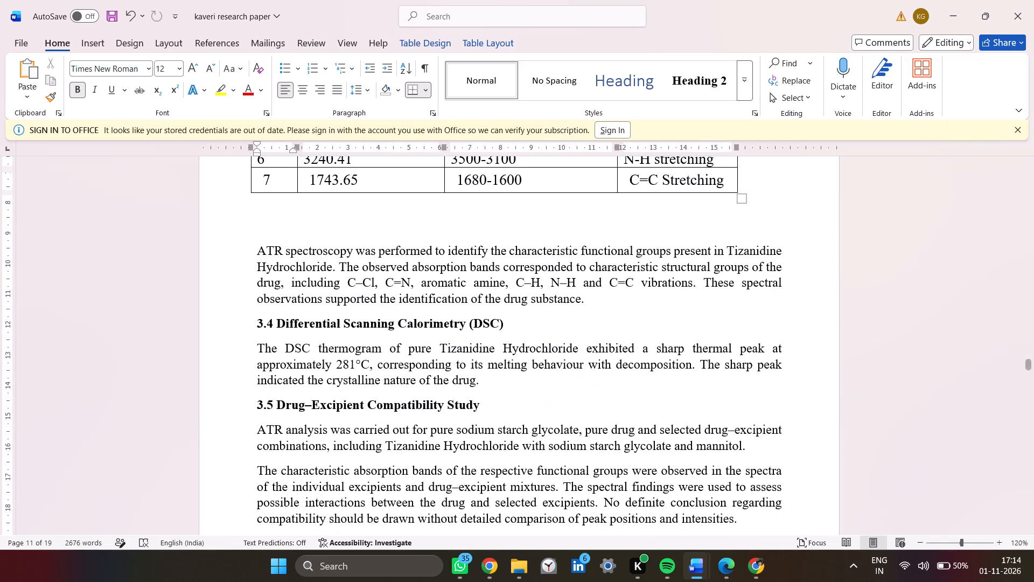
pyautogui.hotkey('alt', 'Tab')
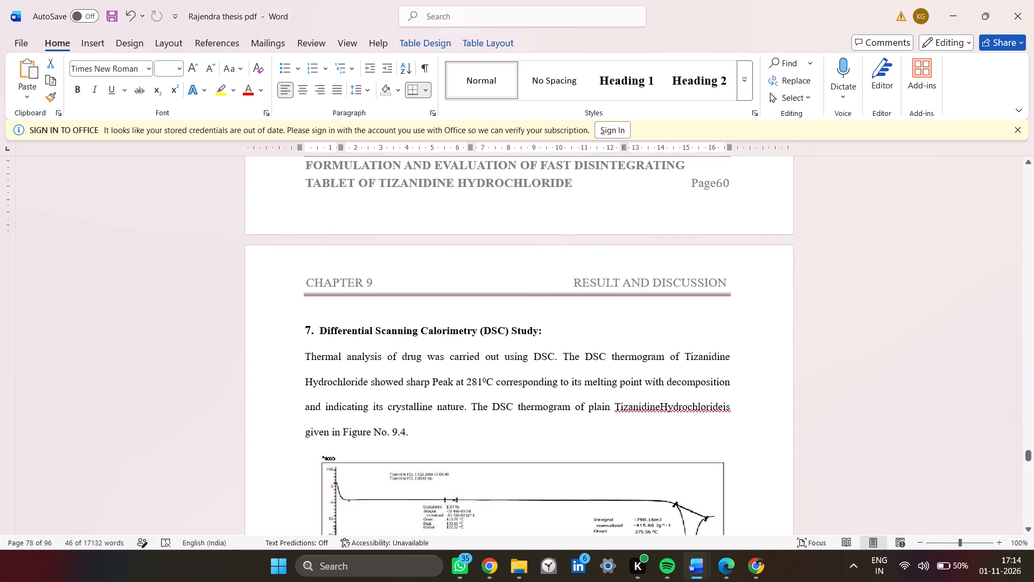
pyautogui.scroll(4, 496, 324)
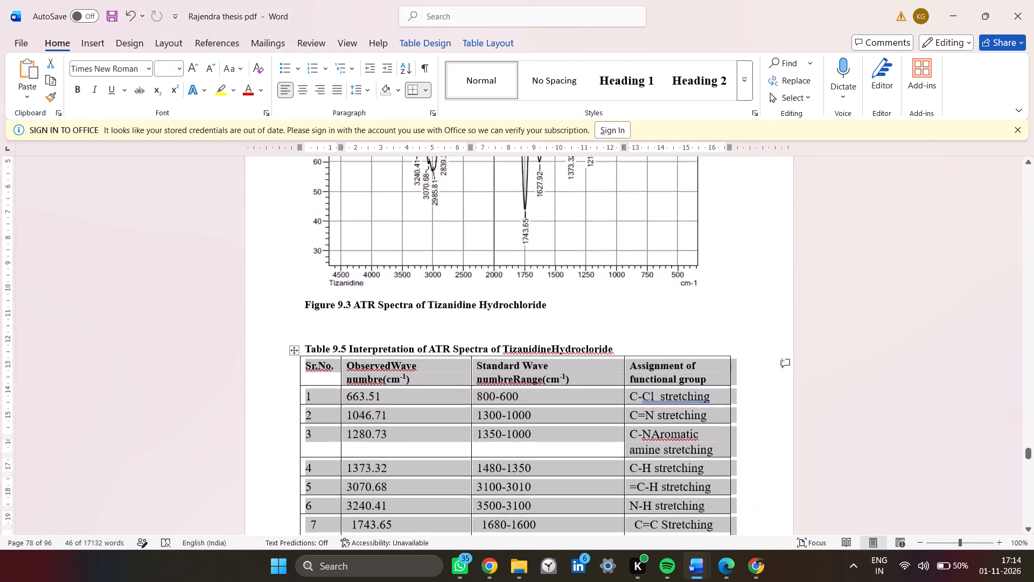
pyautogui.scroll(3, 496, 324)
pyautogui.scroll(-3, 496, 324)
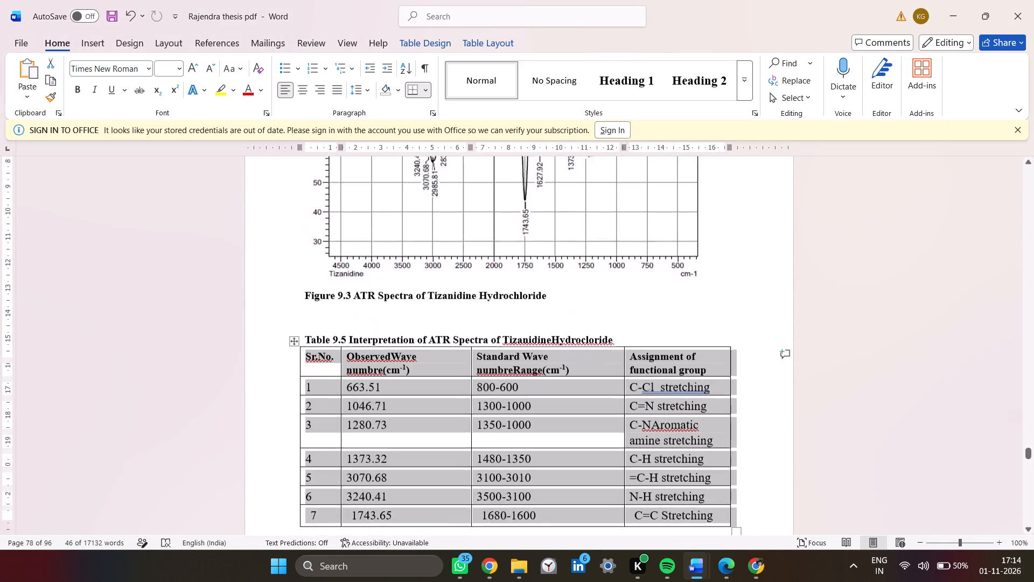
pyautogui.scroll(-1, 496, 324)
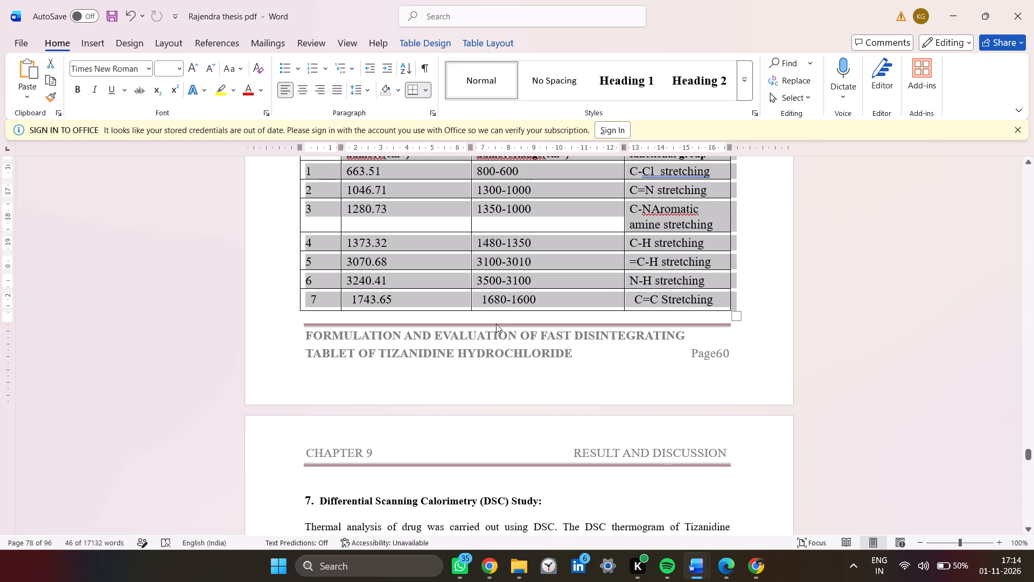
pyautogui.scroll(-1, 496, 324)
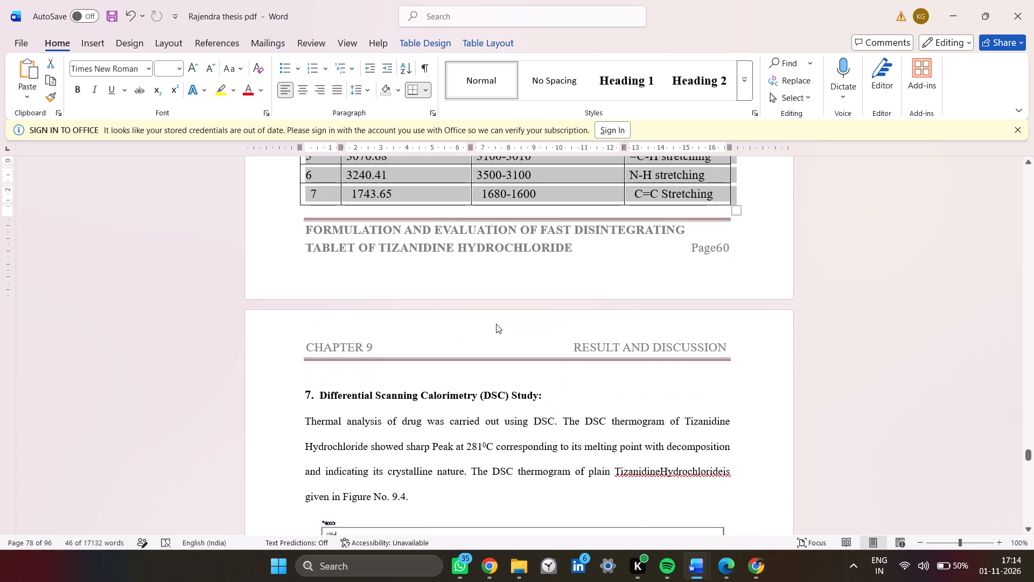
pyautogui.scroll(1, 496, 324)
pyautogui.hotkey('alt', 'Tab')
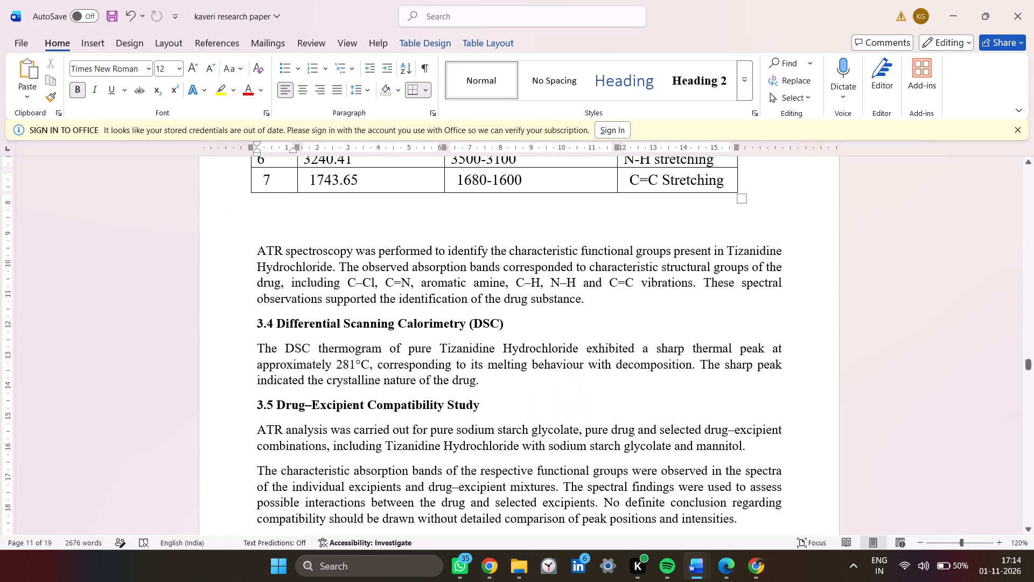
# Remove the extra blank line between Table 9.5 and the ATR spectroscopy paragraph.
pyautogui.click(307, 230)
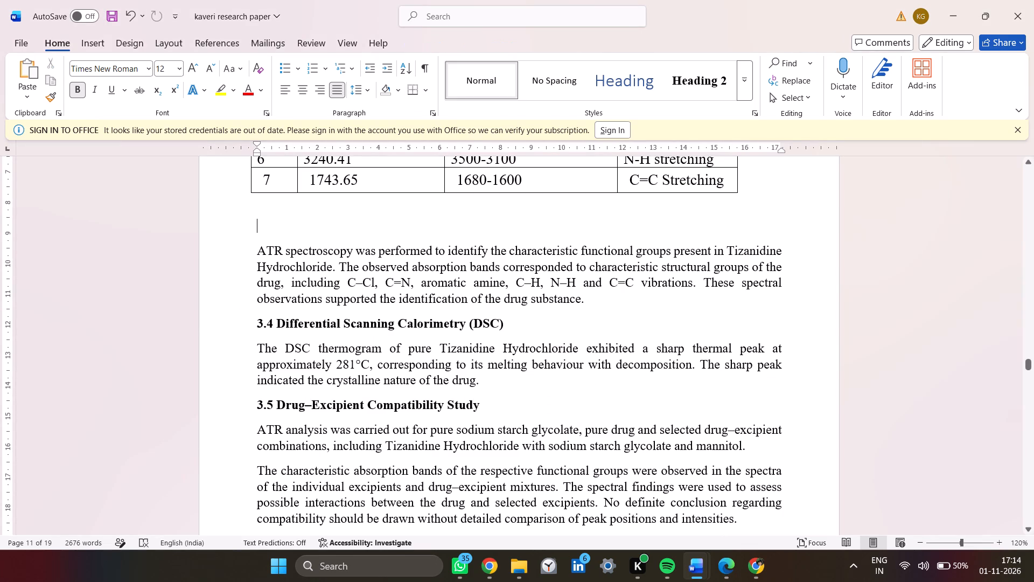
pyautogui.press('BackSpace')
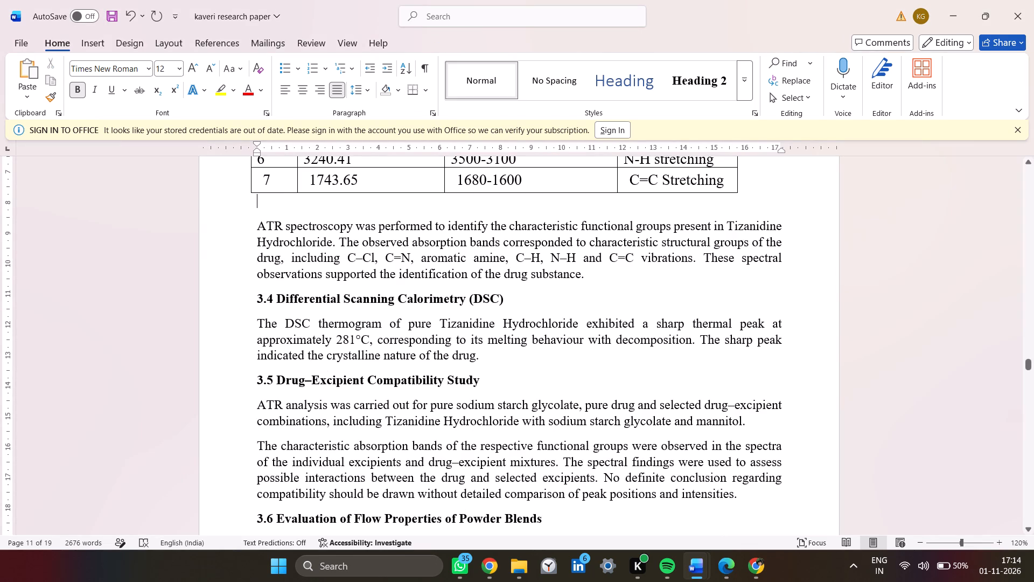
# Compare the thesis's Differential Scanning Calorimetry study text and figure with section 3.4 of the research paper.
pyautogui.hotkey('alt', 'Tab')
pyautogui.scroll(-1, 370, 303)
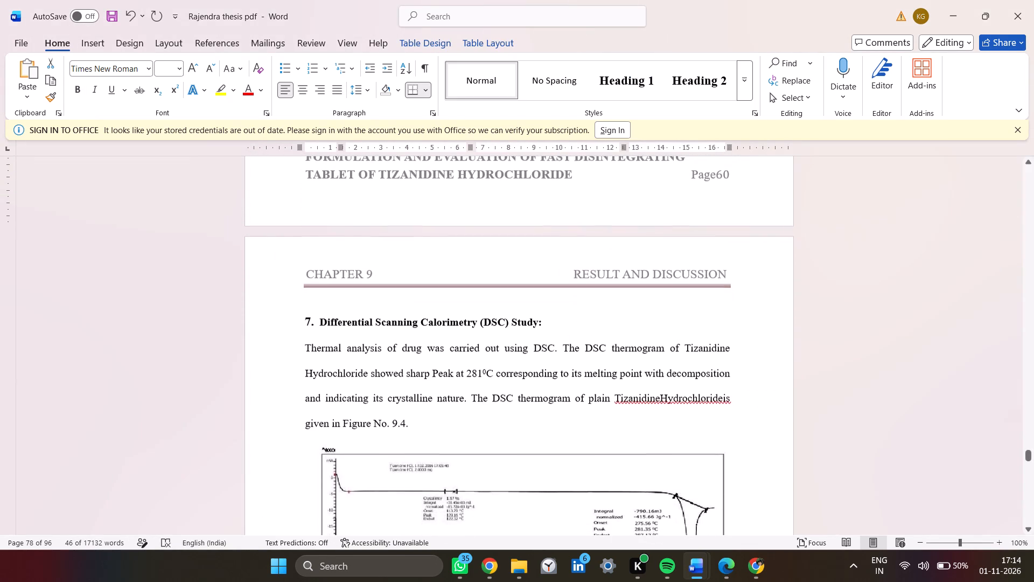
pyautogui.hotkey('alt', 'Tab')
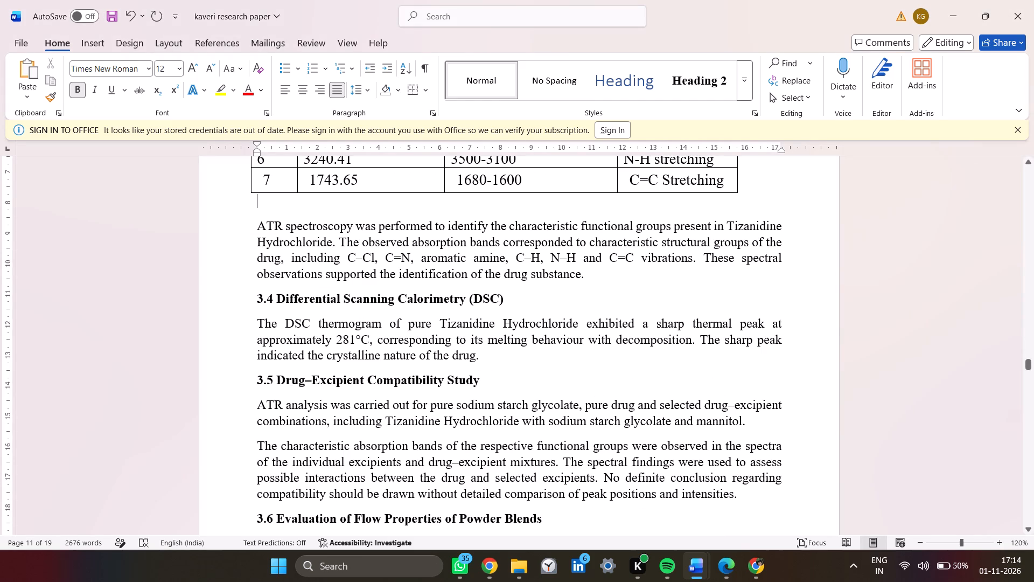
pyautogui.hotkey('alt', 'Tab')
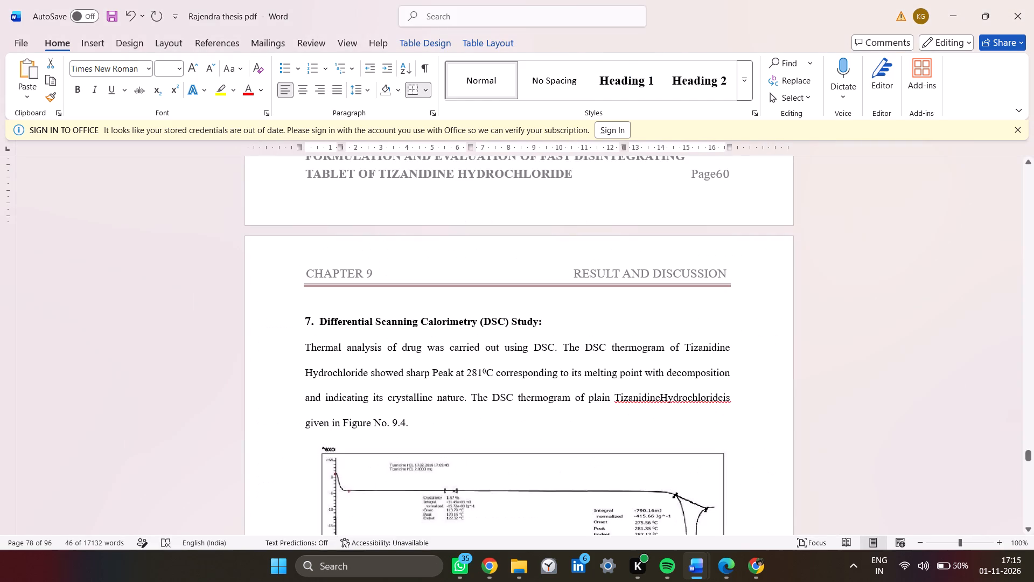
pyautogui.hotkey('alt', 'Tab')
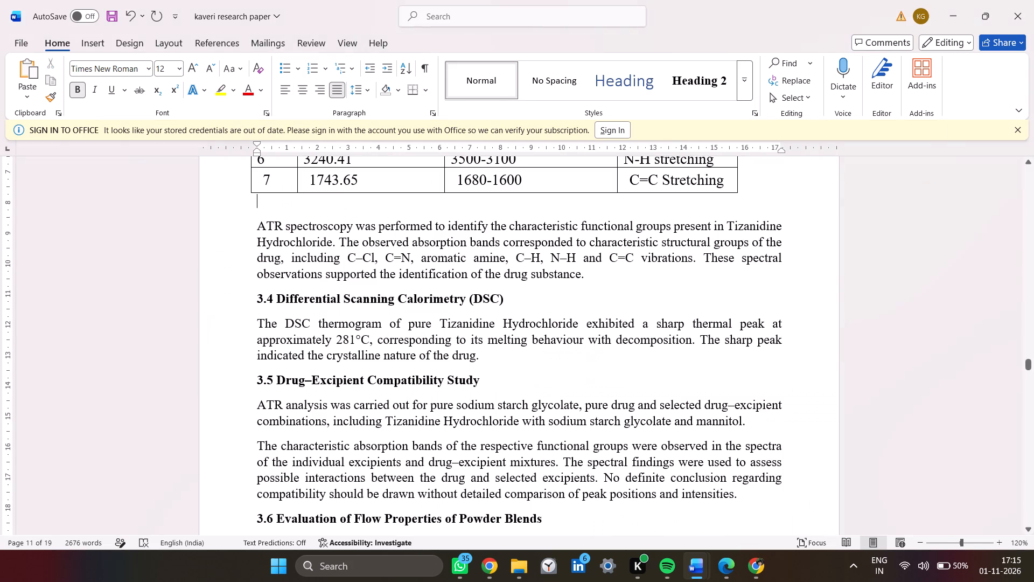
pyautogui.hotkey('alt', 'Tab')
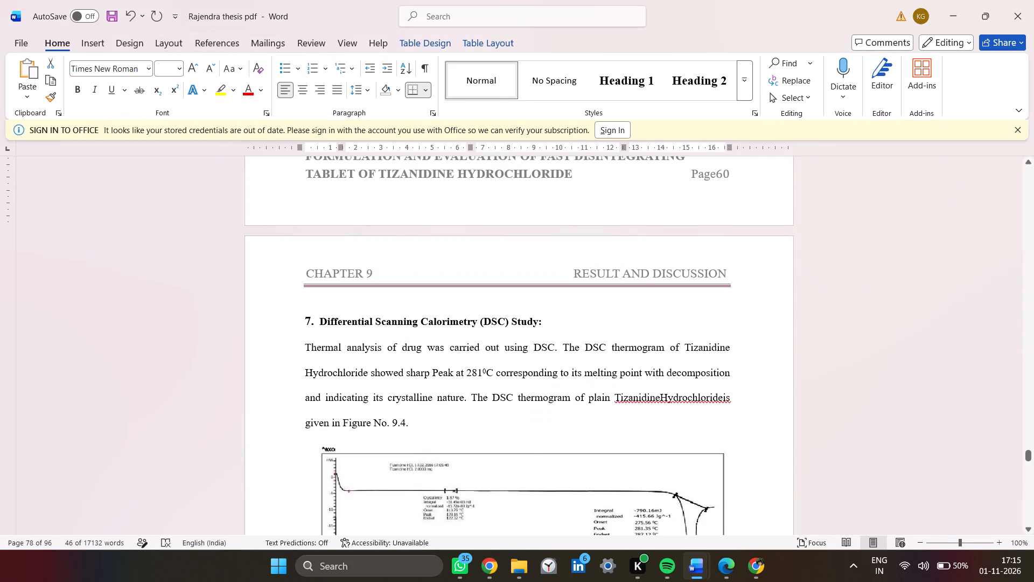
pyautogui.scroll(-1, 421, 339)
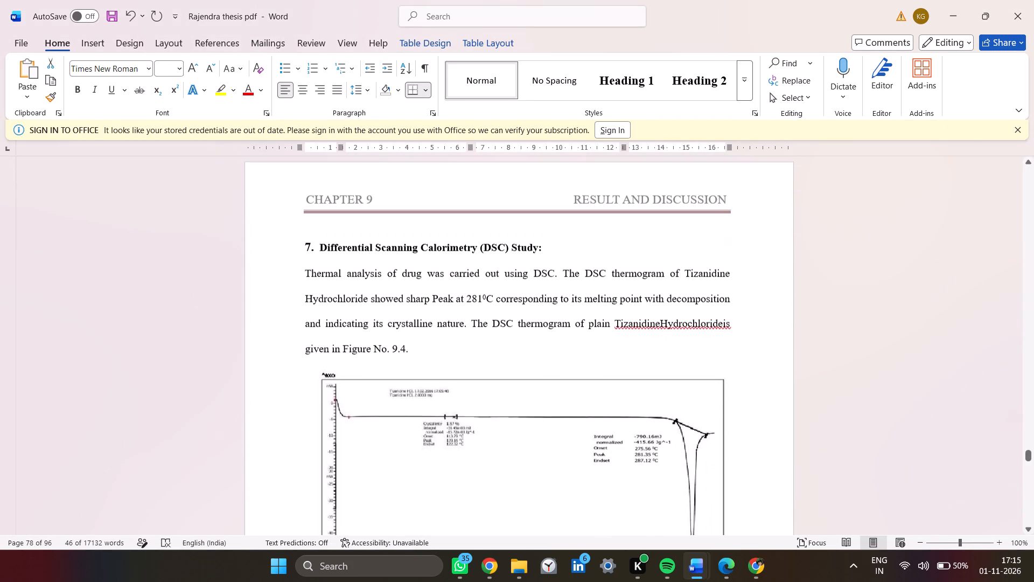
pyautogui.scroll(-1, 421, 339)
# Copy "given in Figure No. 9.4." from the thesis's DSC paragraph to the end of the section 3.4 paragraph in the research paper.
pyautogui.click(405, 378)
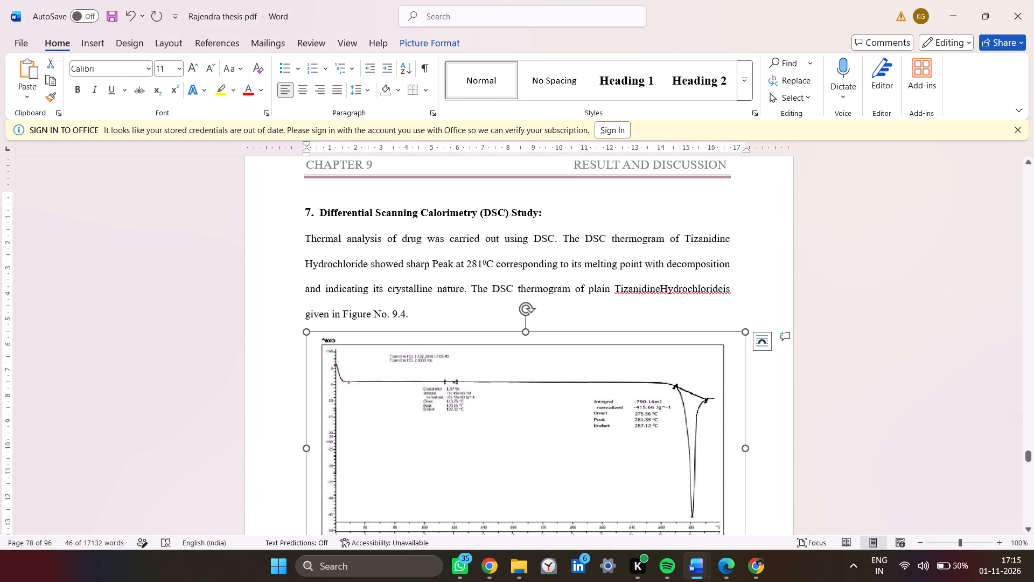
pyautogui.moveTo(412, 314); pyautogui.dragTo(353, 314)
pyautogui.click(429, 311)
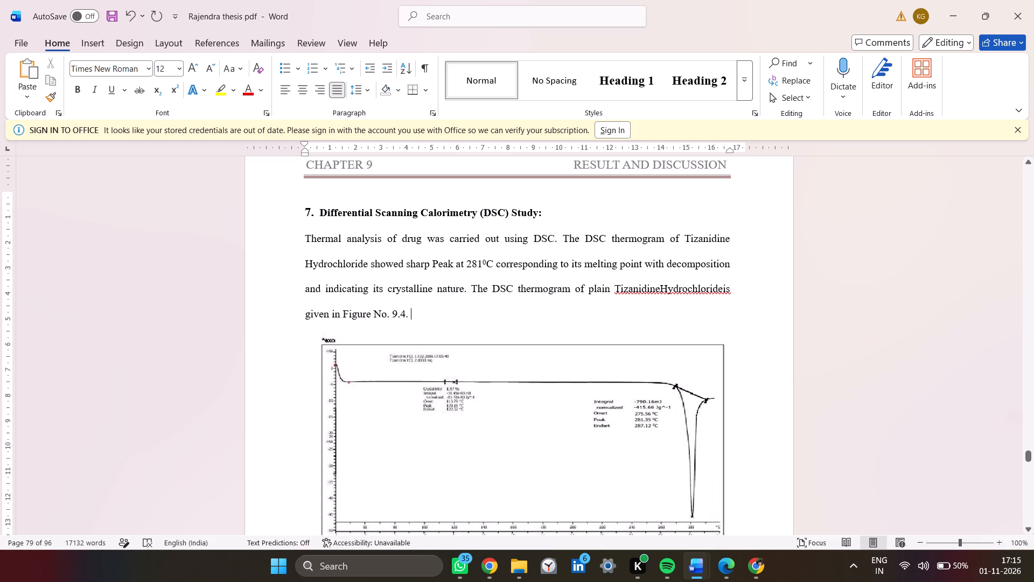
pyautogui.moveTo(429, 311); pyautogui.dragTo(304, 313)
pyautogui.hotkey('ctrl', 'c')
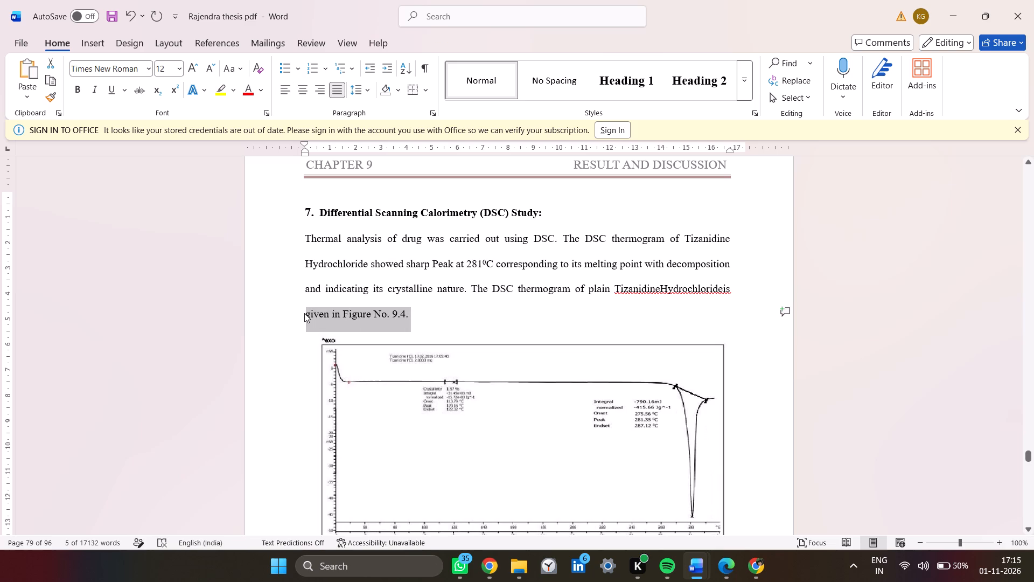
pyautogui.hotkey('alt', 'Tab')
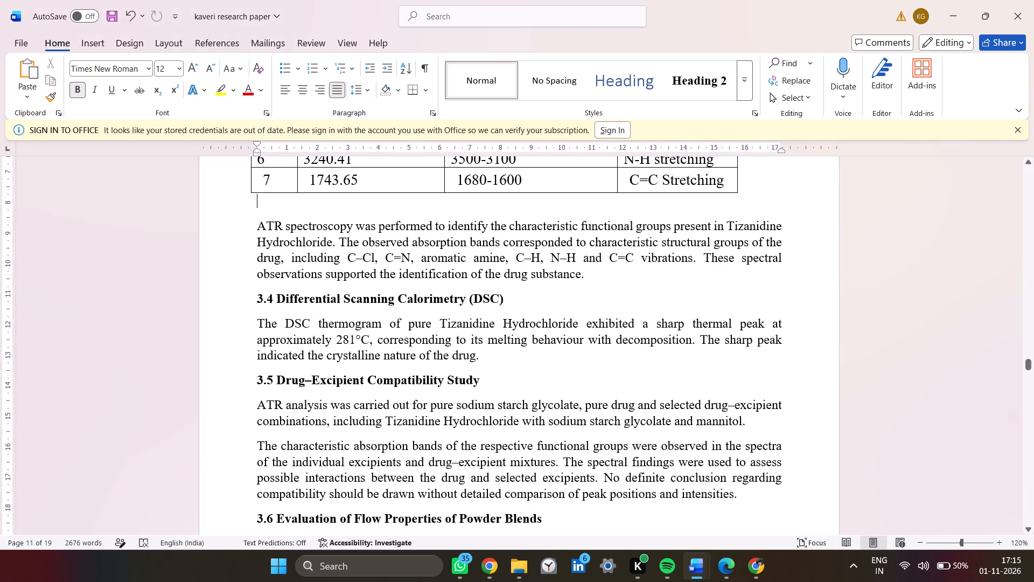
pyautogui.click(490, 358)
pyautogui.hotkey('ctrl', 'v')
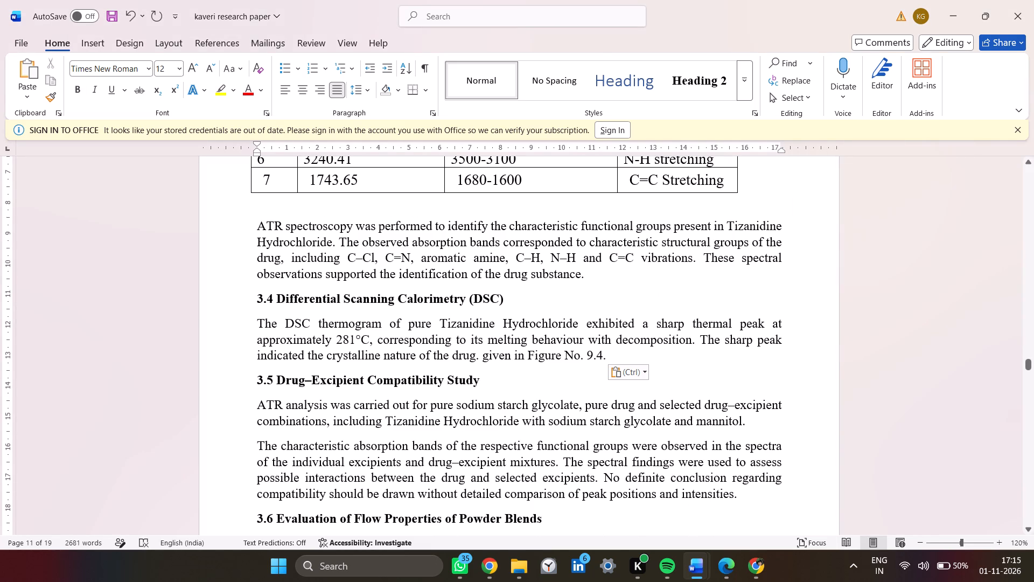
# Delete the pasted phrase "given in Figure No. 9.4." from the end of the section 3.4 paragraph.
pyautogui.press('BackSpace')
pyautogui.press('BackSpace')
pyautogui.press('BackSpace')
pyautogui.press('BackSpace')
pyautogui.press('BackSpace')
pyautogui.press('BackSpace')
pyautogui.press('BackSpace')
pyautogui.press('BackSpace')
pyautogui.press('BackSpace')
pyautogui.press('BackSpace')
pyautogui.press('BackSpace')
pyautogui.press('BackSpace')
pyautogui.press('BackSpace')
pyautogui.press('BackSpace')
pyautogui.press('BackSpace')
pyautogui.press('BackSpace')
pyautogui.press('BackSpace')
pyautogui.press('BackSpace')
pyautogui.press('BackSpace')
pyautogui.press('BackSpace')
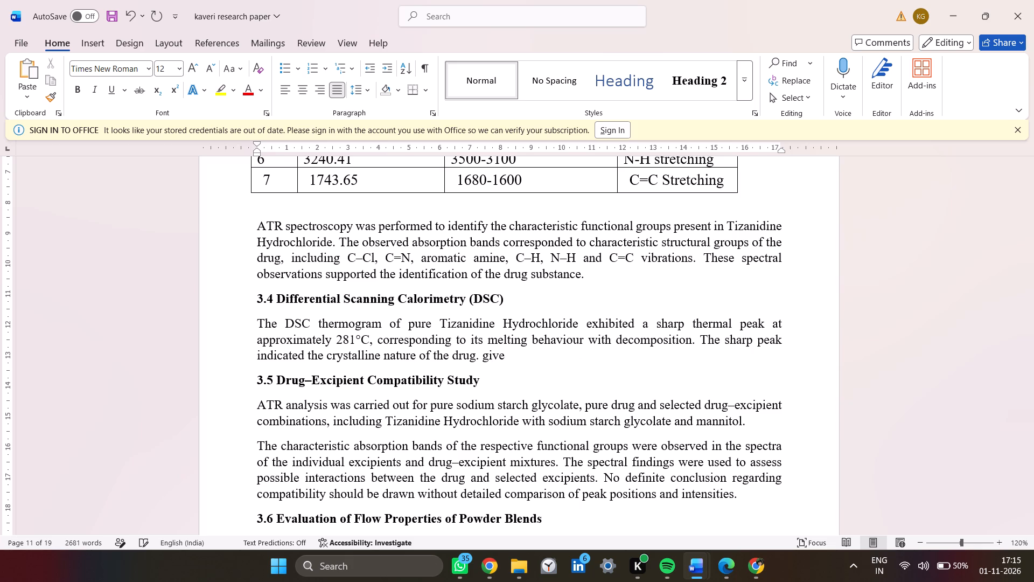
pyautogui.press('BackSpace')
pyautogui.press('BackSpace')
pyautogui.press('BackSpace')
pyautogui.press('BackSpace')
# Copy the DSC thermogram from the thesis onto a new line below the section 3.4 paragraph in the research paper.
pyautogui.press('Return')
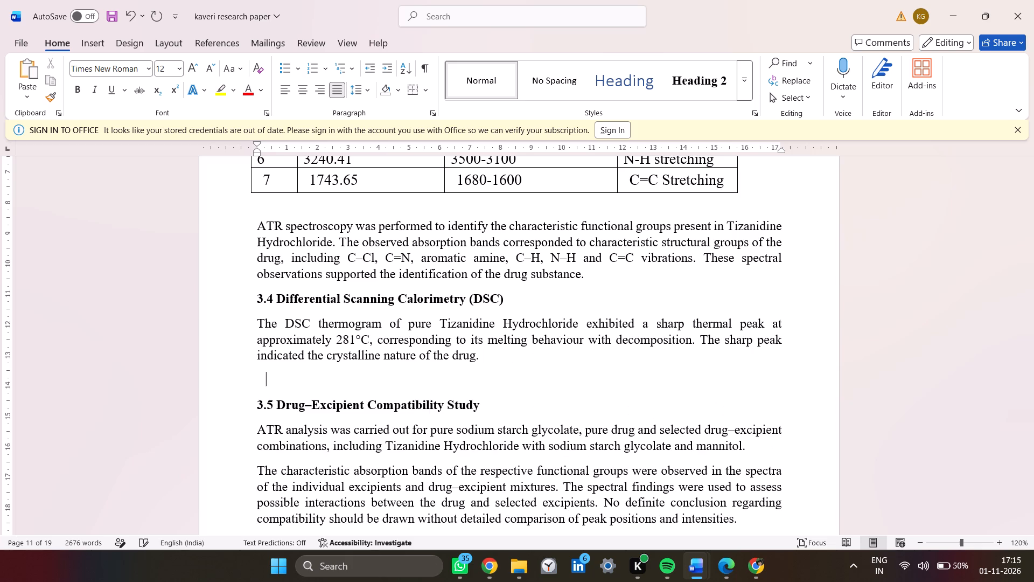
pyautogui.hotkey('alt', 'Tab')
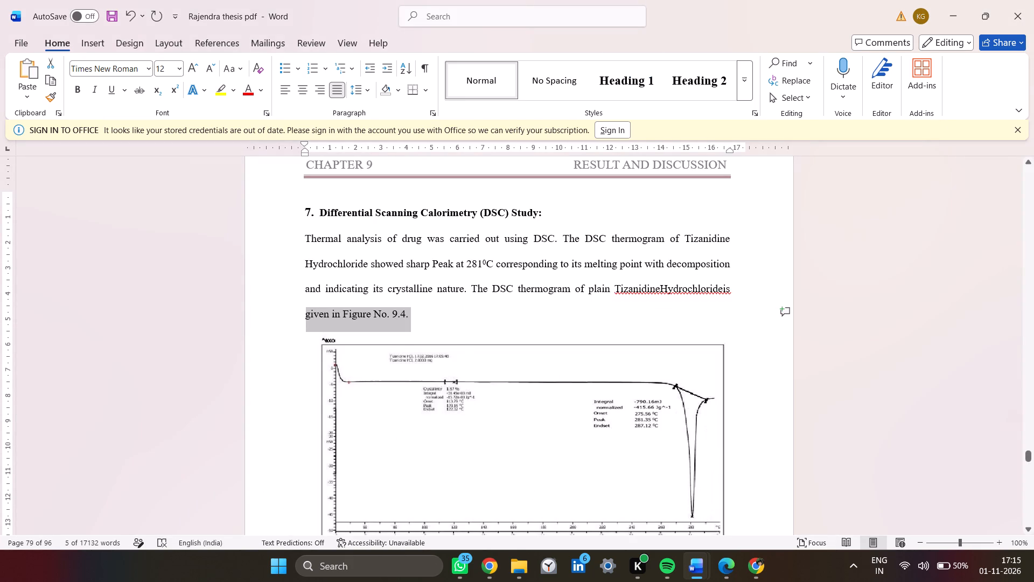
pyautogui.click(563, 390)
pyautogui.hotkey('ctrl', 'c')
pyautogui.hotkey('ctrl', 'c')
pyautogui.hotkey('alt', 'Tab')
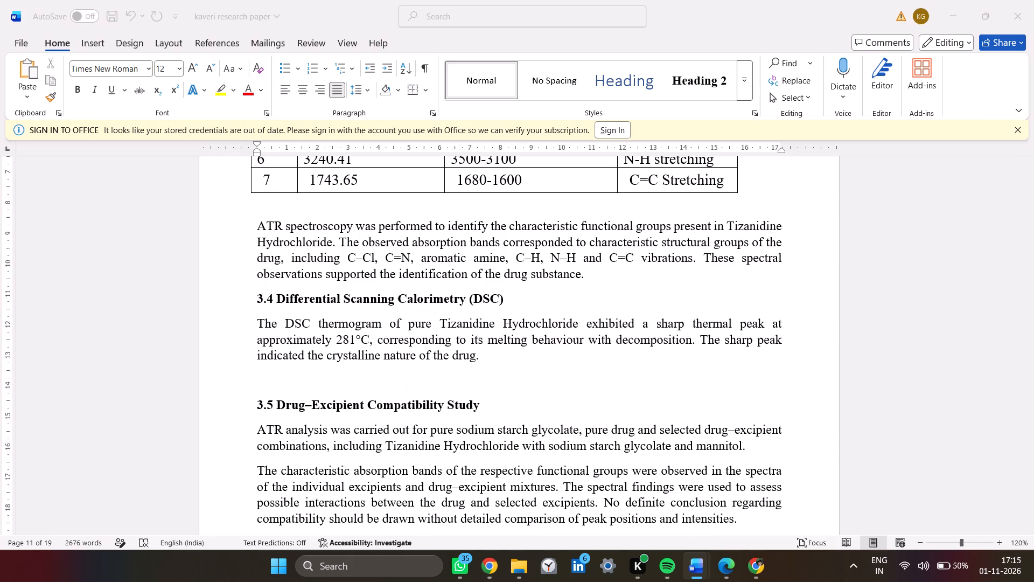
pyautogui.hotkey('ctrl', 'v')
# Copy the caption "Figure No. 9.4: DSC Thermogram of Tizanidine Hydrochloride" from the thesis, leaving the original in place, and return to the research paper.
pyautogui.scroll(-1, 563, 390)
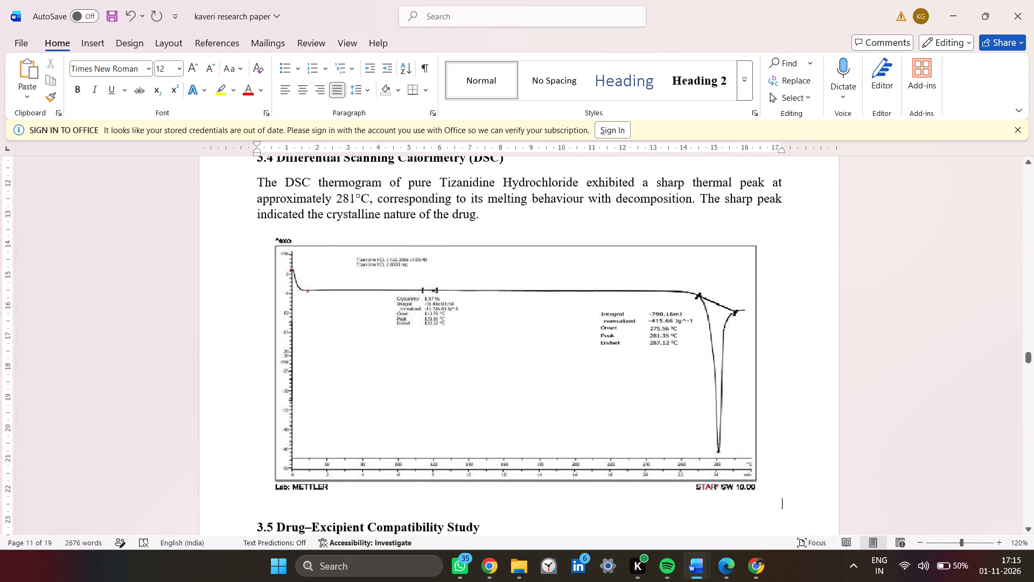
pyautogui.scroll(-1, 563, 390)
pyautogui.hotkey('alt', 'Tab')
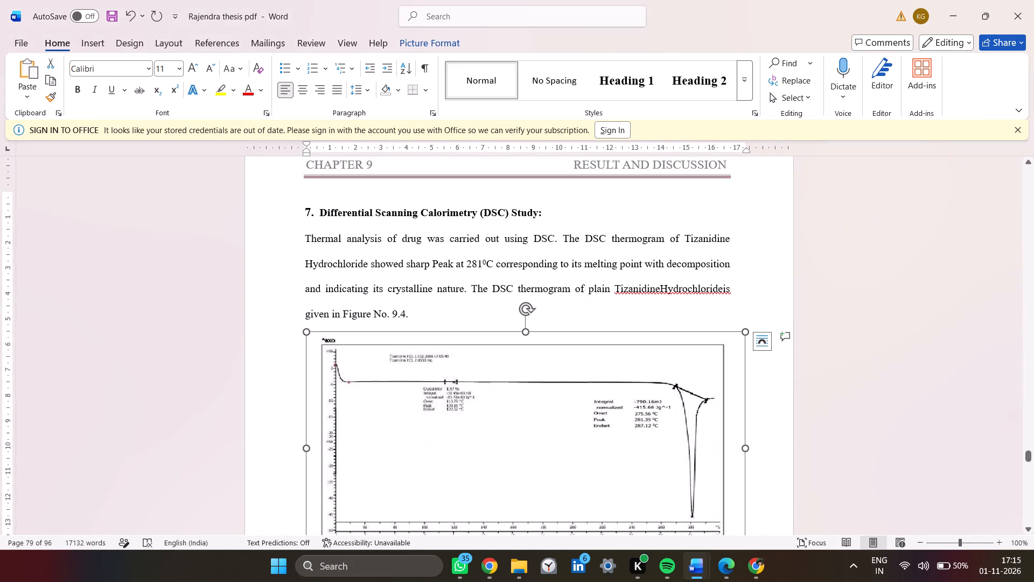
pyautogui.scroll(-2, 563, 390)
pyautogui.hotkey('alt', 'Tab')
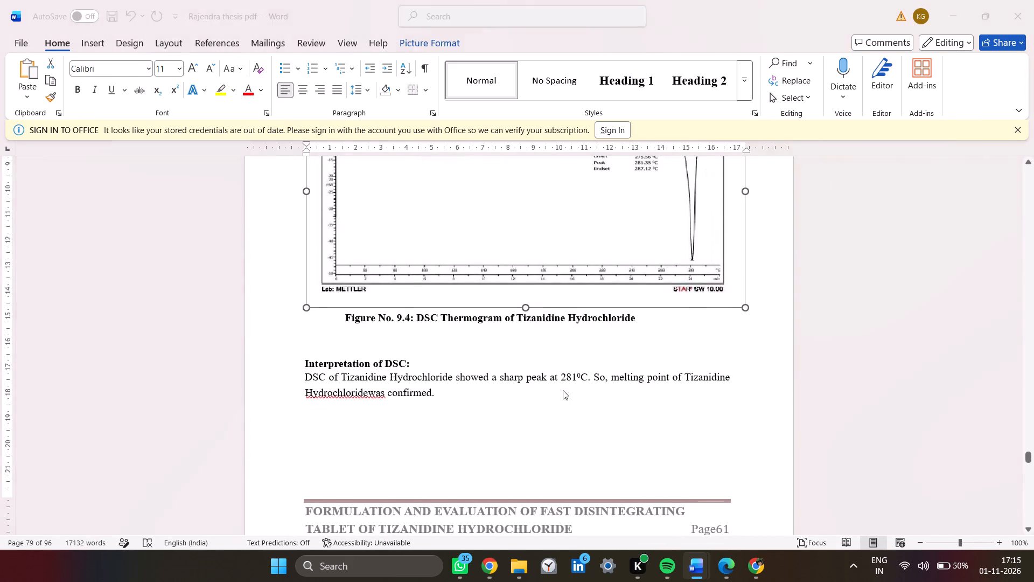
pyautogui.hotkey('alt', 'Tab')
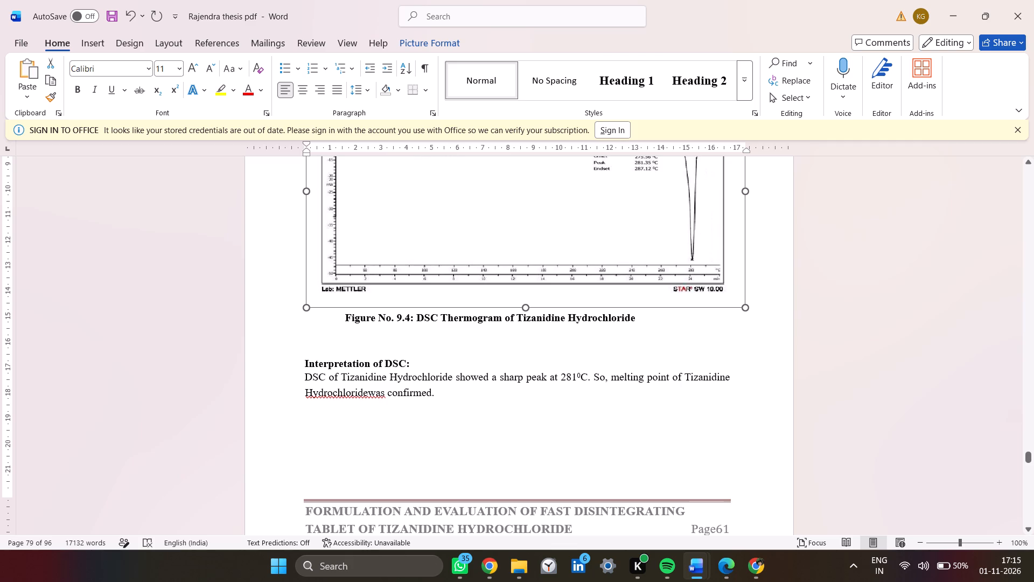
pyautogui.tripleClick(388, 321)
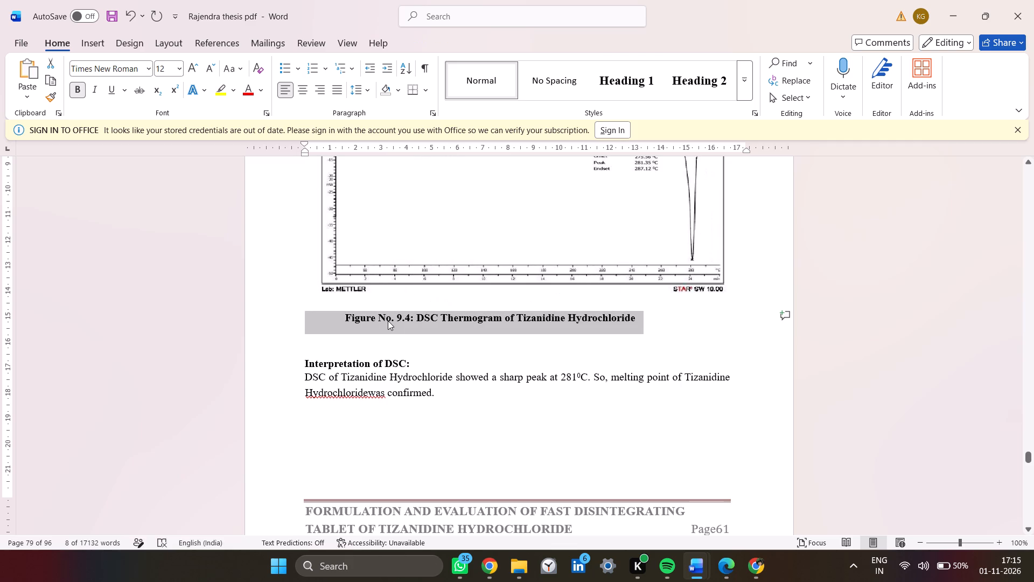
pyautogui.hotkey('ctrl', 'c')
pyautogui.hotkey('ctrl', 'c')
pyautogui.hotkey('ctrl', 'x')
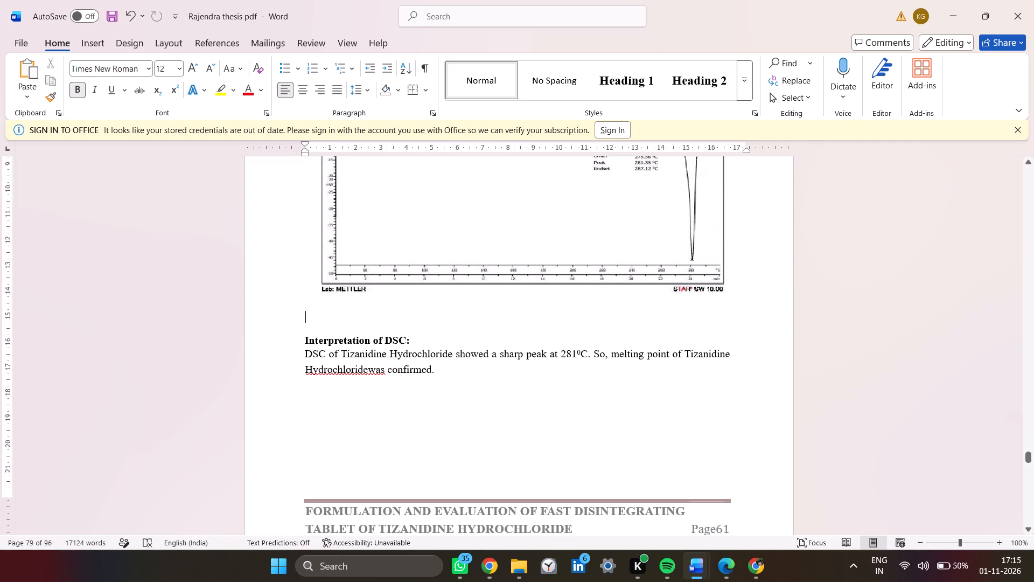
pyautogui.hotkey('ctrl', 'z')
pyautogui.click(414, 321)
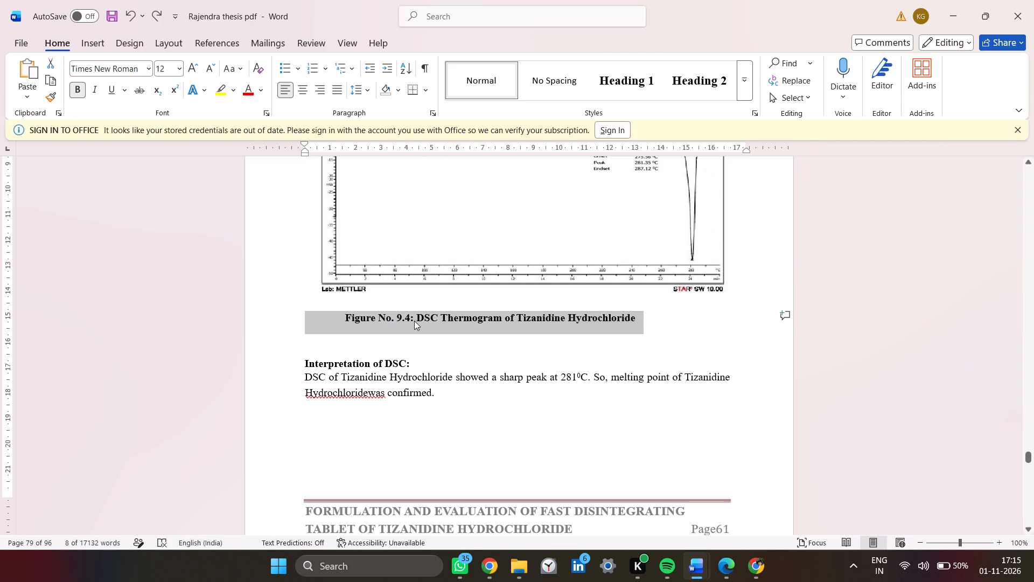
pyautogui.tripleClick(429, 315)
pyautogui.hotkey('ctrl', 'c')
pyautogui.hotkey('ctrl', 'c')
pyautogui.hotkey('alt', 'Tab')
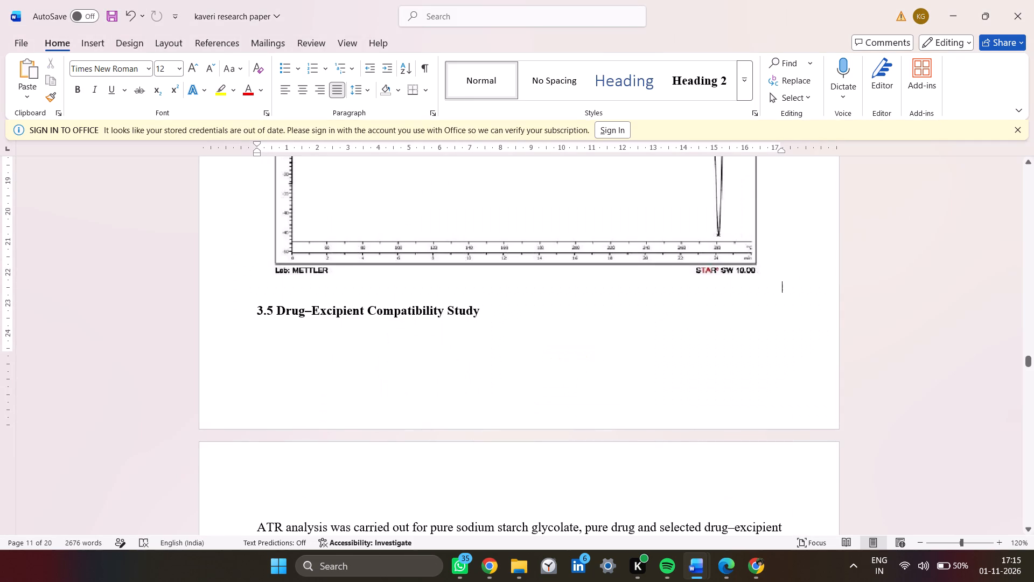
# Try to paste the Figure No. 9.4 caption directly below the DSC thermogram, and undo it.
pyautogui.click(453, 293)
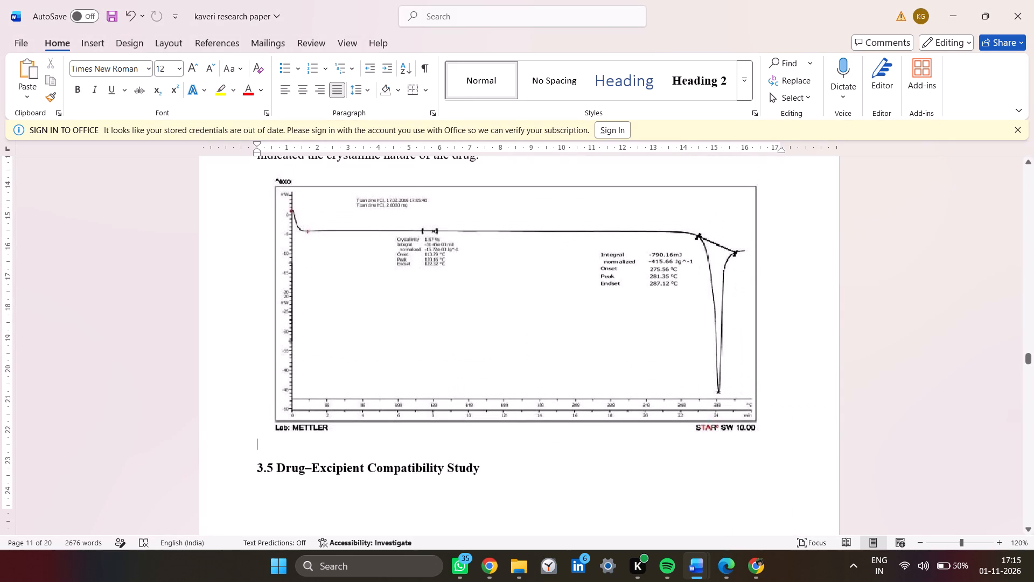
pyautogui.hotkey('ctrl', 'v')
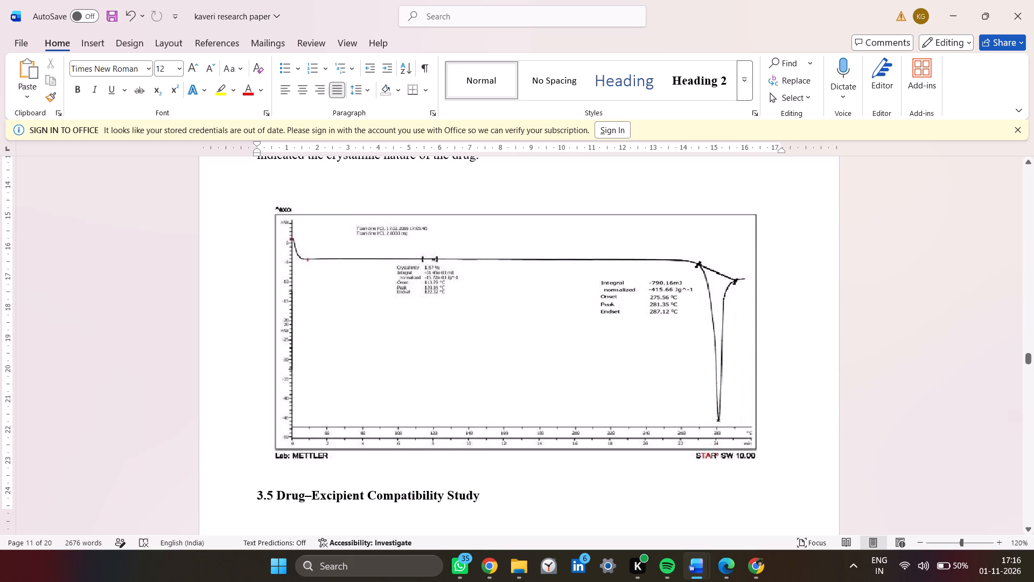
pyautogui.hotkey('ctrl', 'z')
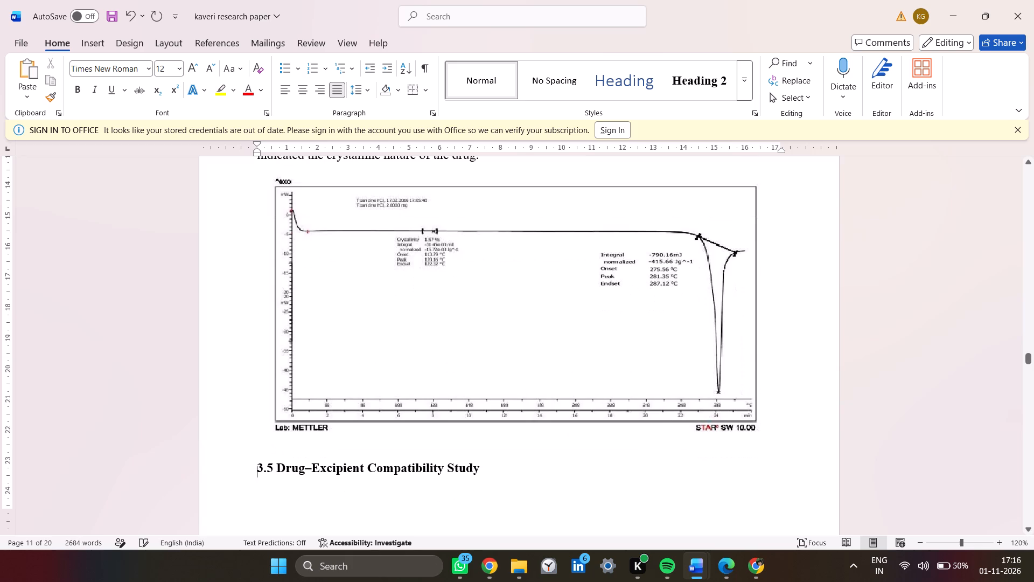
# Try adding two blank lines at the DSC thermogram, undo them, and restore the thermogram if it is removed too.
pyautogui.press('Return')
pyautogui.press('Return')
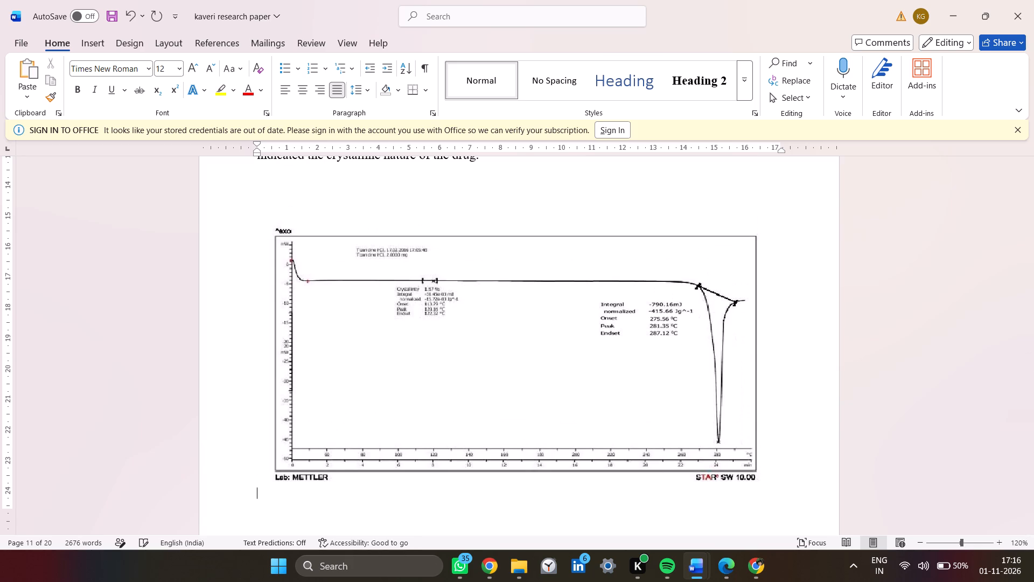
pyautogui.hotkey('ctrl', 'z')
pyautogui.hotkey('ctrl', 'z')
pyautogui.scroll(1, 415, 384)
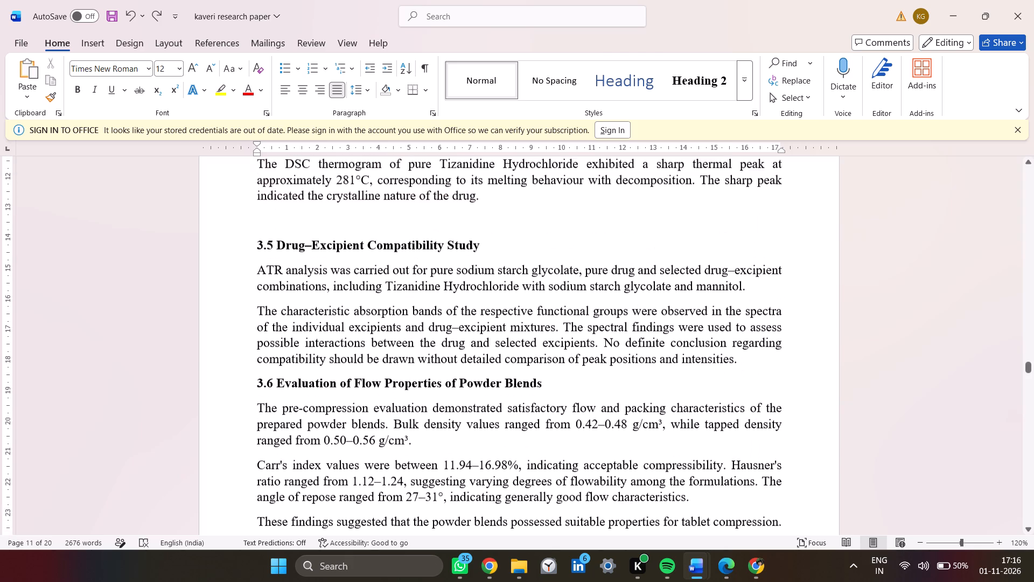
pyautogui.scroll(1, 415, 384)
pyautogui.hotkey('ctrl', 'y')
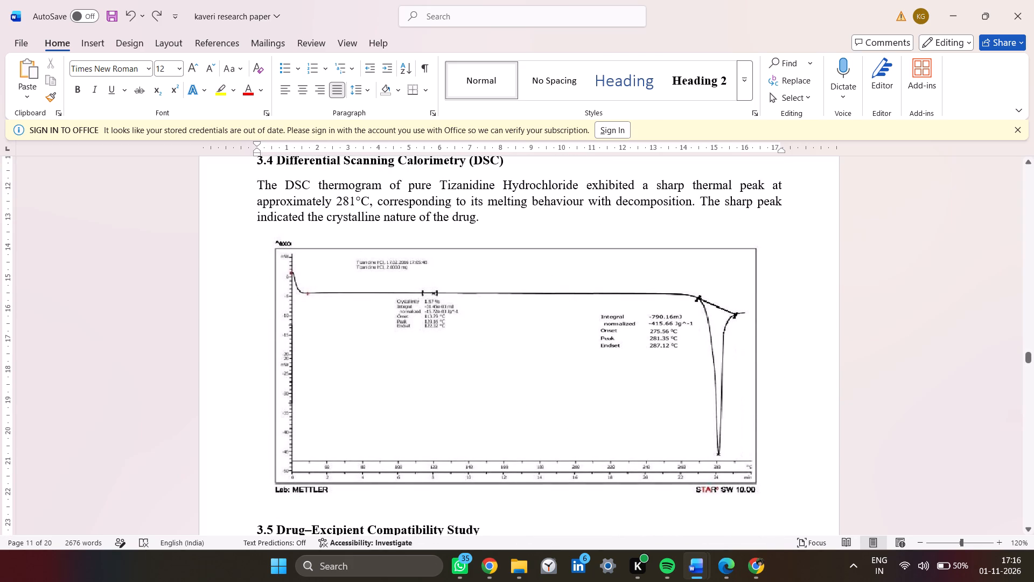
# Add two blank lines before the 3.5 Drug–Excipient Compatibility Study heading and paste the Figure No. 9.4 caption below the thermogram.
pyautogui.click(258, 530)
pyautogui.press('Return')
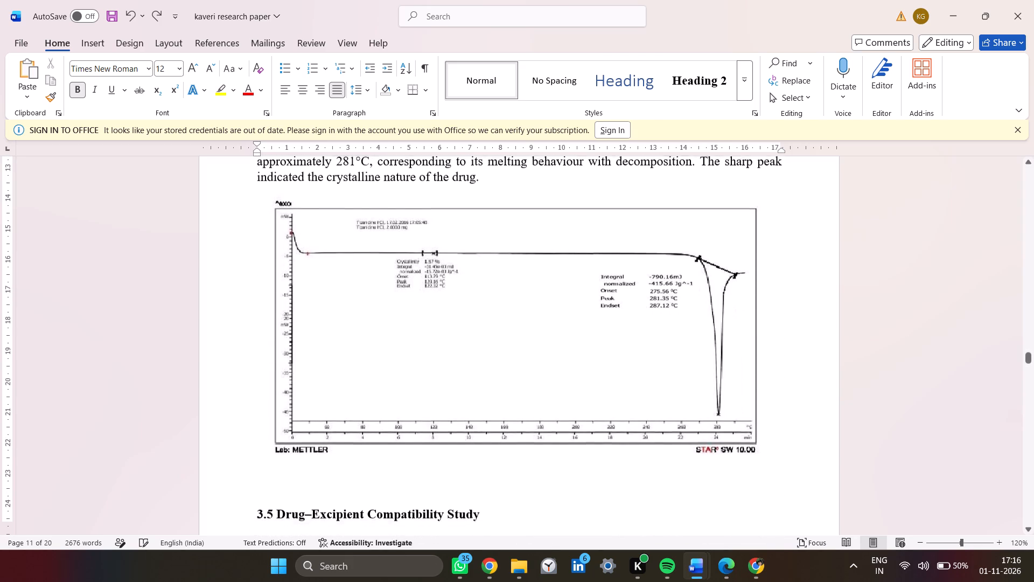
pyautogui.press('Return')
pyautogui.press('Up')
pyautogui.press('Up')
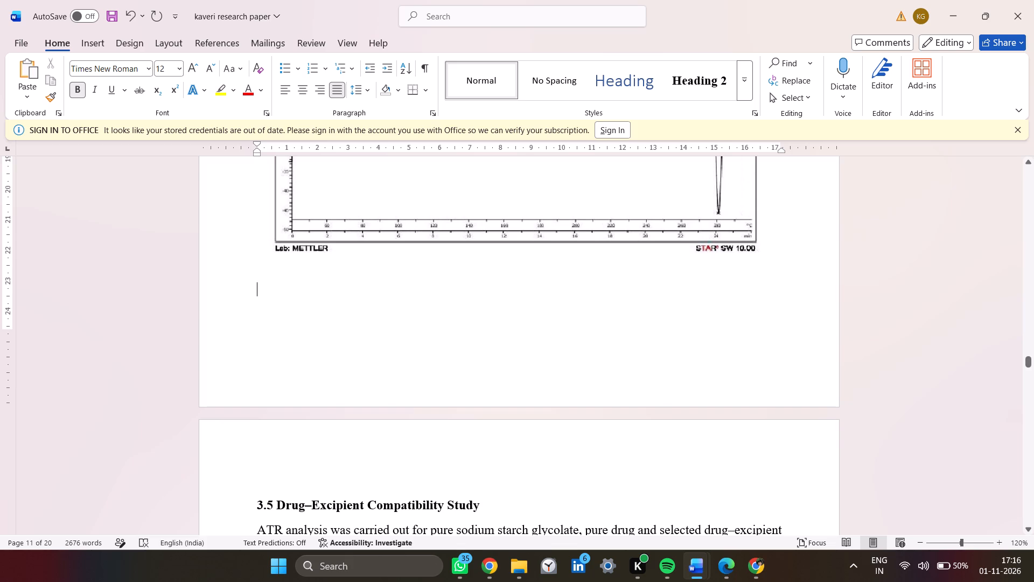
pyautogui.hotkey('ctrl', 'v')
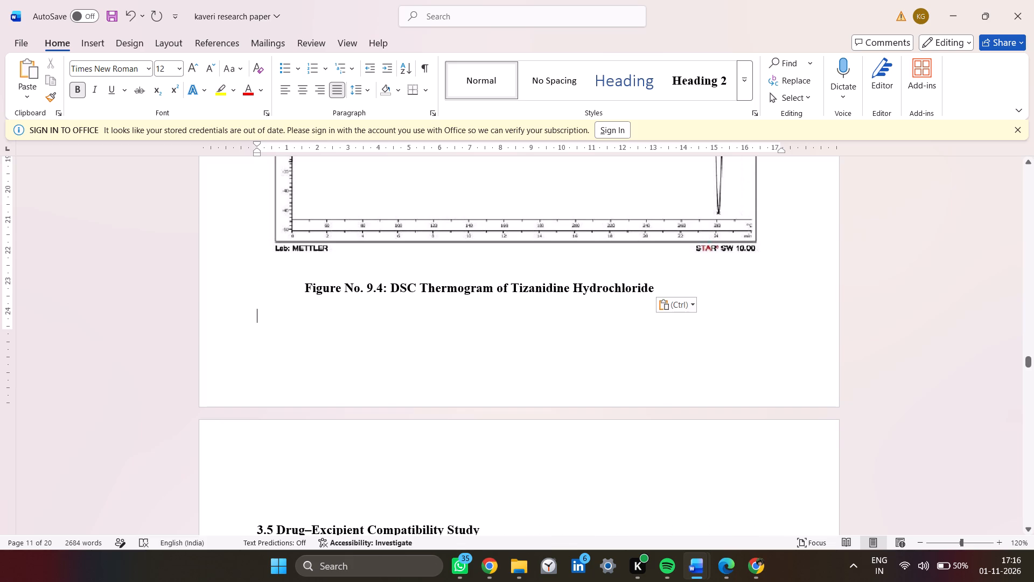
pyautogui.press('Down')
pyautogui.press('Down')
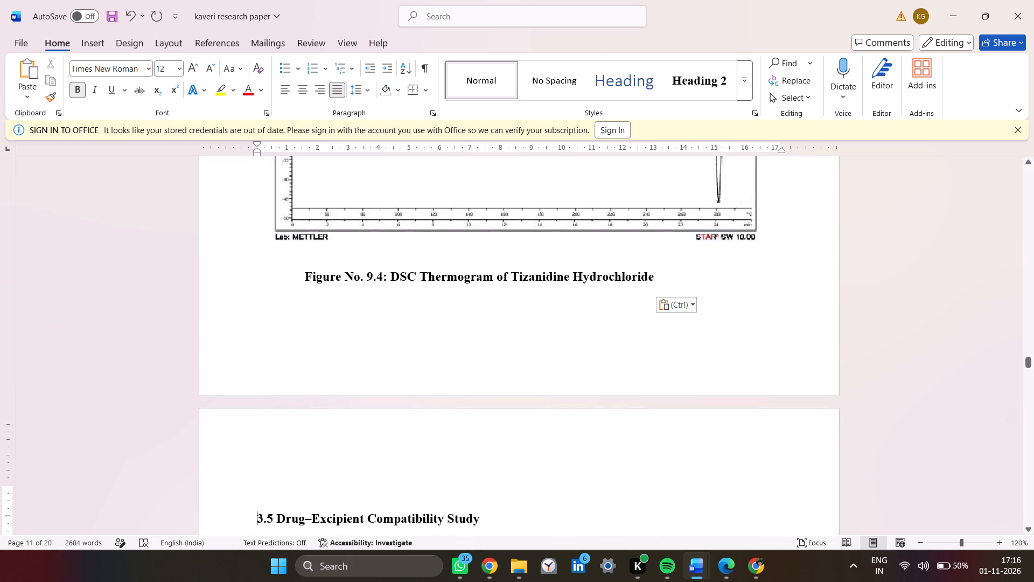
# Reduce the blank lines between the Figure No. 9.4 caption and the 3.5 Drug–Excipient Compatibility Study heading to a single one.
pyautogui.press('BackSpace')
pyautogui.press('BackSpace')
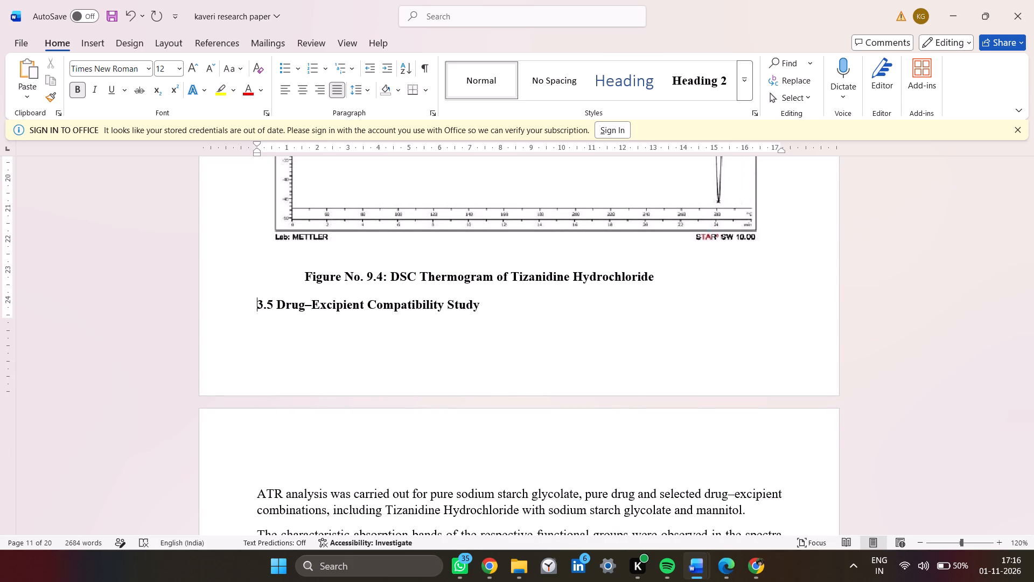
pyautogui.press('Return')
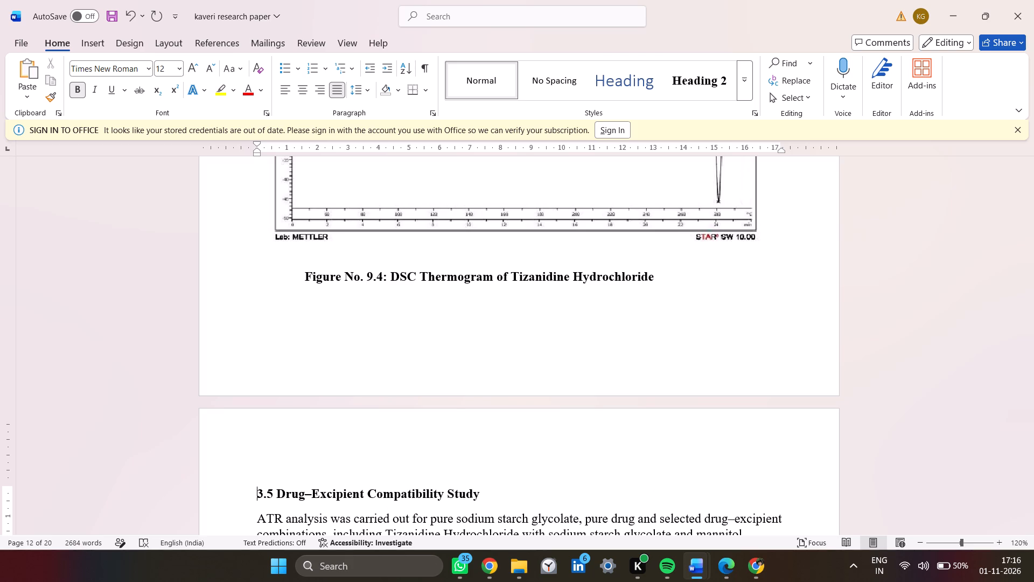
# Copy the "Interpretation of DSC:" heading and its paragraph from the thesis, and return to the research paper.
pyautogui.hotkey('alt', 'Tab')
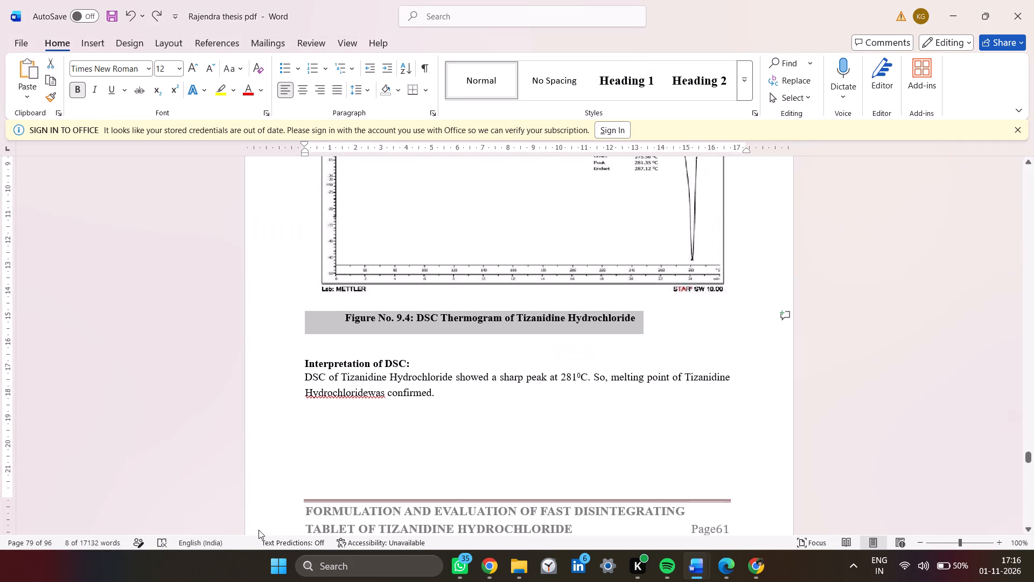
pyautogui.hotkey('alt', 'Tab')
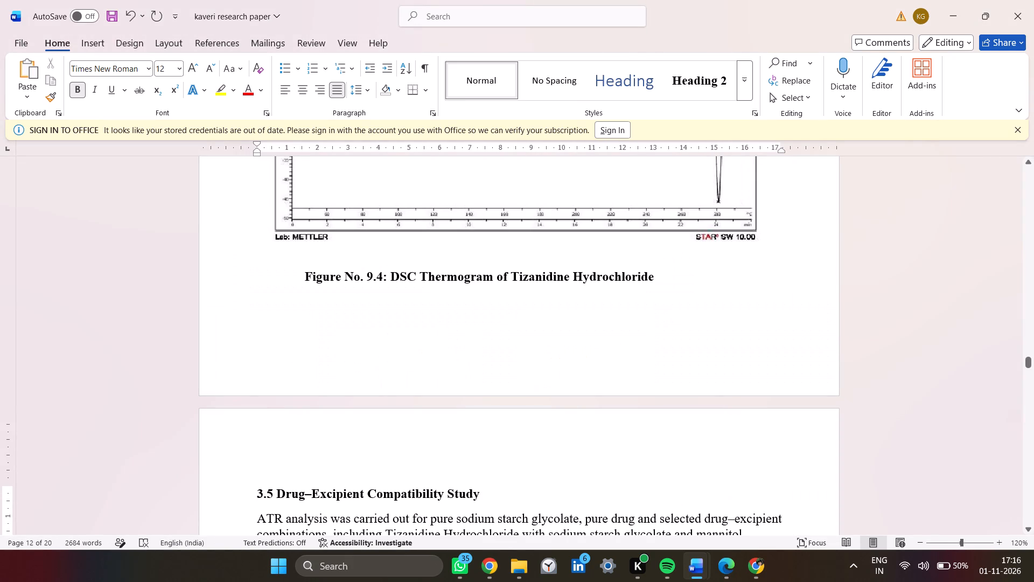
pyautogui.scroll(-1, 303, 499)
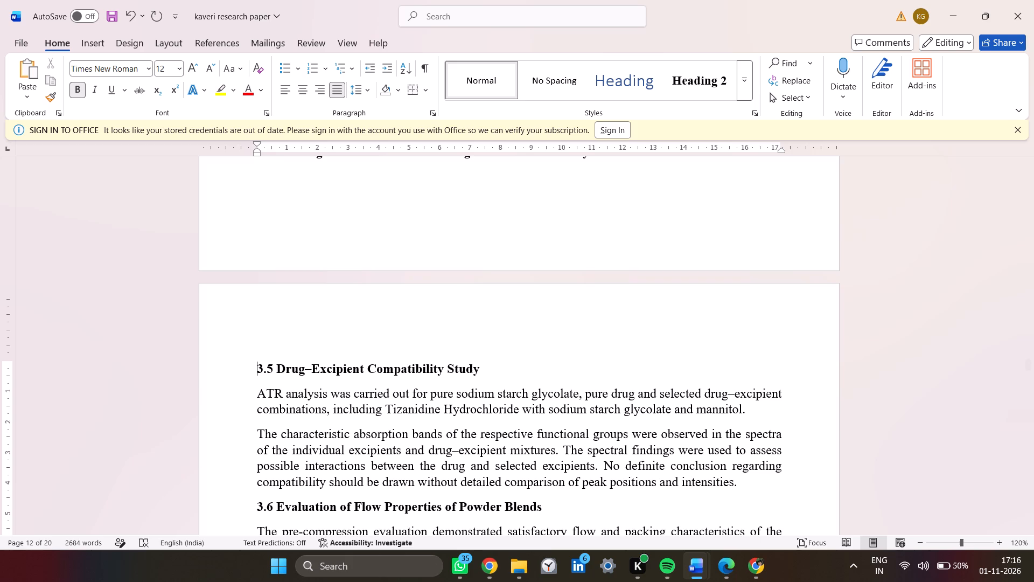
pyautogui.hotkey('alt', 'Tab')
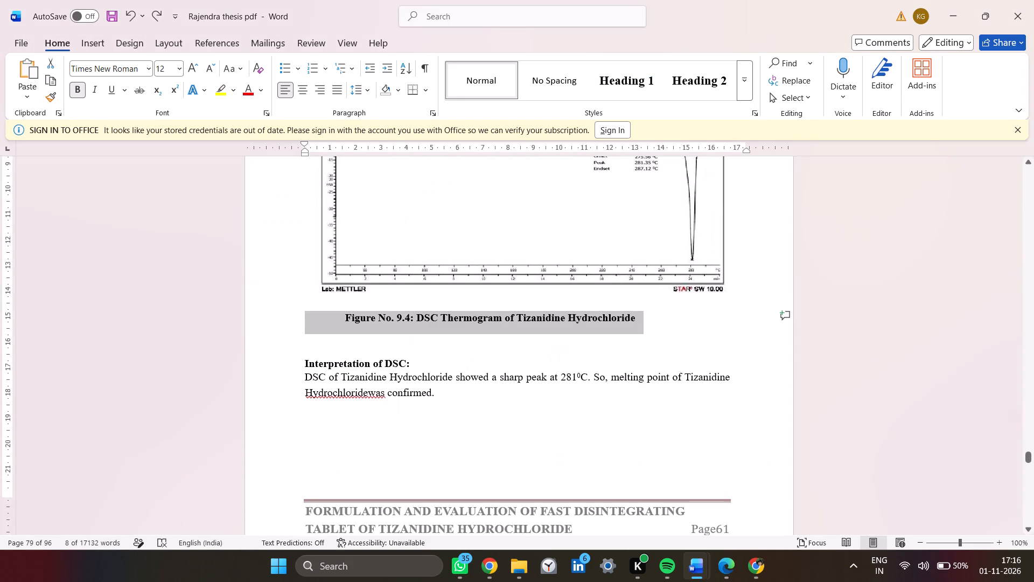
pyautogui.scroll(-1, 309, 483)
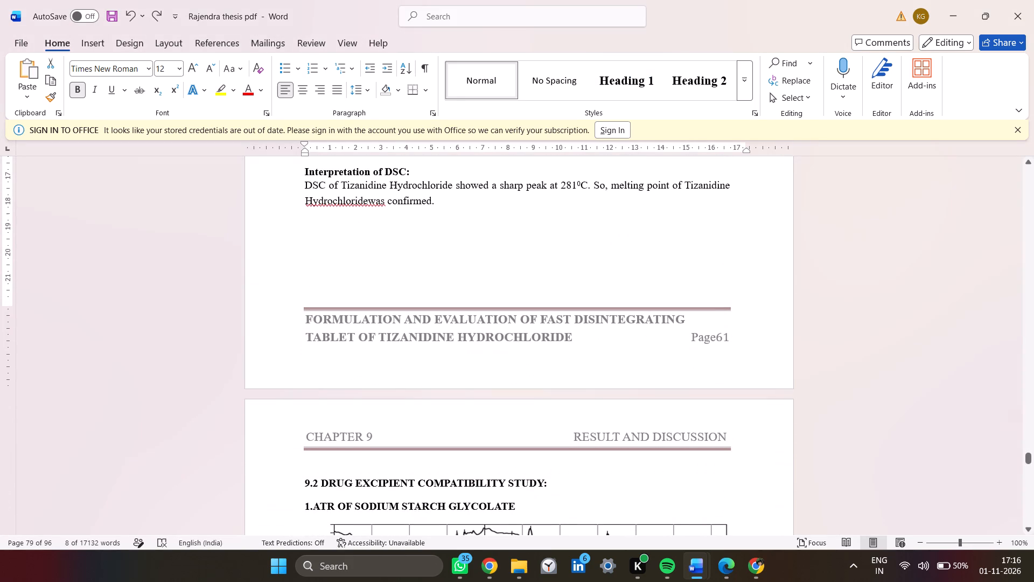
pyautogui.hotkey('alt', 'Tab')
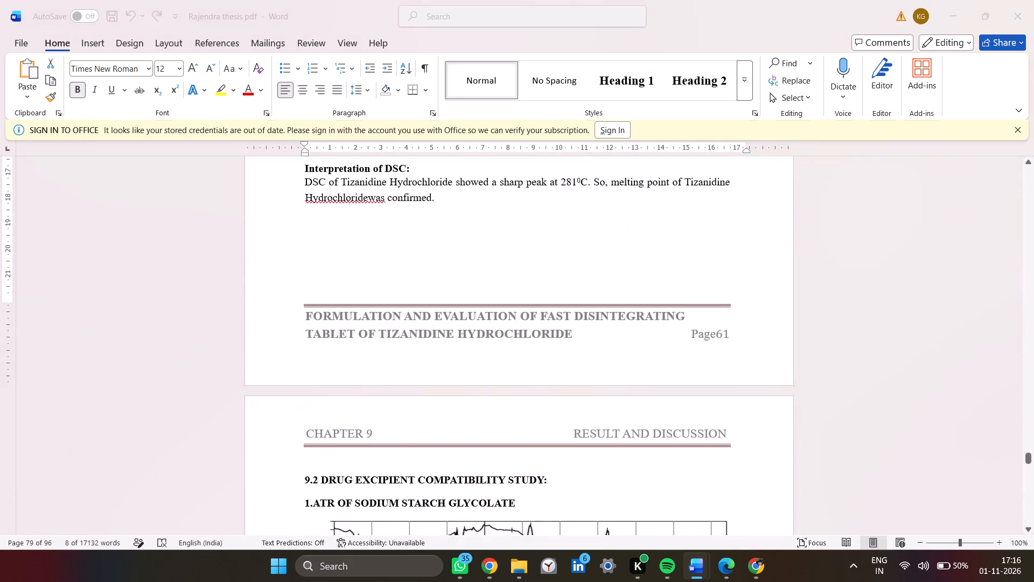
pyautogui.hotkey('alt', 'Tab')
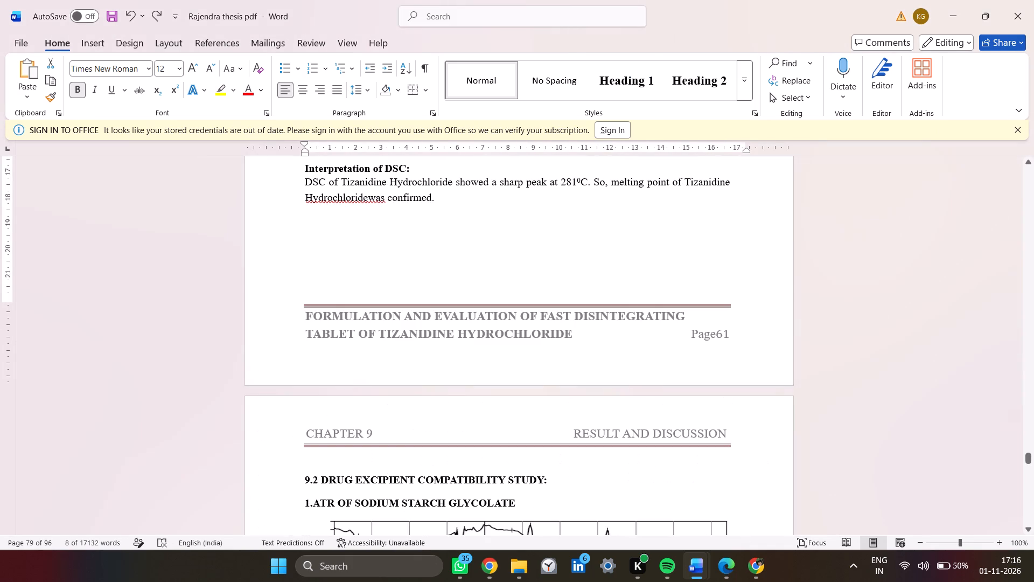
pyautogui.scroll(1, 309, 483)
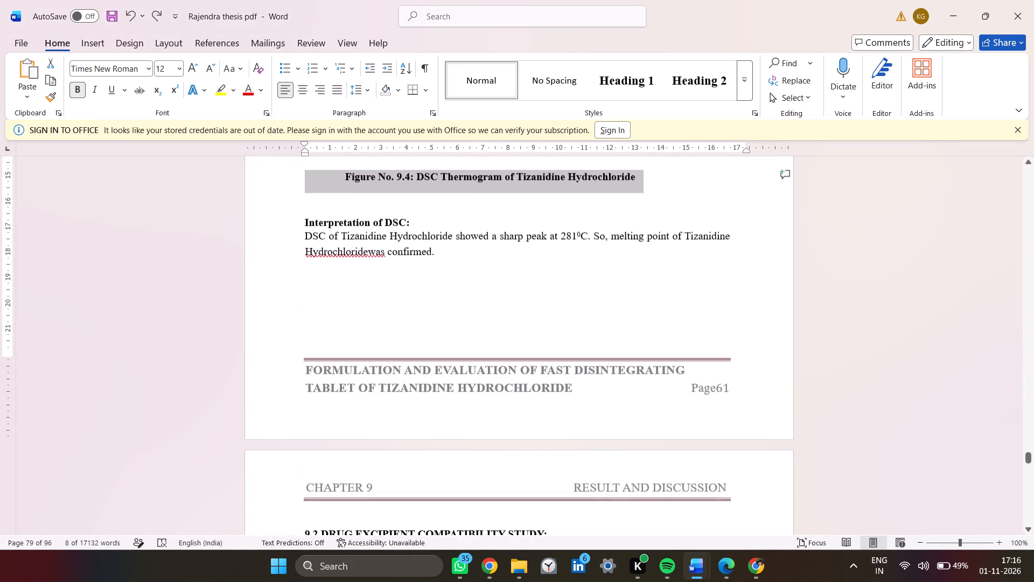
pyautogui.moveTo(441, 256); pyautogui.dragTo(311, 223)
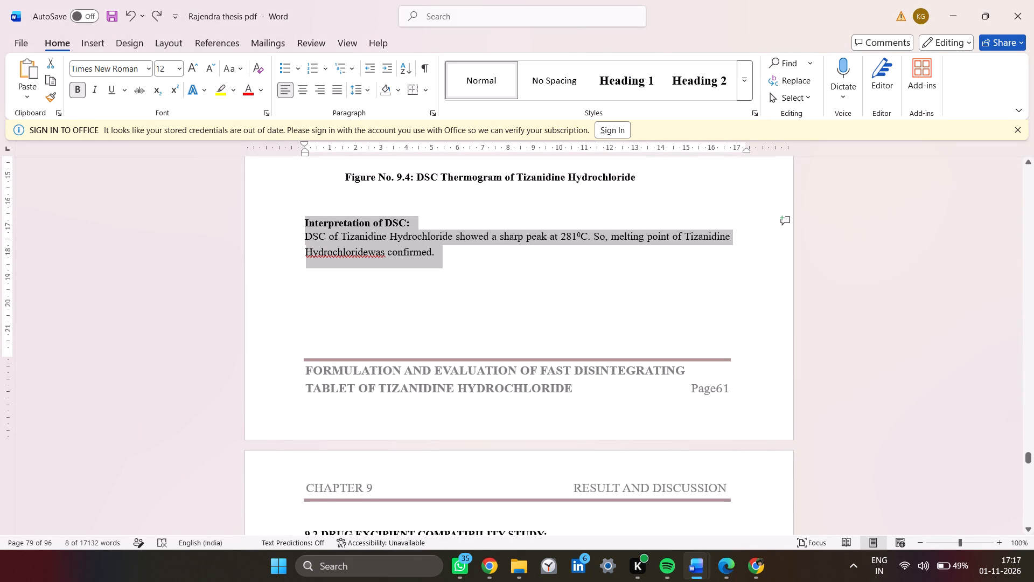
pyautogui.moveTo(311, 223); pyautogui.dragTo(309, 222)
pyautogui.scroll(2, 309, 222)
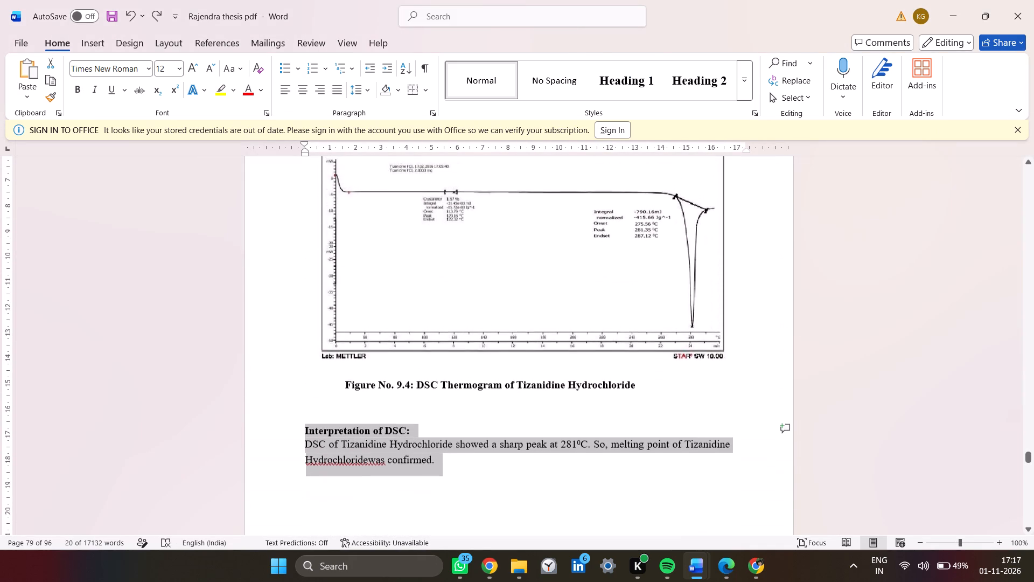
pyautogui.scroll(1, 309, 222)
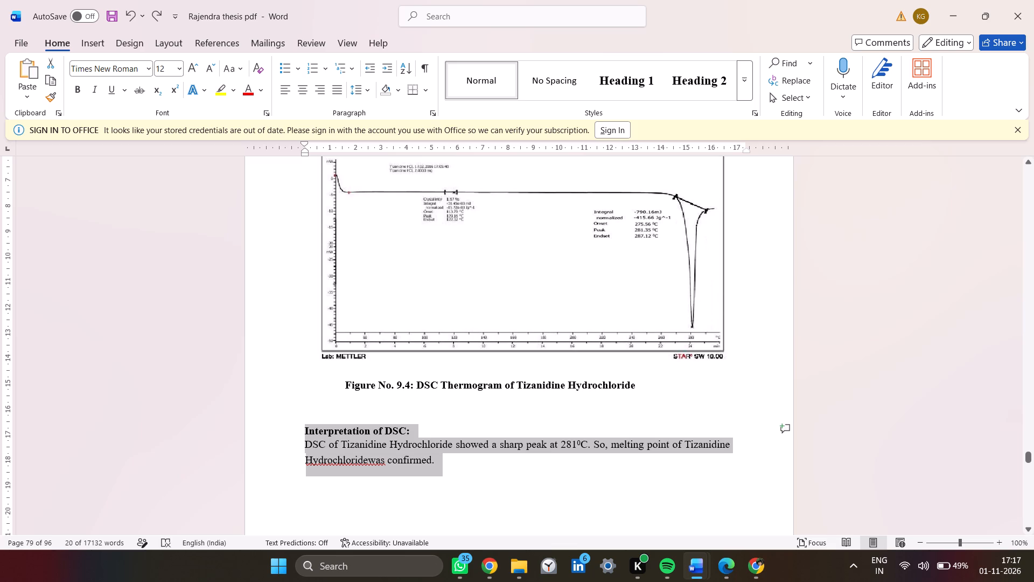
pyautogui.hotkey('ctrl', 'c')
pyautogui.hotkey('alt', 'Tab')
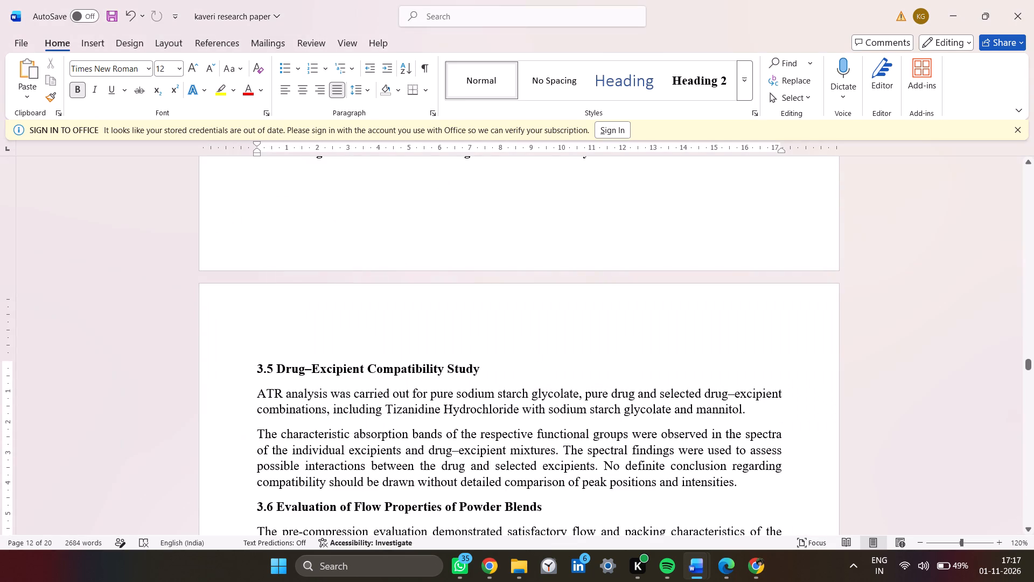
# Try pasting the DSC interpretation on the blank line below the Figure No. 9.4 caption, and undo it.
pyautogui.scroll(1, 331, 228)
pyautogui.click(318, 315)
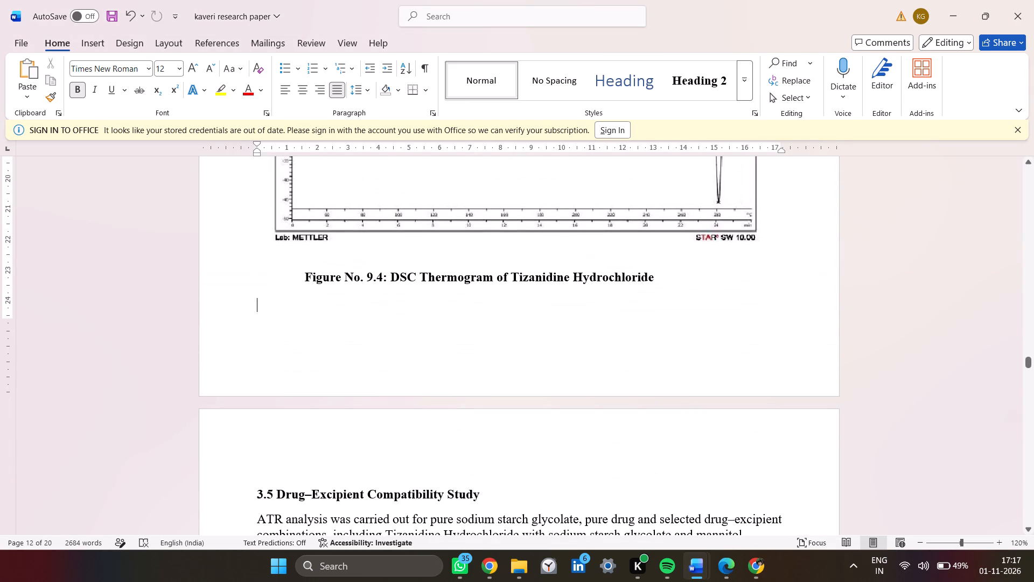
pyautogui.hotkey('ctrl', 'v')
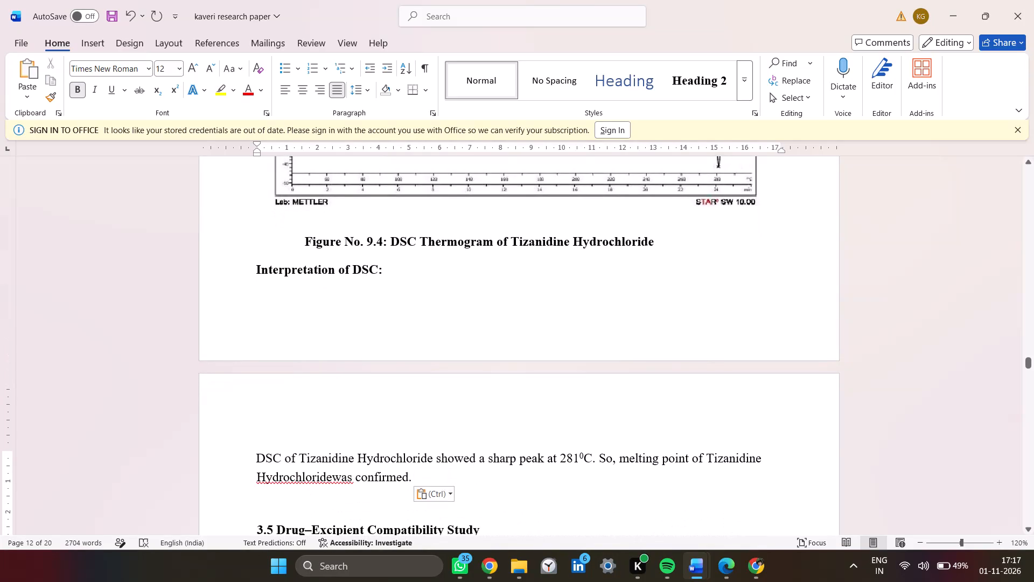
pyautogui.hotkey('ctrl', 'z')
# Shrink the DSC thermogram in section 3.4 proportionally to about 15.6 cm wide.
pyautogui.scroll(1, 359, 293)
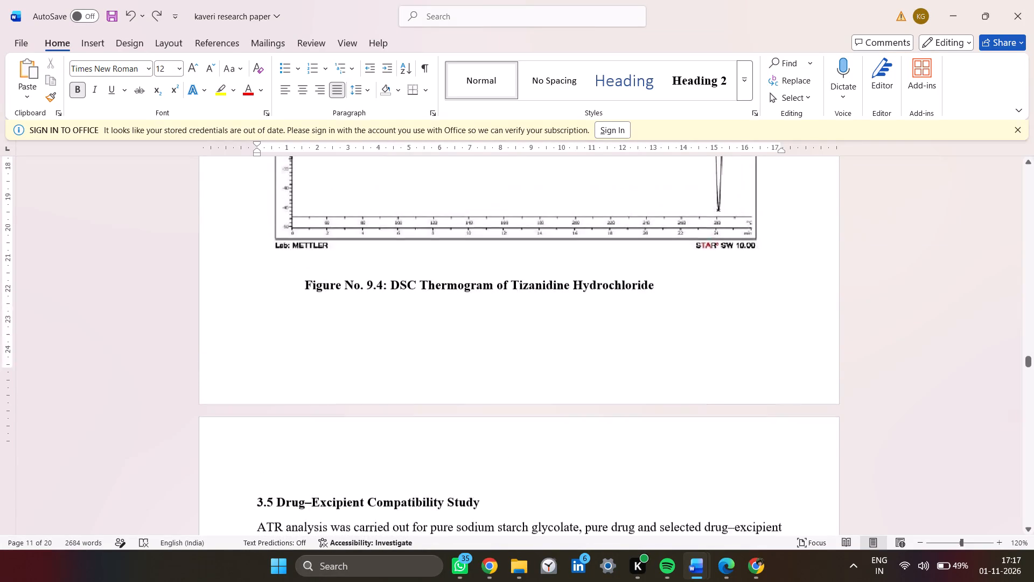
pyautogui.scroll(2, 359, 293)
pyautogui.click(359, 293)
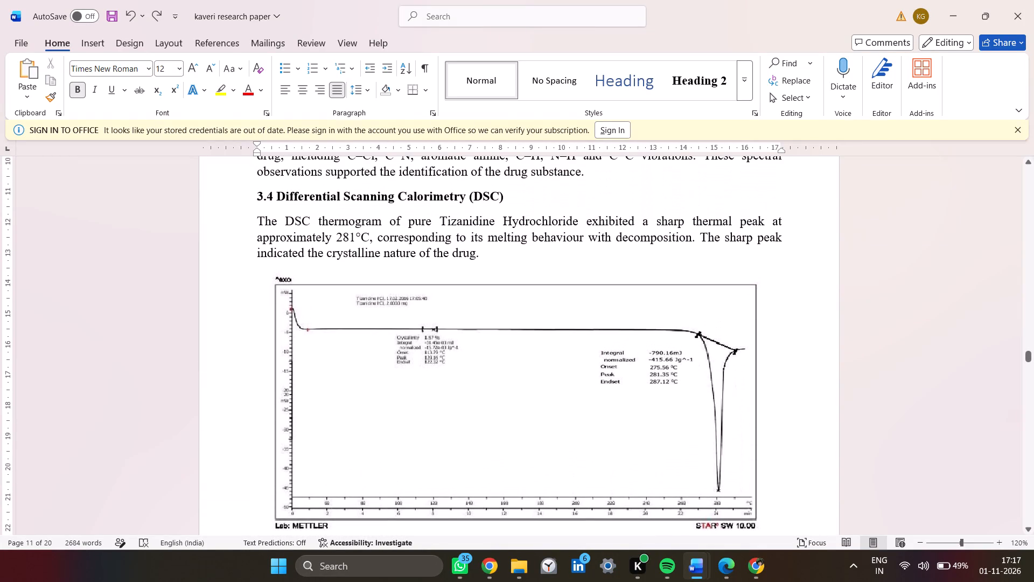
pyautogui.scroll(-1, 752, 479)
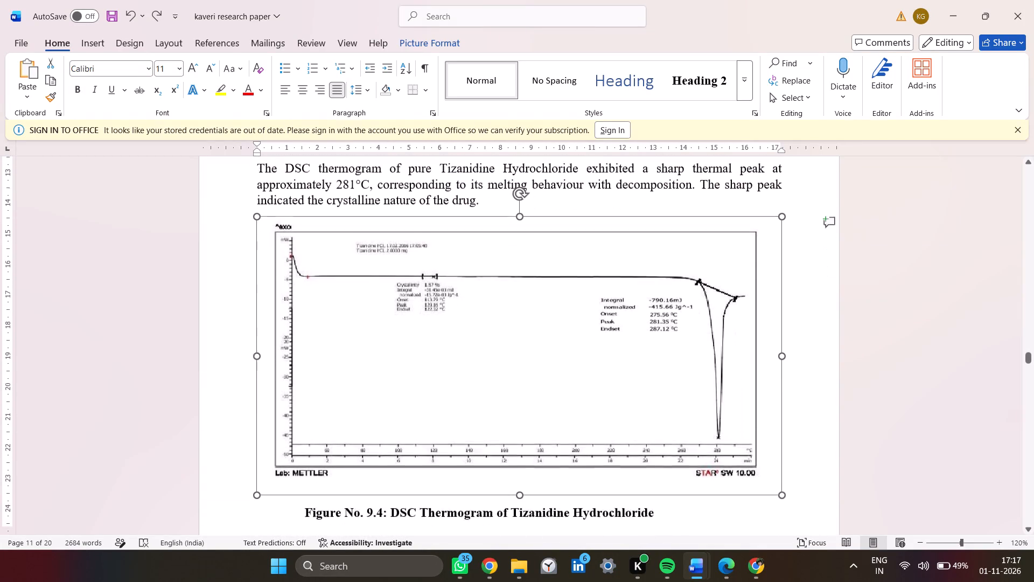
pyautogui.scroll(-1, 752, 479)
pyautogui.moveTo(781, 461); pyautogui.dragTo(780, 459)
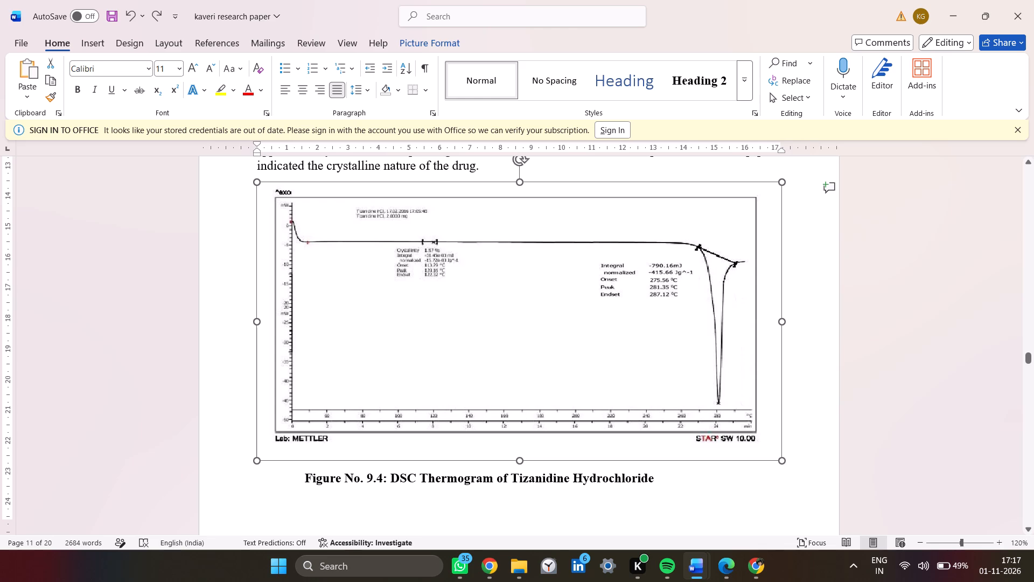
pyautogui.moveTo(780, 459); pyautogui.dragTo(733, 418)
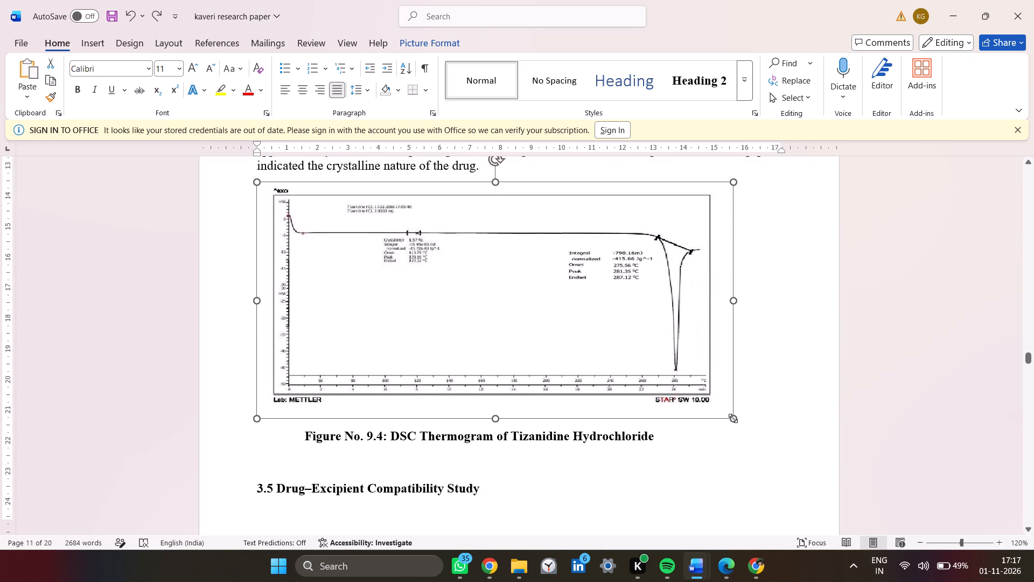
# Paste the DSC interpretation below the Figure No. 9.4 caption and remove the extra blank line before the 3.5 heading.
pyautogui.scroll(-1, 733, 396)
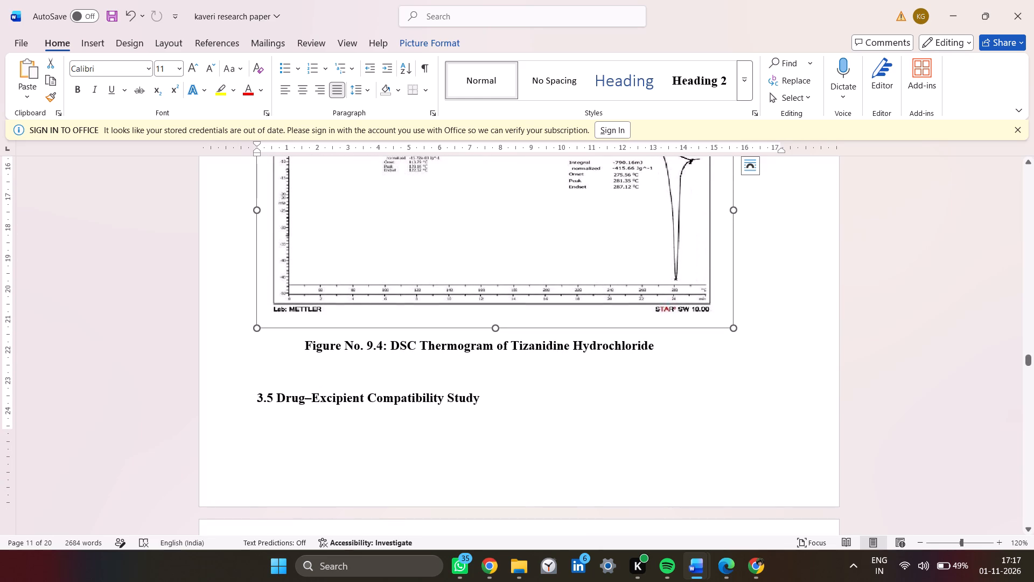
pyautogui.click(581, 366)
pyautogui.hotkey('ctrl', 'v')
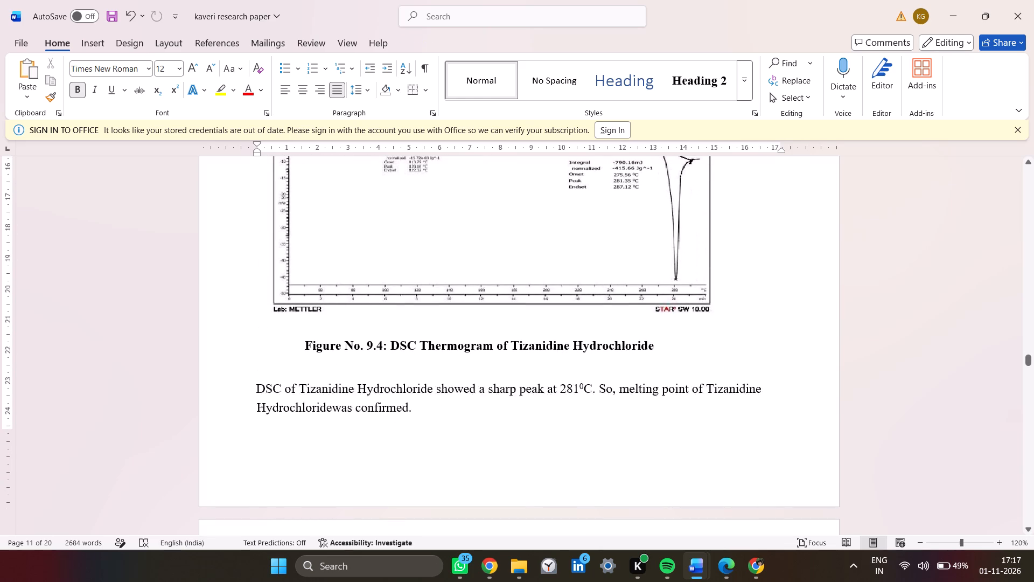
pyautogui.scroll(-1, 581, 366)
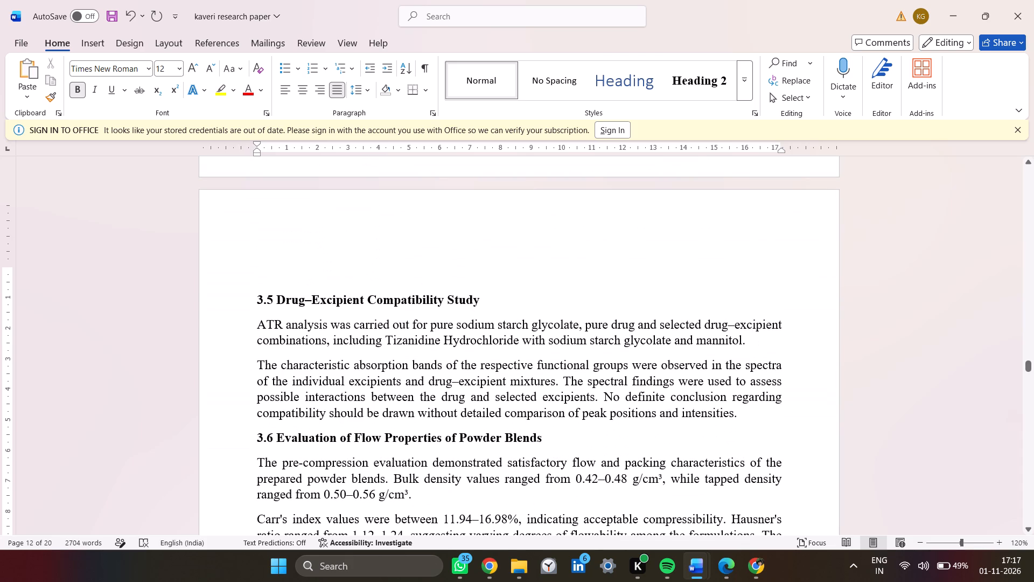
pyautogui.press('BackSpace')
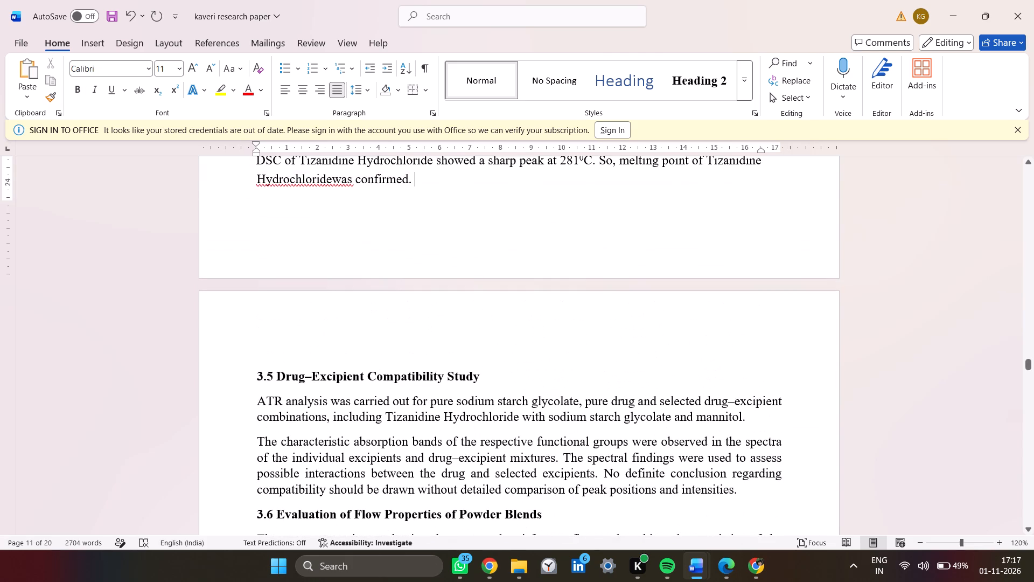
# Compare the paper's section 3.5 with the thesis's 9.2 compatibility study, examining its ATR spectra and tables for SSG, drug + SSG and drug + mannitol.
pyautogui.hotkey('alt', 'Tab')
pyautogui.scroll(-2, 473, 384)
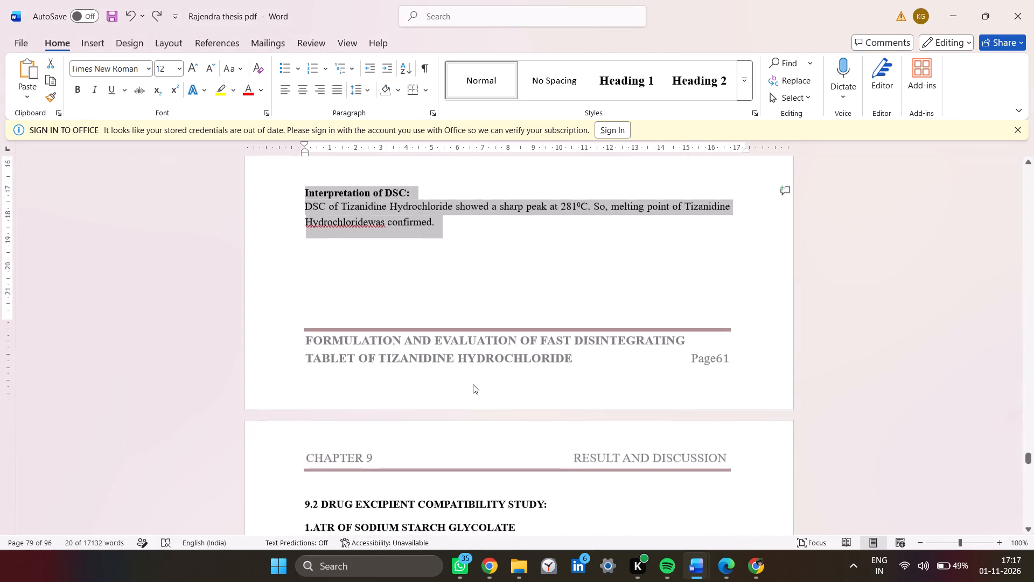
pyautogui.scroll(-3, 473, 384)
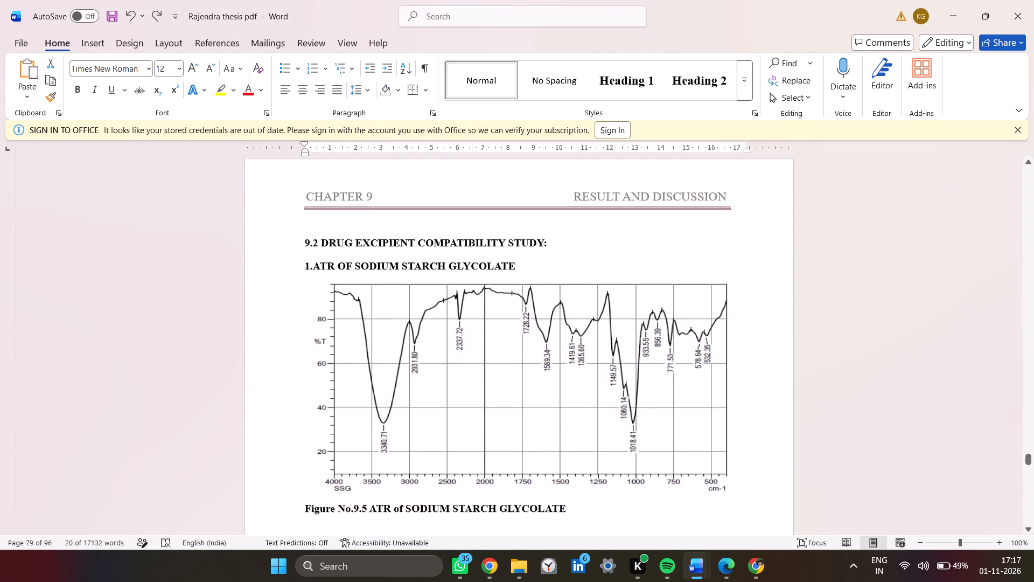
pyautogui.hotkey('alt', 'Tab')
pyautogui.scroll(-1, 473, 384)
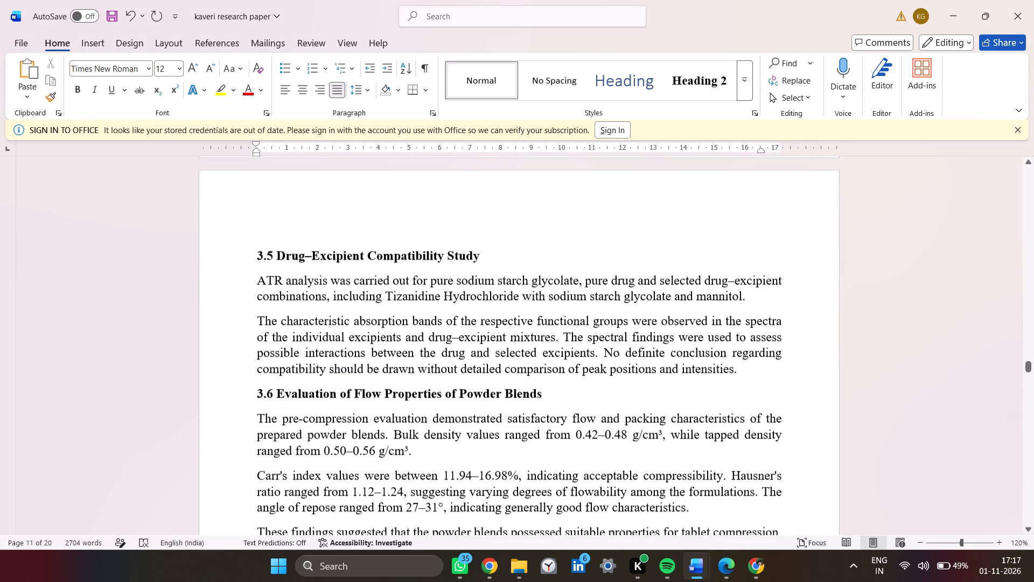
pyautogui.hotkey('alt', 'Tab')
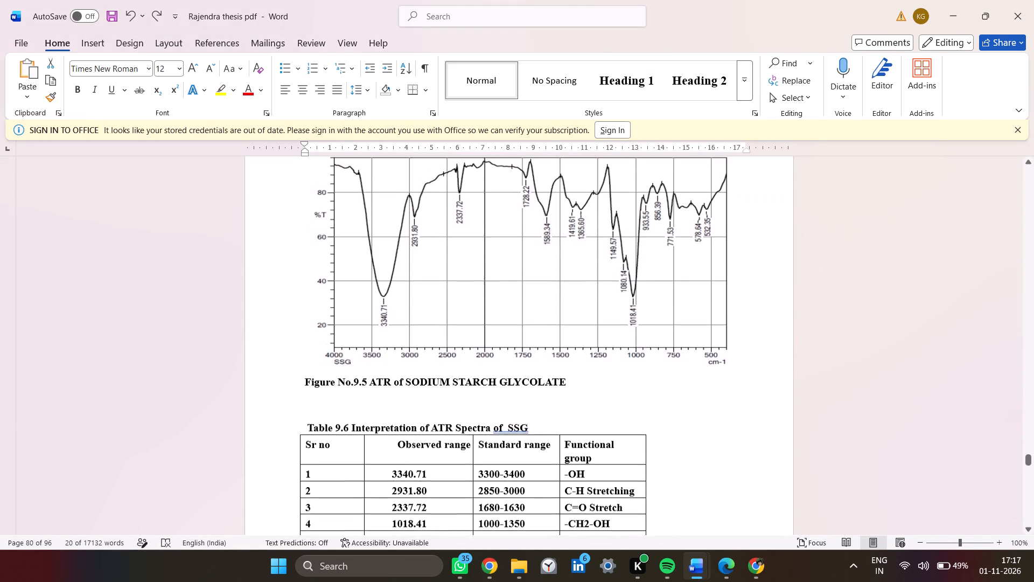
pyautogui.hotkey('alt', 'Tab')
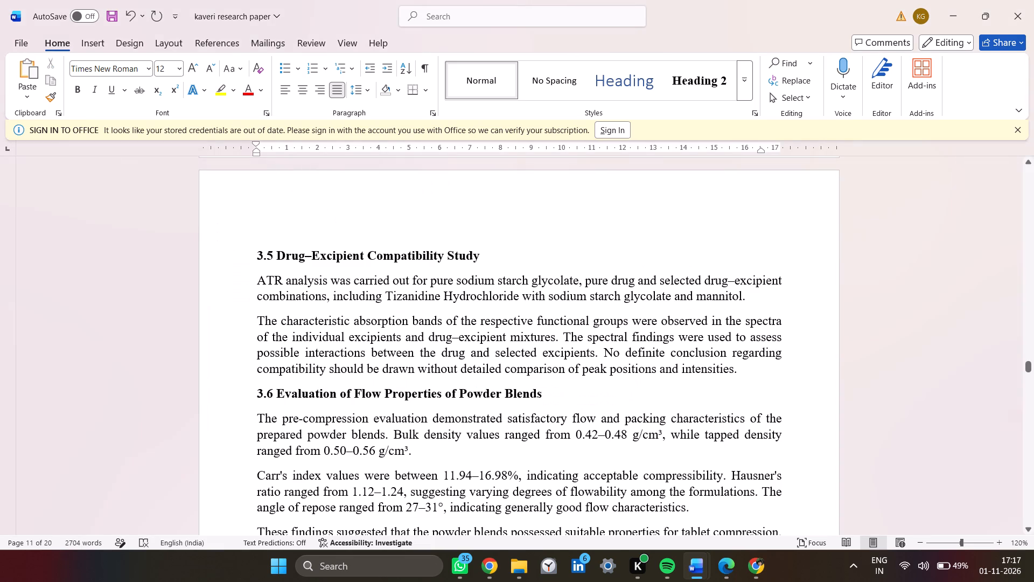
pyautogui.hotkey('alt', 'Tab')
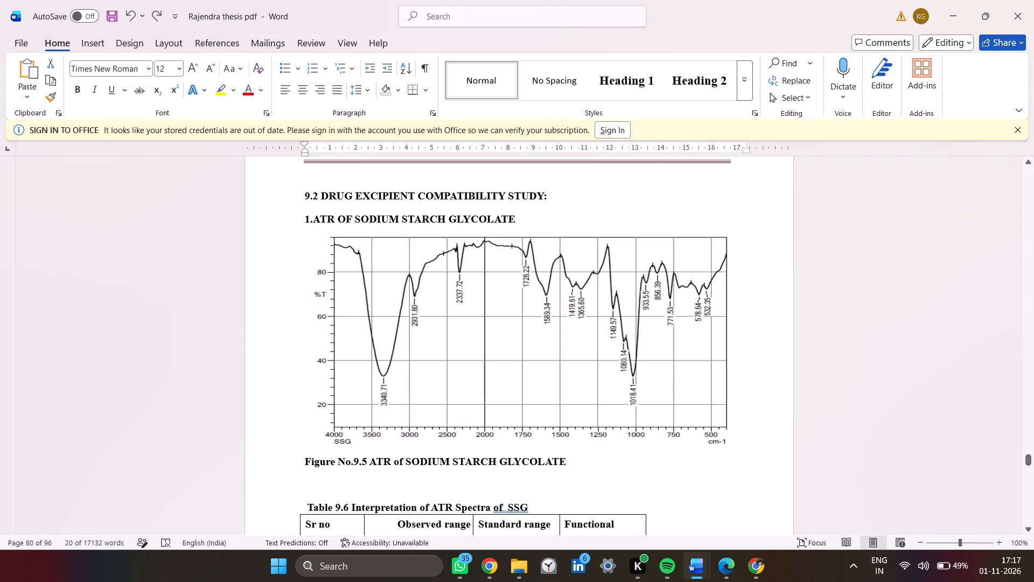
pyautogui.scroll(-2, 473, 384)
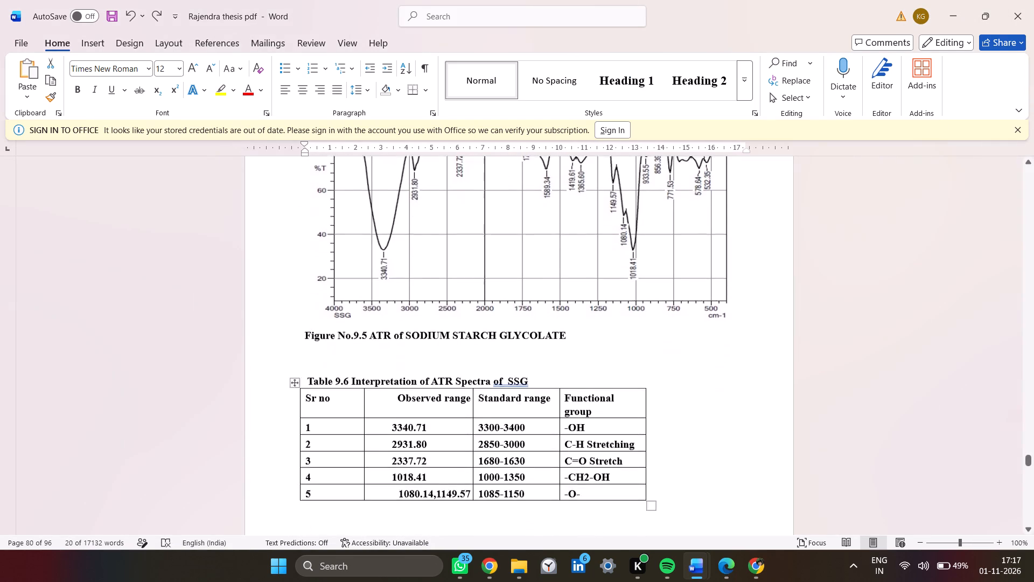
pyautogui.scroll(-4, 473, 384)
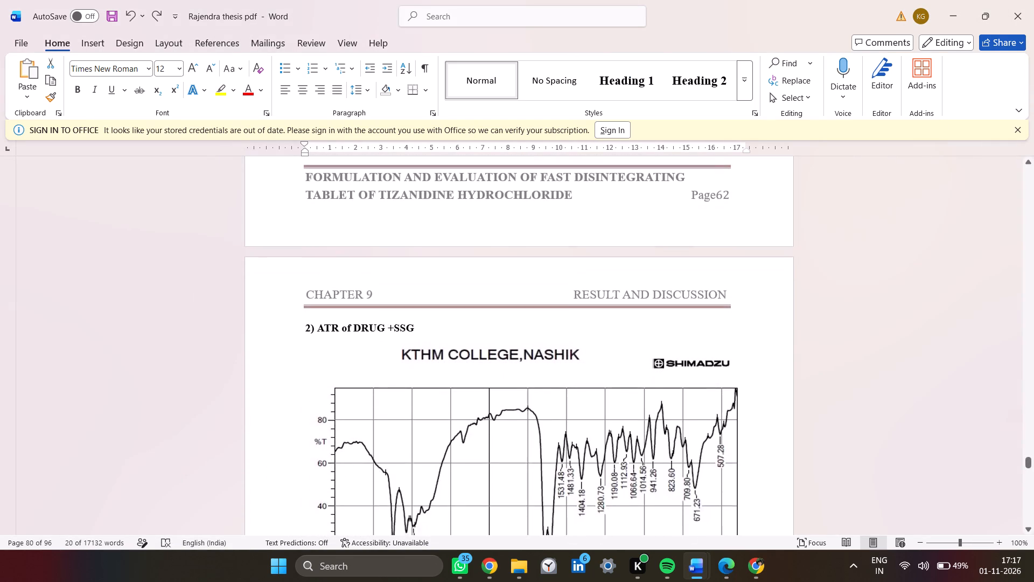
pyautogui.scroll(-4, 473, 384)
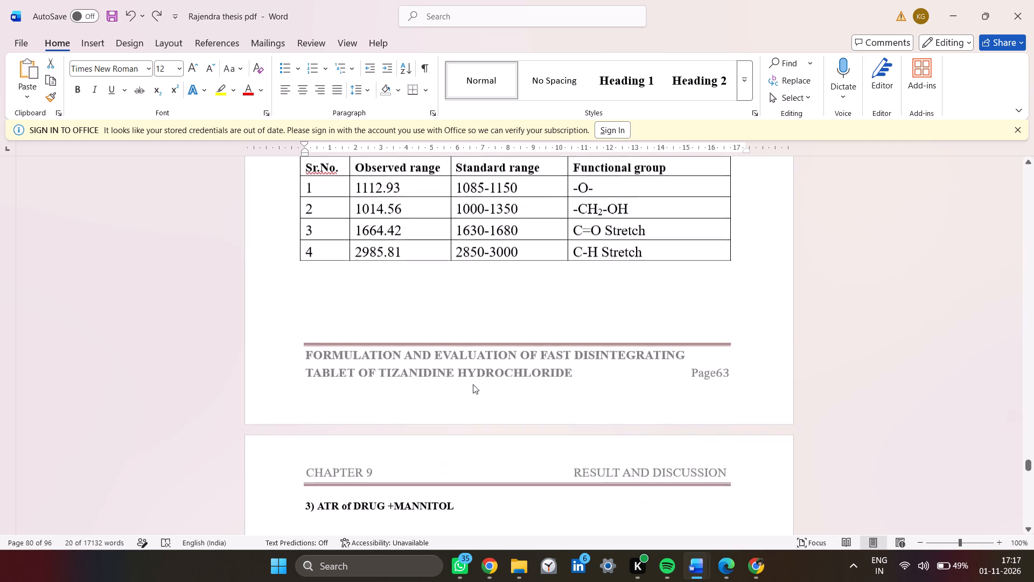
pyautogui.scroll(-5, 473, 384)
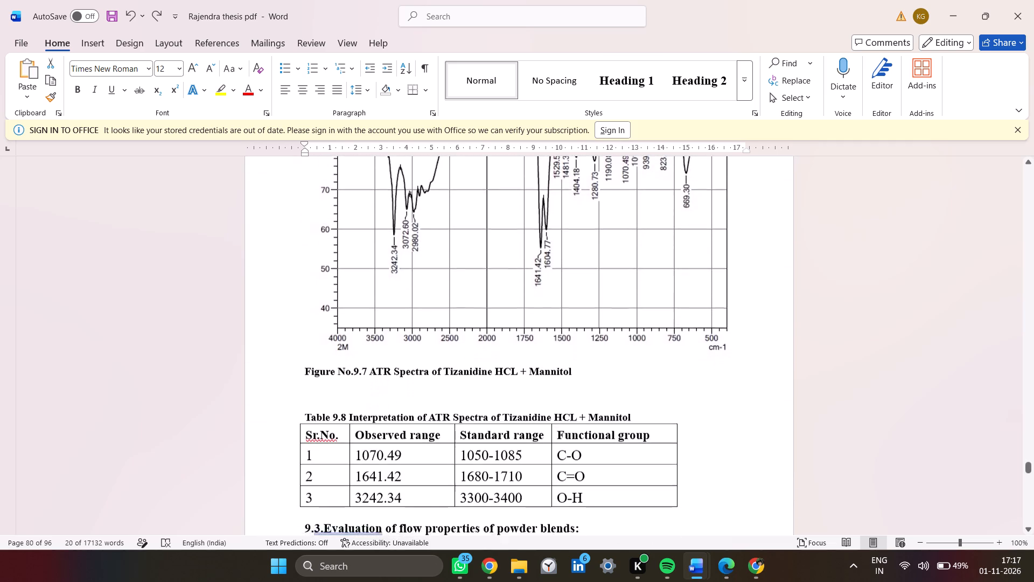
# Review the thesis's drug + SSG and drug + mannitol ATR spectra and tables against the paper's section 3.5 Drug–Excipient Compatibility Study.
pyautogui.scroll(-1, 473, 384)
pyautogui.scroll(6, 473, 384)
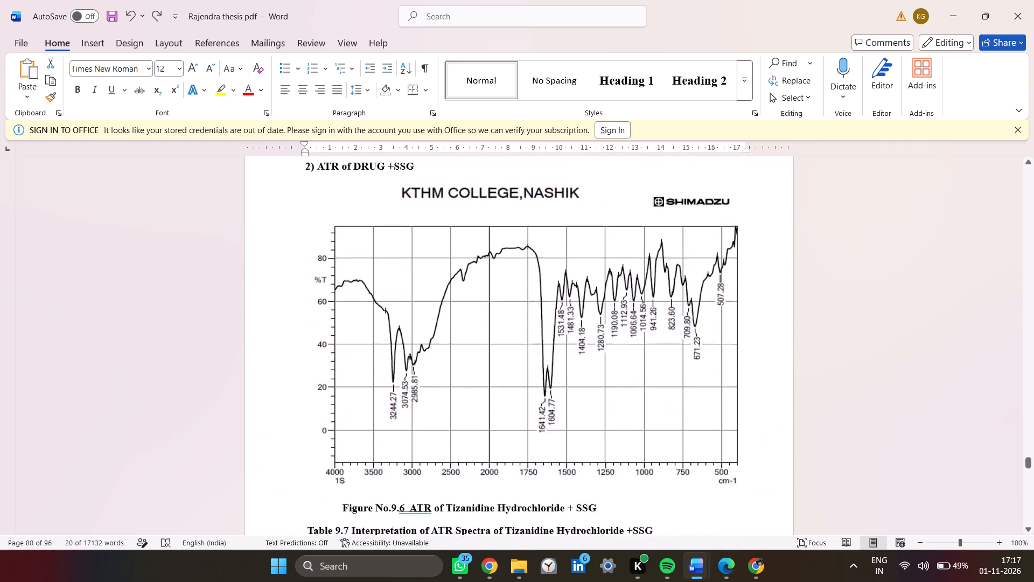
pyautogui.scroll(5, 473, 384)
pyautogui.scroll(-3, 473, 384)
pyautogui.hotkey('alt', 'Tab')
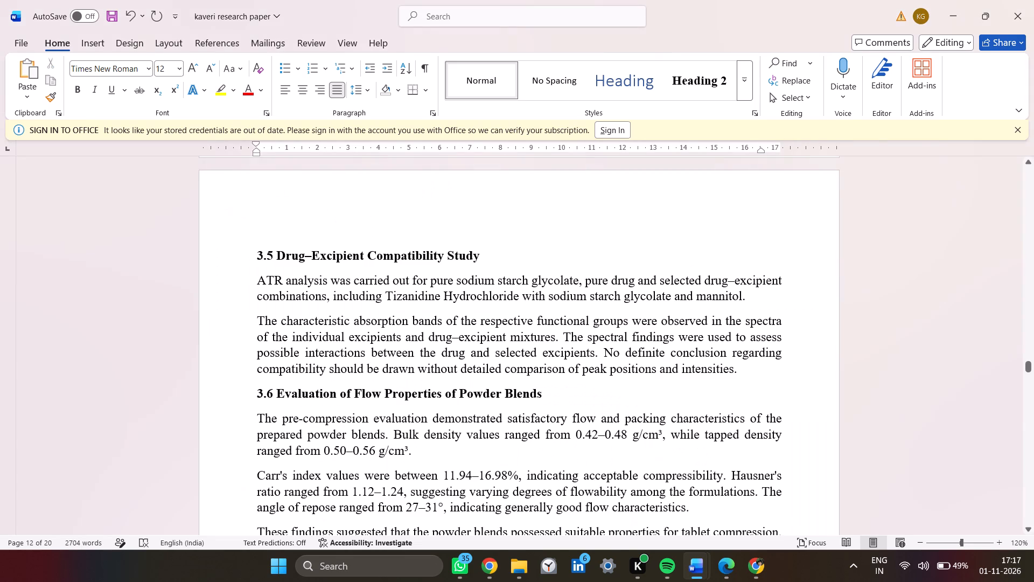
pyautogui.scroll(1, 473, 384)
# Return to the thesis's section 9.2 and select the subheading "1.ATR OF SODIUM STARCH GLYCOLATE" above the Figure No.9.5 spectrum.
pyautogui.hotkey('alt', 'Tab')
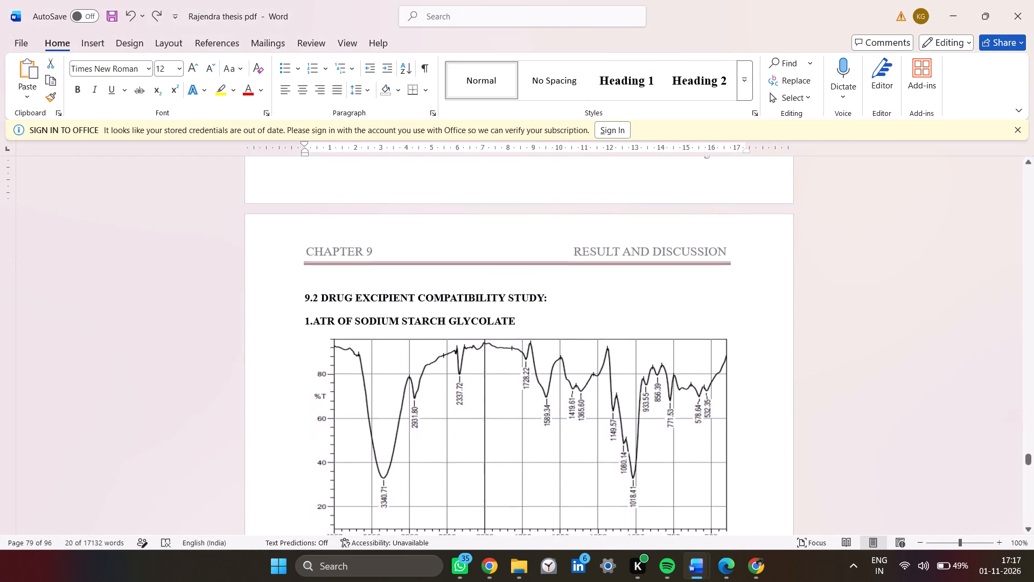
pyautogui.scroll(-1, 473, 384)
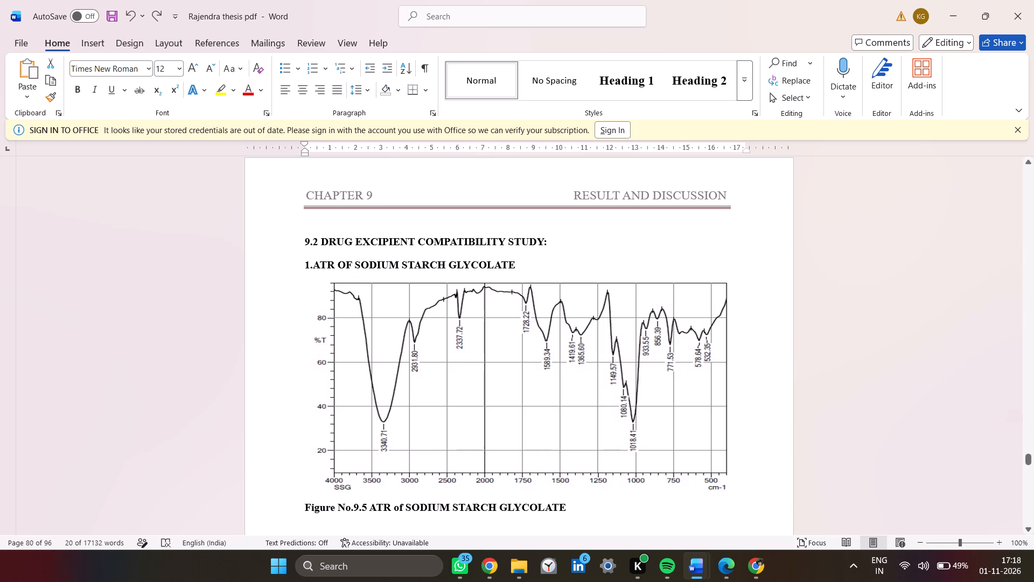
pyautogui.moveTo(303, 261); pyautogui.dragTo(456, 255)
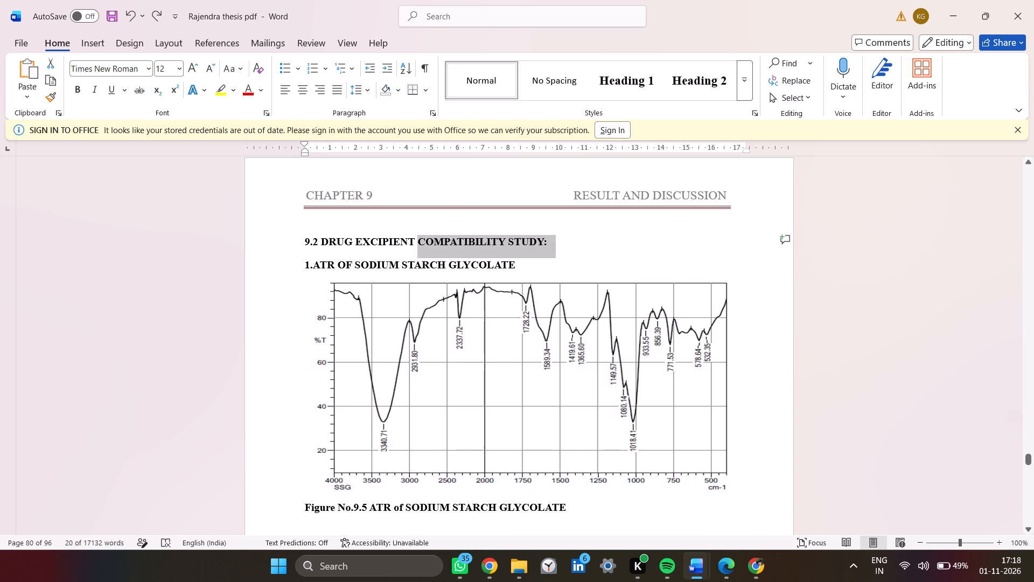
pyautogui.moveTo(456, 255); pyautogui.dragTo(456, 267)
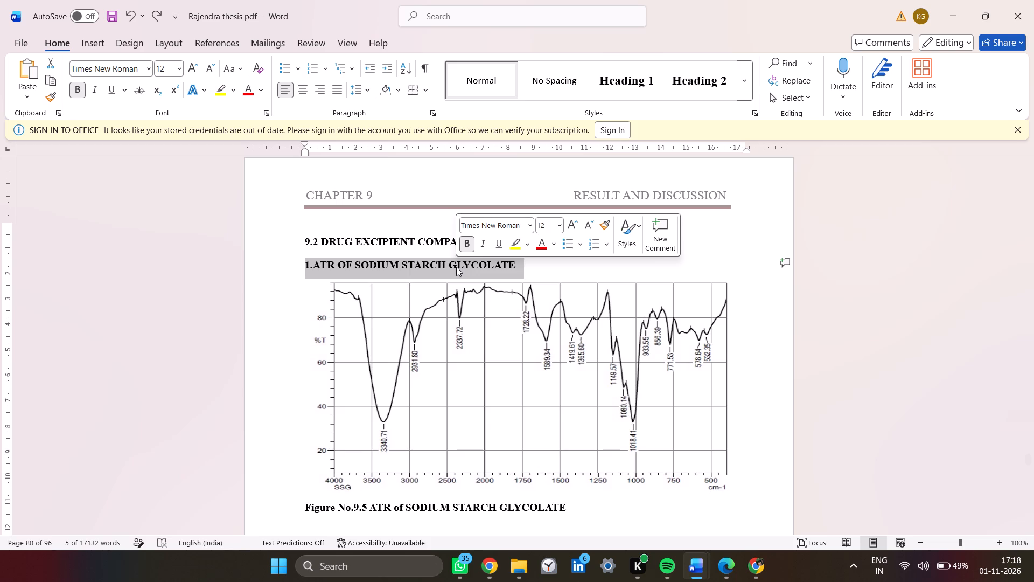
pyautogui.scroll(-1, 456, 267)
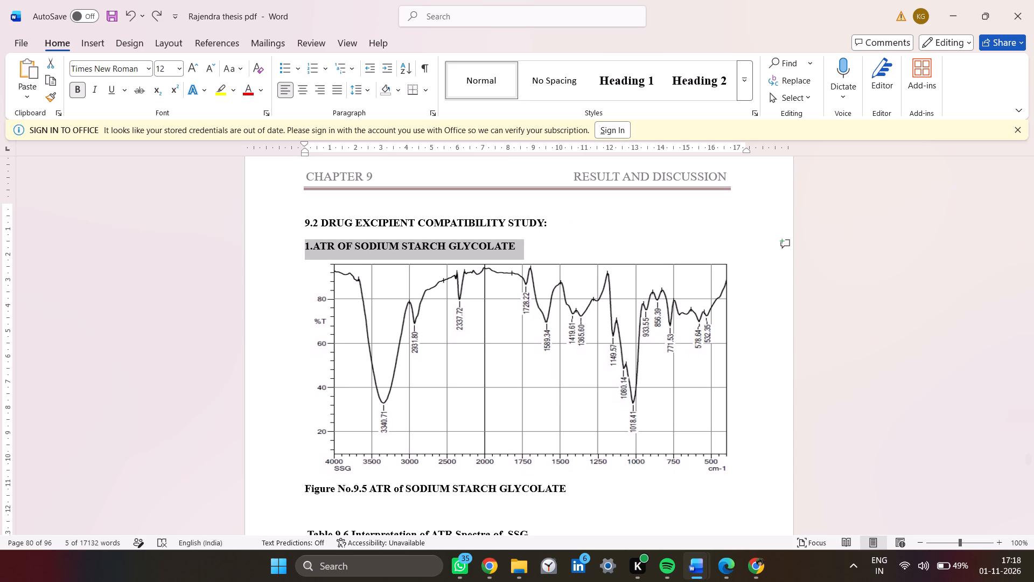
pyautogui.scroll(-1, 456, 267)
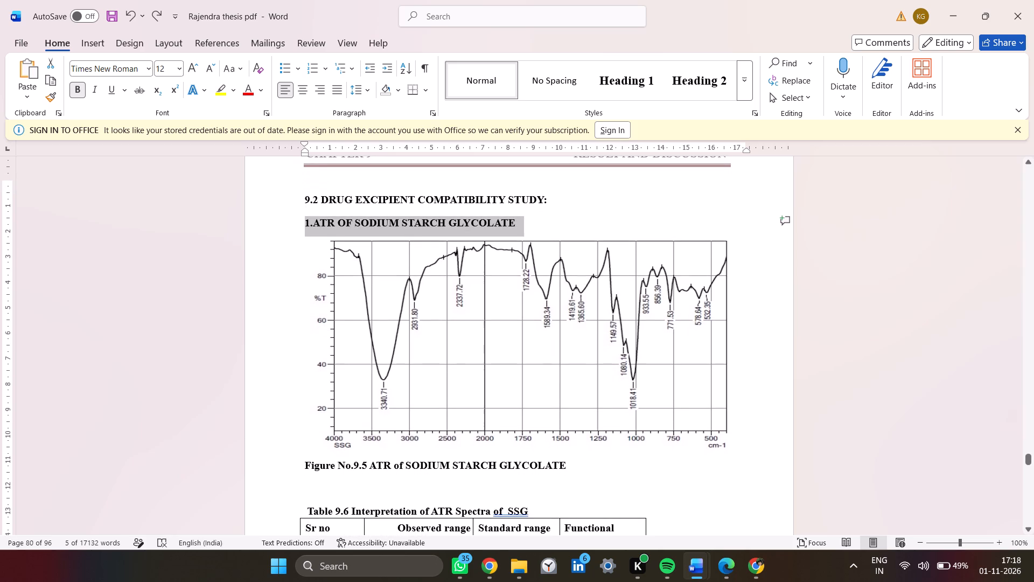
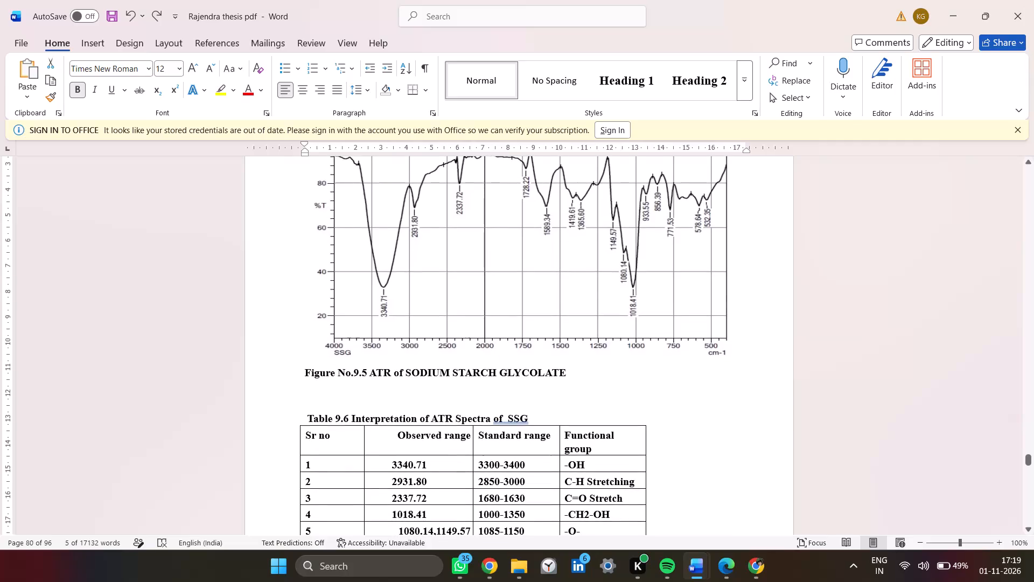
# Copy the thesis subheading "1.ATR OF SODIUM STARCH GLYCOLATE" and paste it on a new line below the paper's section 3.5 text.
pyautogui.scroll(1, 456, 267)
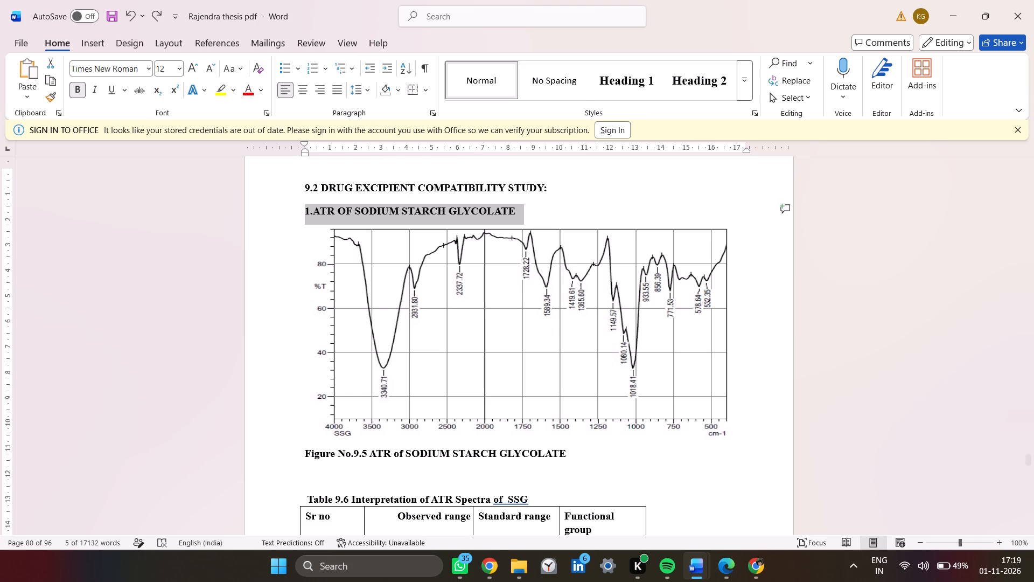
pyautogui.scroll(1, 456, 267)
pyautogui.scroll(-1, 456, 267)
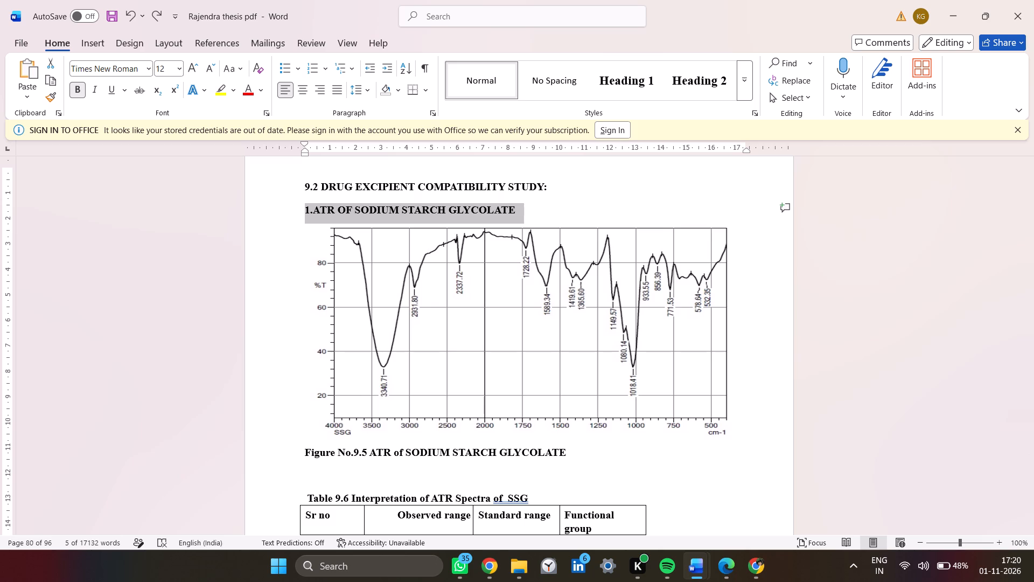
pyautogui.hotkey('ctrl', 'c')
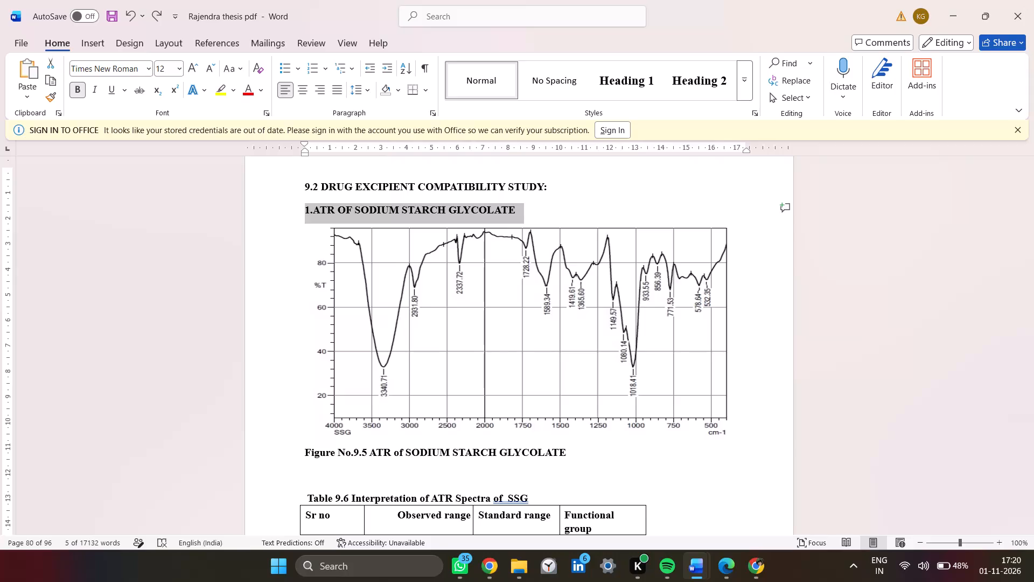
pyautogui.hotkey('alt', 'Tab')
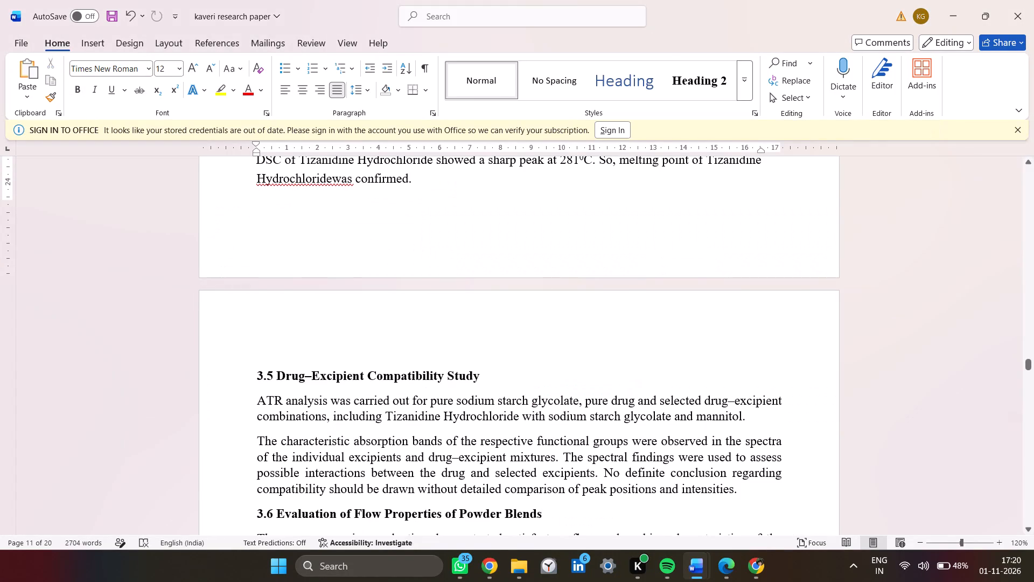
pyautogui.hotkey('alt', 'Tab')
pyautogui.hotkey('alt', 'Tab')
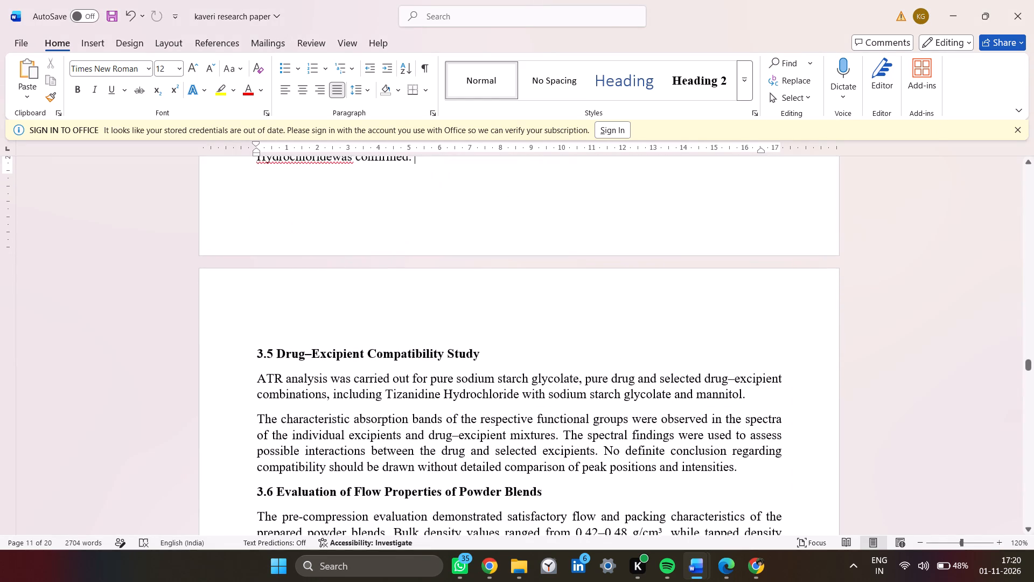
pyautogui.click(512, 348)
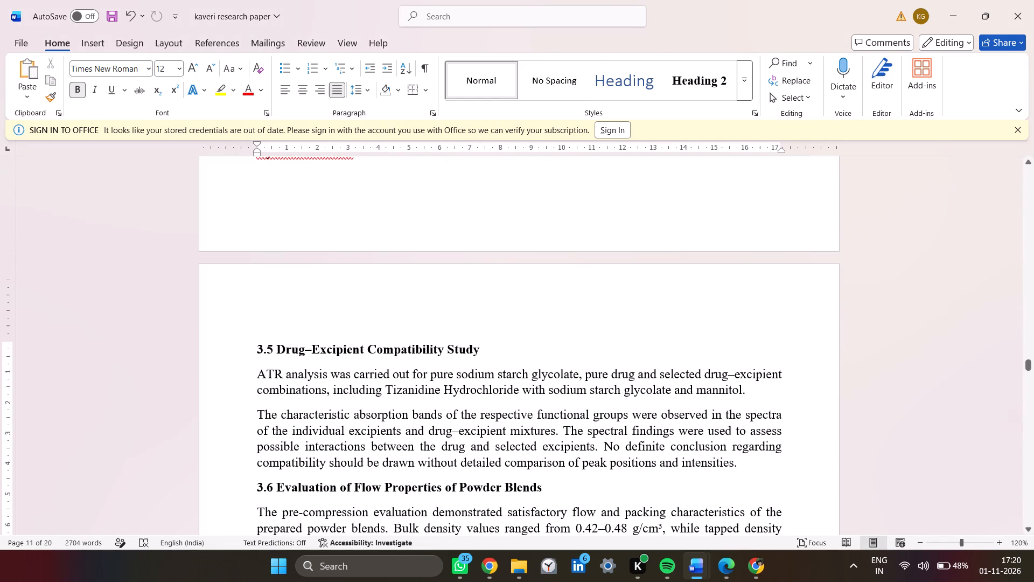
pyautogui.click(745, 469)
pyautogui.press('Return')
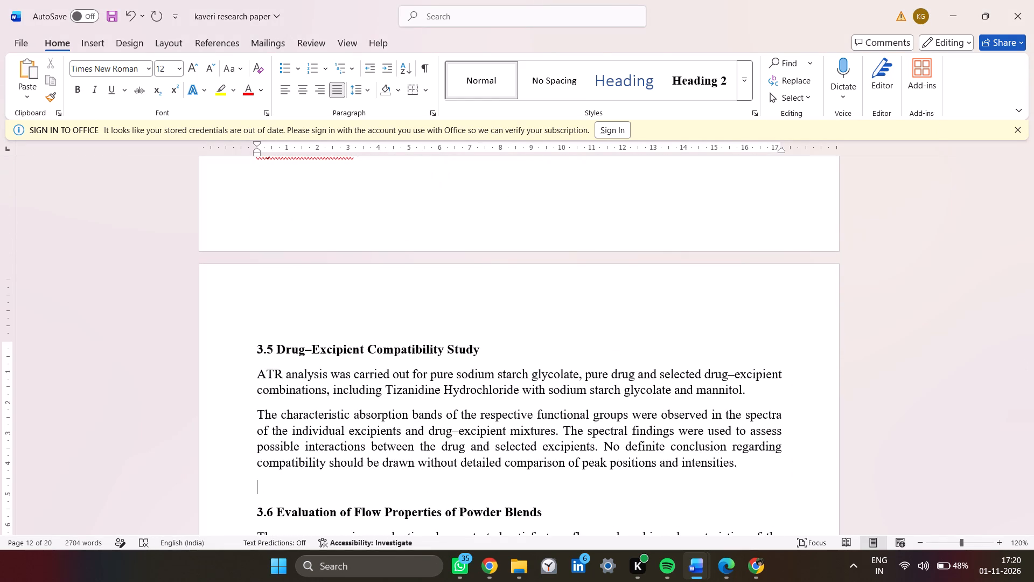
pyautogui.hotkey('ctrl', 'v')
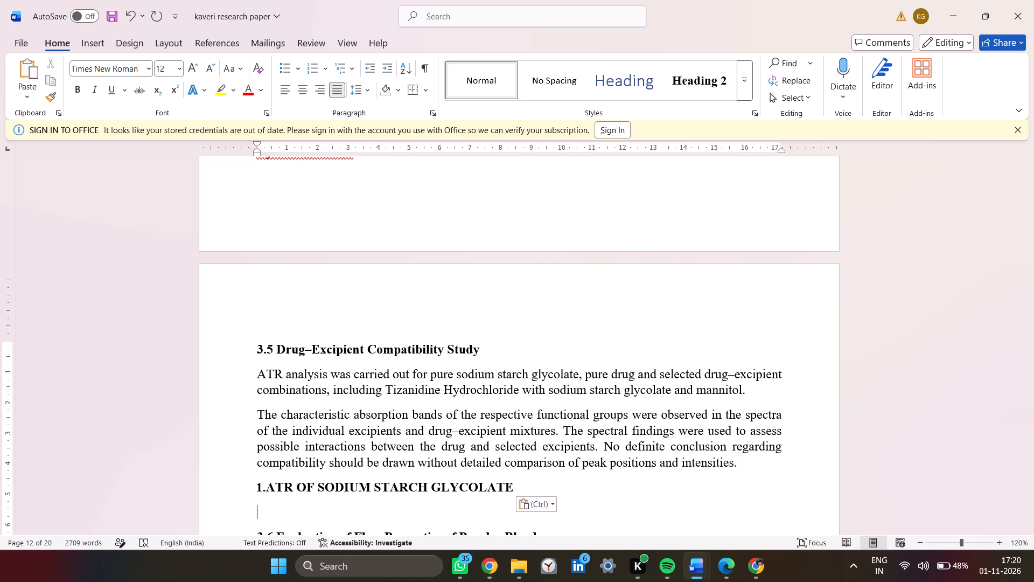
# Copy the thesis's sodium starch glycolate ATR spectrum and paste it below the new subheading in the paper's section 3.5.
pyautogui.hotkey('alt', 'Tab')
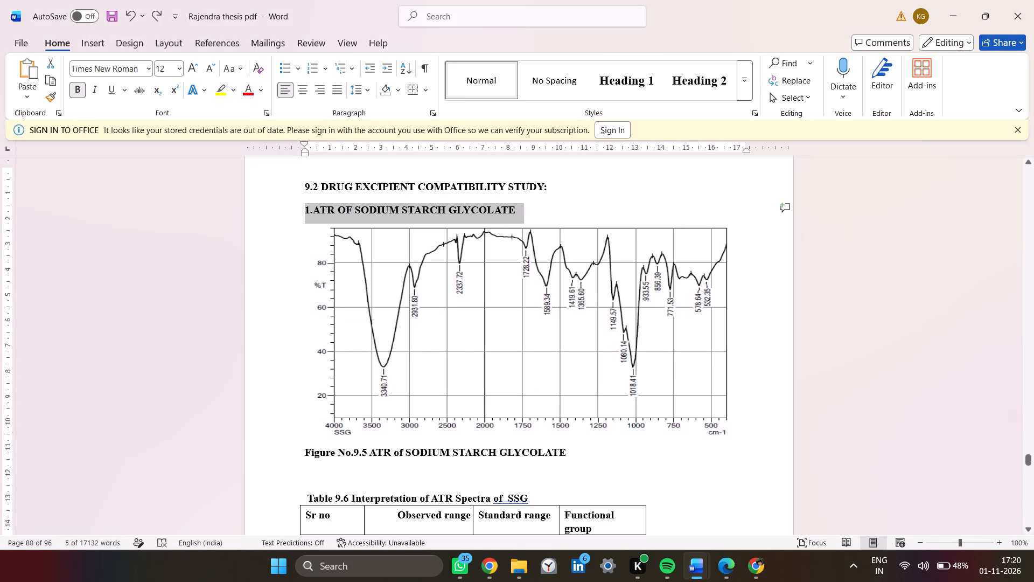
pyautogui.click(661, 392)
pyautogui.hotkey('ctrl', 'c')
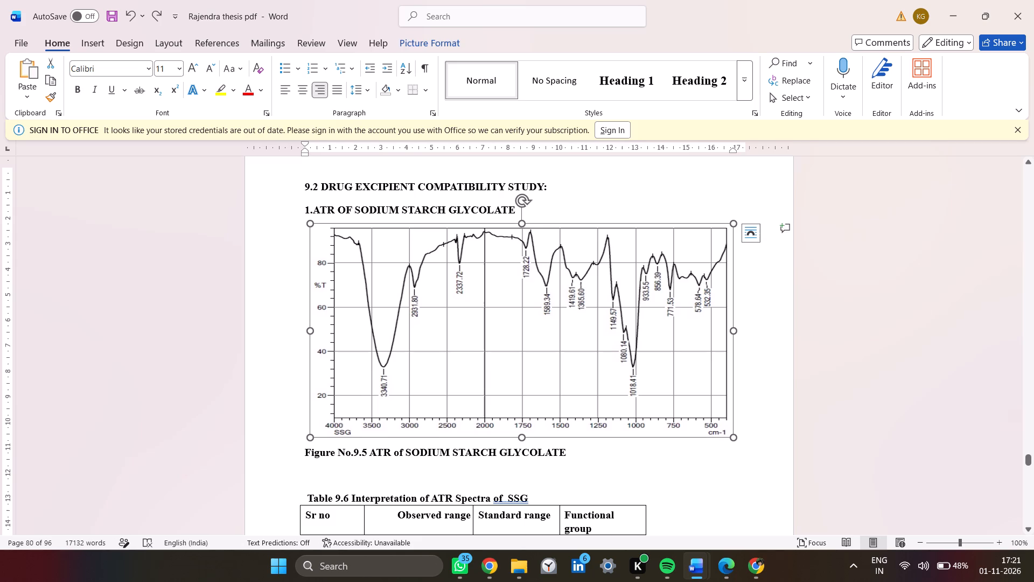
pyautogui.hotkey('alt', 'Tab')
pyautogui.scroll(-1, 586, 399)
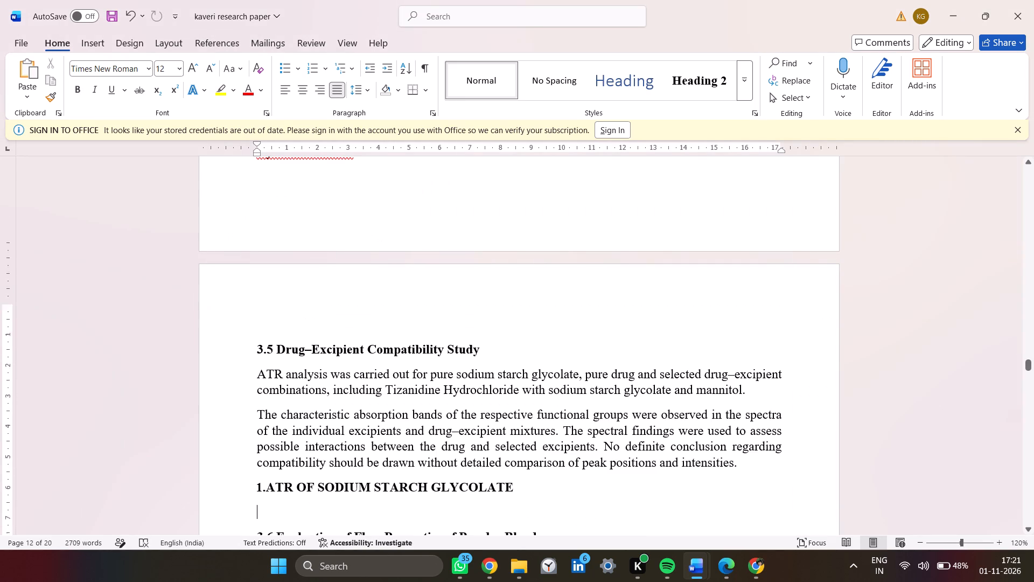
pyautogui.scroll(-1, 586, 399)
pyautogui.hotkey('ctrl', 'v')
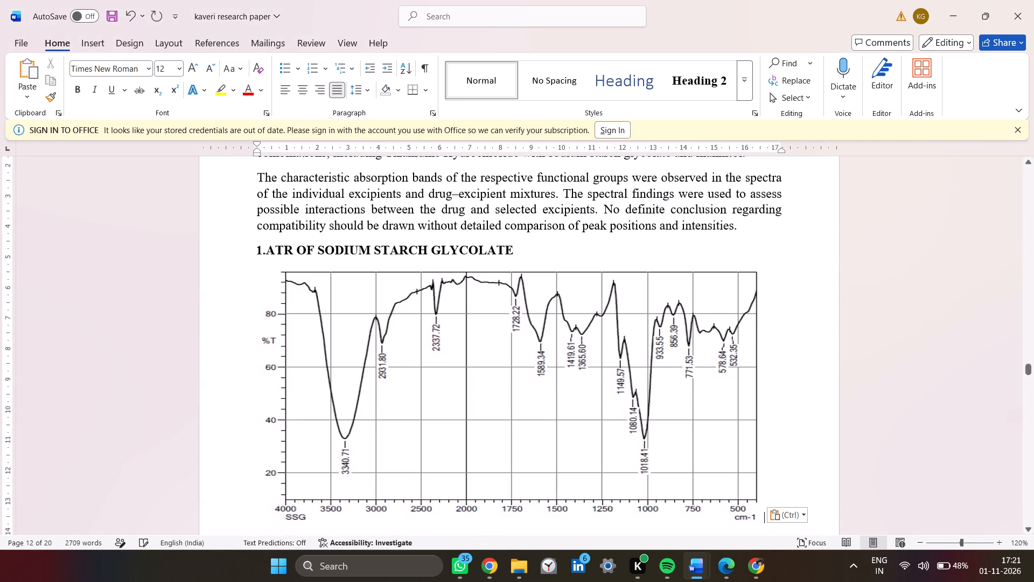
# Shrink the pasted sodium starch glycolate spectrum proportionally to about 14 cm wide.
pyautogui.click(593, 347)
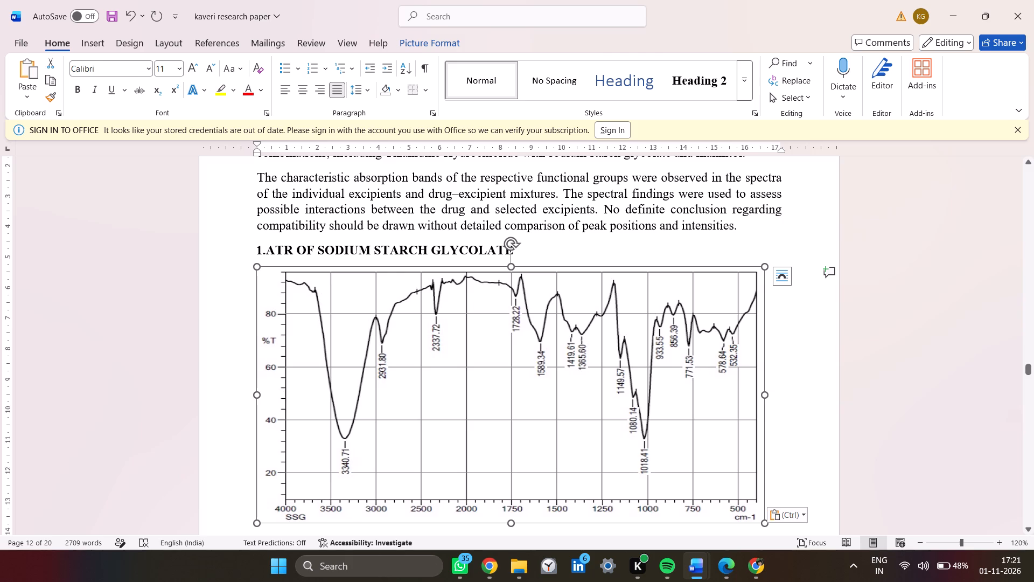
pyautogui.click(761, 519)
pyautogui.moveTo(763, 523); pyautogui.dragTo(704, 488)
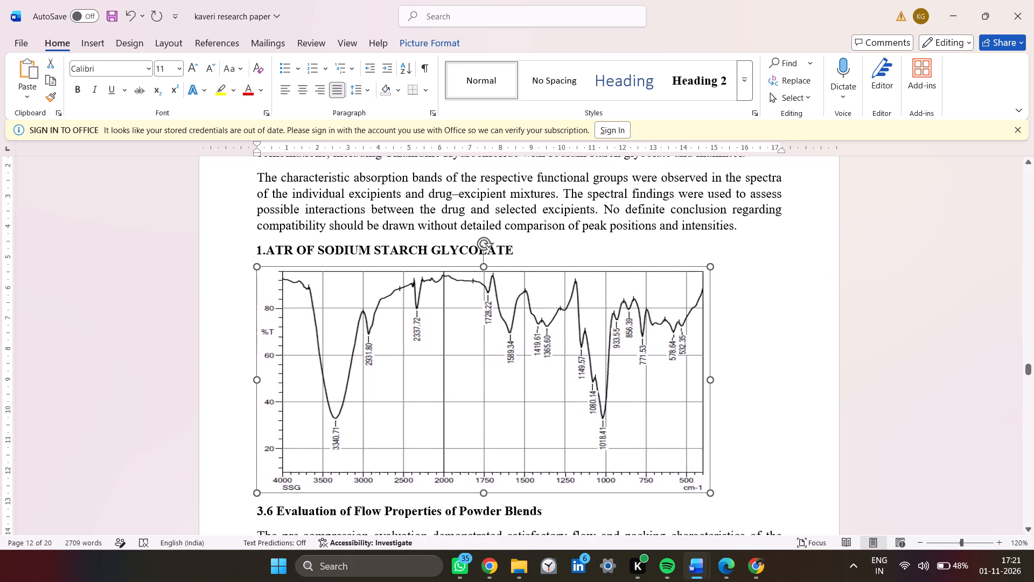
pyautogui.moveTo(704, 488); pyautogui.dragTo(688, 476)
# Copy the thesis caption "Figure No.9.5 ATR of SODIUM STARCH GLYCOLATE" and paste it below the paper's spectrum, adding seven blank lines before the 3.6 heading.
pyautogui.scroll(-1, 688, 476)
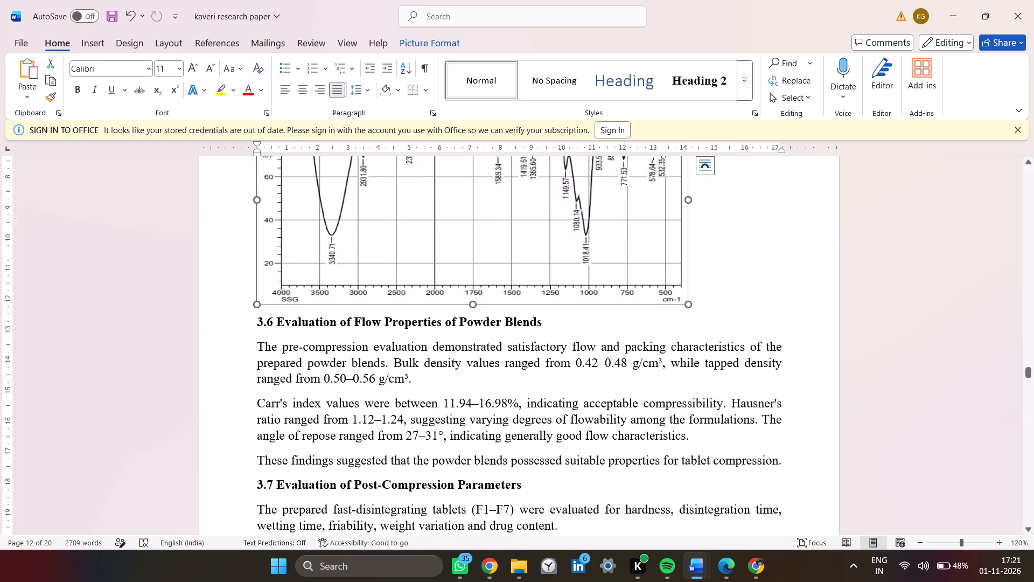
pyautogui.scroll(-1, 688, 476)
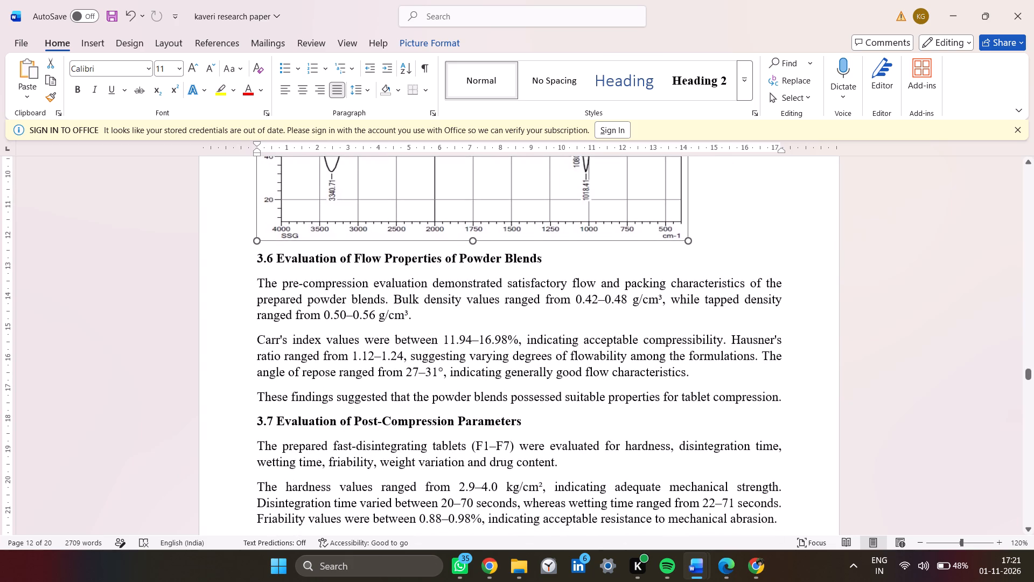
pyautogui.hotkey('alt', 'Tab')
pyautogui.scroll(-1, 688, 476)
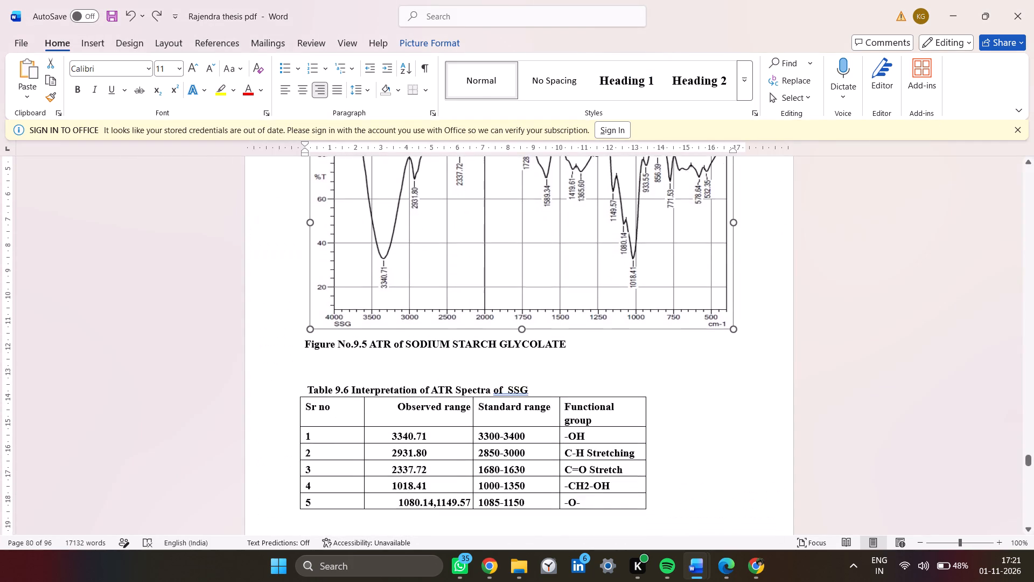
pyautogui.scroll(-1, 688, 476)
pyautogui.doubleClick(561, 325)
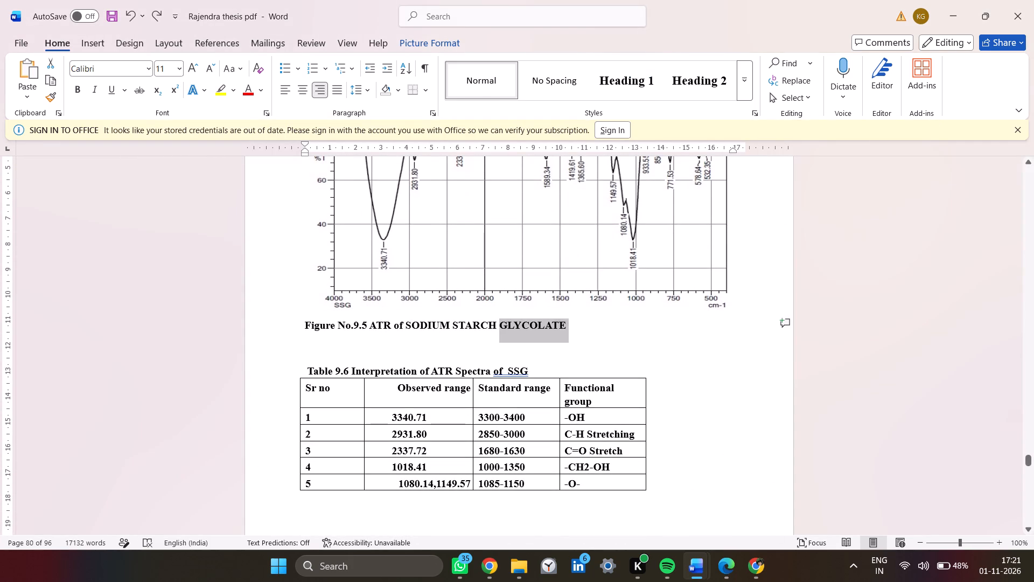
pyautogui.tripleClick(561, 325)
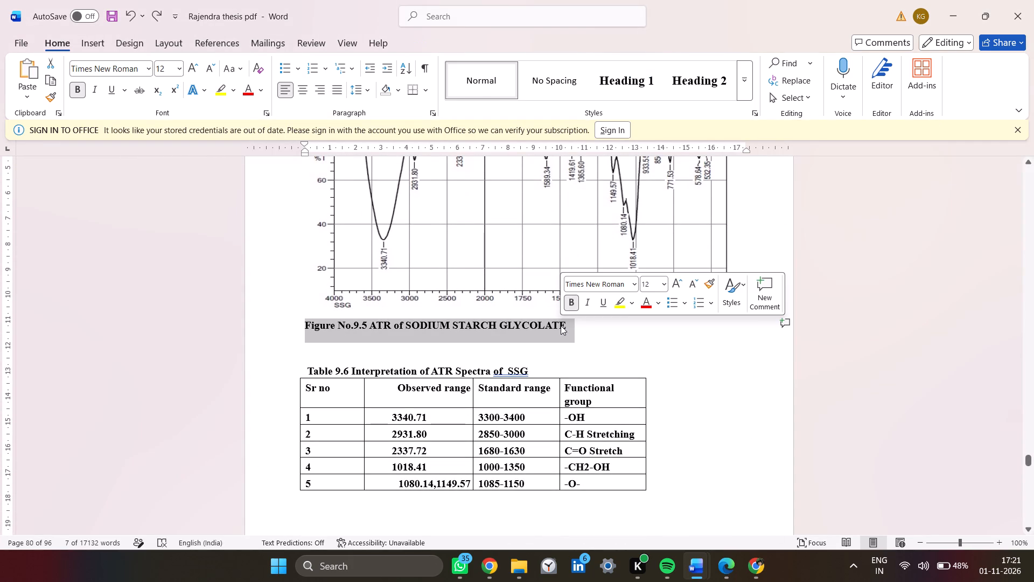
pyautogui.hotkey('ctrl', 'c')
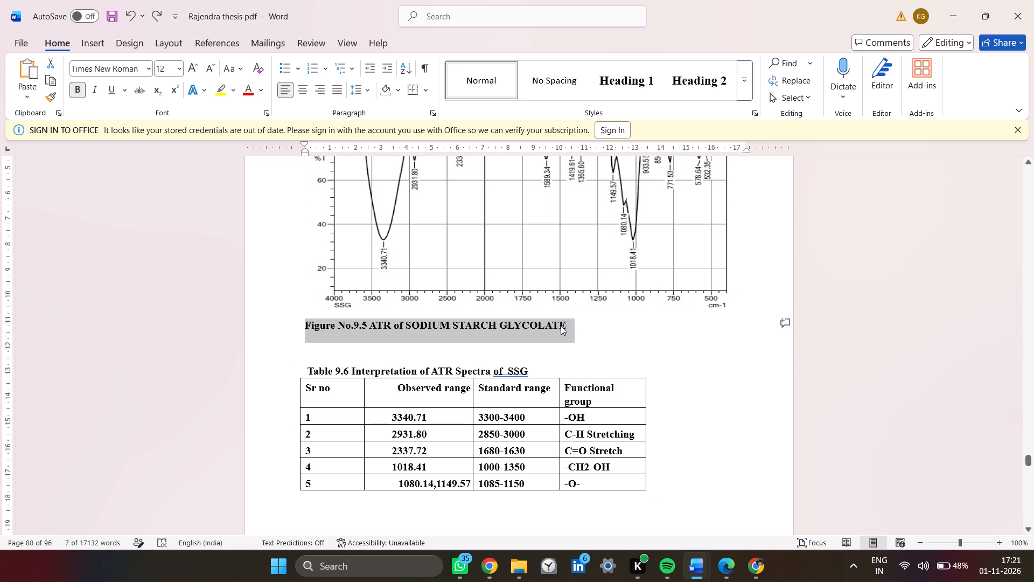
pyautogui.hotkey('alt', 'Tab')
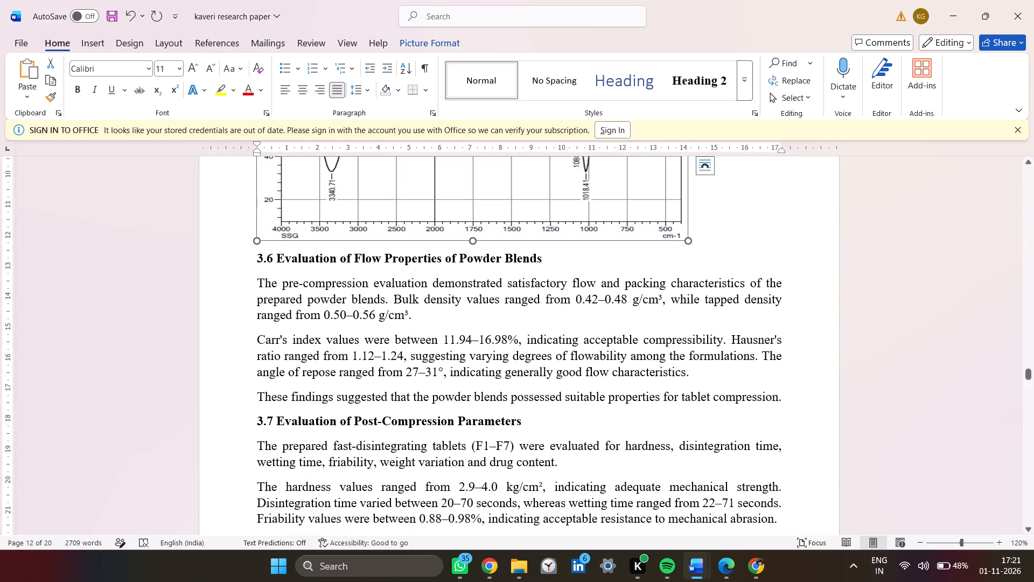
pyautogui.click(254, 258)
pyautogui.press('Return')
pyautogui.press('Return')
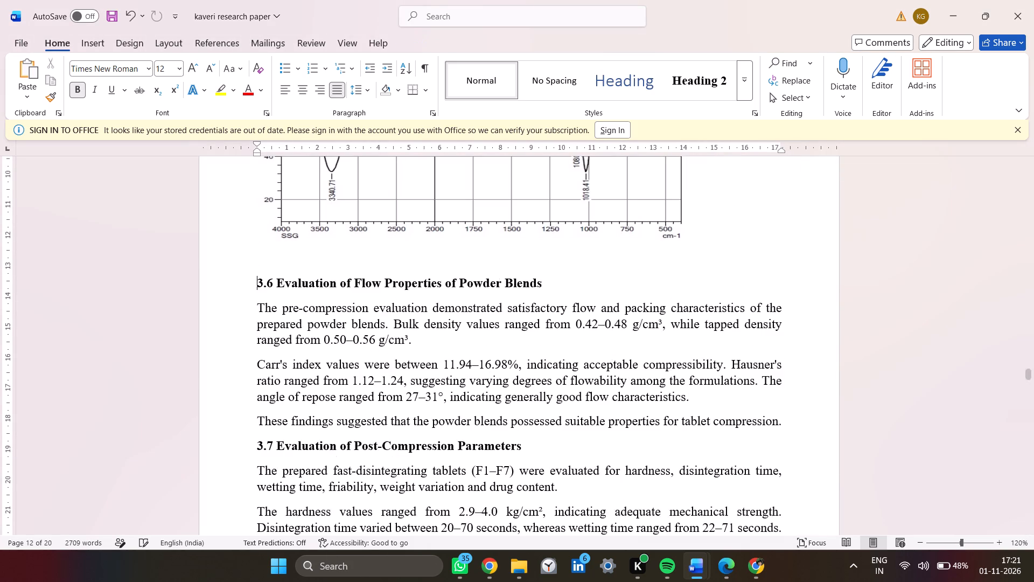
pyautogui.press('Return')
pyautogui.press('Return')
pyautogui.press('Return')
pyautogui.press('Return')
pyautogui.press('Return')
pyautogui.press('Up')
pyautogui.press('Up')
pyautogui.press('Up')
pyautogui.press('Up')
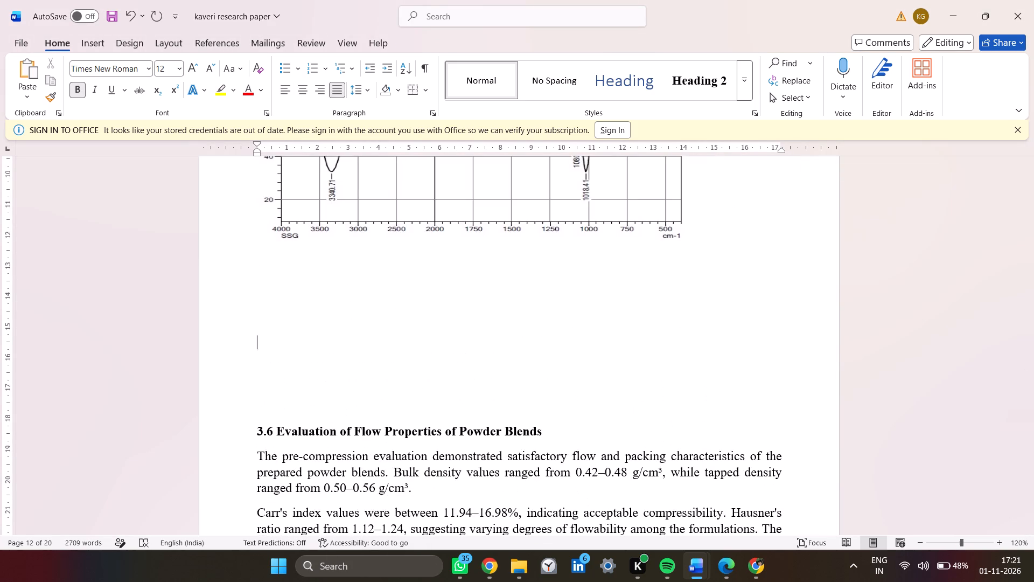
pyautogui.press('Up')
pyautogui.press('Up')
pyautogui.press('Up')
pyautogui.press('Down')
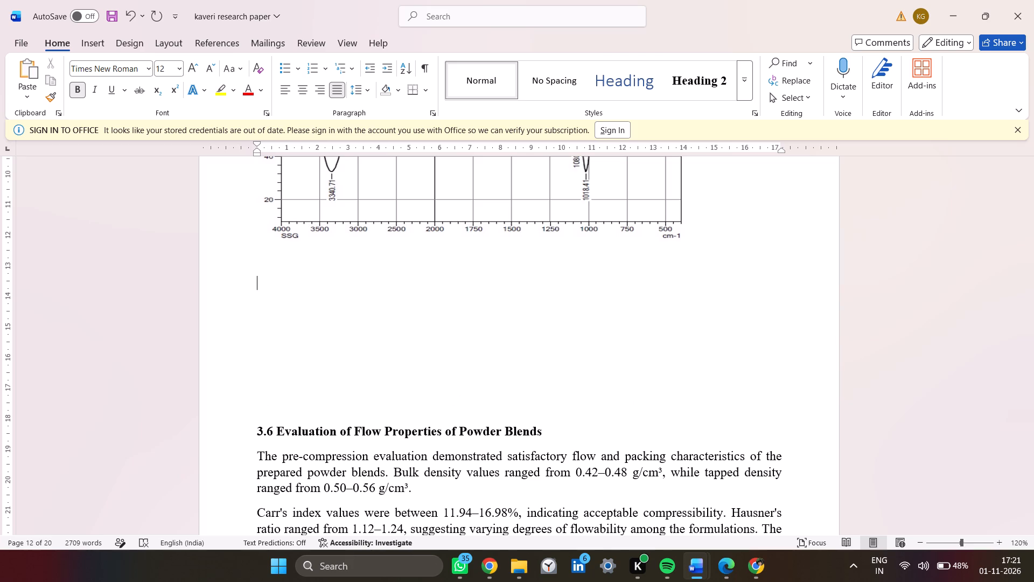
pyautogui.hotkey('ctrl', 'v')
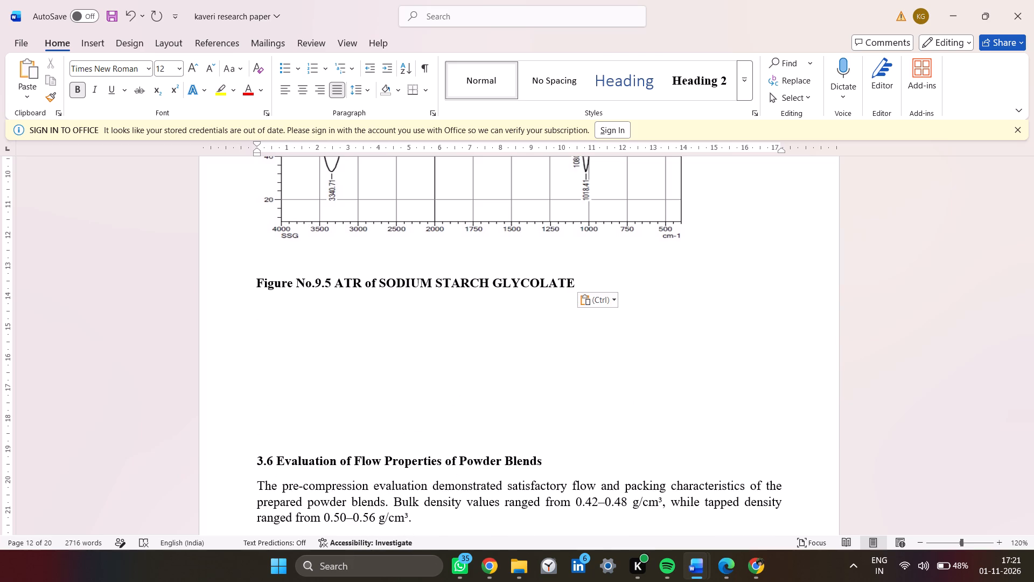
# Copy the thesis title "Table 9.6 Interpretation of ATR Spectra of SSG" and paste it below the paper's Figure No.9.5 caption.
pyautogui.hotkey('alt', 'Tab')
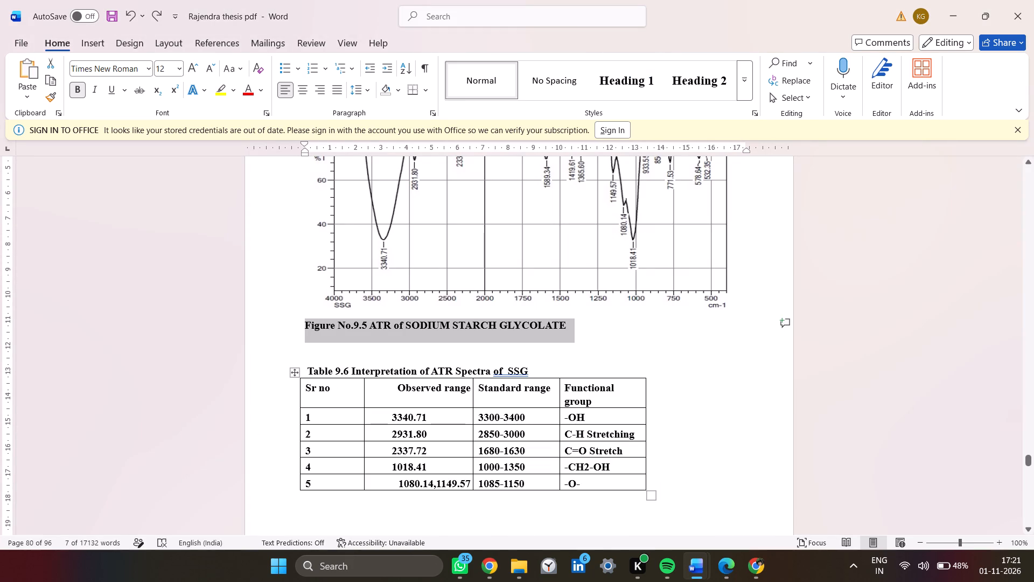
pyautogui.moveTo(311, 369); pyautogui.dragTo(520, 377)
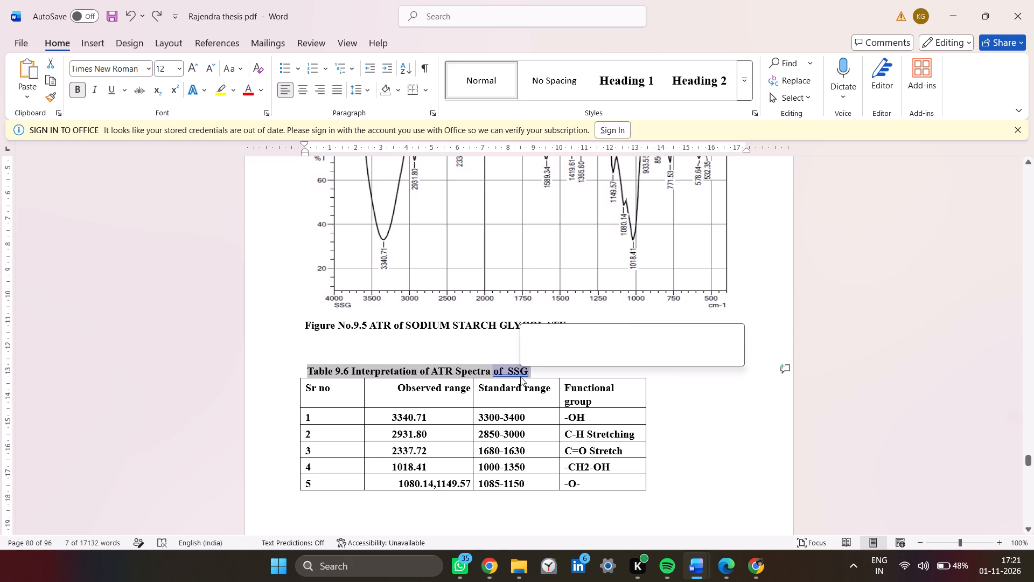
pyautogui.hotkey('ctrl', 'c')
pyautogui.hotkey('alt', 'Tab')
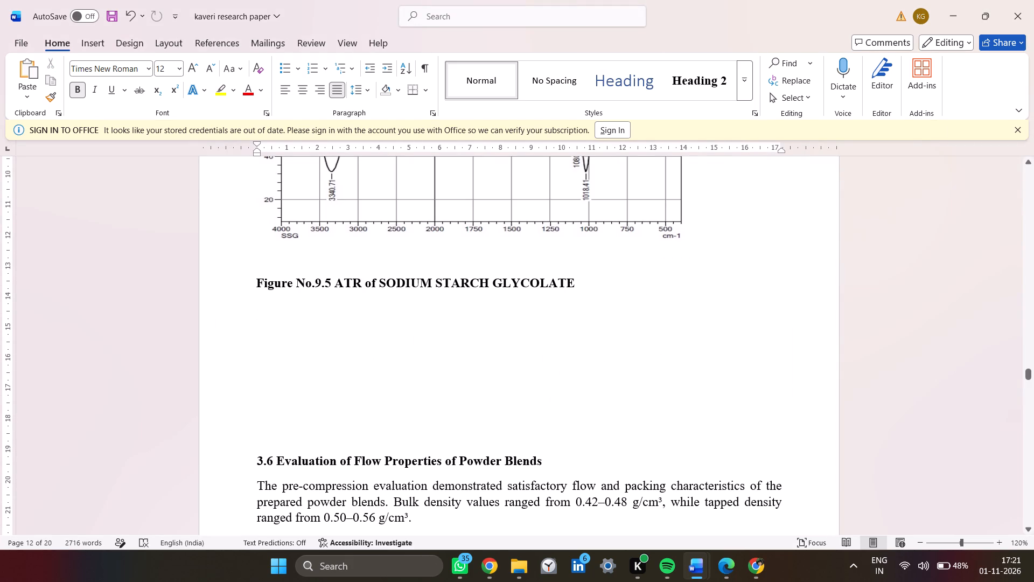
pyautogui.hotkey('alt', 'Tab')
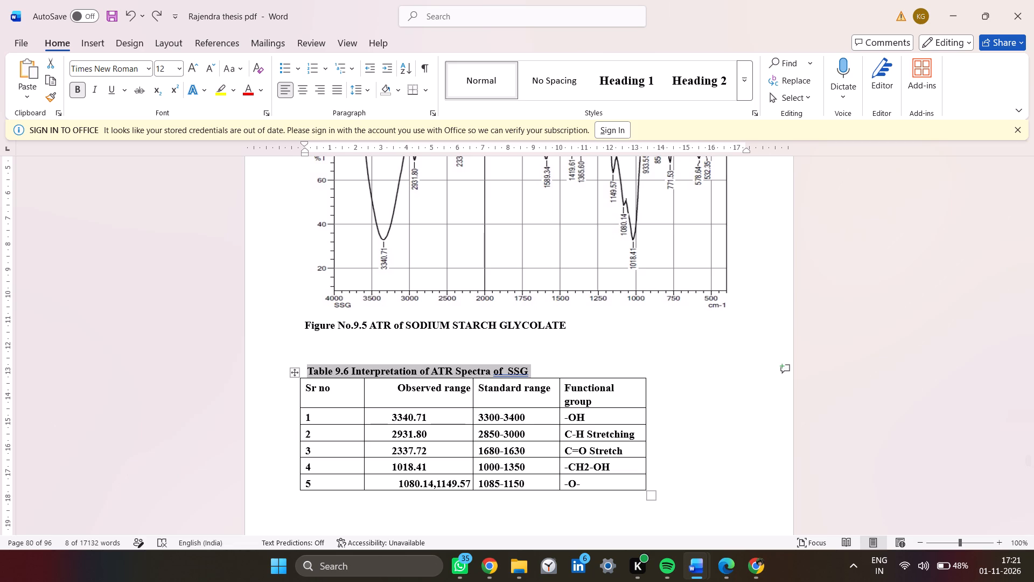
pyautogui.hotkey('alt', 'Tab')
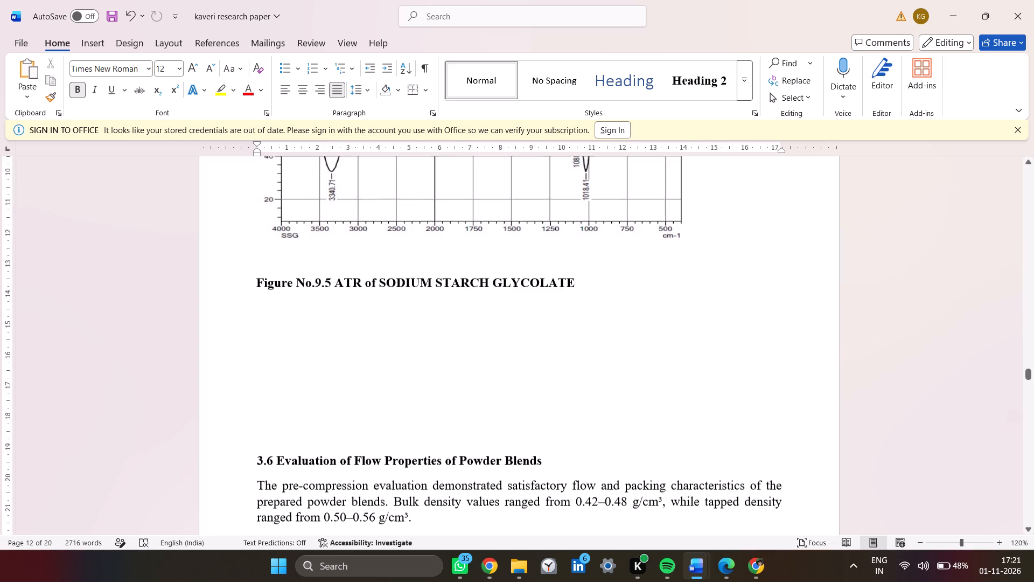
pyautogui.hotkey('ctrl', 'v')
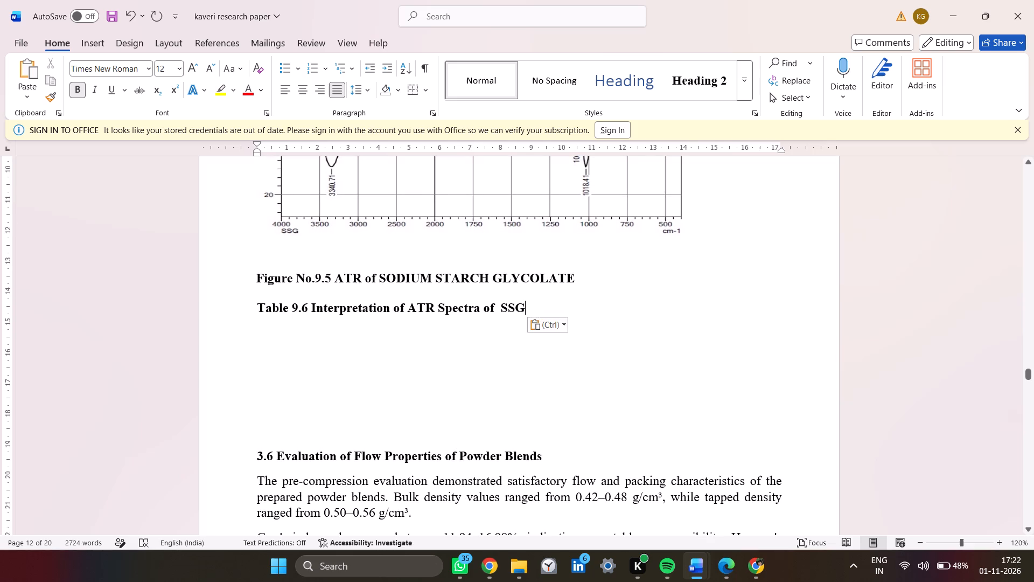
# Remove the bold formatting from the paper's Figure No.9.5 caption.
pyautogui.tripleClick(255, 273)
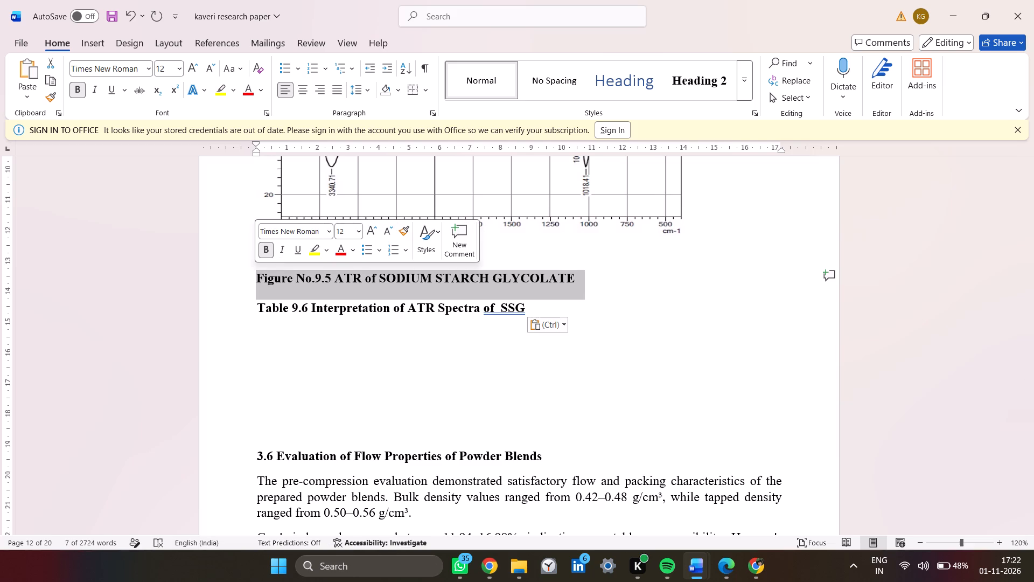
pyautogui.click(267, 246)
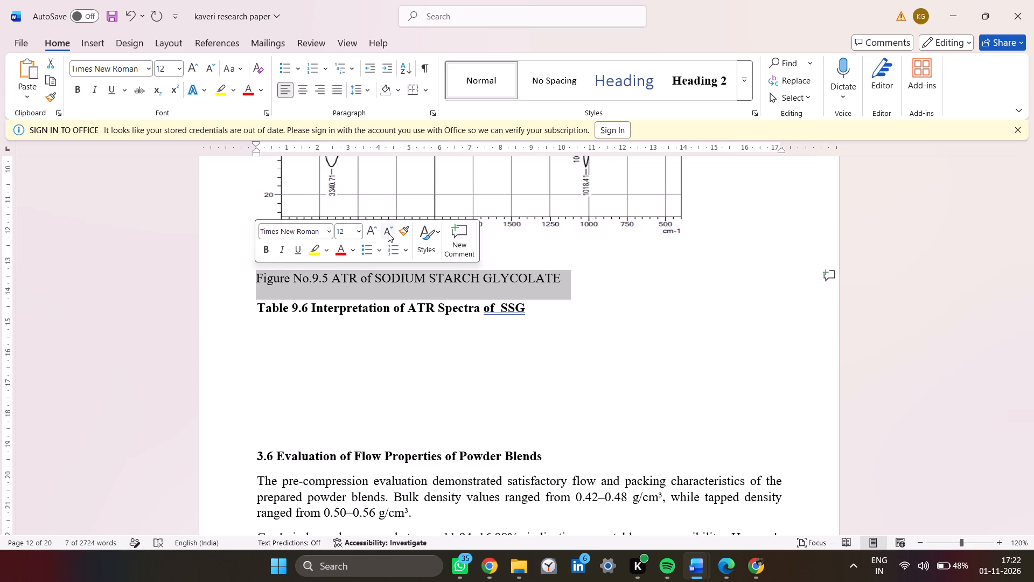
# Reduce the paper's Figure No.9.5 caption to 10 pt.
pyautogui.doubleClick(386, 231)
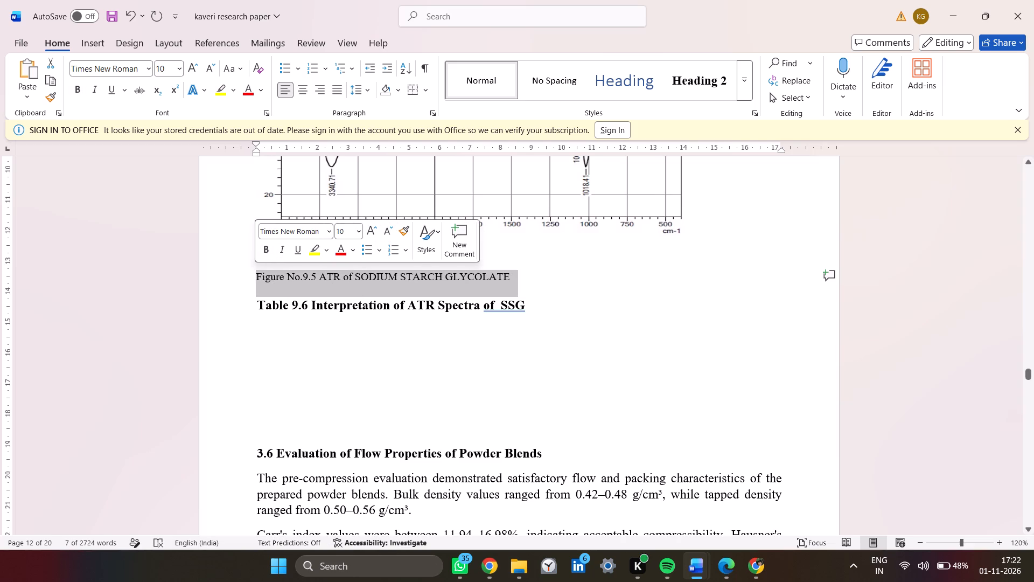
# Remove the bold from the paper's "Table 9.6 Interpretation of ATR Spectra of SSG" title and reduce it to 10 pt.
pyautogui.tripleClick(338, 304)
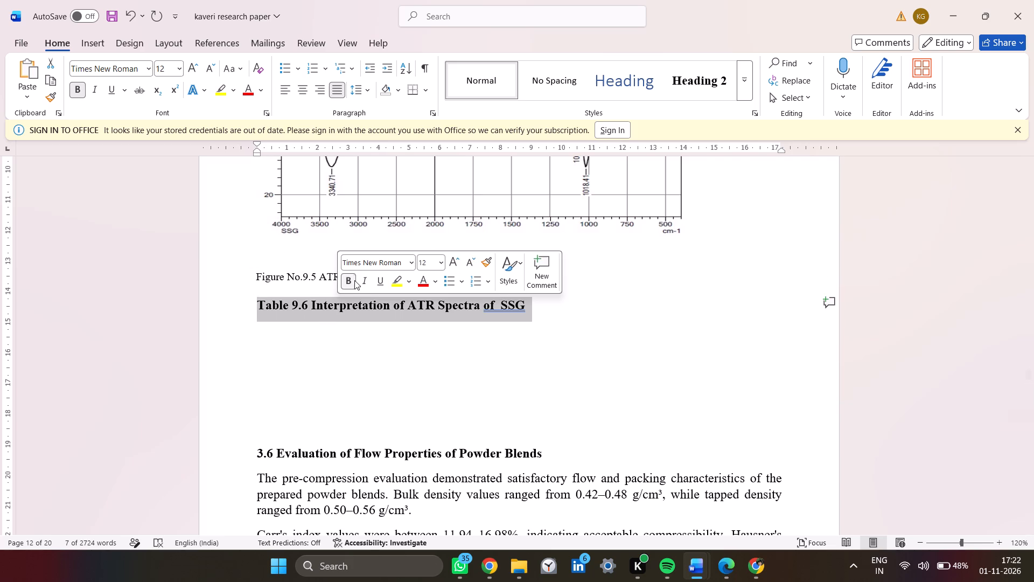
pyautogui.click(354, 280)
pyautogui.doubleClick(465, 264)
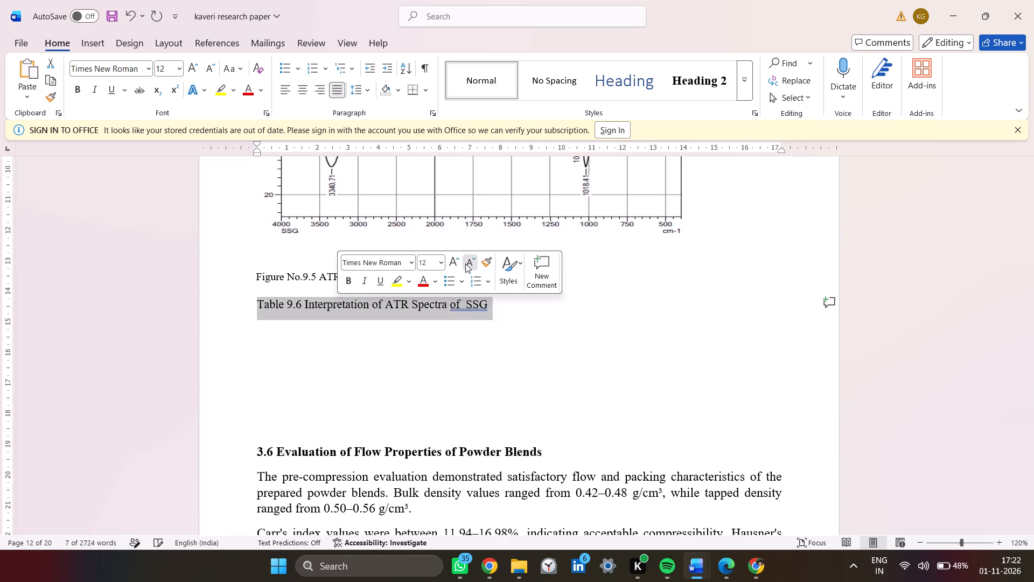
pyautogui.click(380, 320)
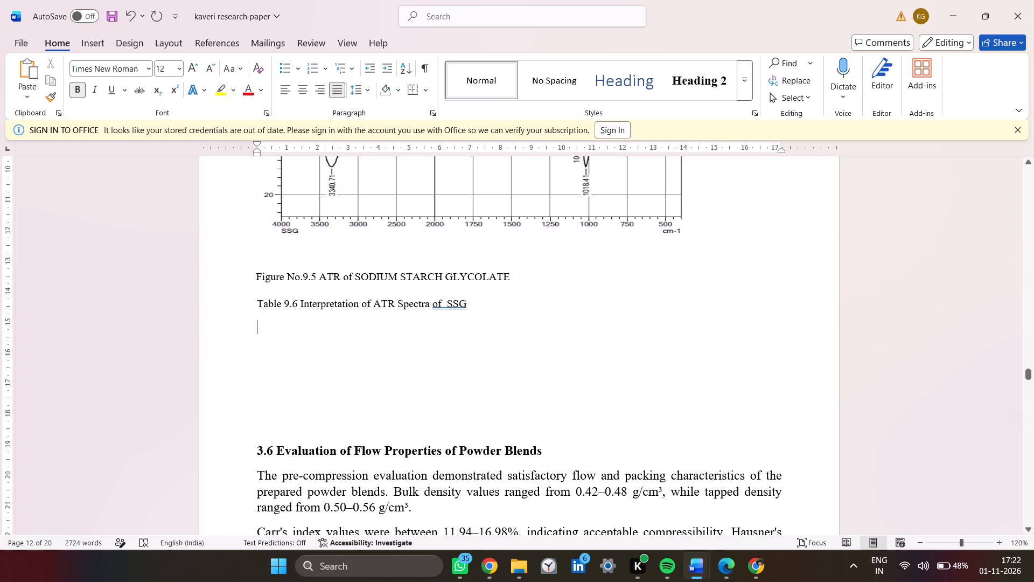
# Delete the blank line between the sodium starch glycolate spectrum and its Figure No.9.5 caption.
pyautogui.click(269, 265)
pyautogui.press('BackSpace')
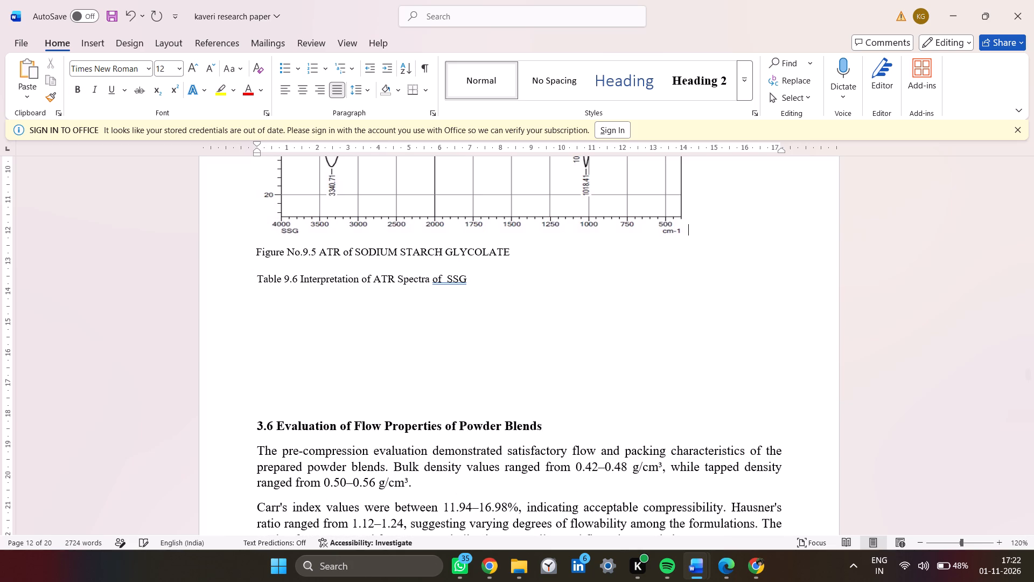
# Add a line below the paper's Figure No.9.5 caption and paste the thesis's SSG interpretation table there, above the Table 9.6 title.
pyautogui.moveTo(256, 280); pyautogui.dragTo(463, 290)
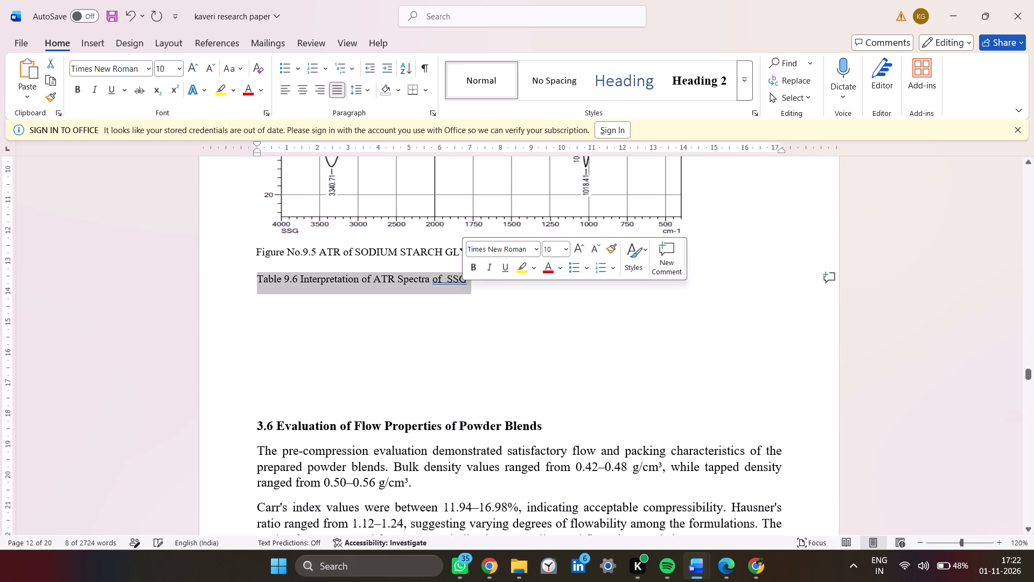
pyautogui.click(434, 302)
pyautogui.click(529, 251)
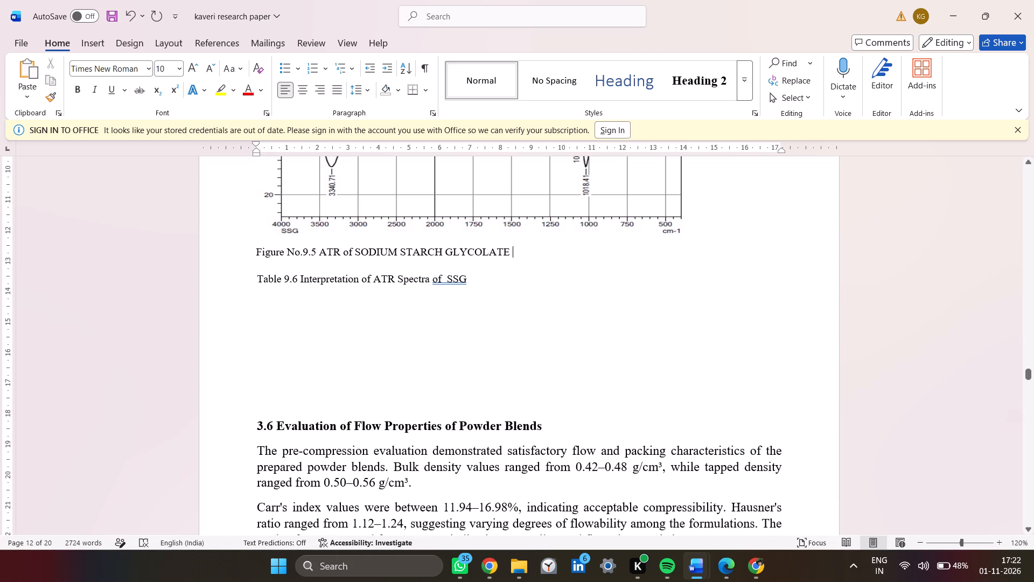
pyautogui.press('Return')
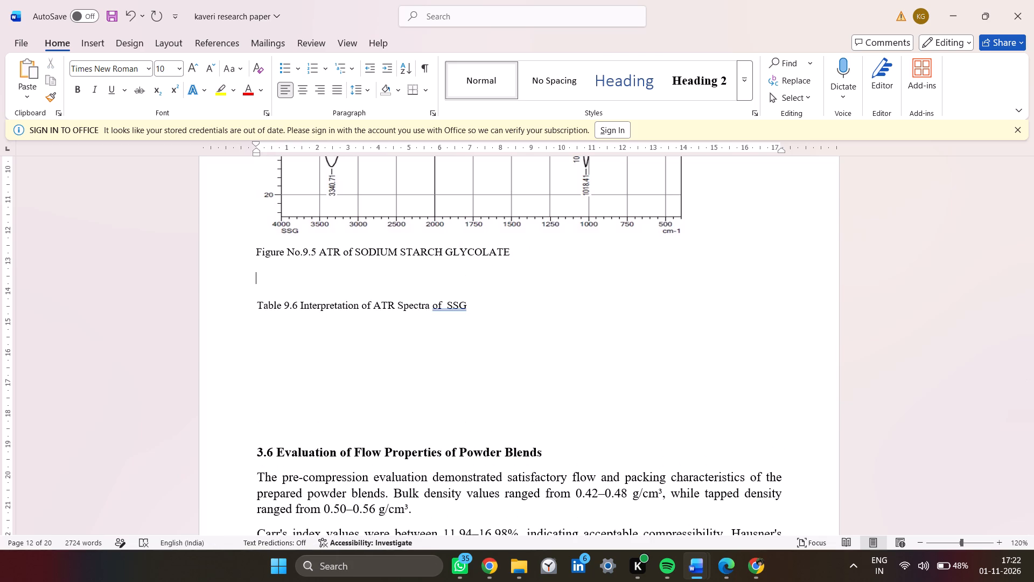
pyautogui.hotkey('alt', 'Tab')
pyautogui.click(463, 392)
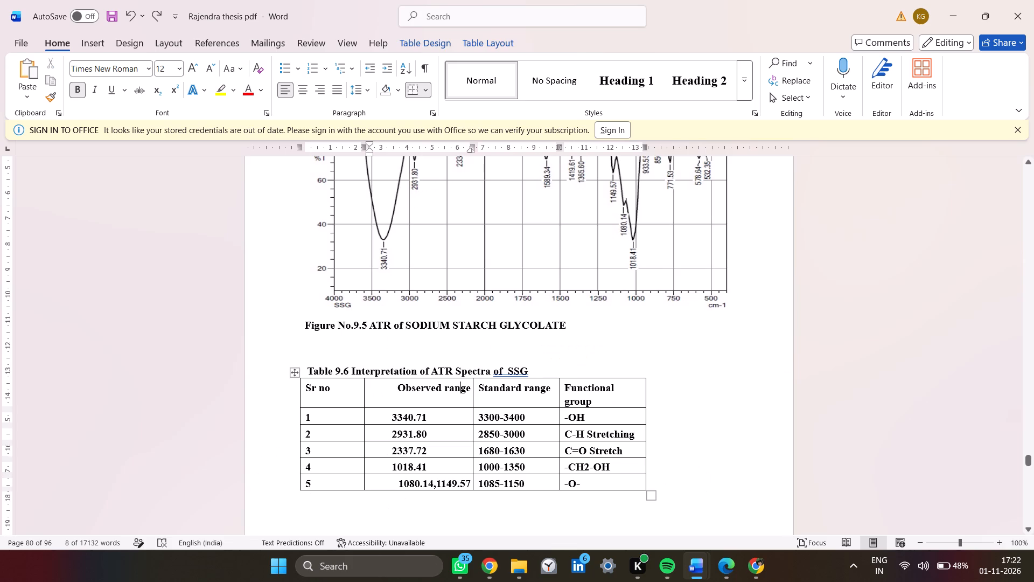
pyautogui.click(292, 373)
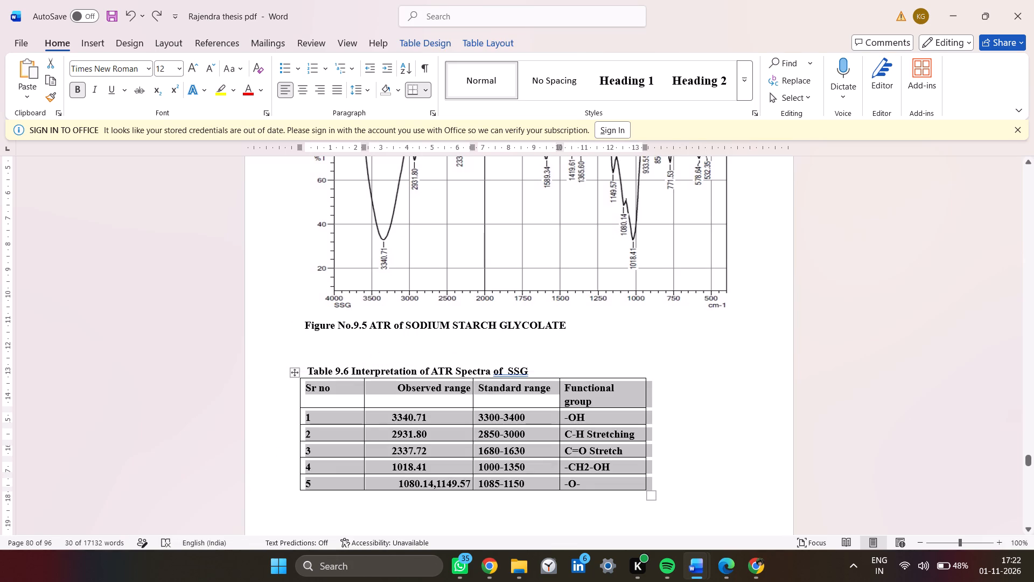
pyautogui.hotkey('ctrl', 'c')
pyautogui.hotkey('alt', 'Tab')
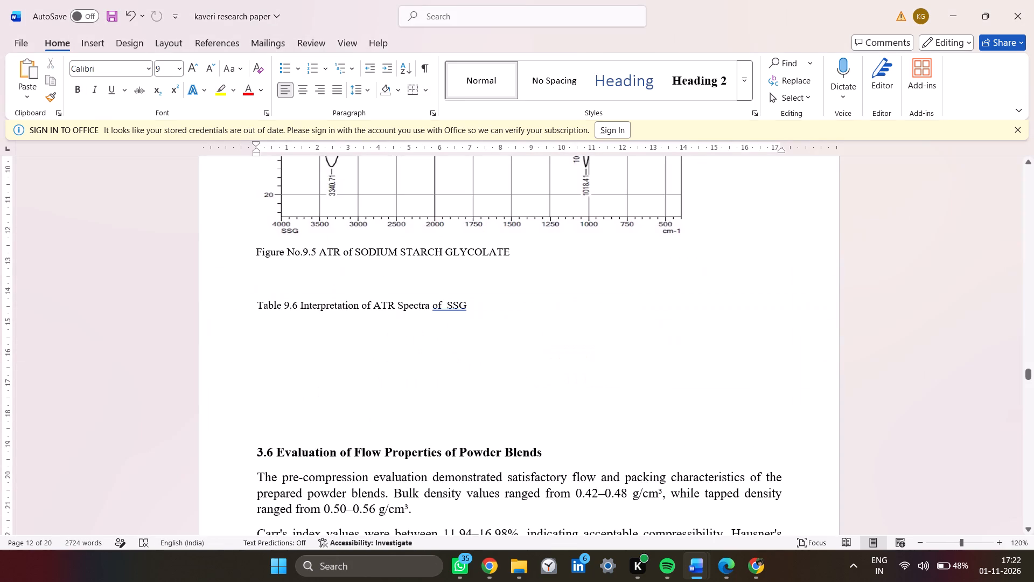
pyautogui.hotkey('ctrl', 'v')
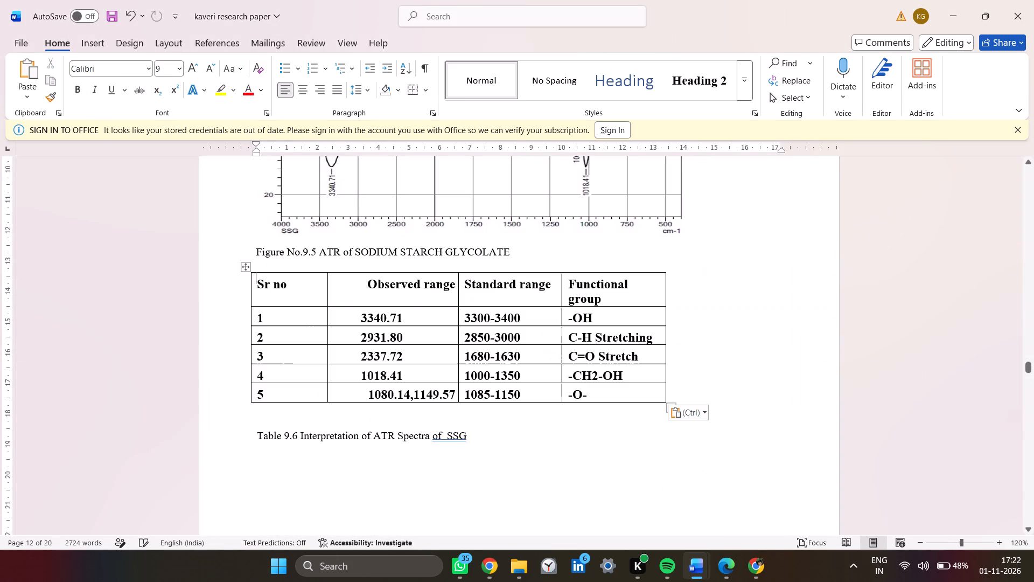
# Copy the numbered thesis heading "ATR of DRUG +SSG" and paste it below the paper's Table 9.6 title.
pyautogui.scroll(-2, 287, 364)
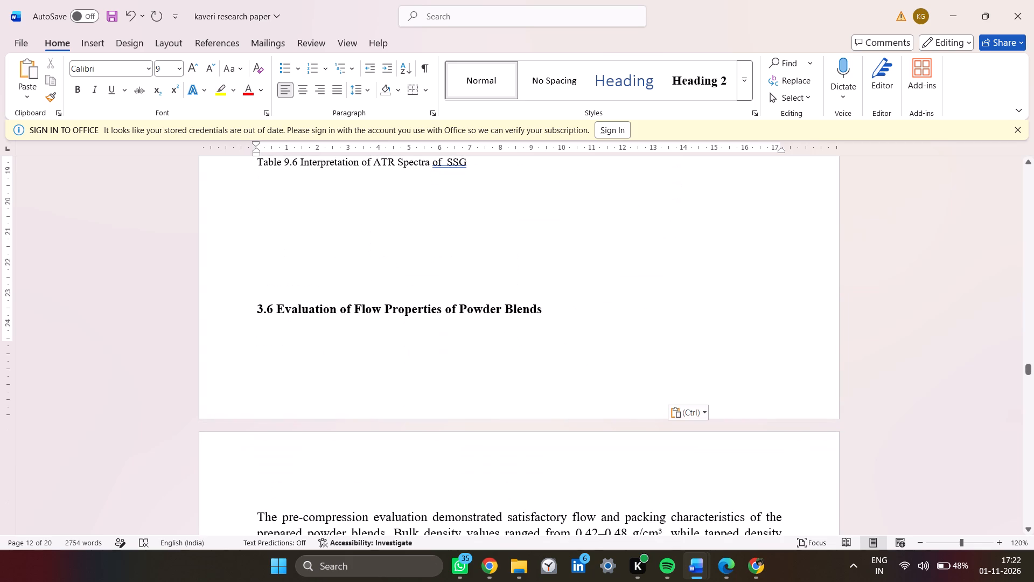
pyautogui.hotkey('alt', 'Tab')
pyautogui.scroll(-2, 287, 364)
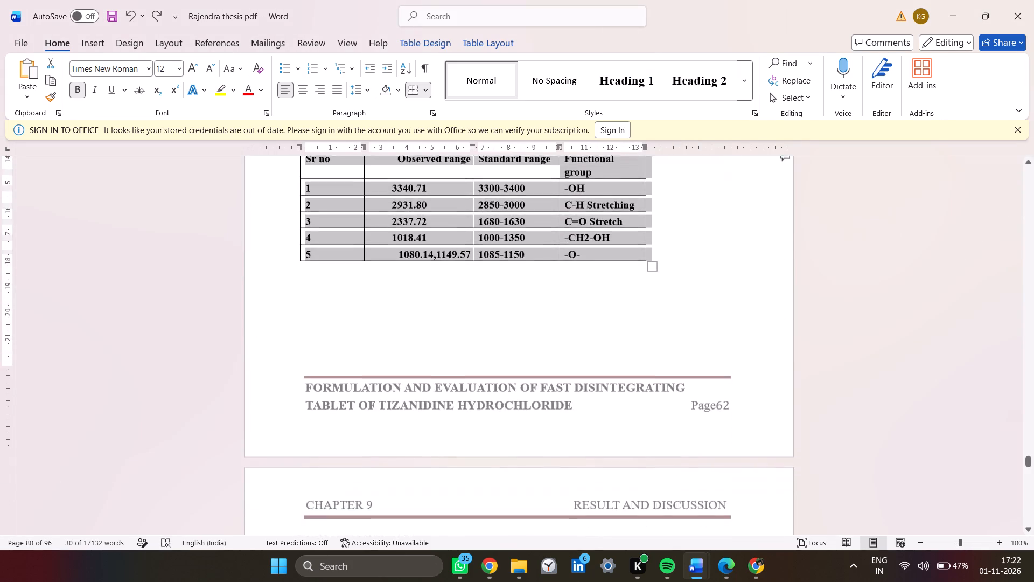
pyautogui.scroll(-2, 287, 364)
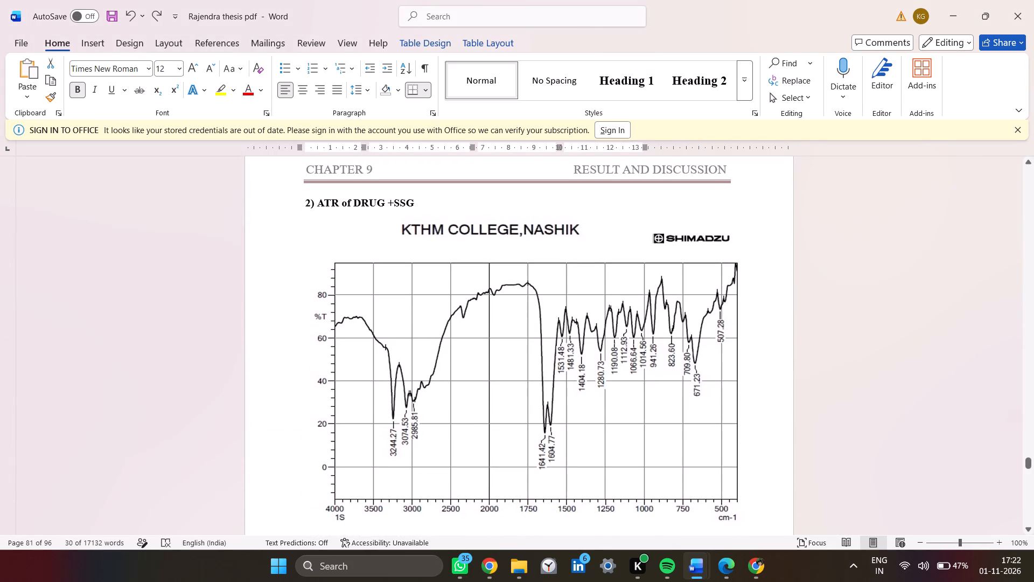
pyautogui.moveTo(302, 202); pyautogui.dragTo(410, 200)
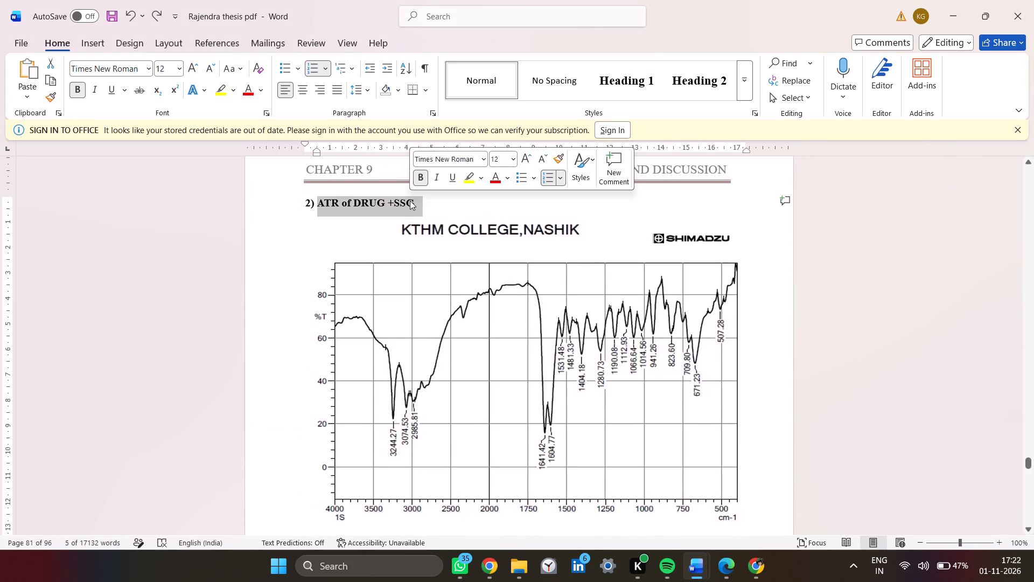
pyautogui.hotkey('ctrl', 'c')
pyautogui.hotkey('alt', 'Tab')
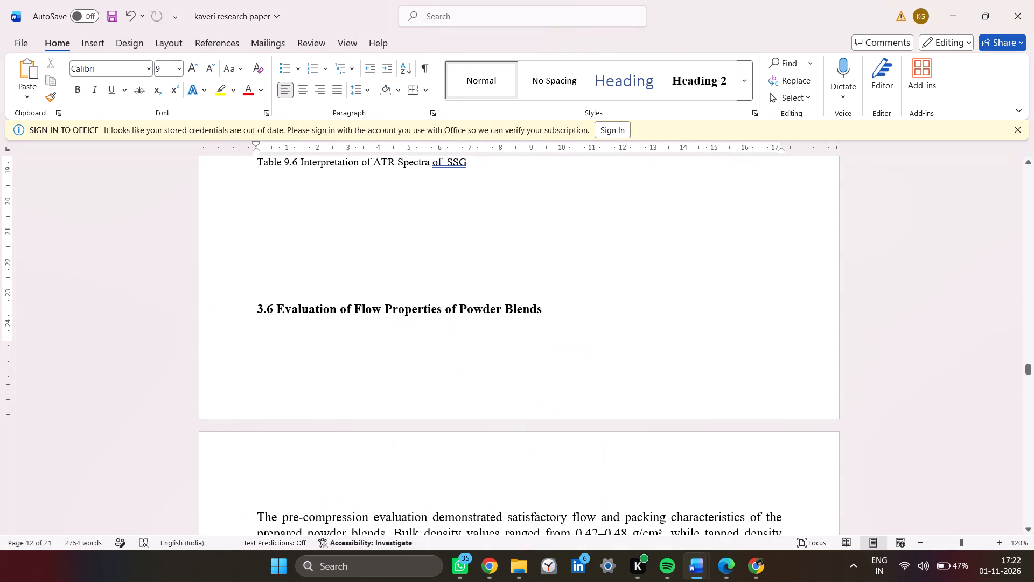
pyautogui.scroll(1, 431, 202)
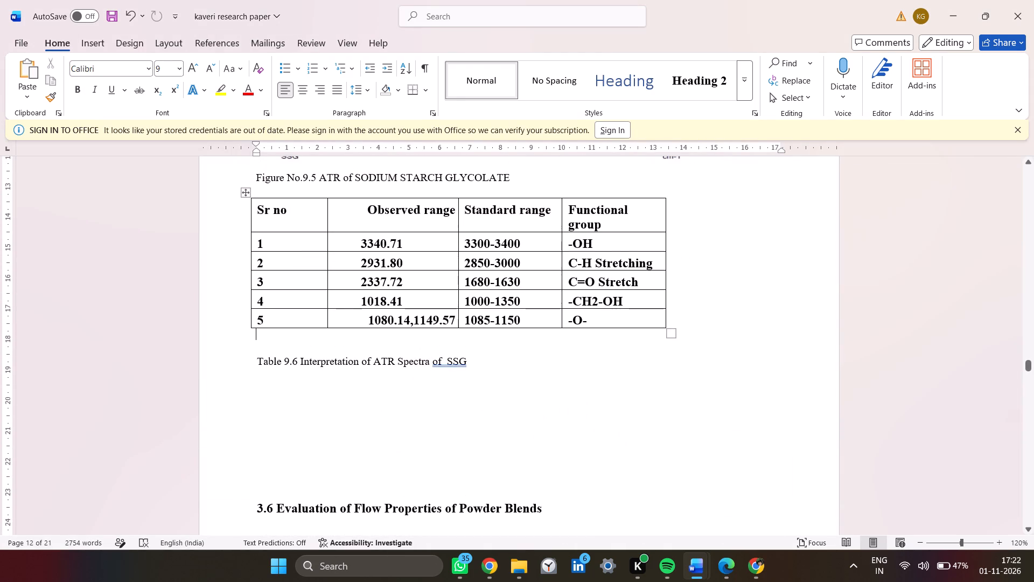
pyautogui.click(504, 380)
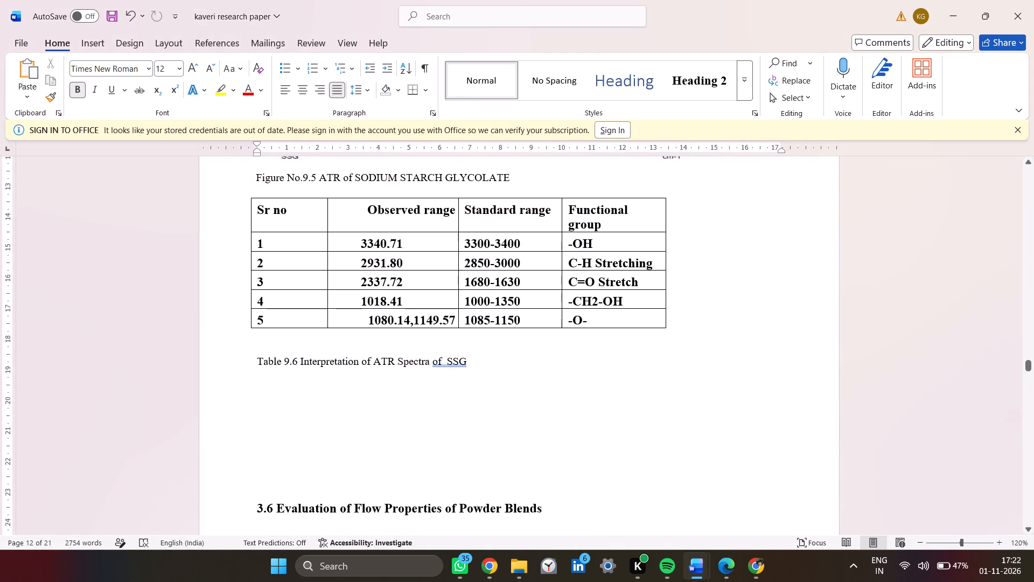
pyautogui.hotkey('ctrl', 'v')
# Copy the thesis's drug + SSG ATR spectrum image and paste it below the paper's "ATR of DRUG +SSG" heading.
pyautogui.hotkey('alt', 'Tab')
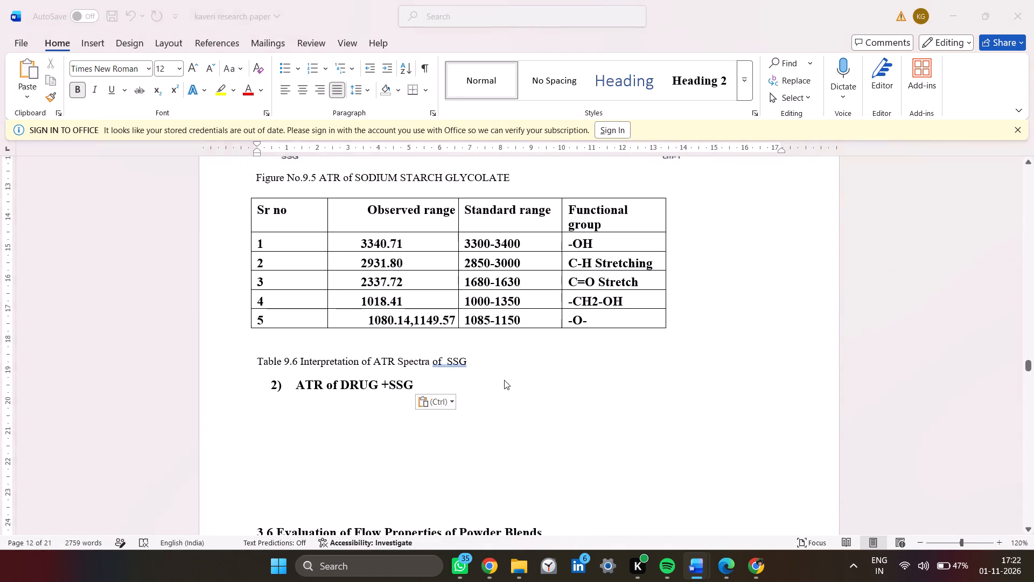
pyautogui.click(500, 357)
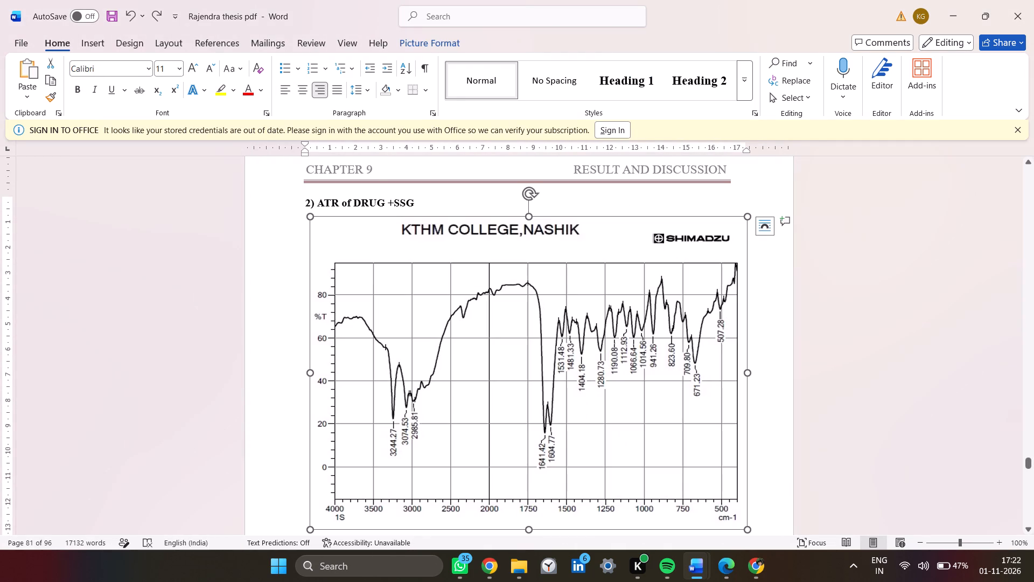
pyautogui.hotkey('ctrl', 'c')
pyautogui.hotkey('alt', 'Tab')
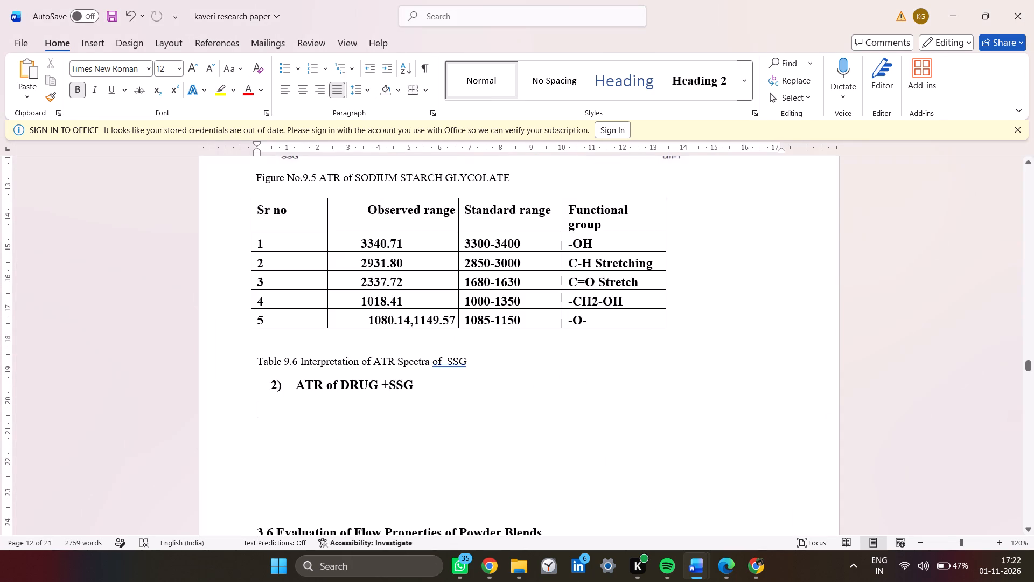
pyautogui.hotkey('ctrl', 'v')
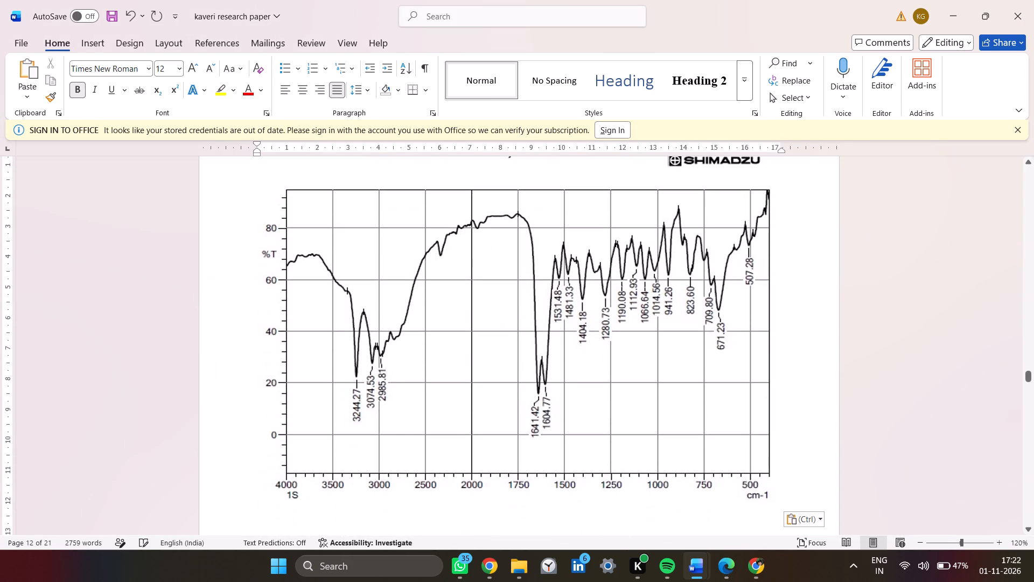
# Copy the thesis's Figure No.9.6 caption and Table 9.7 title for Tizanidine Hydrochloride + SSG together and paste them below the paper's spectrum.
pyautogui.scroll(-2, 500, 357)
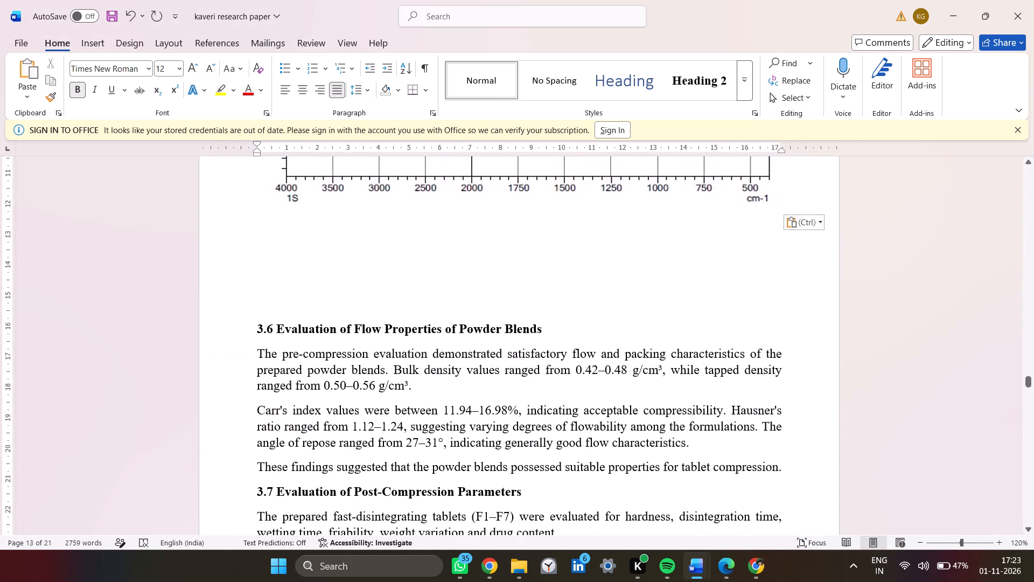
pyautogui.hotkey('alt', 'Tab')
pyautogui.scroll(-3, 500, 357)
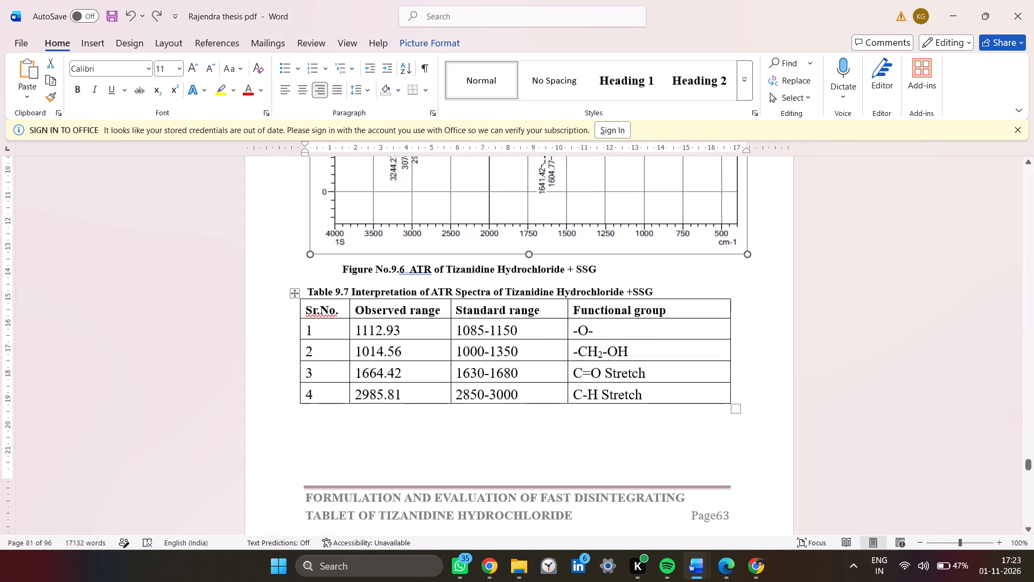
pyautogui.moveTo(334, 264); pyautogui.dragTo(606, 285)
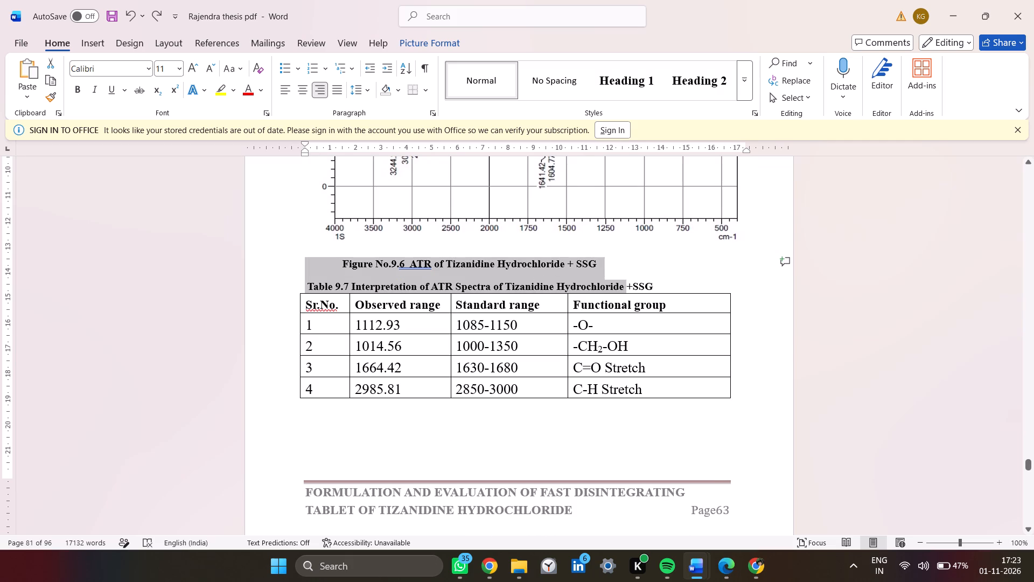
pyautogui.moveTo(606, 285); pyautogui.dragTo(651, 285)
pyautogui.hotkey('ctrl', 'c')
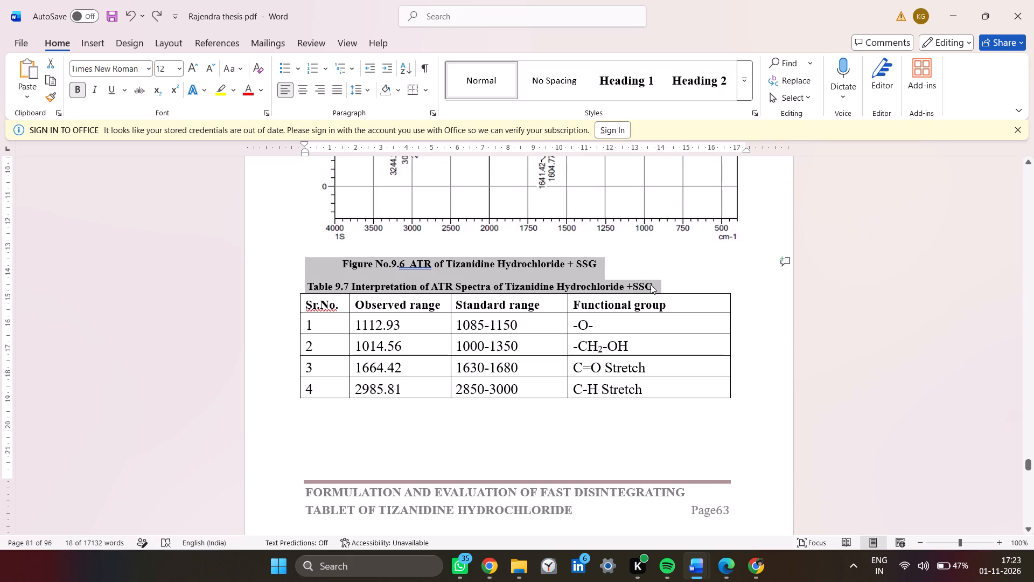
pyautogui.hotkey('alt', 'Tab')
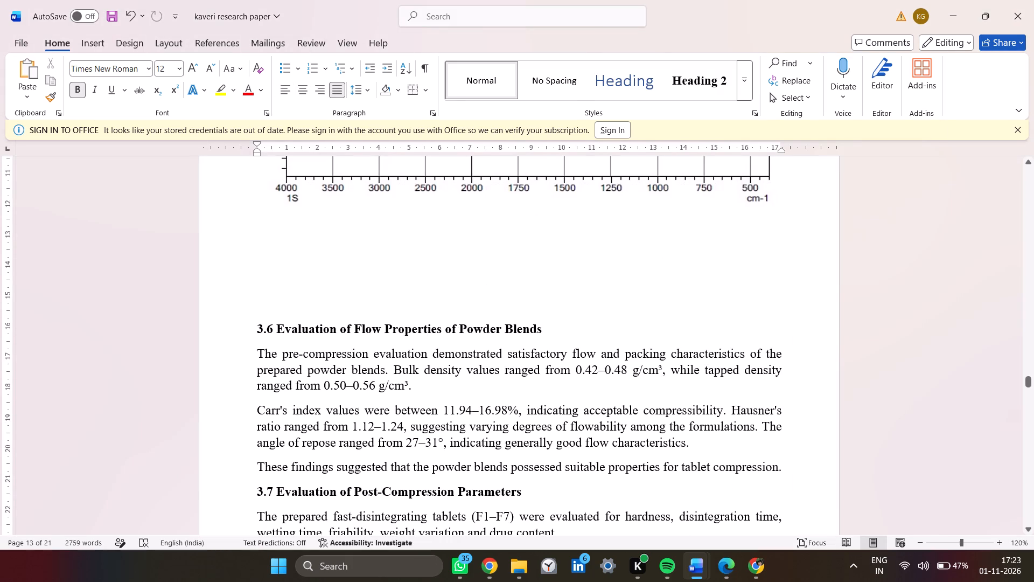
pyautogui.click(495, 235)
pyautogui.hotkey('ctrl', 'v')
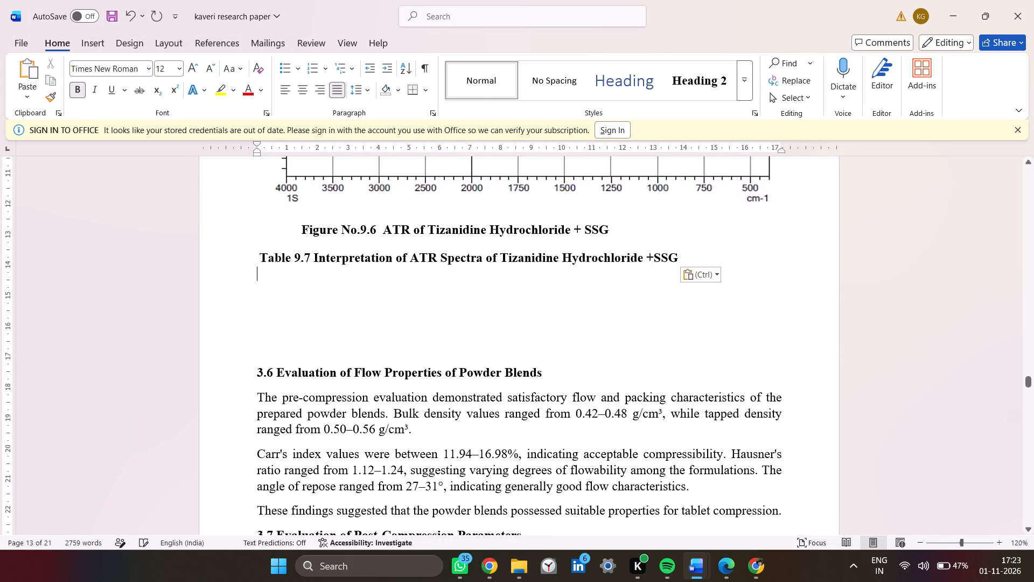
# Add a line below the paper's Figure No.9.6 caption and paste the thesis's four-row Table 9.7 there, above its title.
pyautogui.click(618, 228)
pyautogui.press('Return')
pyautogui.hotkey('alt', 'Tab')
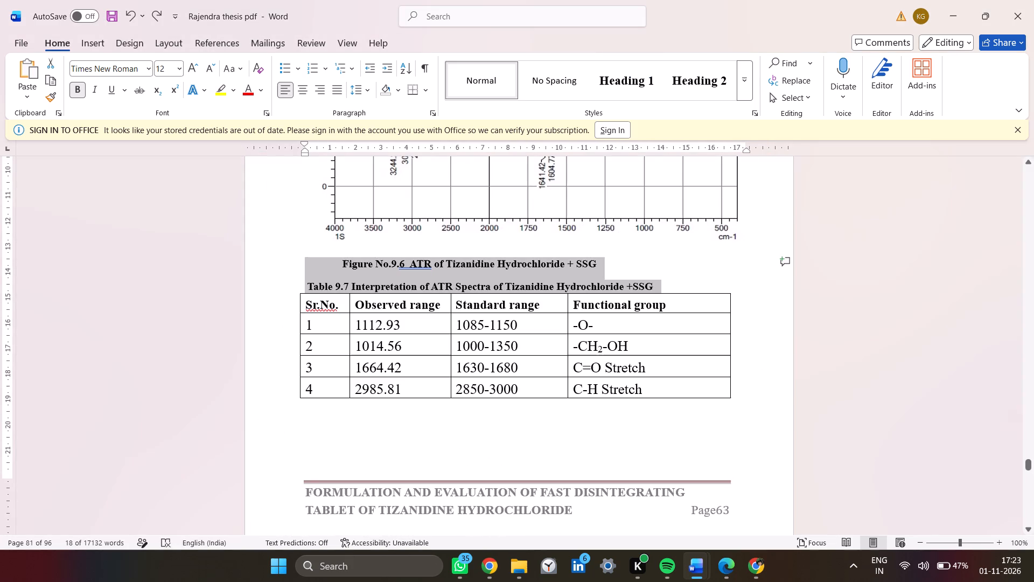
pyautogui.click(296, 289)
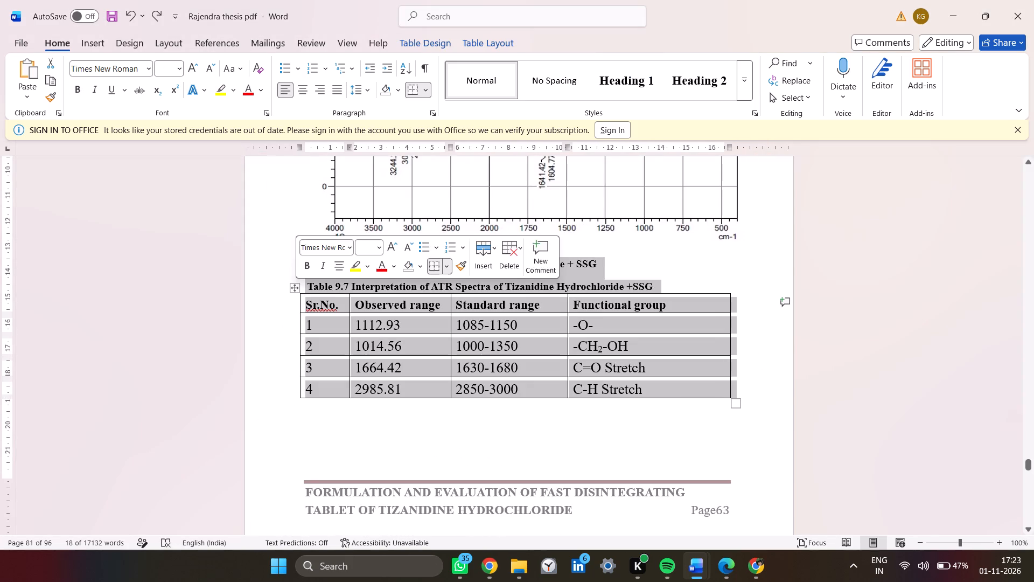
pyautogui.hotkey('ctrl', 'c')
pyautogui.hotkey('alt', 'Tab')
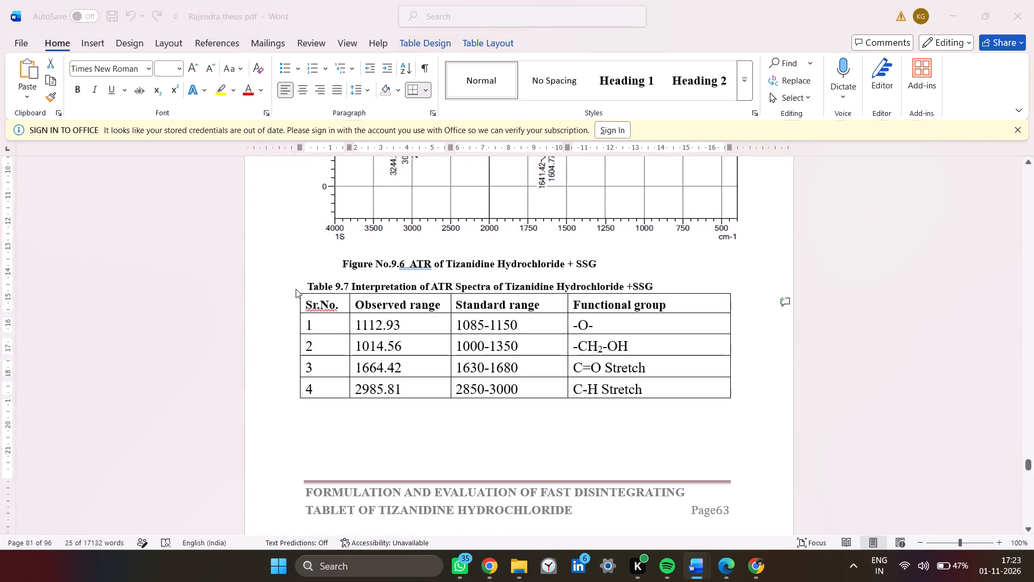
pyautogui.hotkey('ctrl', 'v')
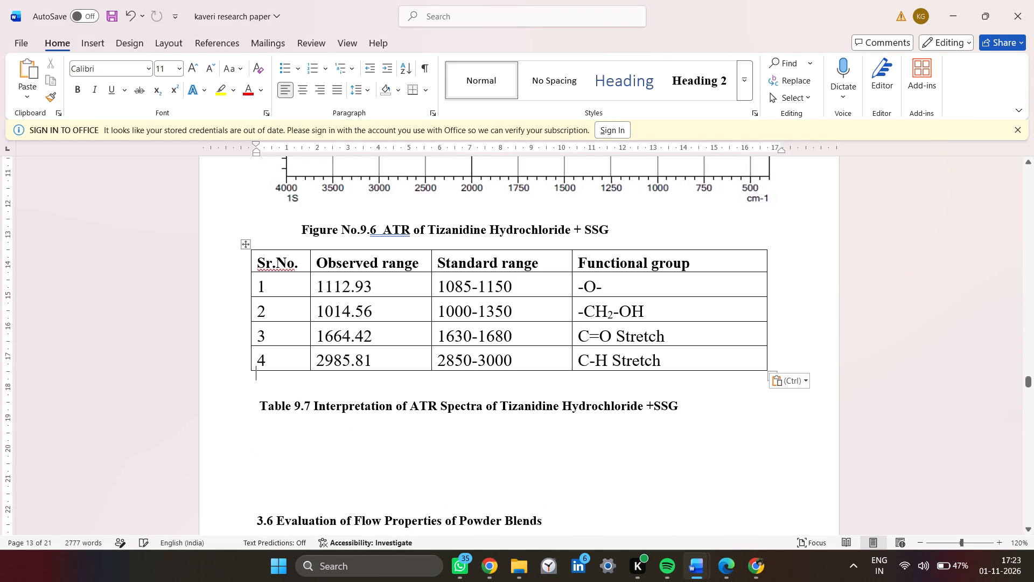
pyautogui.scroll(-2, 296, 289)
pyautogui.scroll(1, 296, 289)
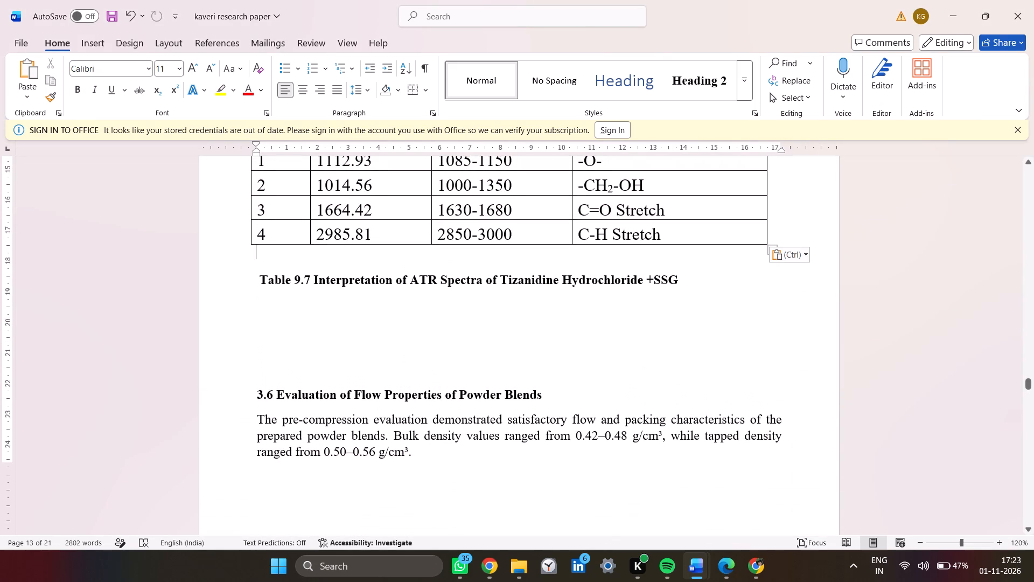
# Copy the thesis heading "ATR of DRUG +MANNITOL" and paste it below the paper's Table 9.7 title.
pyautogui.hotkey('alt', 'Tab')
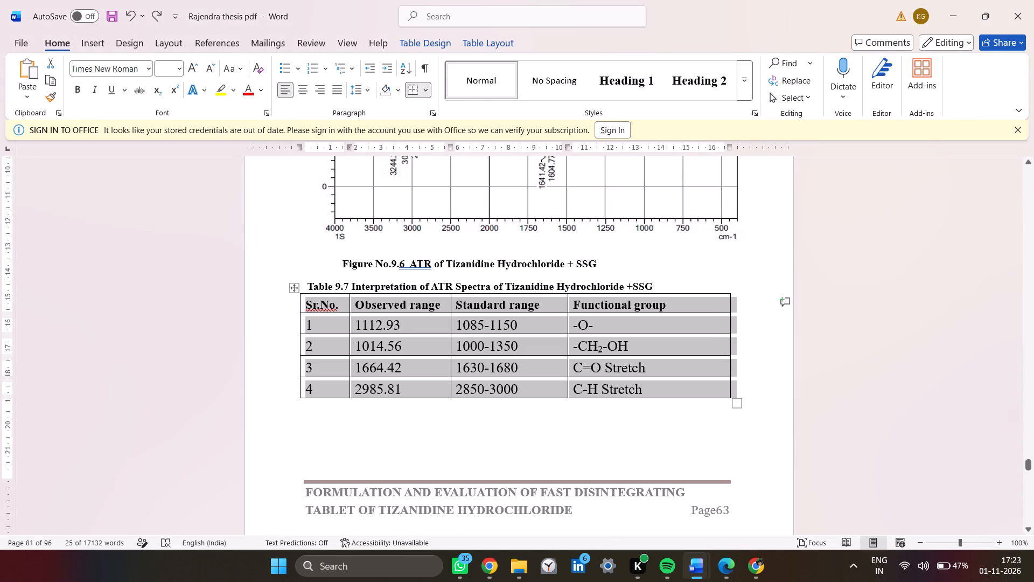
pyautogui.scroll(-3, 572, 281)
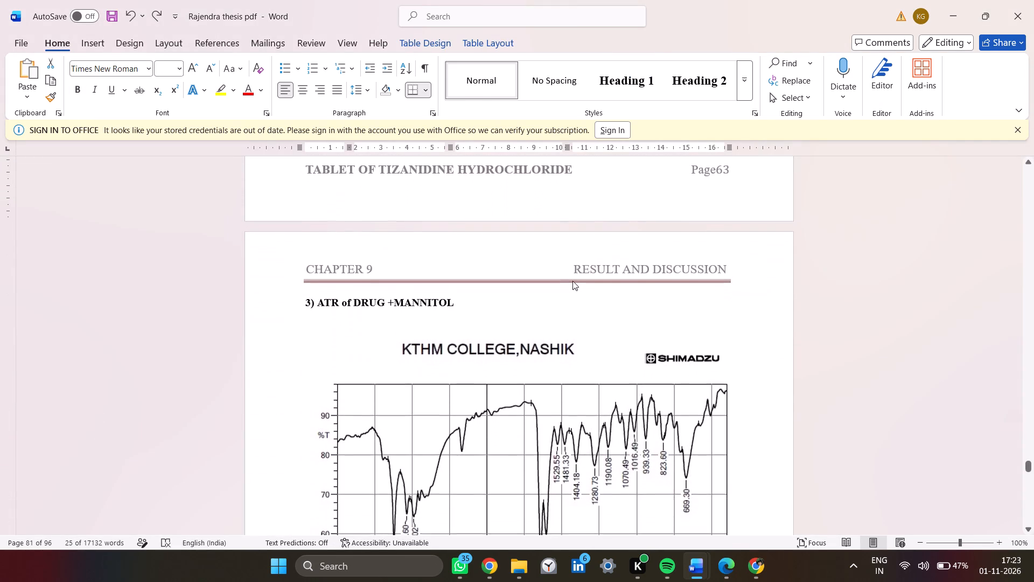
pyautogui.hotkey('alt', 'Tab')
pyautogui.scroll(-1, 572, 281)
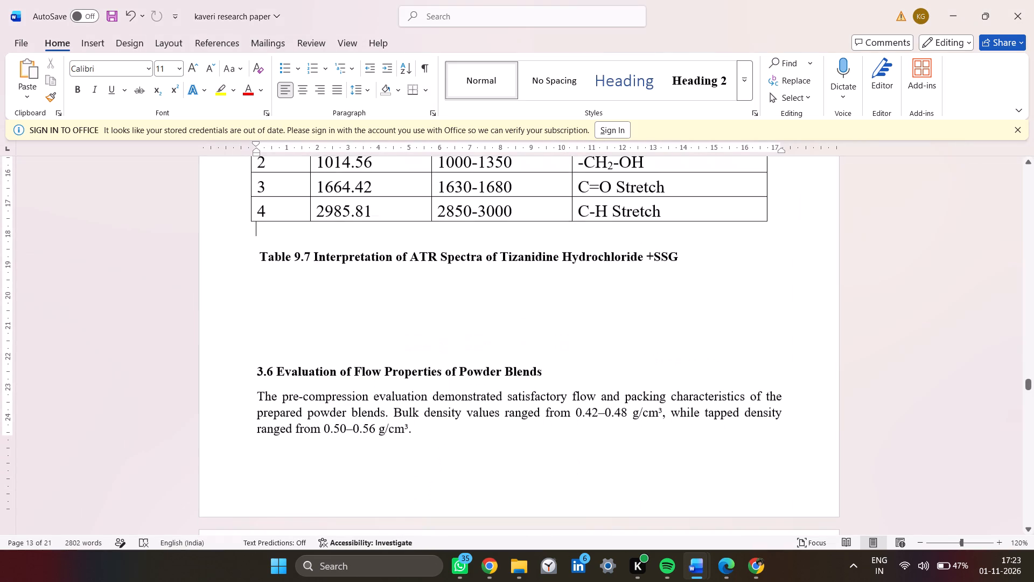
pyautogui.click(581, 291)
pyautogui.hotkey('alt', 'Tab')
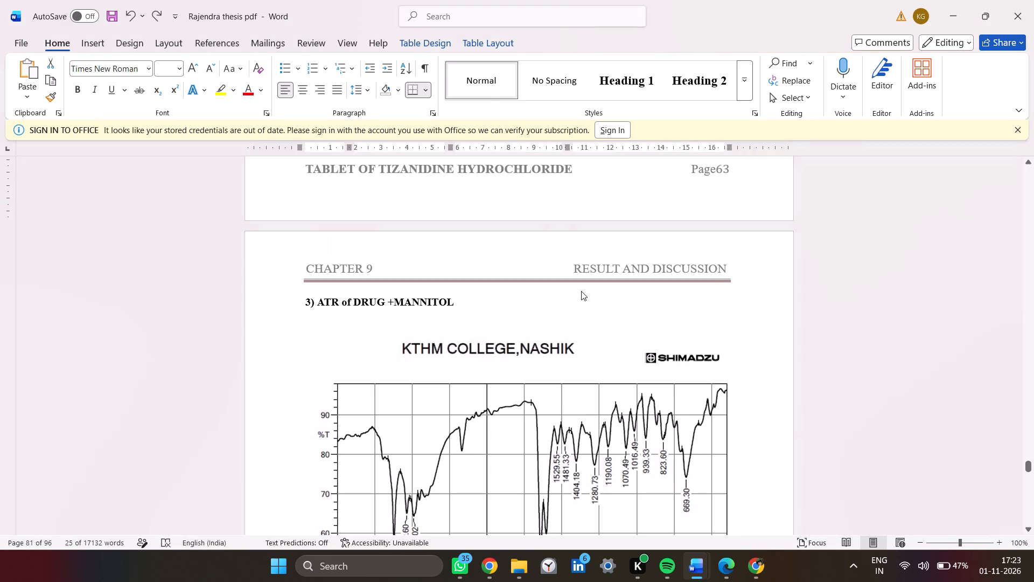
pyautogui.moveTo(458, 314); pyautogui.dragTo(337, 288)
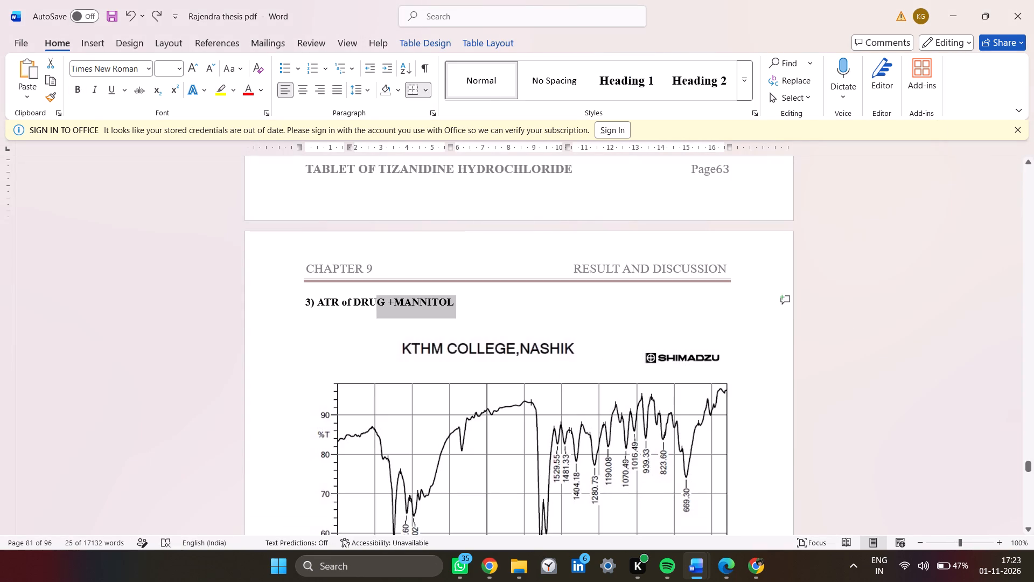
pyautogui.moveTo(337, 288); pyautogui.dragTo(296, 310)
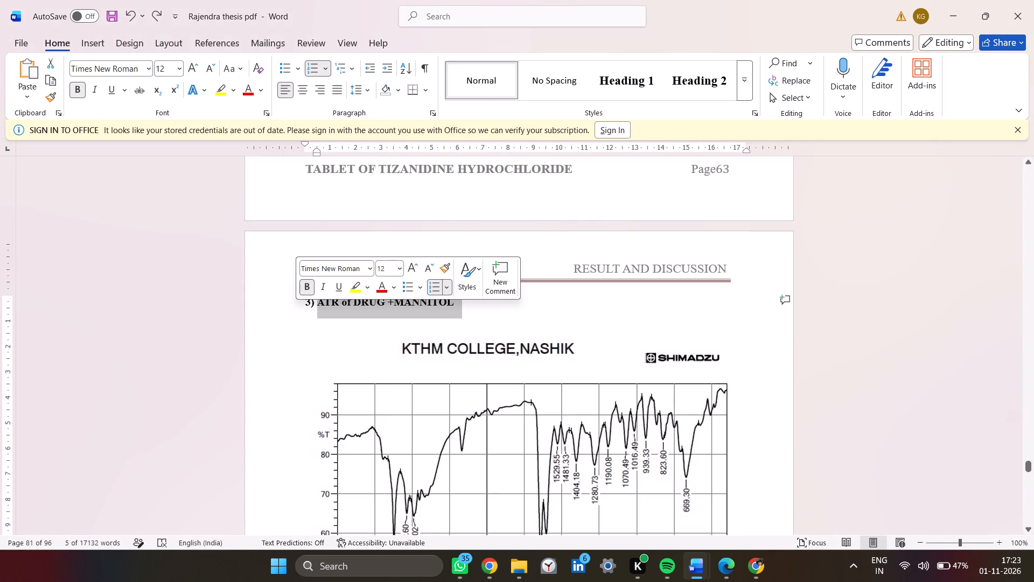
pyautogui.hotkey('ctrl', 'c')
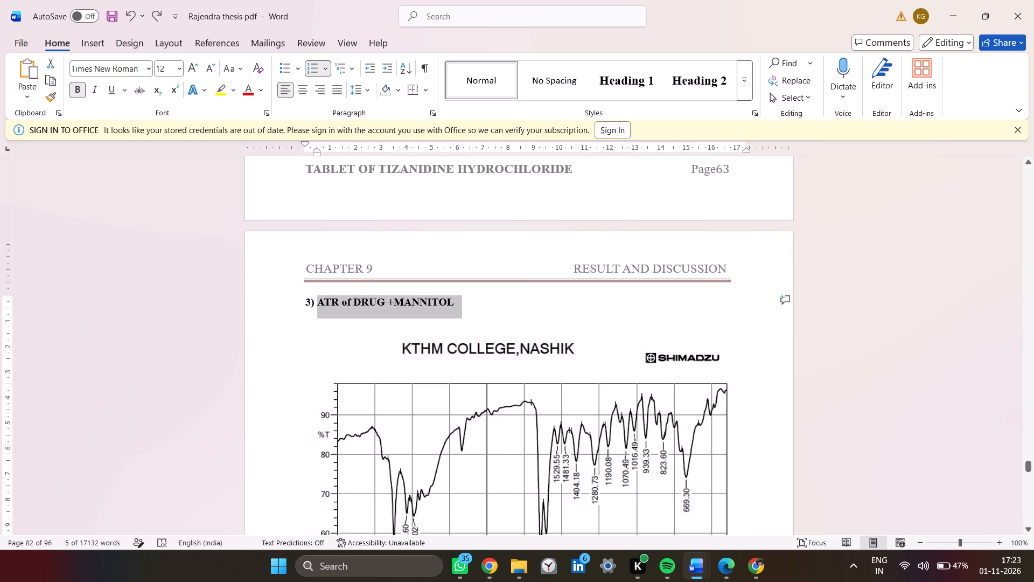
pyautogui.hotkey('alt', 'Tab')
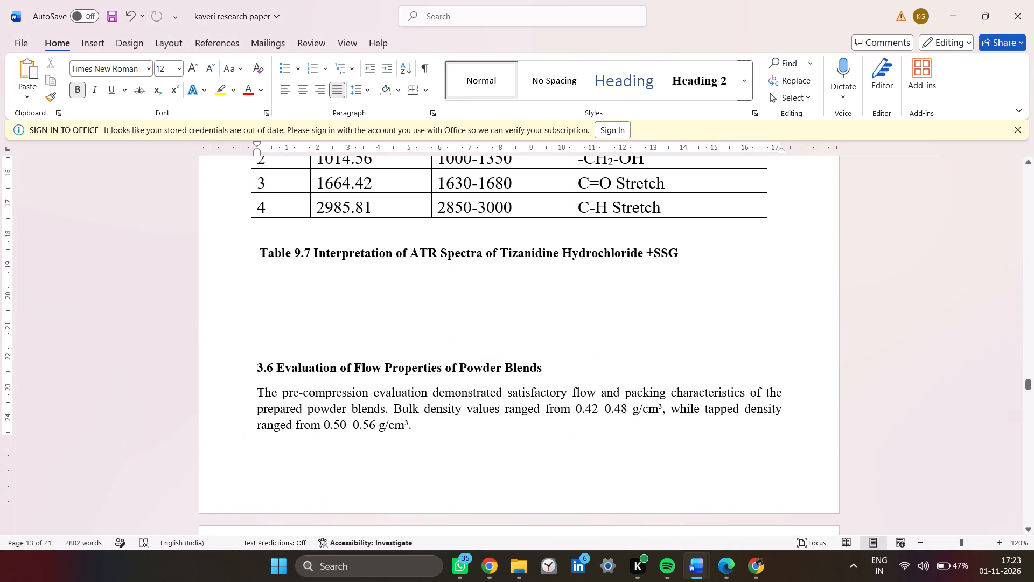
pyautogui.hotkey('ctrl', 'v')
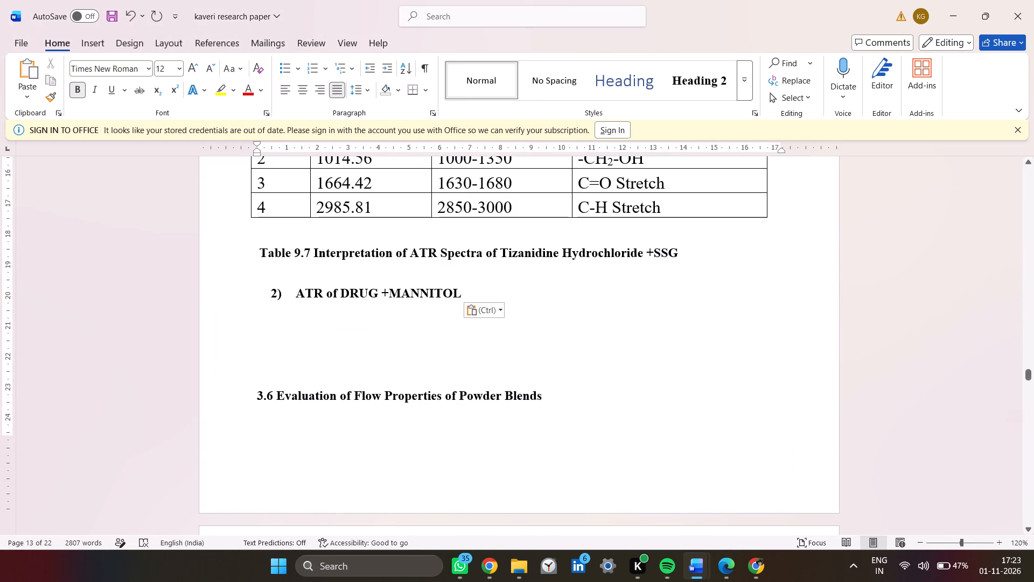
# Renumber the paper's "ATR of DRUG +MANNITOL" heading as 3), matching the thesis.
pyautogui.hotkey('alt', 'Tab')
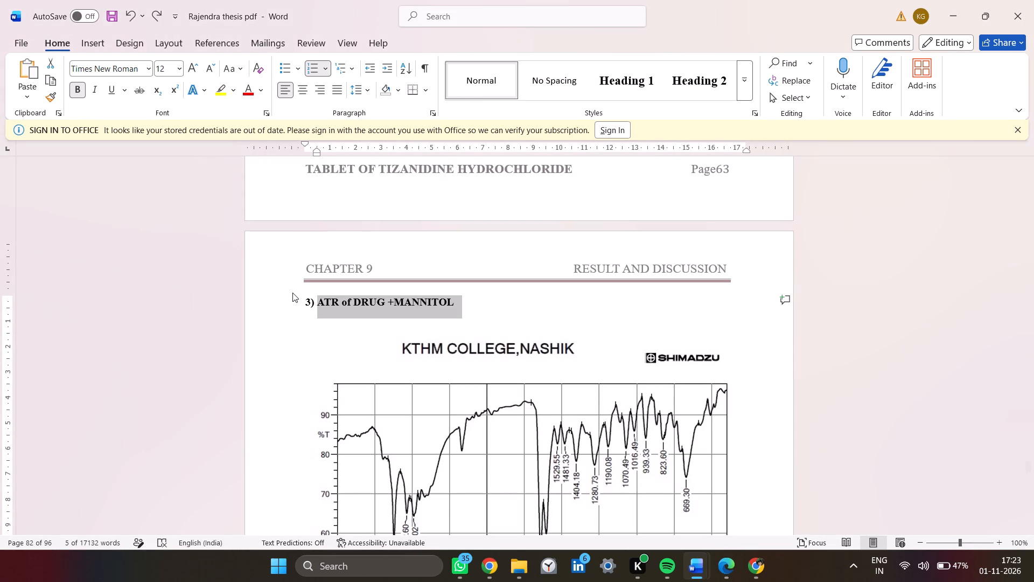
pyautogui.hotkey('alt', 'Tab')
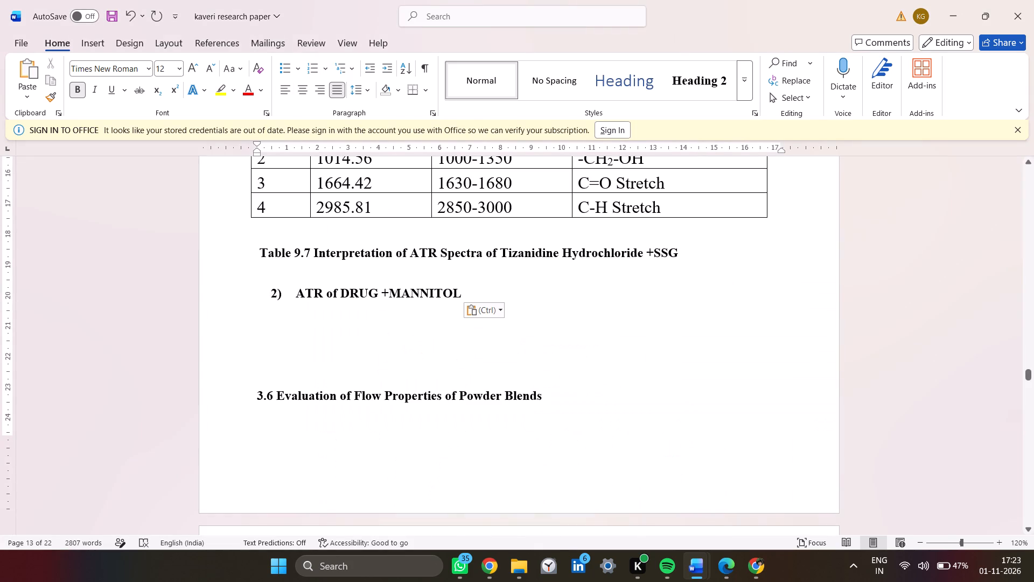
pyautogui.moveTo(280, 297); pyautogui.dragTo(266, 295)
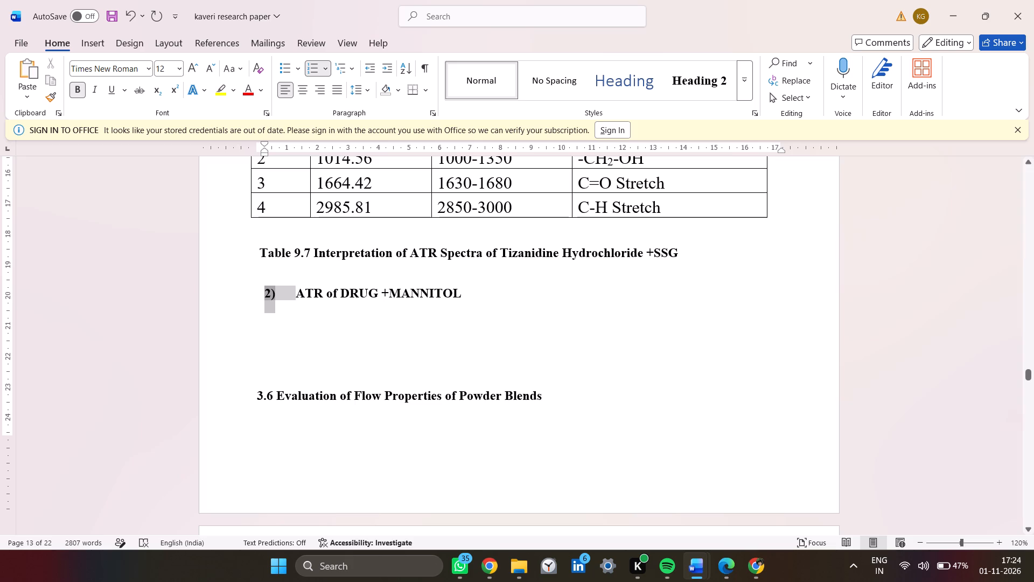
pyautogui.press('3')
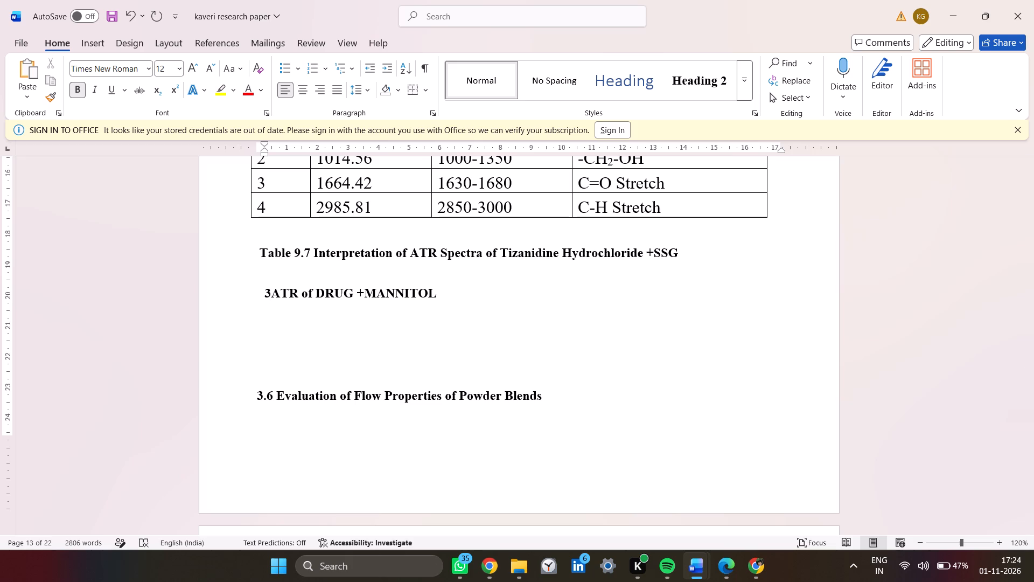
pyautogui.hotkey('shift', ')')
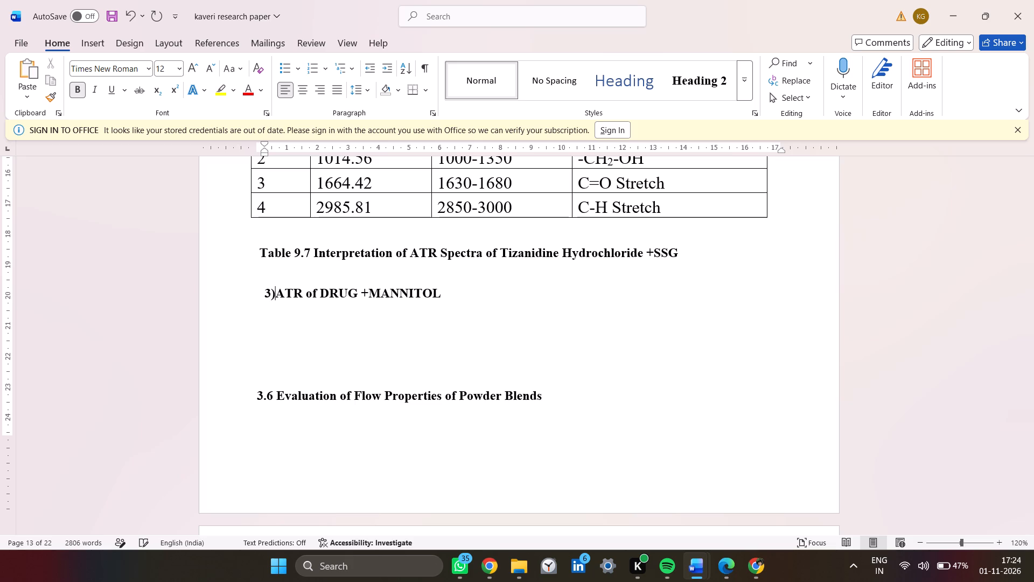
pyautogui.press('space')
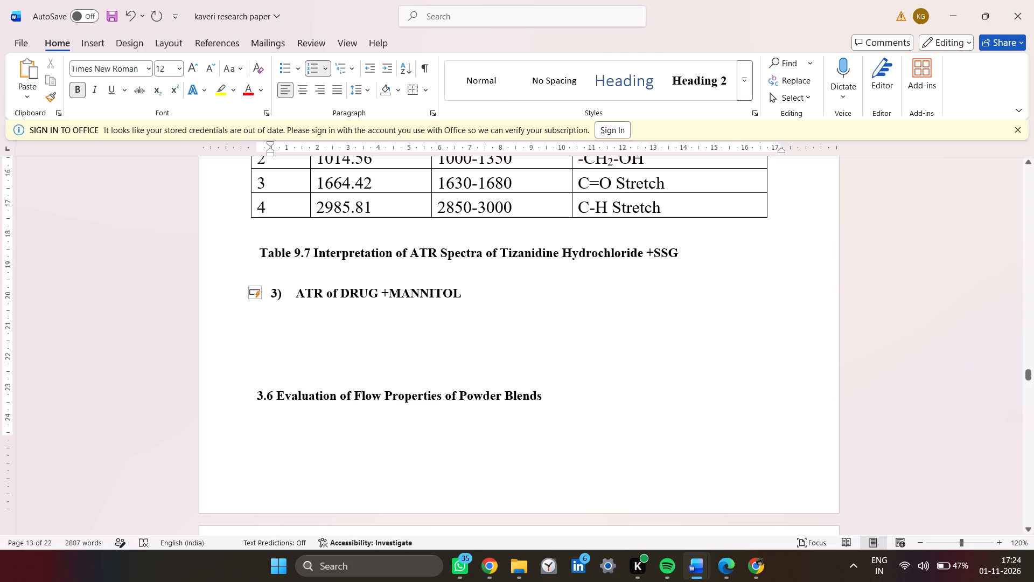
# Add an unnumbered line below the paper's "ATR of DRUG +MANNITOL" heading and paste the thesis's drug + mannitol ATR spectrum image there.
pyautogui.click(461, 290)
pyautogui.press('Return')
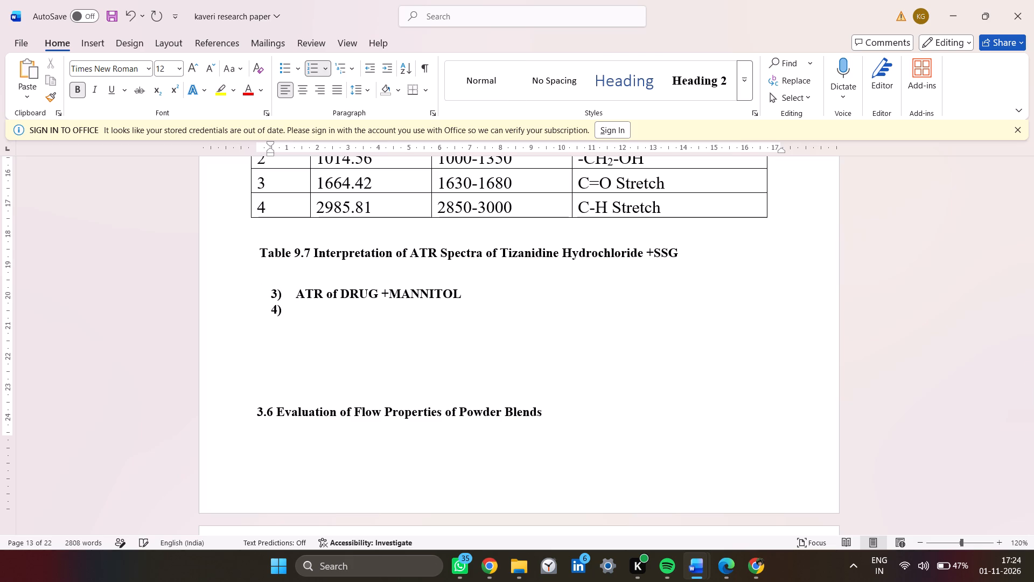
pyautogui.press('BackSpace')
pyautogui.hotkey('alt', 'Tab')
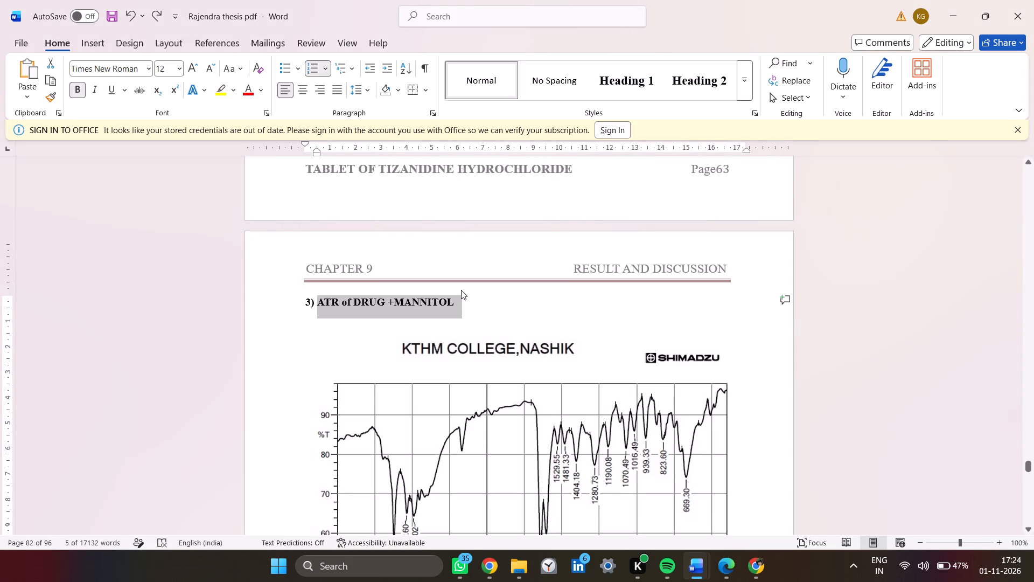
pyautogui.scroll(-1, 461, 290)
pyautogui.click(461, 290)
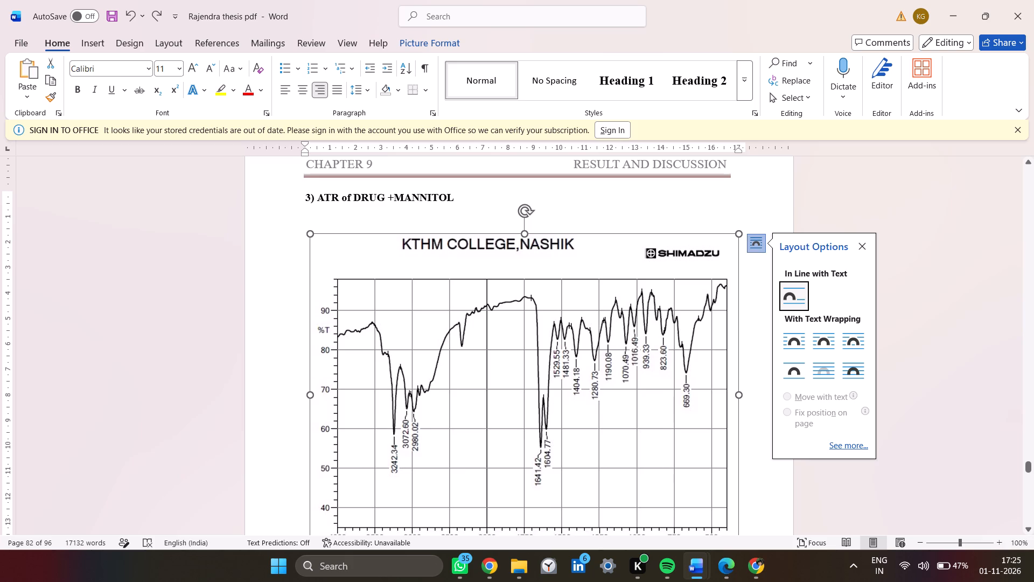
pyautogui.hotkey('alt', 'Tab')
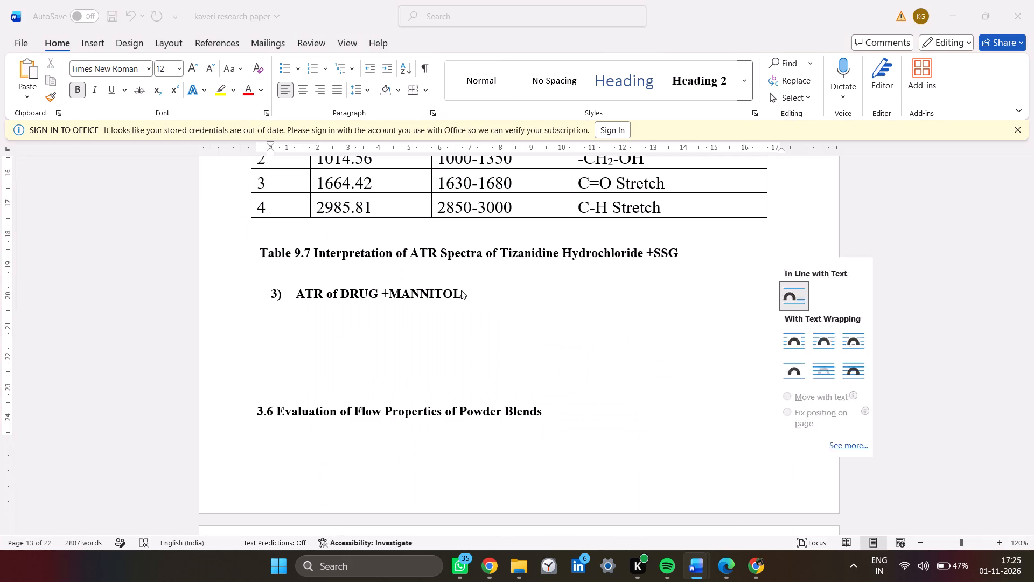
pyautogui.hotkey('alt', 'Tab')
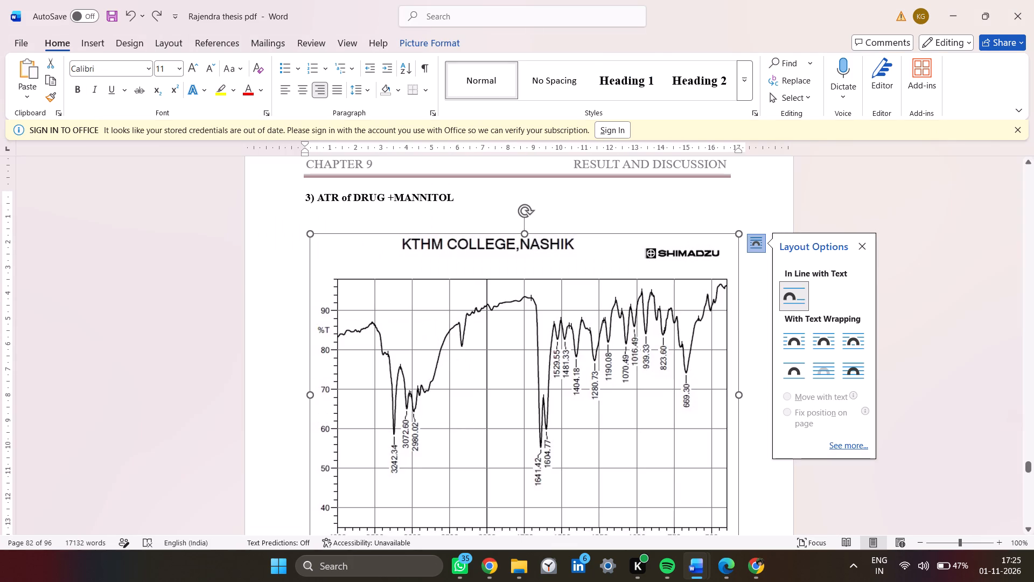
pyautogui.click(461, 290)
pyautogui.hotkey('ctrl', 'c')
pyautogui.hotkey('alt', 'Tab')
pyautogui.hotkey('ctrl', 'v')
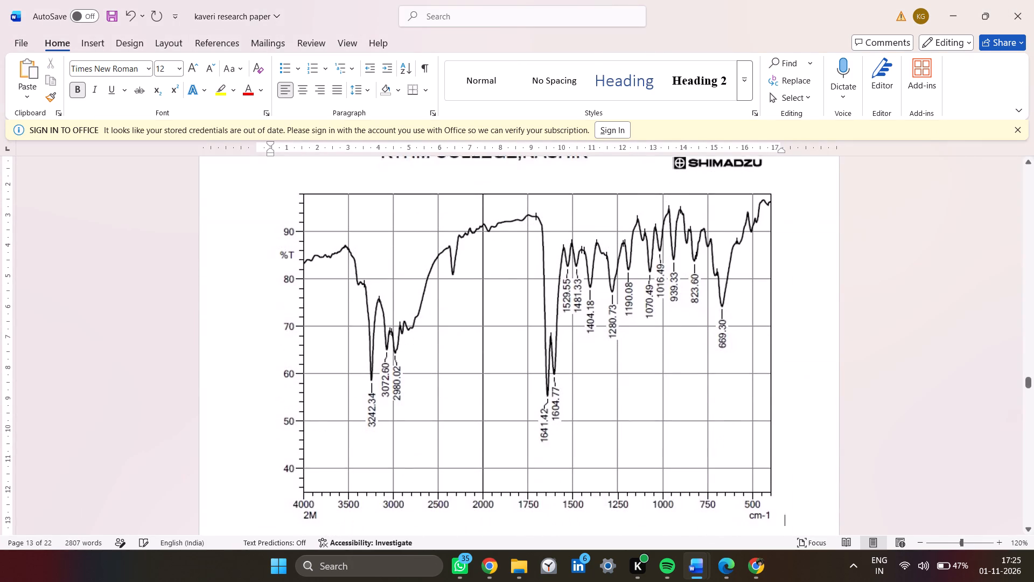
# Copy the thesis's Figure No.9.7 caption for Tizanidine HCL + Mannitol and locate its place by the paper's mannitol spectrum.
pyautogui.hotkey('alt', 'Tab')
pyautogui.scroll(-1, 461, 290)
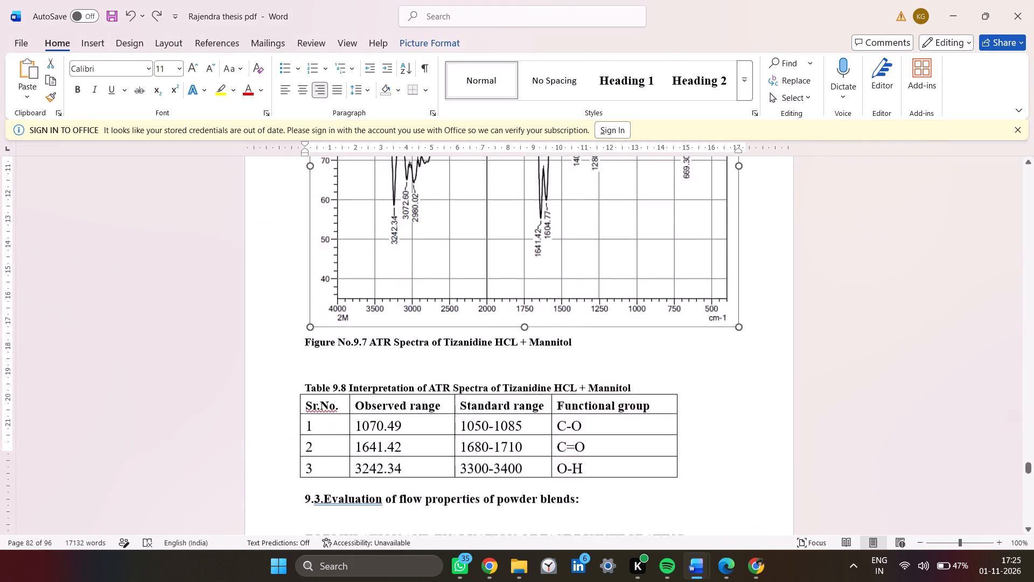
pyautogui.scroll(-2, 461, 290)
pyautogui.moveTo(577, 248); pyautogui.dragTo(520, 248)
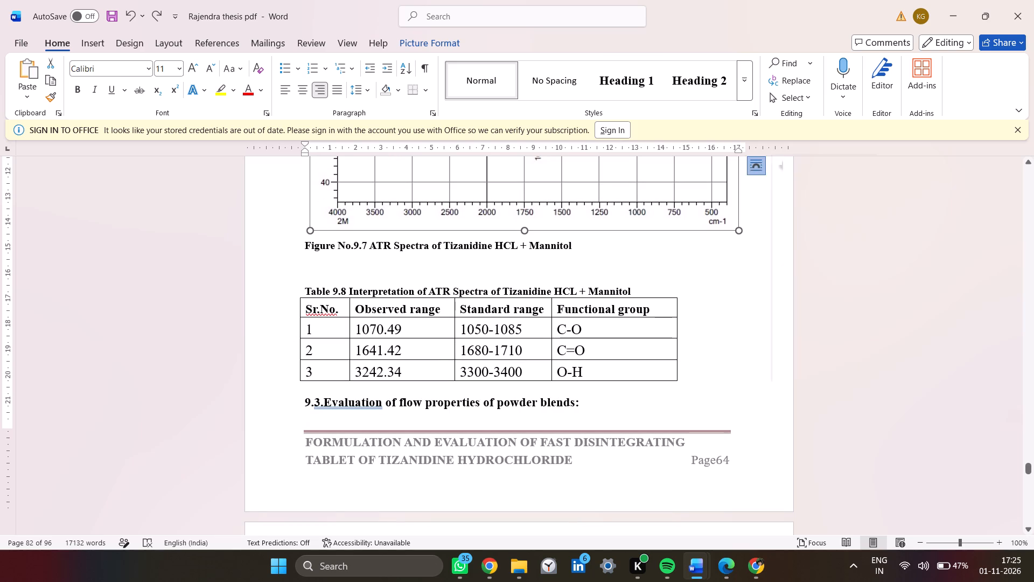
pyautogui.moveTo(520, 248); pyautogui.dragTo(299, 251)
pyautogui.hotkey('ctrl', 'c')
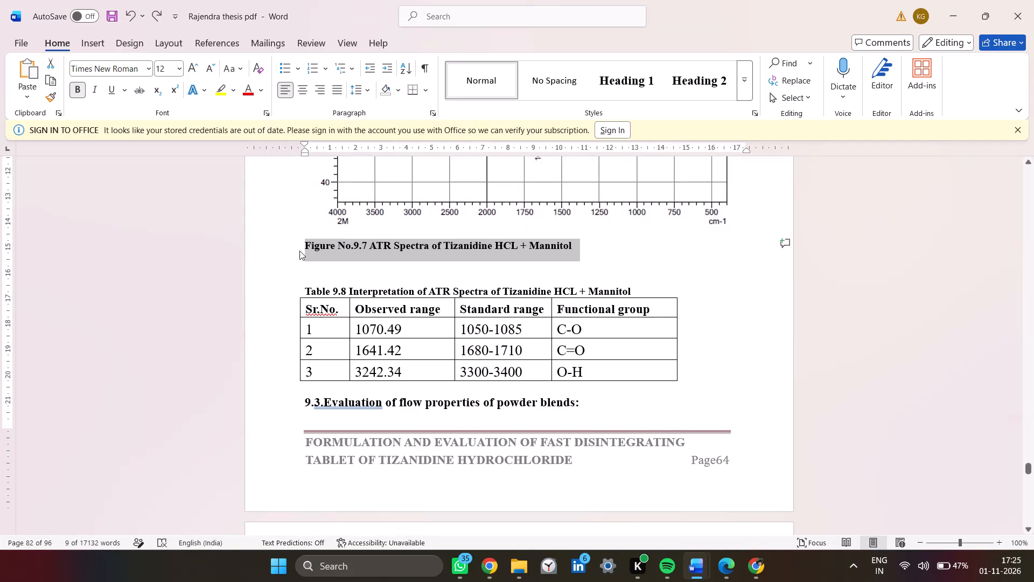
pyautogui.hotkey('alt', 'Tab')
pyautogui.scroll(-1, 392, 324)
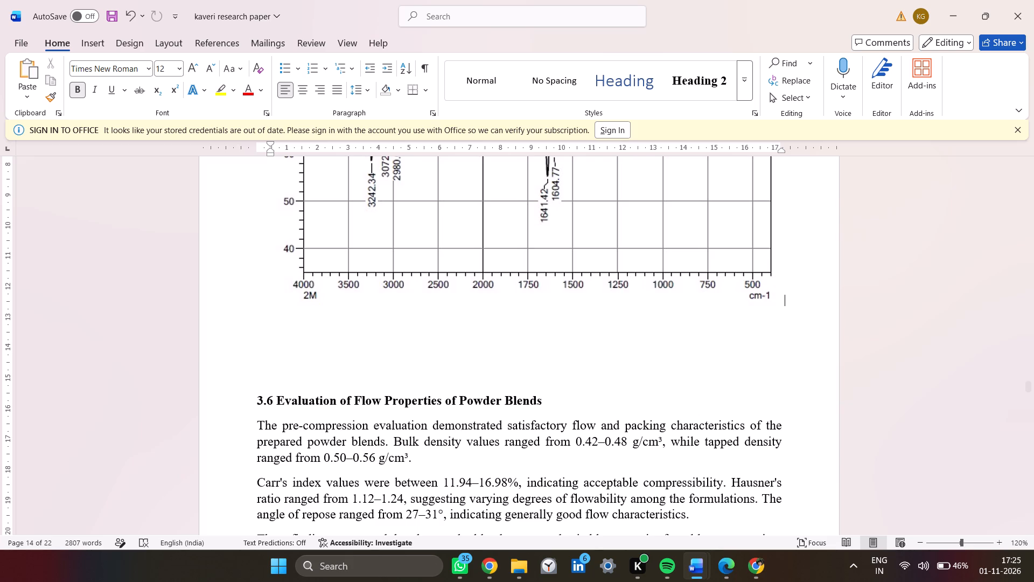
pyautogui.scroll(2, 392, 324)
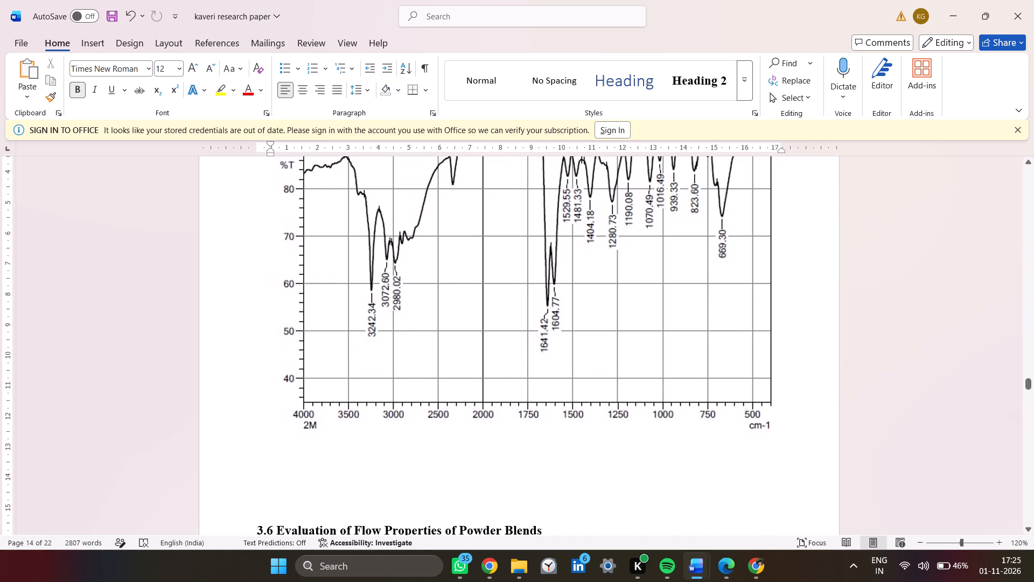
pyautogui.hotkey('alt', 'Tab')
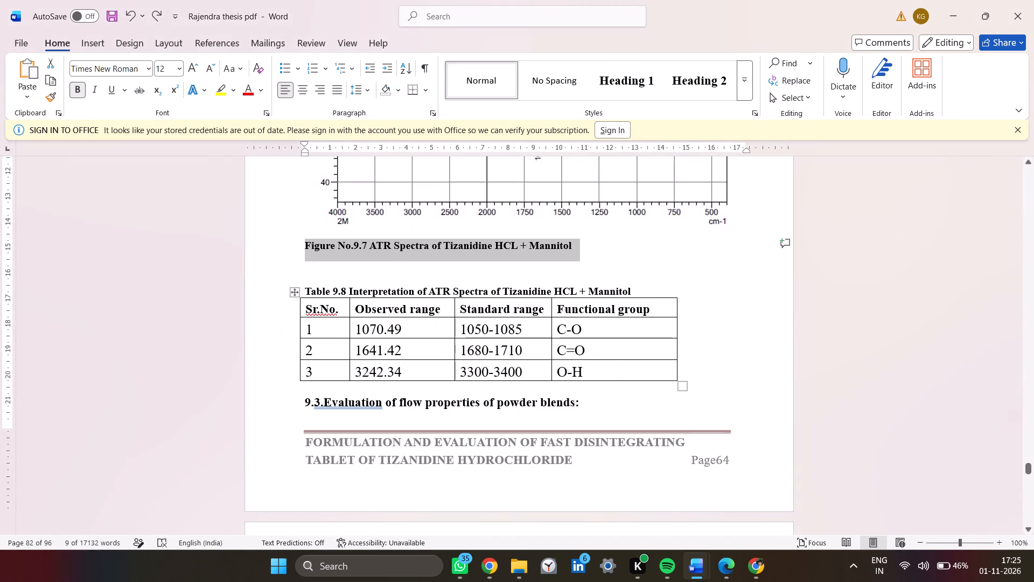
pyautogui.hotkey('alt', 'Tab')
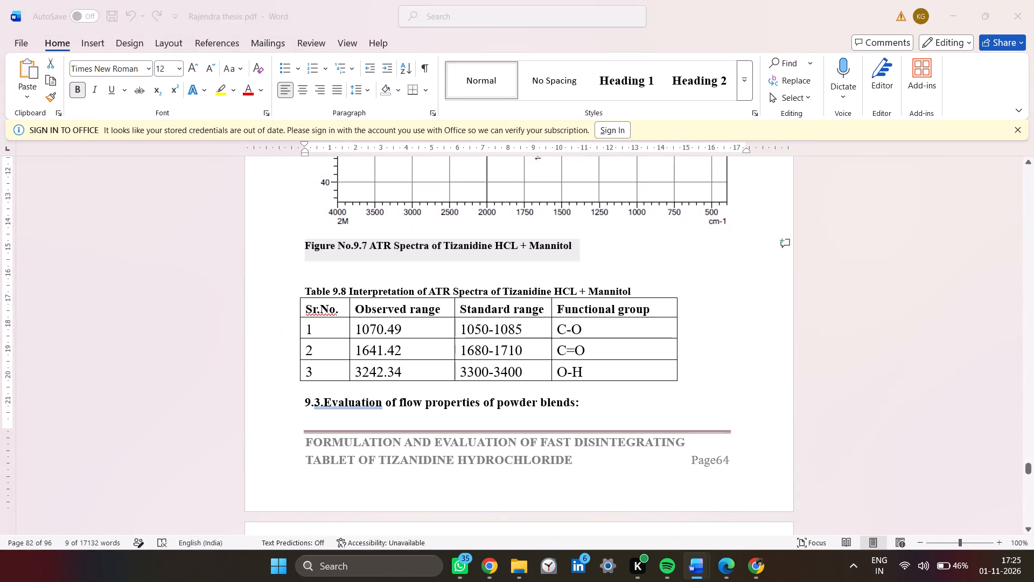
pyautogui.scroll(3, 392, 324)
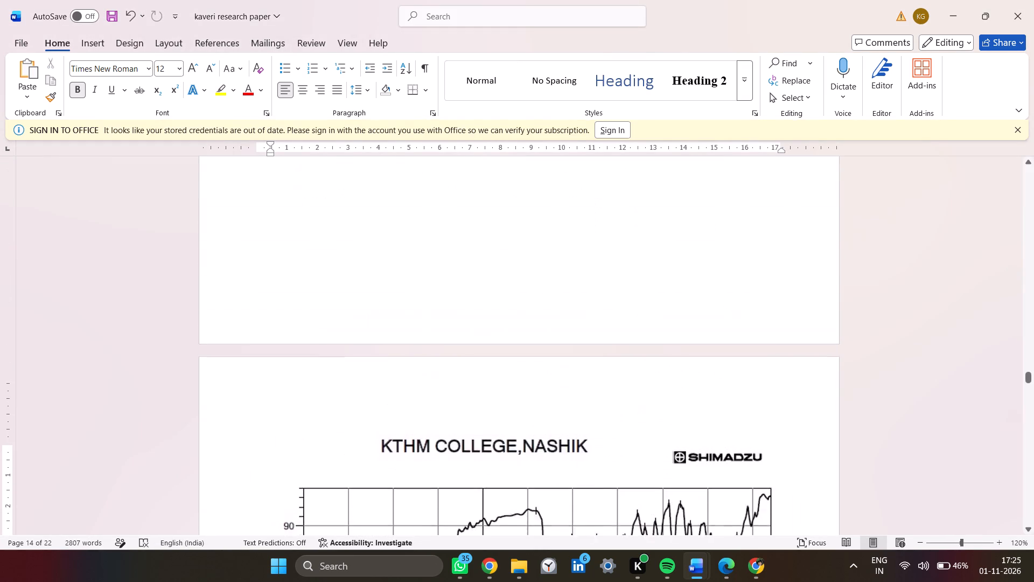
pyautogui.scroll(2, 392, 324)
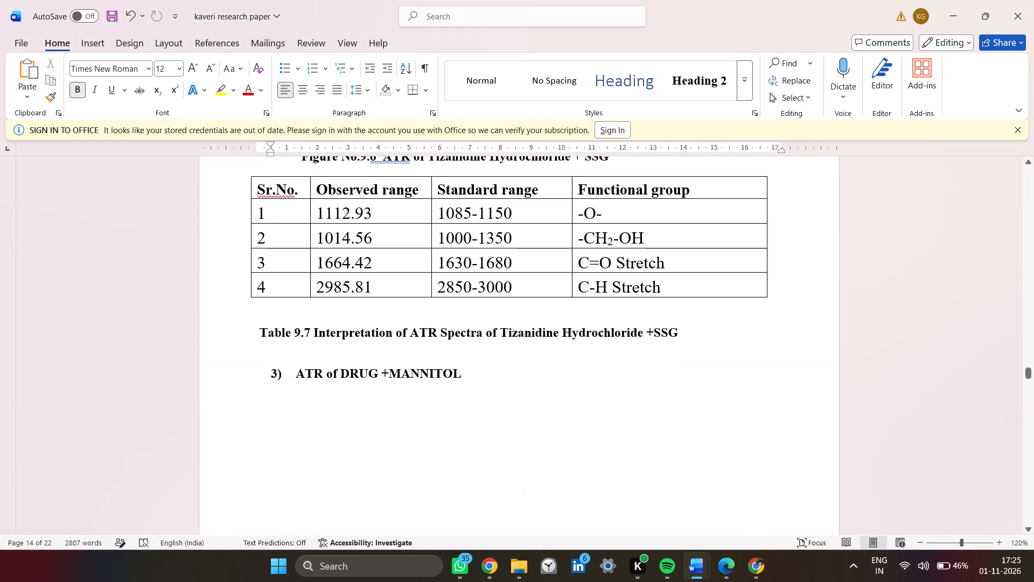
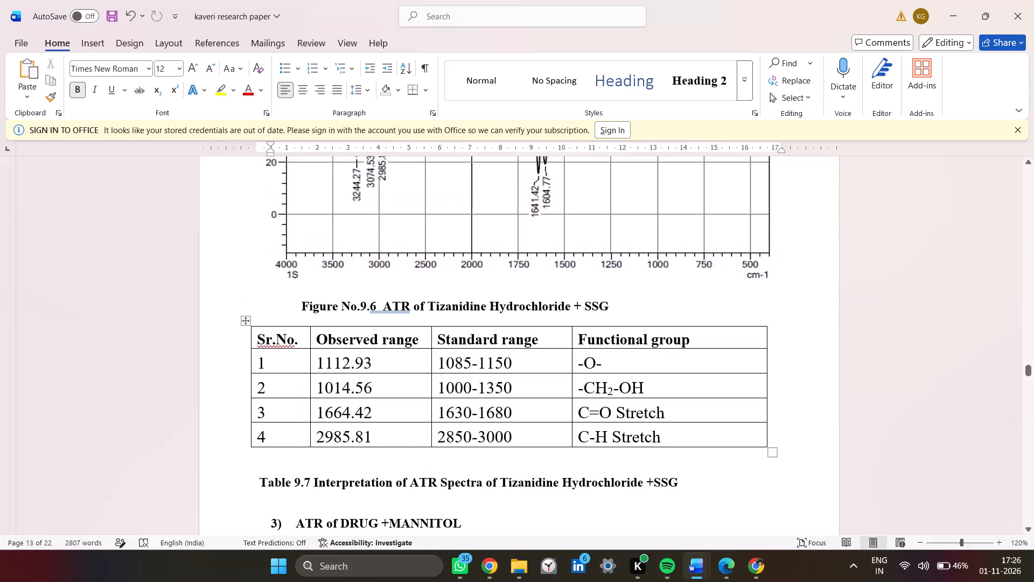
# Compare the paper's content around "ATR of DRUG +MANNITOL" with the thesis's mannitol spectrum, Table 9.8 and the flow properties section 9.3.
pyautogui.hotkey('alt', 'Tab')
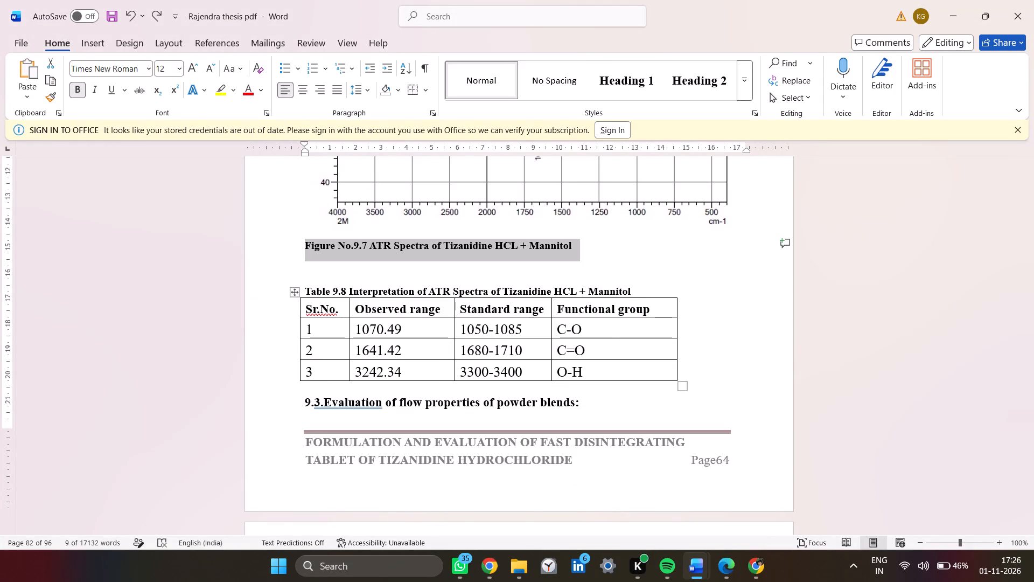
pyautogui.scroll(1, 392, 324)
pyautogui.hotkey('alt', 'Tab')
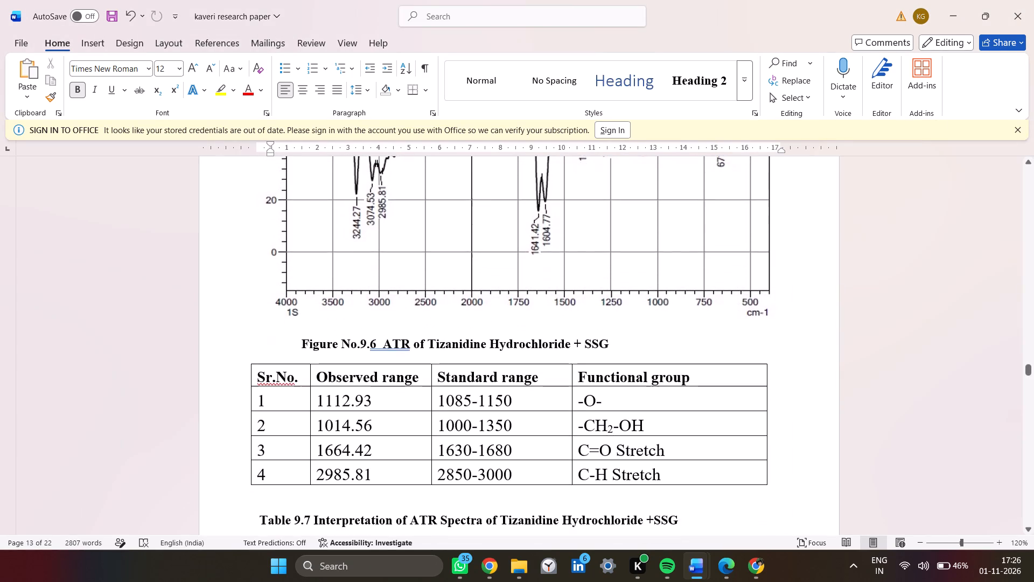
pyautogui.hotkey('alt', 'Tab')
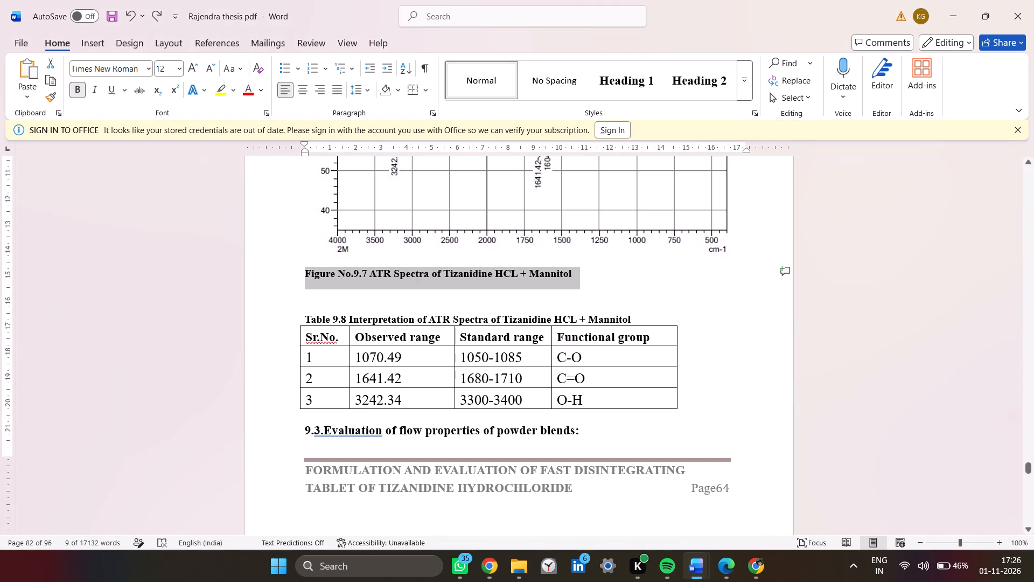
pyautogui.hotkey('alt', 'Tab')
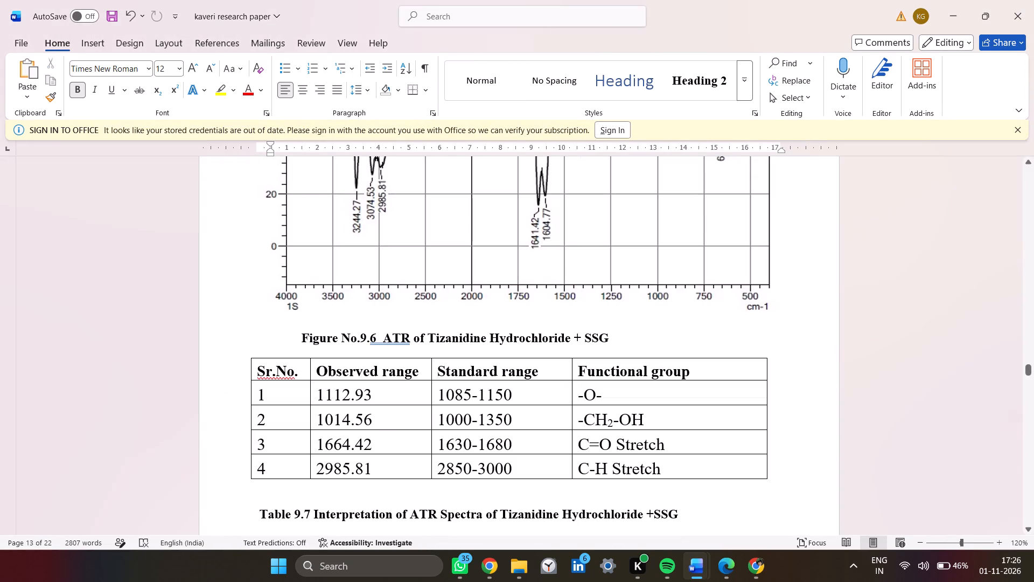
pyautogui.hotkey('alt', 'Tab')
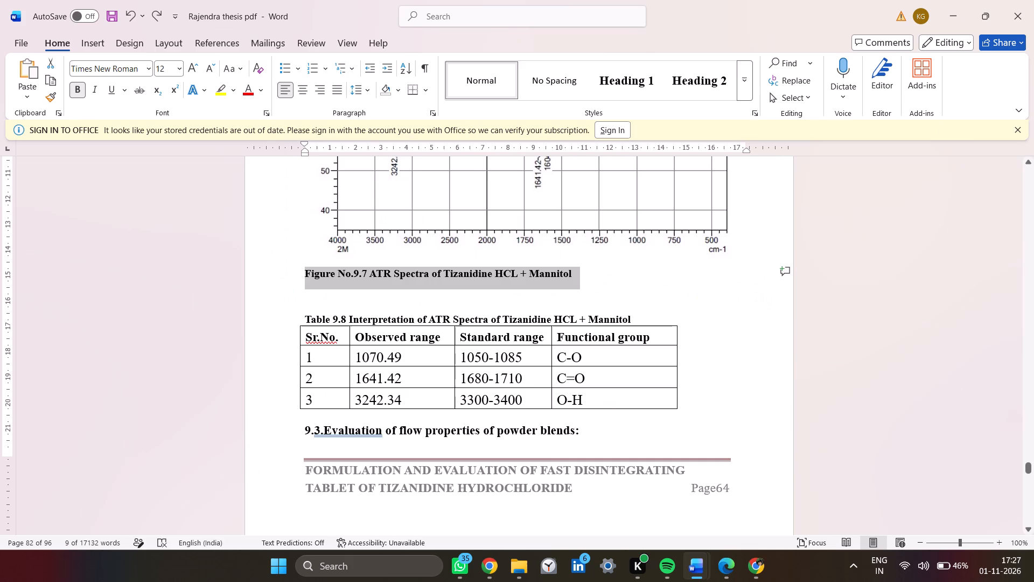
pyautogui.scroll(-1, 392, 324)
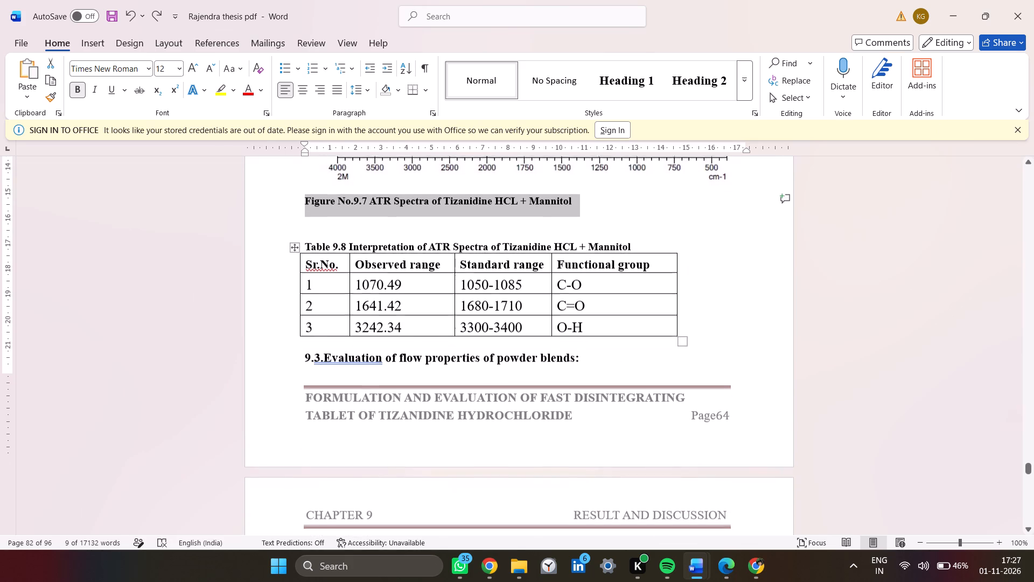
pyautogui.scroll(-1, 392, 324)
pyautogui.hotkey('alt', 'Tab')
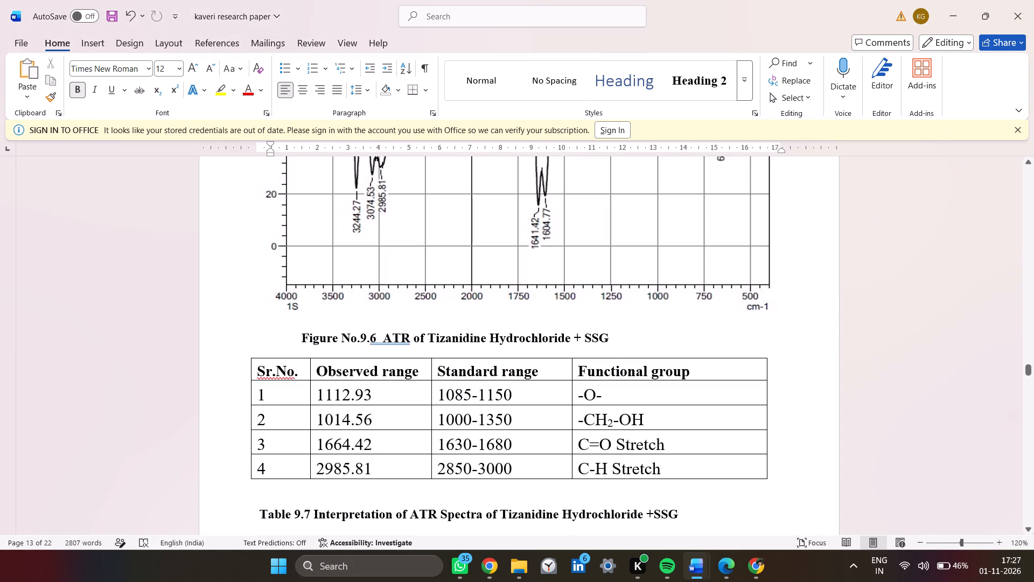
pyautogui.scroll(-3, 392, 324)
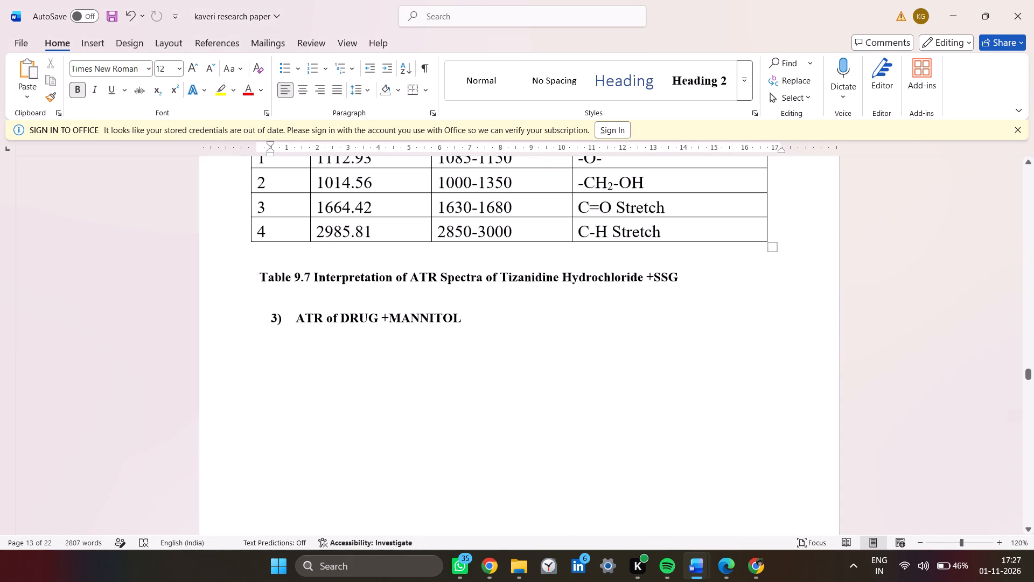
pyautogui.hotkey('alt', 'Tab')
pyautogui.scroll(-1, 392, 324)
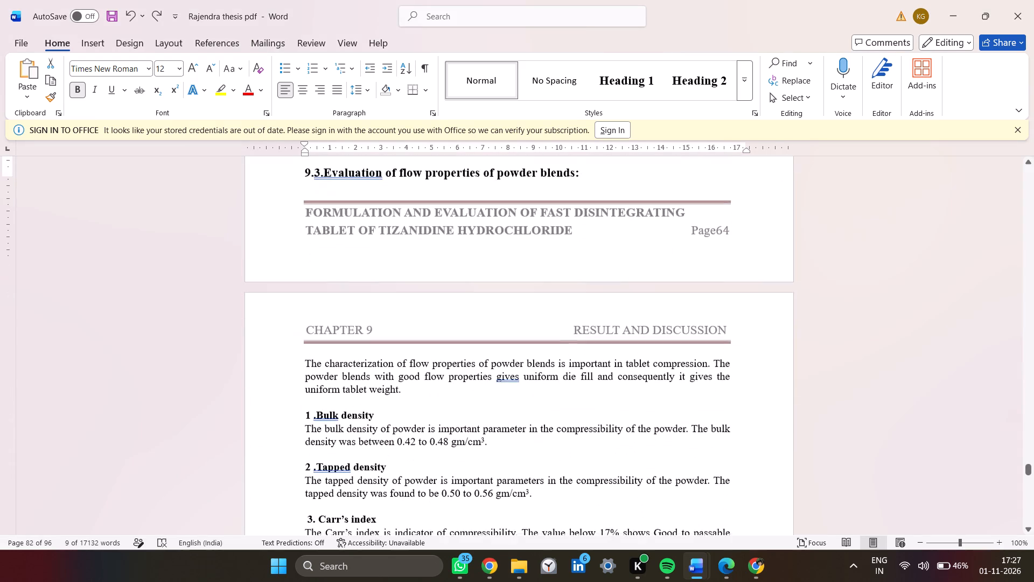
pyautogui.scroll(-2, 392, 324)
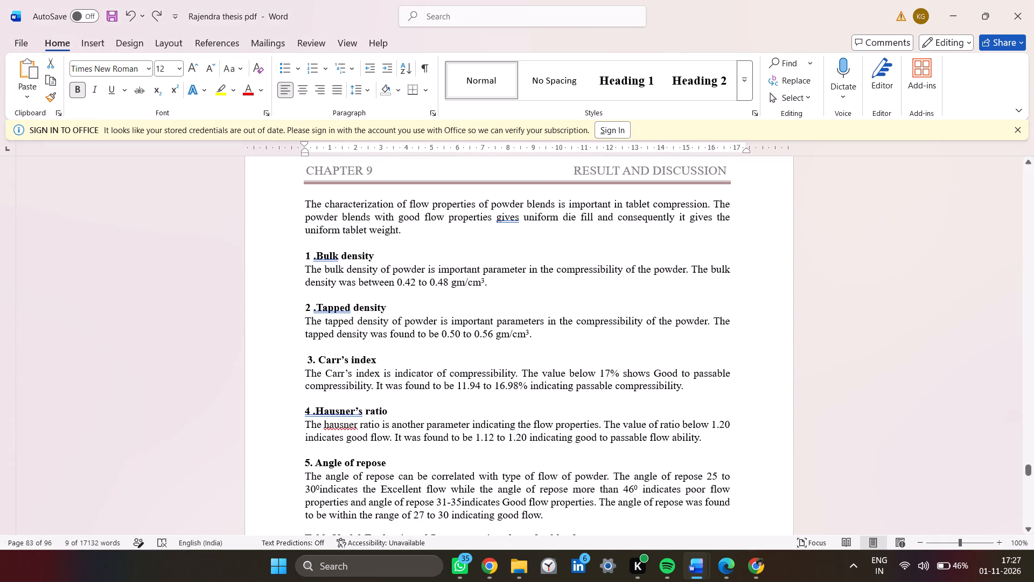
pyautogui.scroll(2, 392, 324)
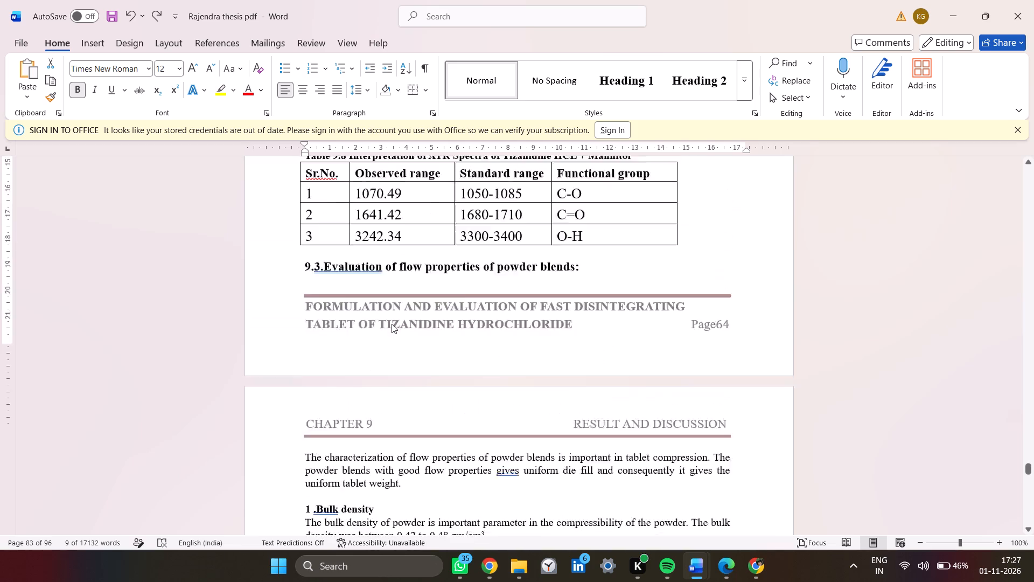
pyautogui.scroll(2, 392, 324)
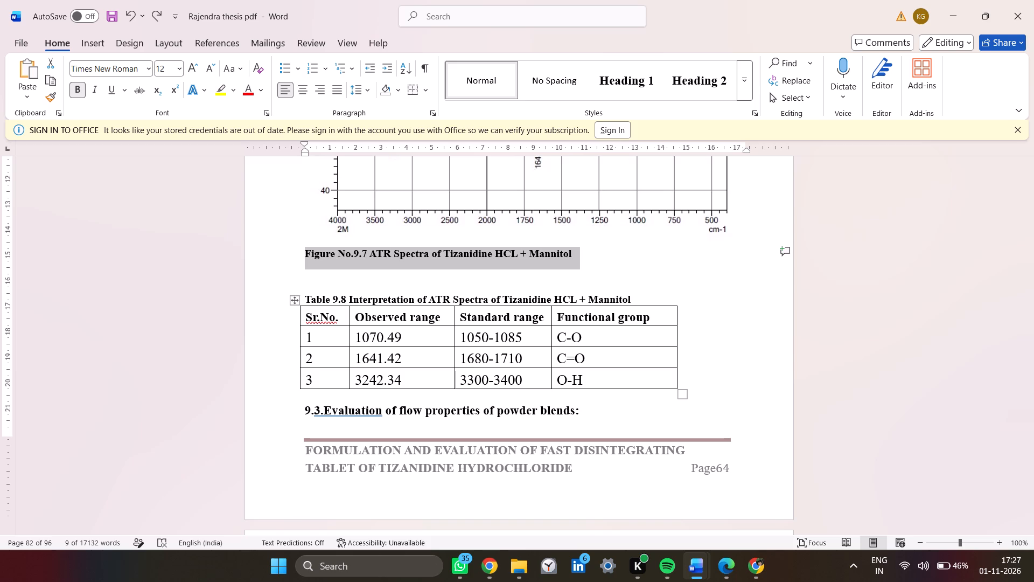
pyautogui.hotkey('alt', 'Tab')
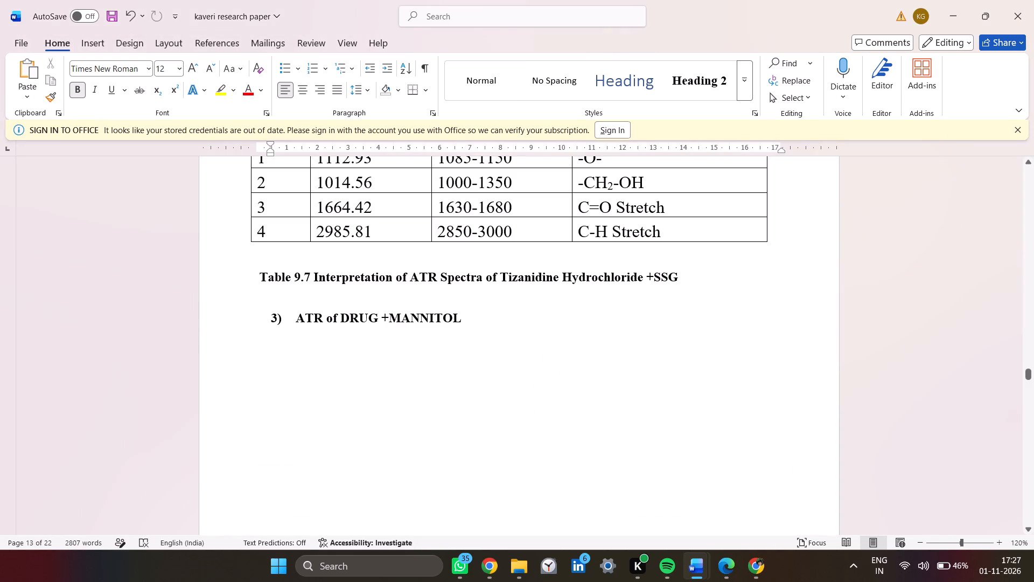
pyautogui.hotkey('alt', 'Tab')
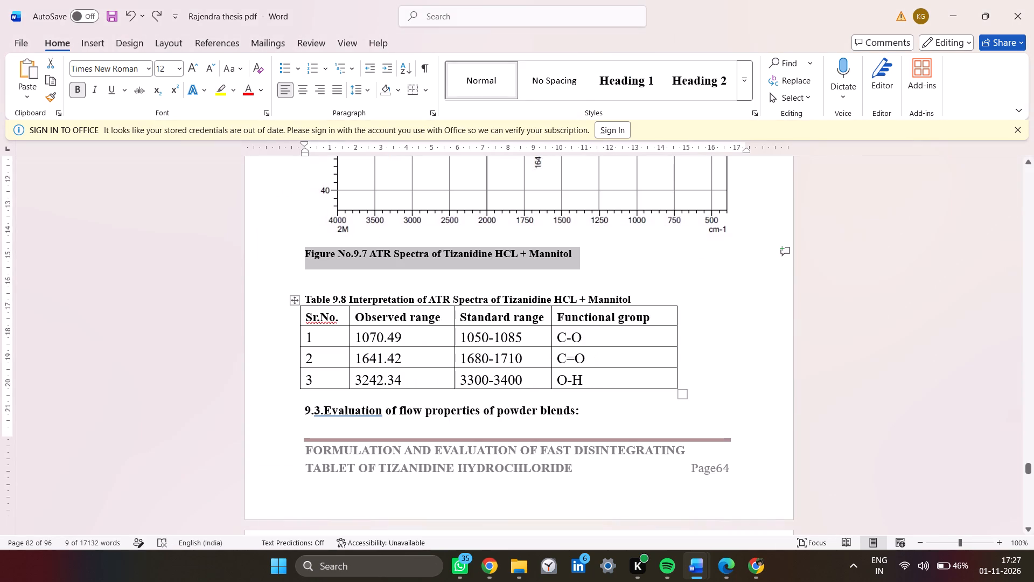
pyautogui.hotkey('alt', 'Tab')
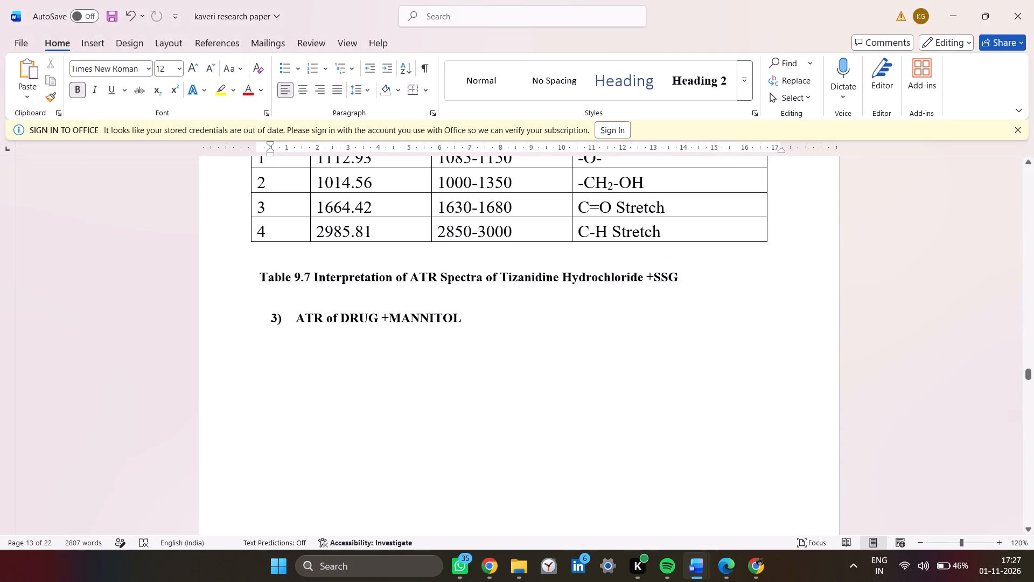
pyautogui.hotkey('alt', 'Tab')
pyautogui.scroll(1, 392, 324)
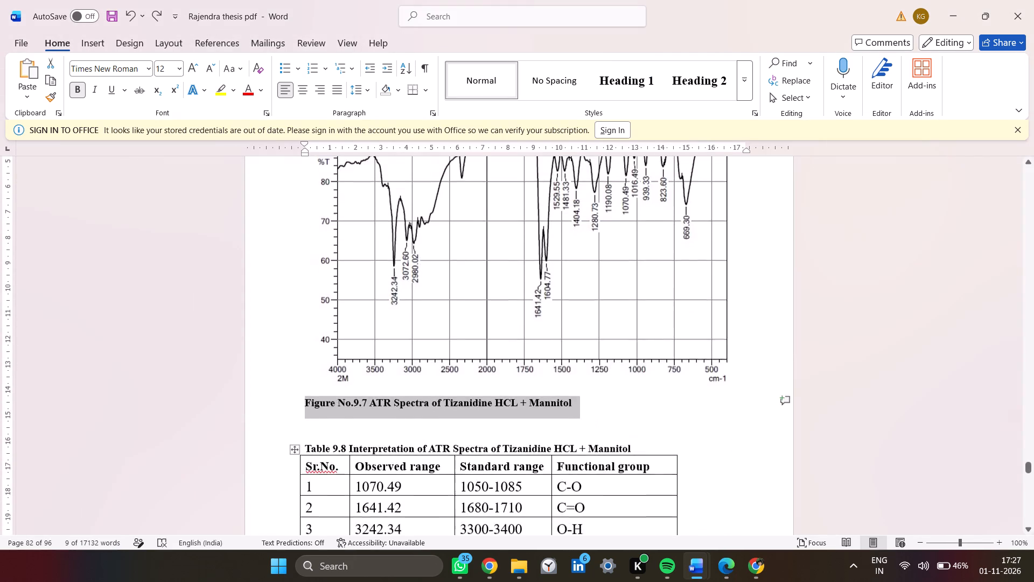
pyautogui.scroll(-3, 392, 324)
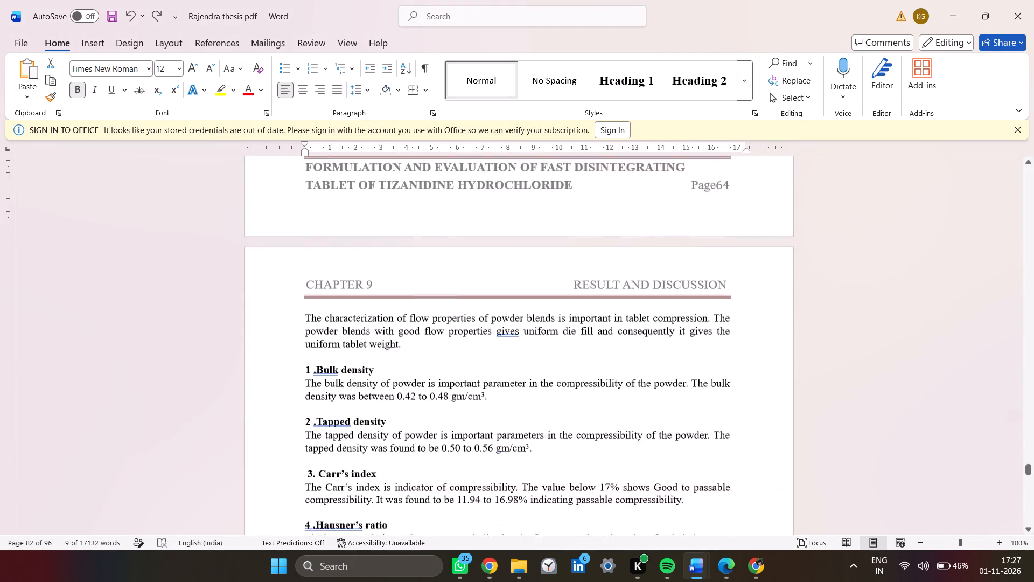
# Copy the thesis's drug + mannitol ATR spectrum image and paste it on an unnumbered line below the paper's "ATR of DRUG +MANNITOL" heading.
pyautogui.scroll(2, 392, 324)
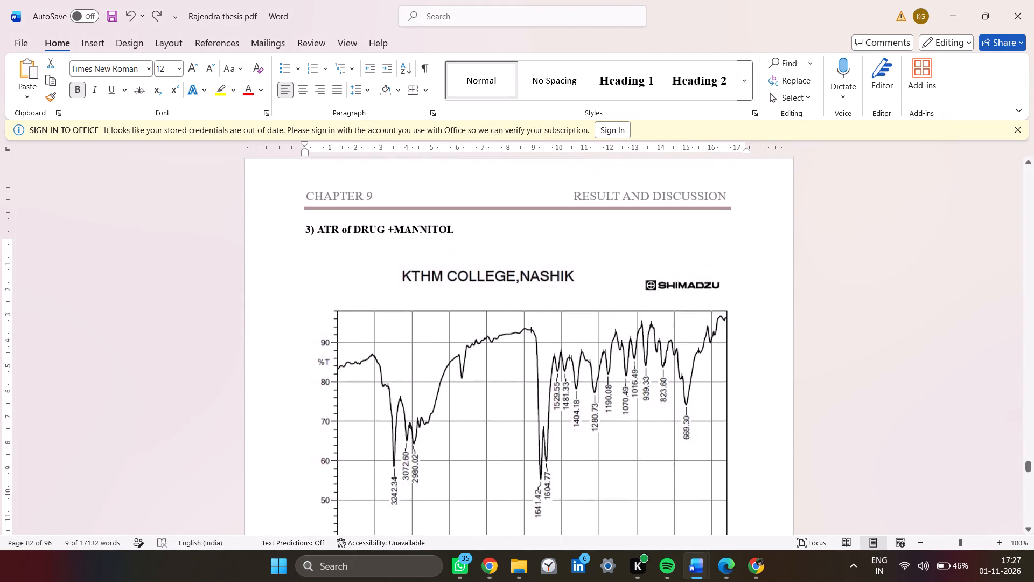
pyautogui.scroll(1, 392, 324)
pyautogui.click(402, 328)
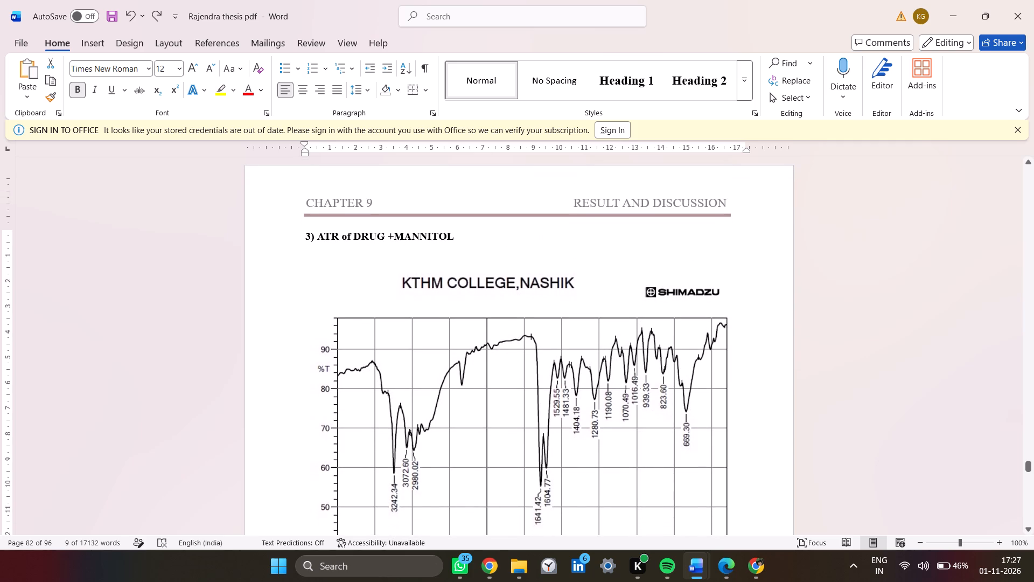
pyautogui.hotkey('ctrl', 'c')
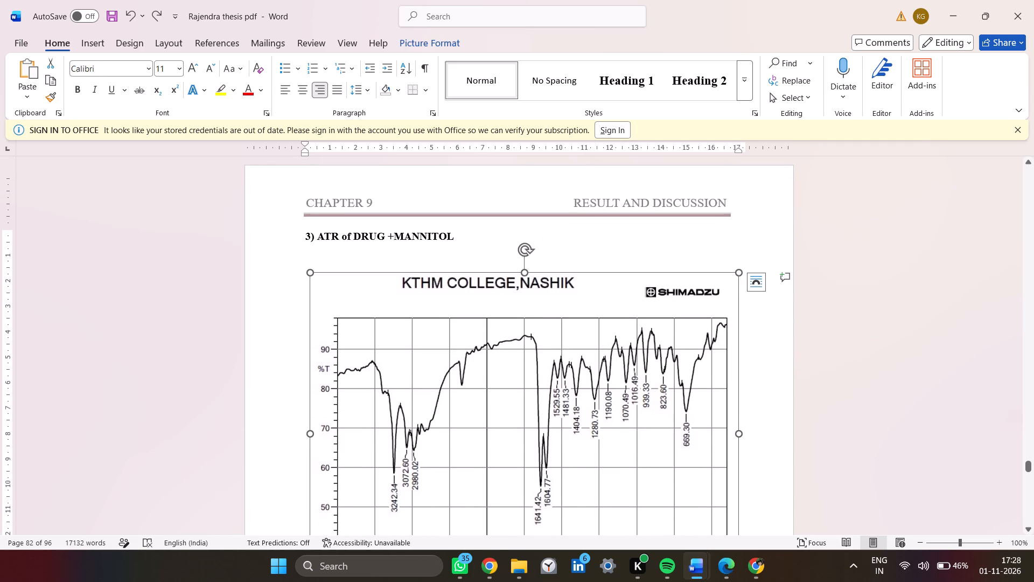
pyautogui.hotkey('alt', 'Tab')
pyautogui.click(428, 358)
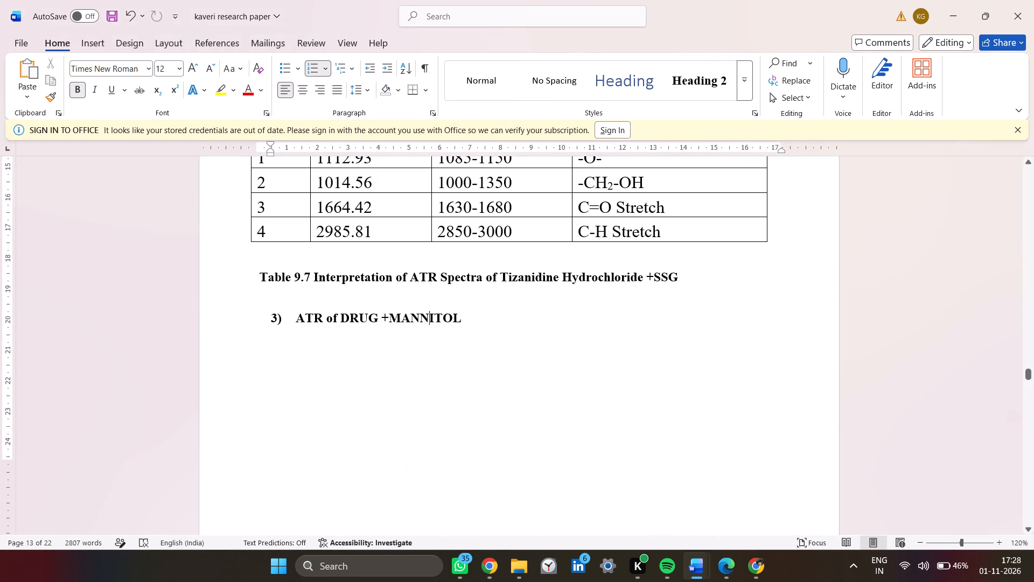
pyautogui.click(502, 332)
pyautogui.press('Return')
pyautogui.press('BackSpace')
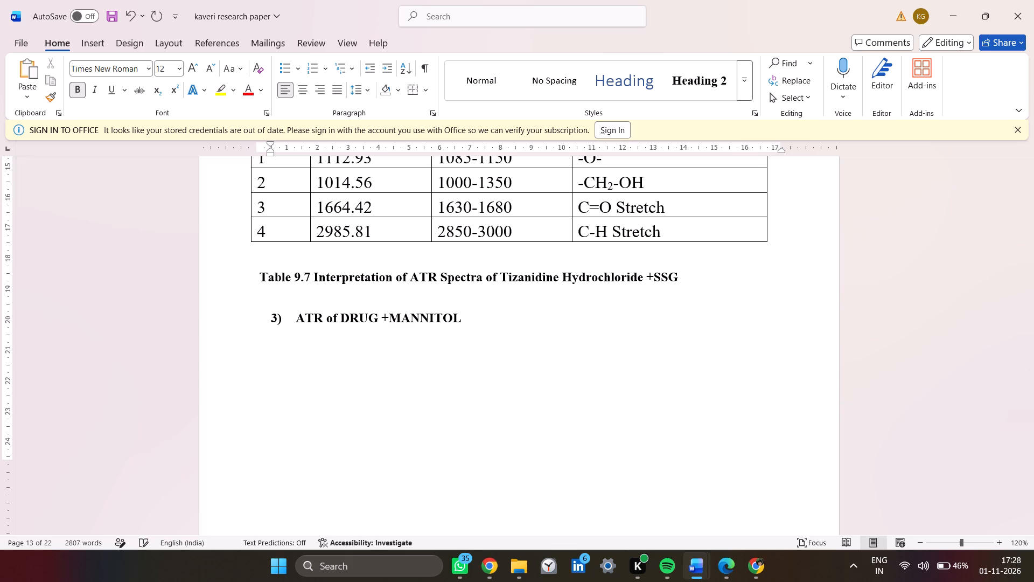
pyautogui.hotkey('ctrl', 'v')
# Copy the thesis caption "Figure No.9.7 ATR Spectra of Tizanidine HCL + Mannitol" and place the insertion point below the paper's mannitol spectrum.
pyautogui.hotkey('alt', 'Tab')
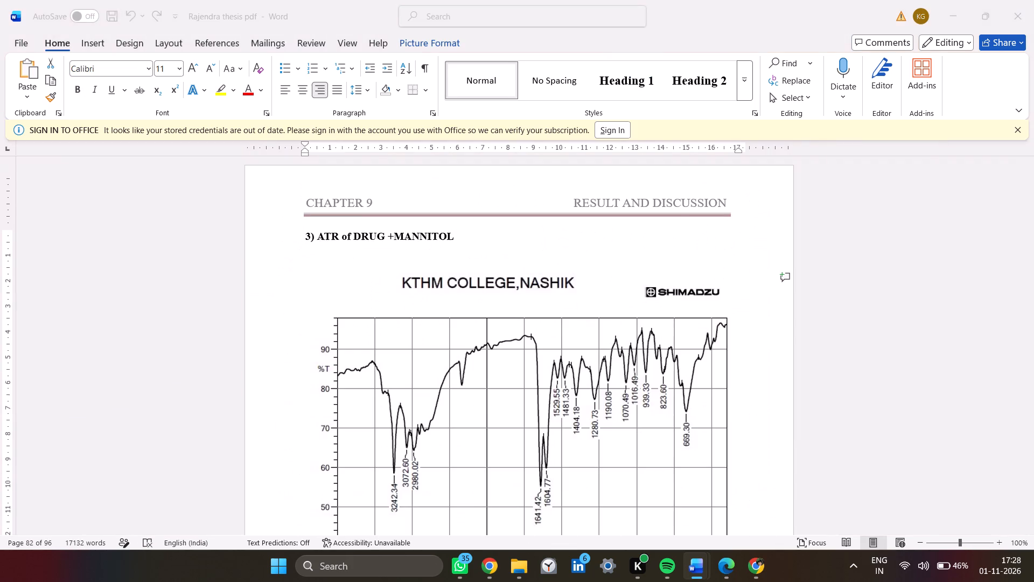
pyautogui.scroll(-2, 502, 332)
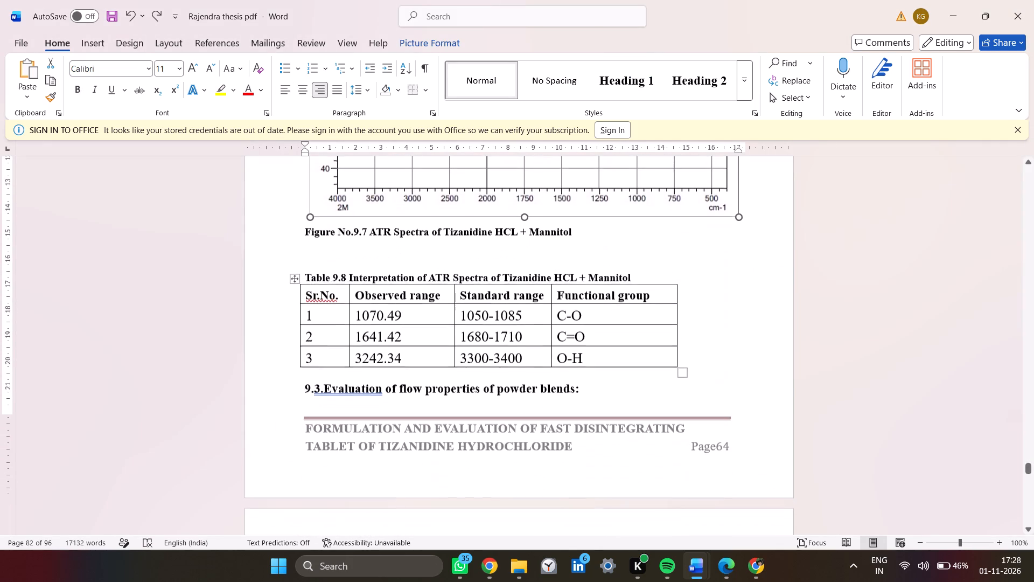
pyautogui.moveTo(584, 232); pyautogui.dragTo(347, 245)
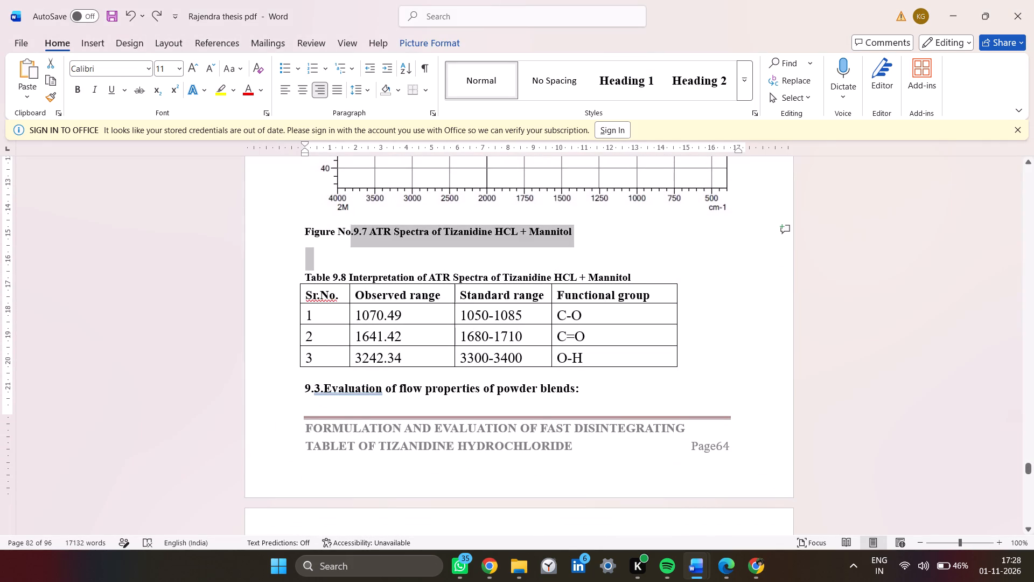
pyautogui.moveTo(347, 245); pyautogui.dragTo(313, 240)
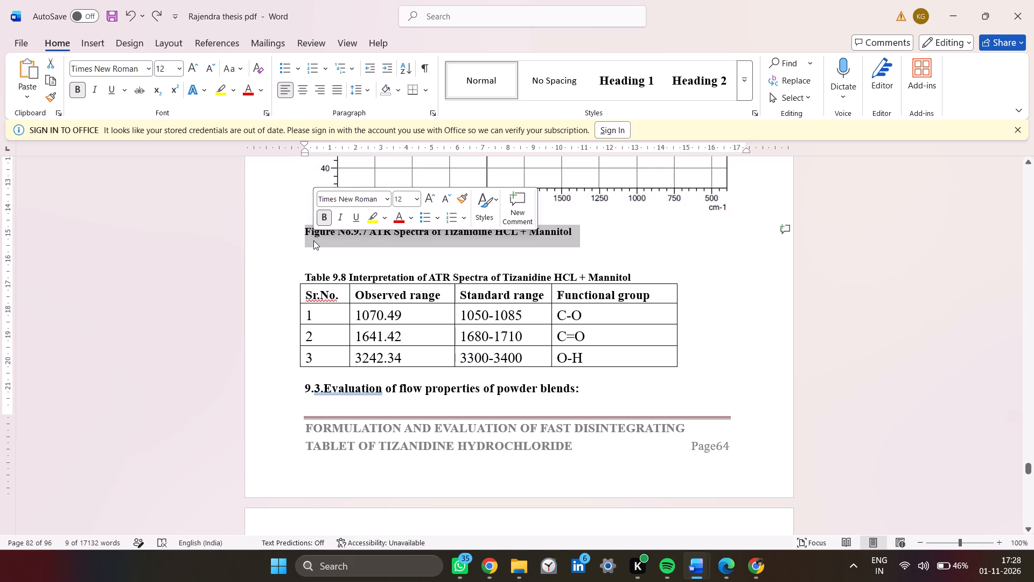
pyautogui.hotkey('ctrl', 'c')
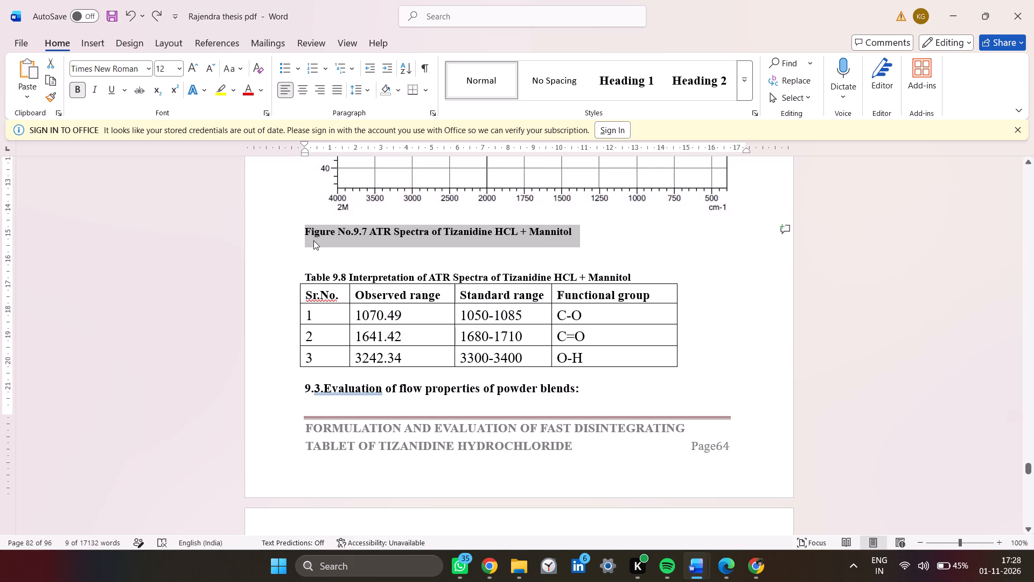
pyautogui.hotkey('alt', 'Tab')
pyautogui.scroll(-1, 313, 240)
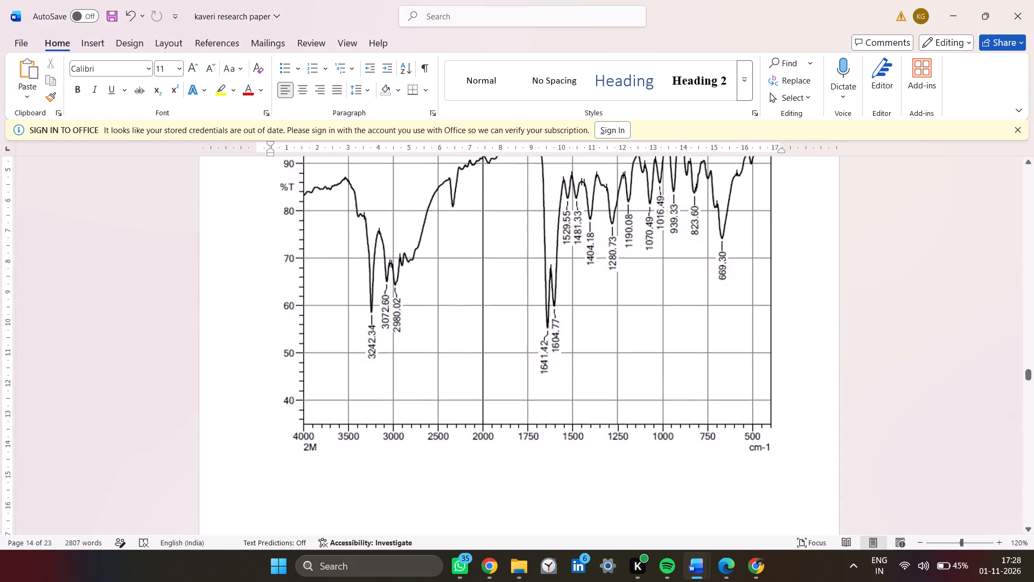
pyautogui.scroll(-1, 313, 240)
pyautogui.click(314, 340)
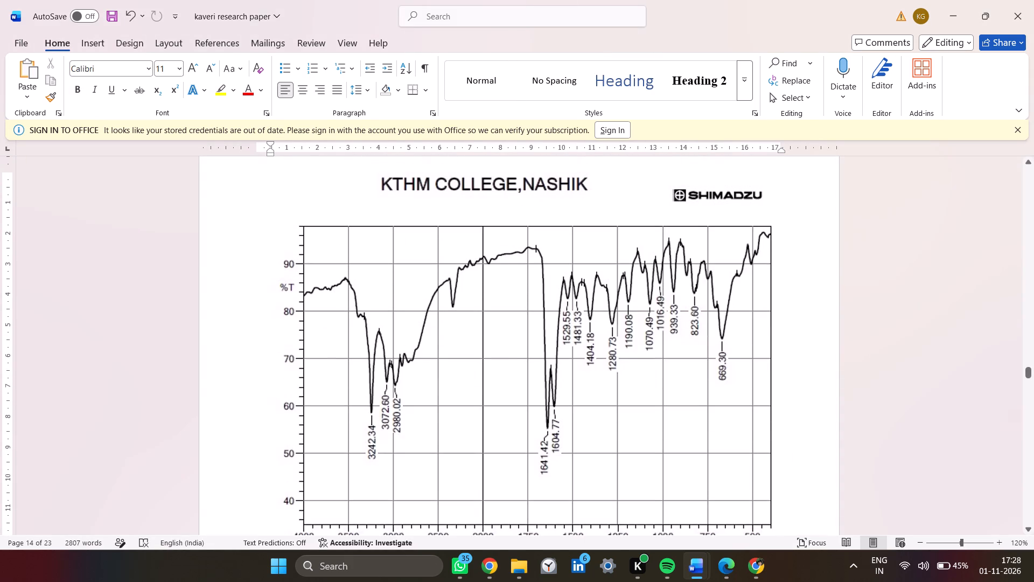
pyautogui.scroll(-2, 332, 349)
pyautogui.click(344, 338)
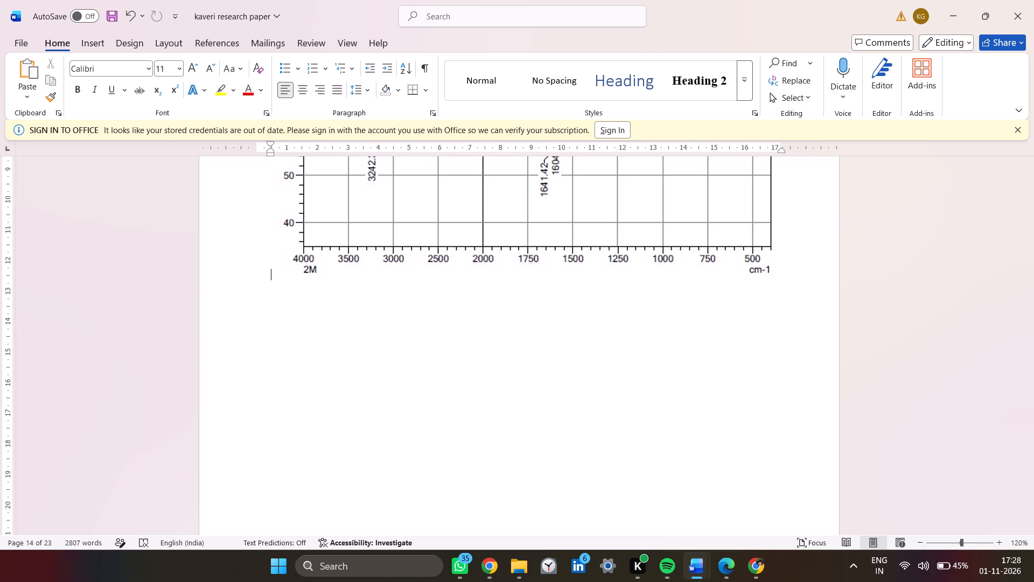
# Check the thesis's Figure No.9.7 caption and review how the mannitol spectrum sits relative to its heading in the paper.
pyautogui.hotkey('alt', 'Tab')
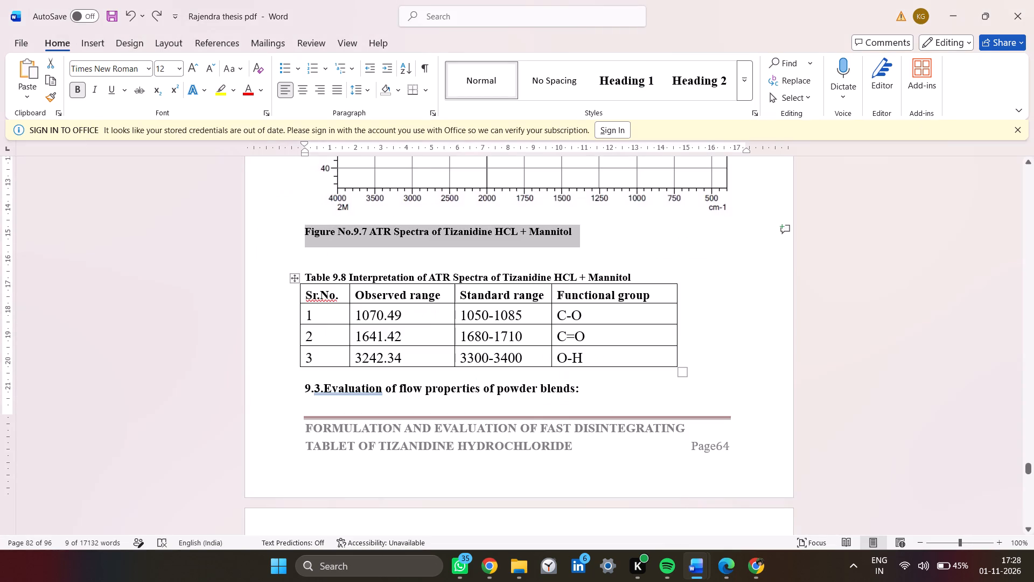
pyautogui.hotkey('alt', 'Tab')
pyautogui.scroll(1, 344, 338)
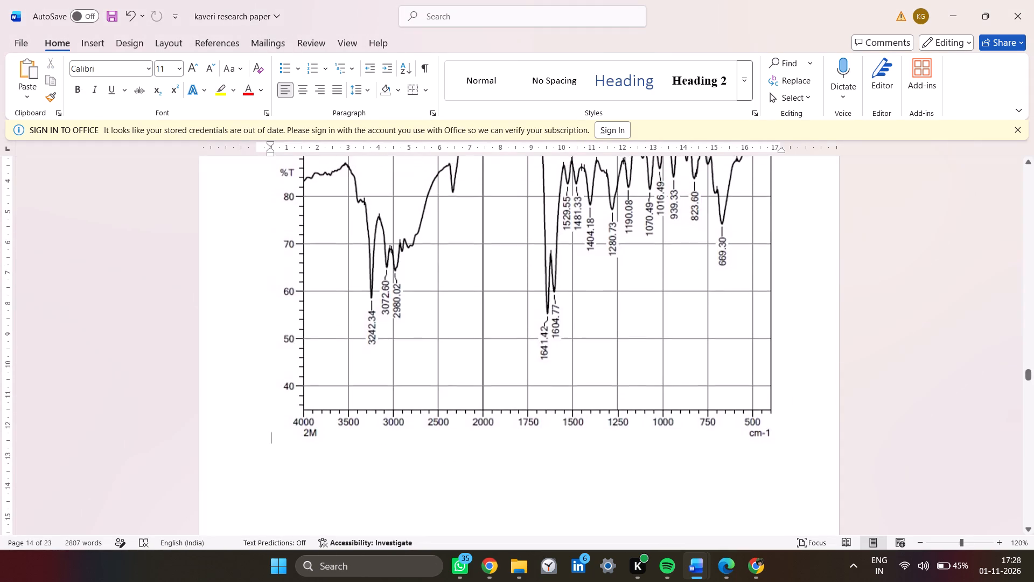
pyautogui.scroll(2, 344, 338)
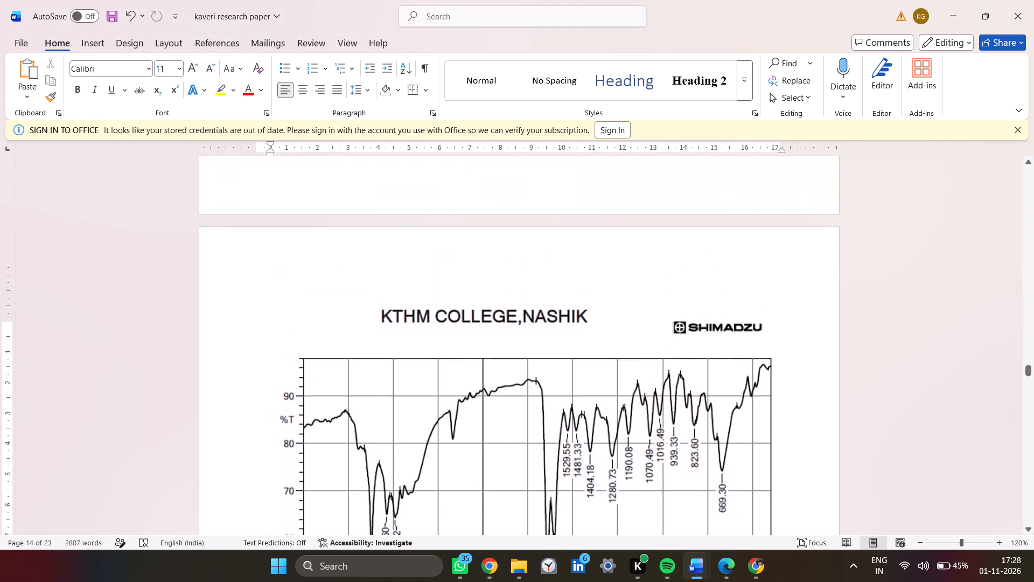
pyautogui.scroll(1, 344, 338)
pyautogui.scroll(-2, 344, 338)
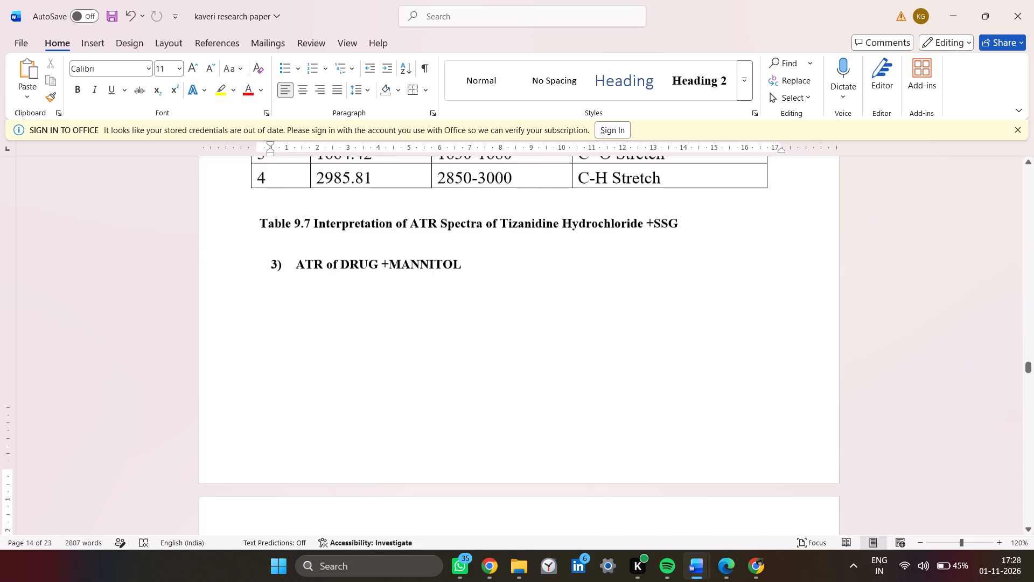
# Paste the copied caption "Figure No.9.7 ATR Spectra of Tizanidine HCL + Mannitol" on a new line below the paper's mannitol spectrum.
pyautogui.scroll(-1, 344, 338)
pyautogui.scroll(1, 344, 338)
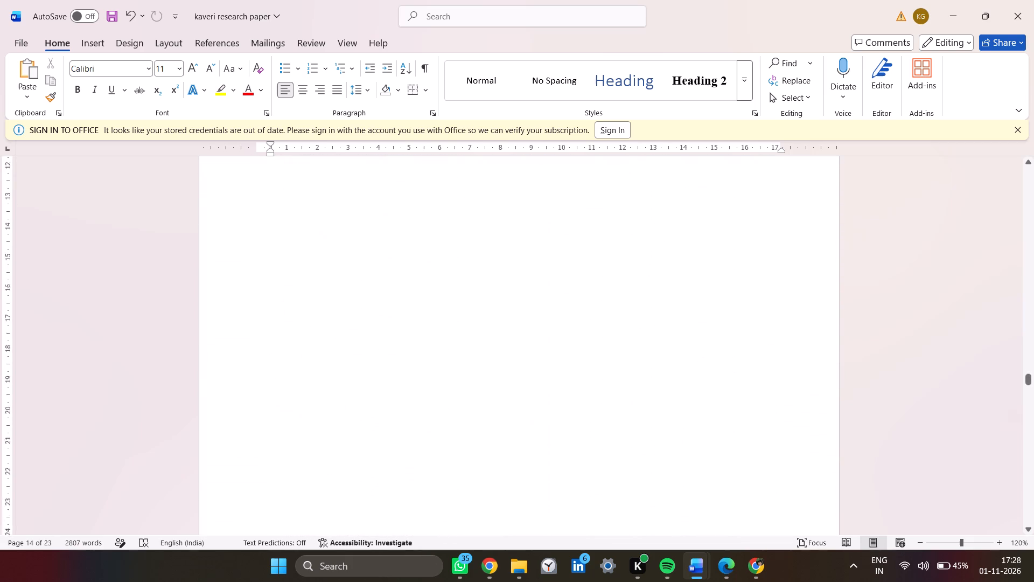
pyautogui.scroll(1, 344, 338)
pyautogui.click(338, 313)
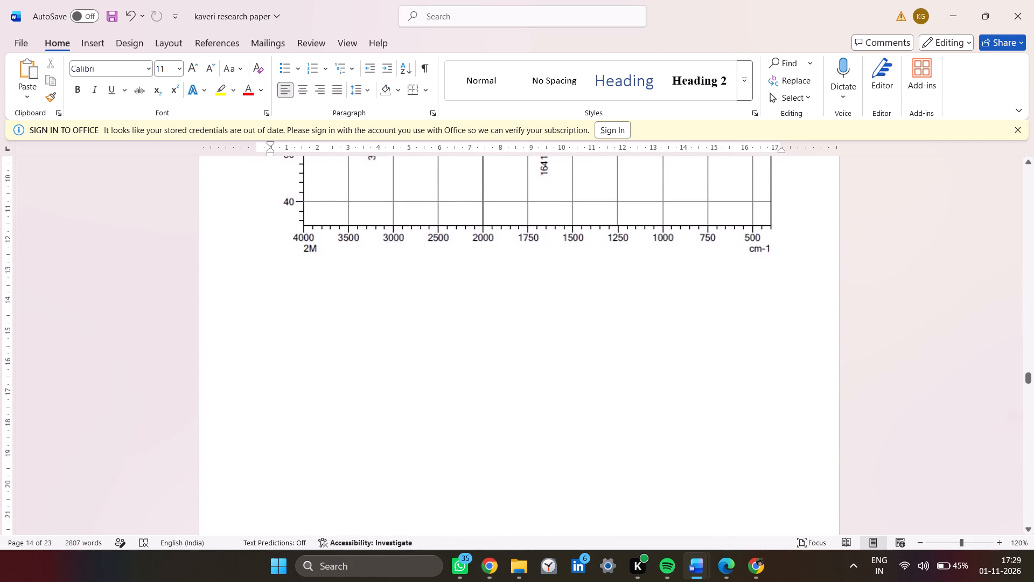
pyautogui.click(784, 246)
pyautogui.click(811, 257)
pyautogui.press('Return')
pyautogui.hotkey('ctrl', 'c')
pyautogui.hotkey('ctrl', 'v')
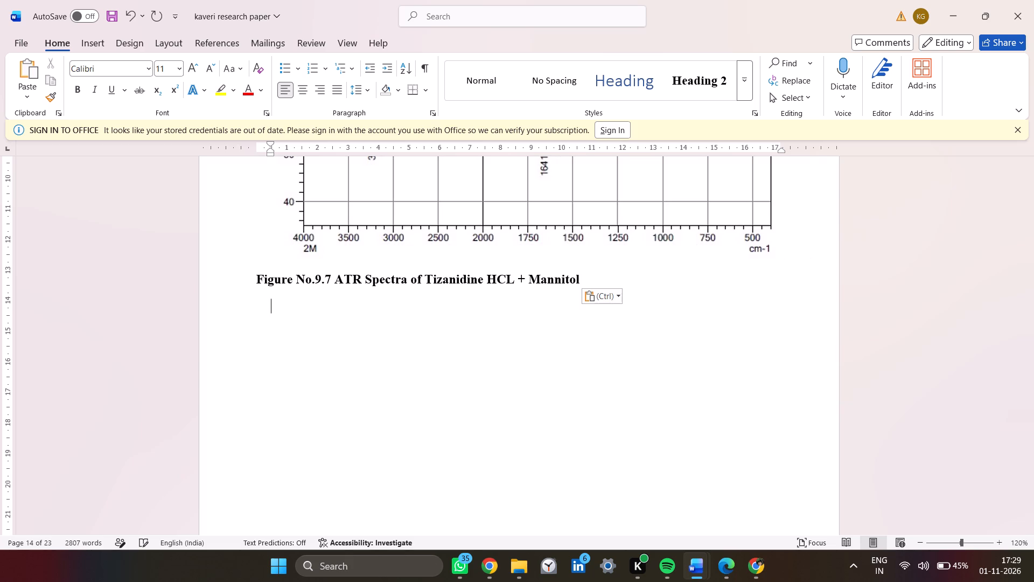
# Copy the thesis caption "Table 9.8 Interpretation of ATR Spectra of Tizanidine HCL + Mannitol" and paste it below the paper's Figure No.9.7 caption.
pyautogui.hotkey('alt', 'Tab')
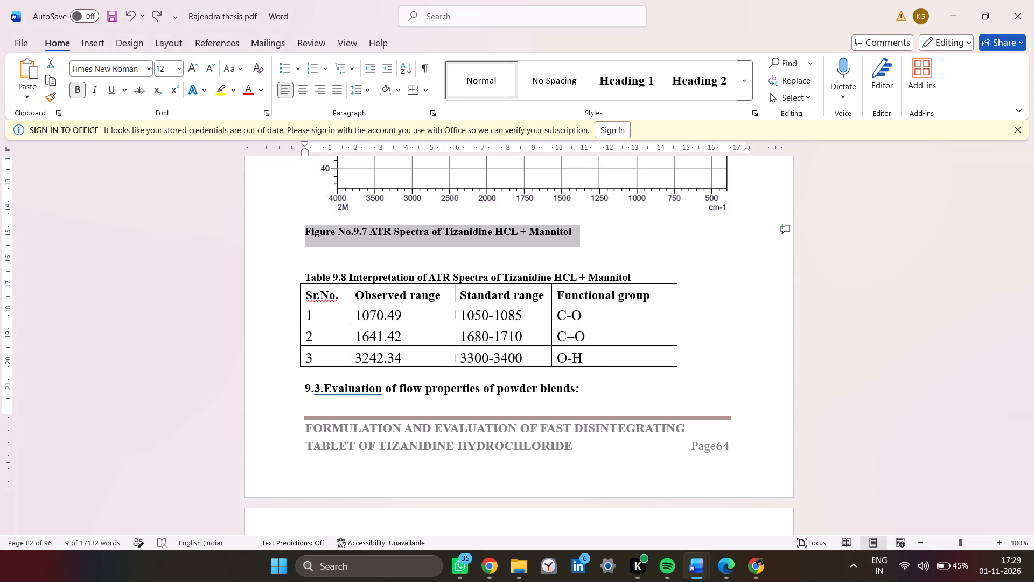
pyautogui.scroll(-1, 811, 257)
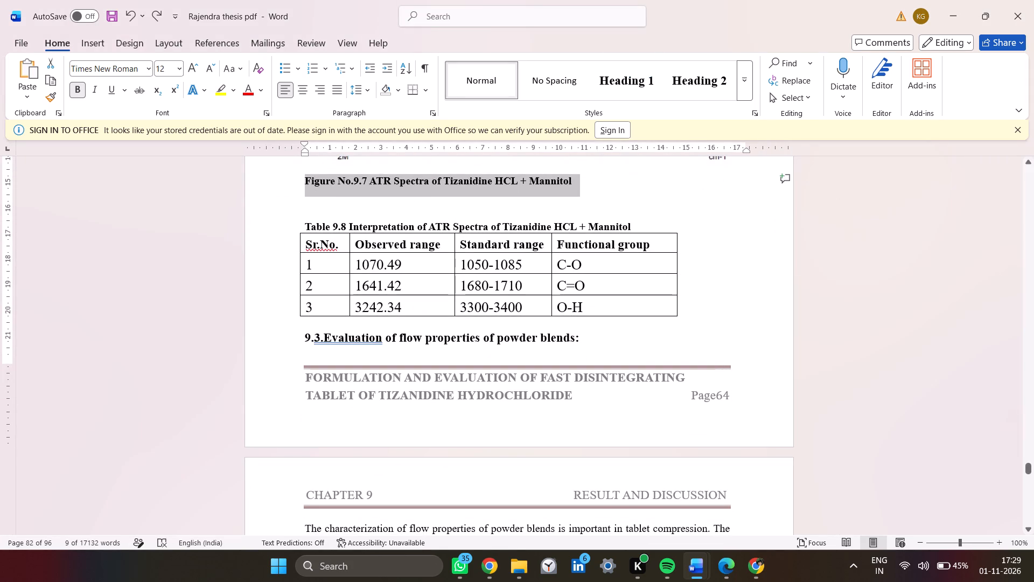
pyautogui.moveTo(639, 224); pyautogui.dragTo(320, 226)
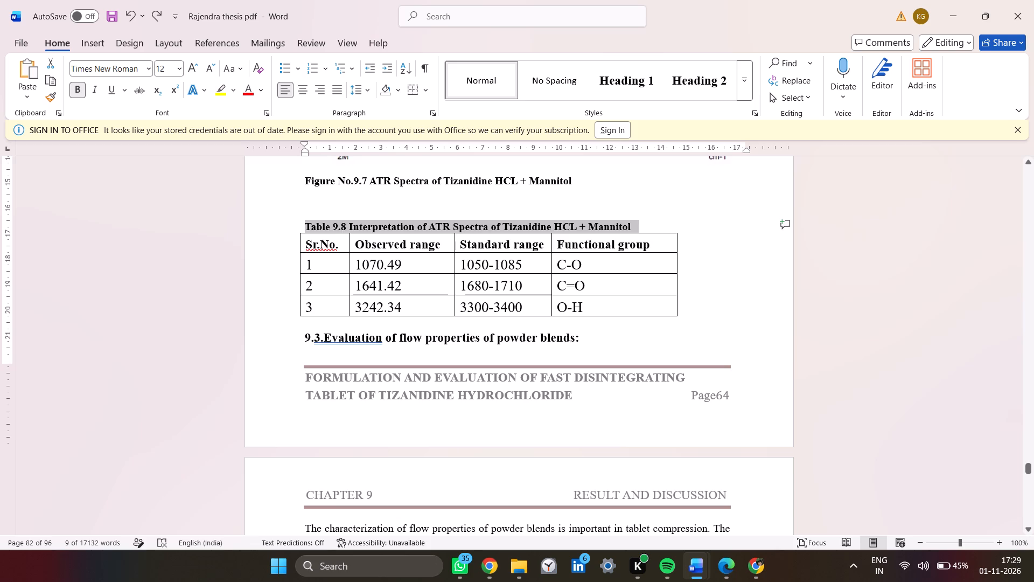
pyautogui.moveTo(320, 226); pyautogui.dragTo(318, 227)
pyautogui.hotkey('ctrl', 'c')
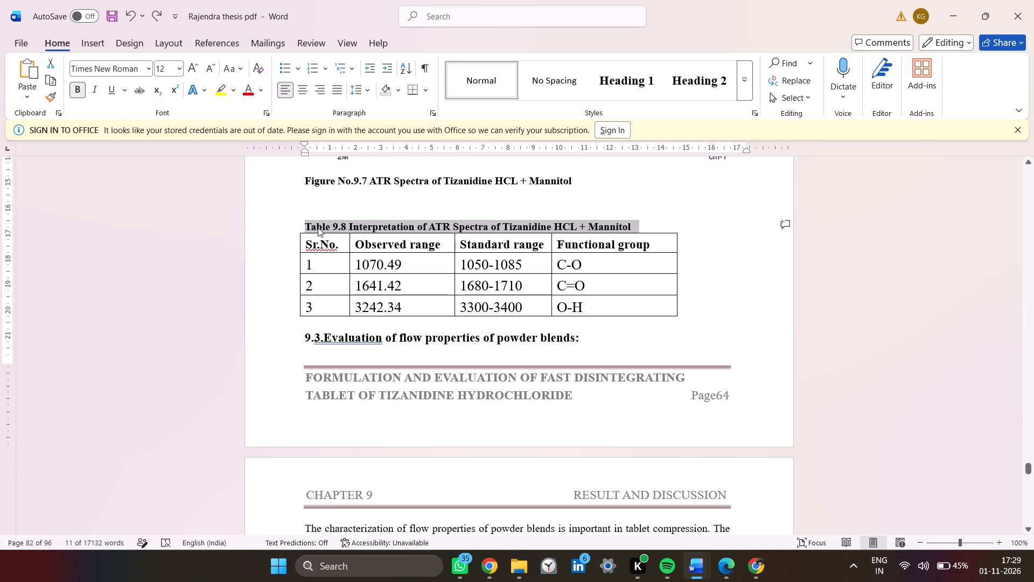
pyautogui.hotkey('alt', 'Tab')
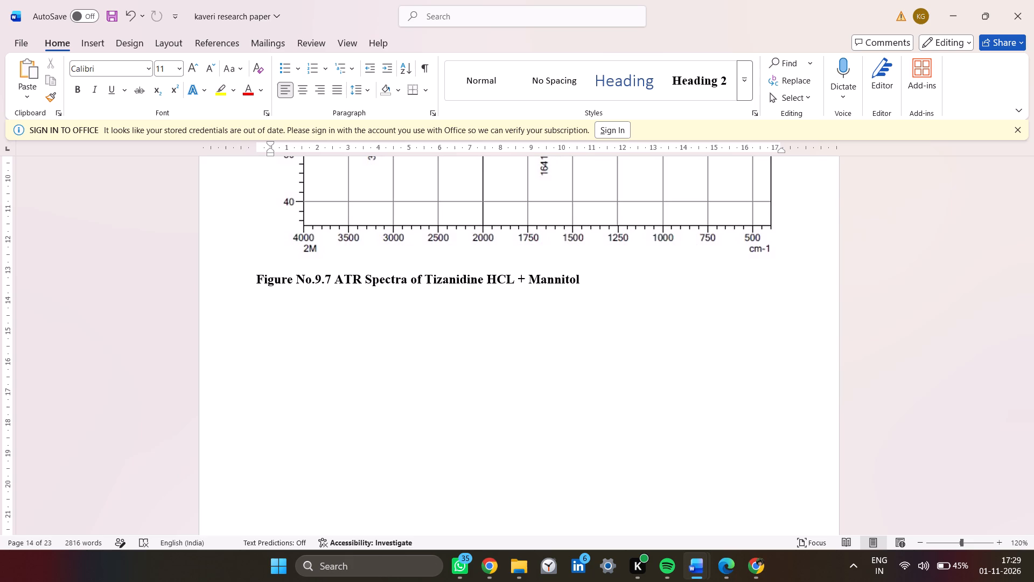
pyautogui.hotkey('ctrl', 'v')
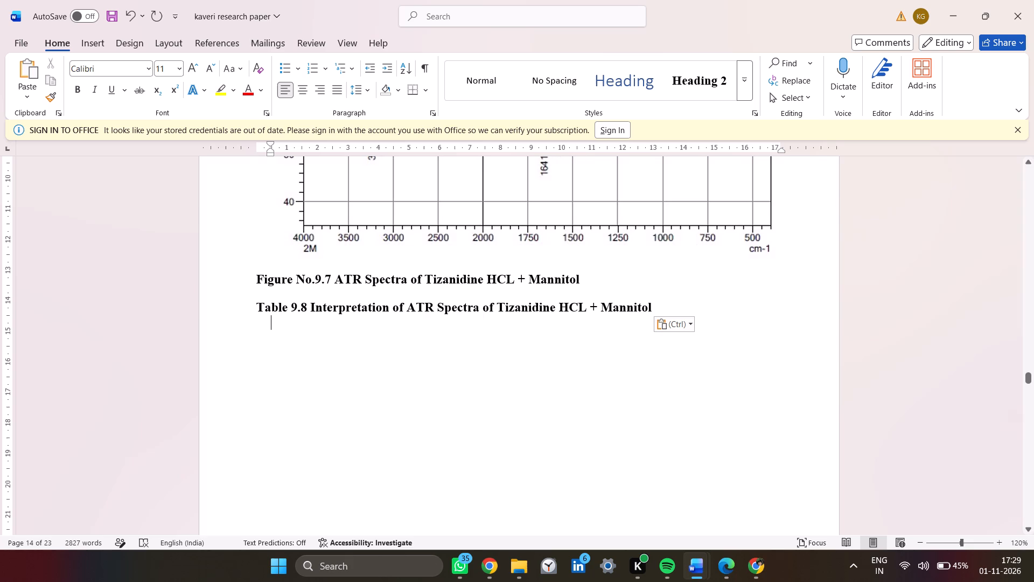
# Add a blank line between the paper's Figure No.9.7 and Table 9.8 captions and copy the thesis's mannitol interpretation table into it.
pyautogui.click(621, 283)
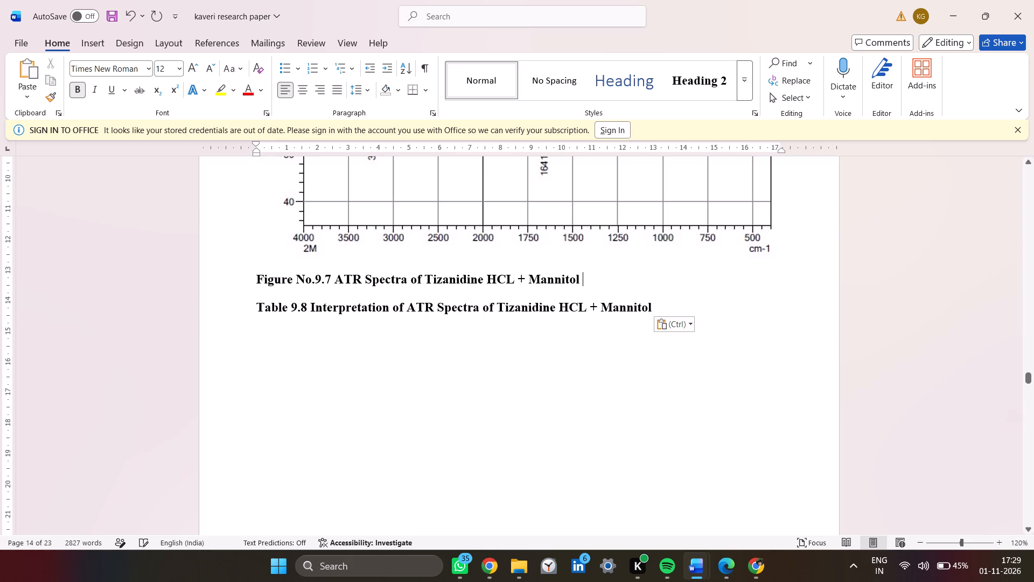
pyautogui.press('Return')
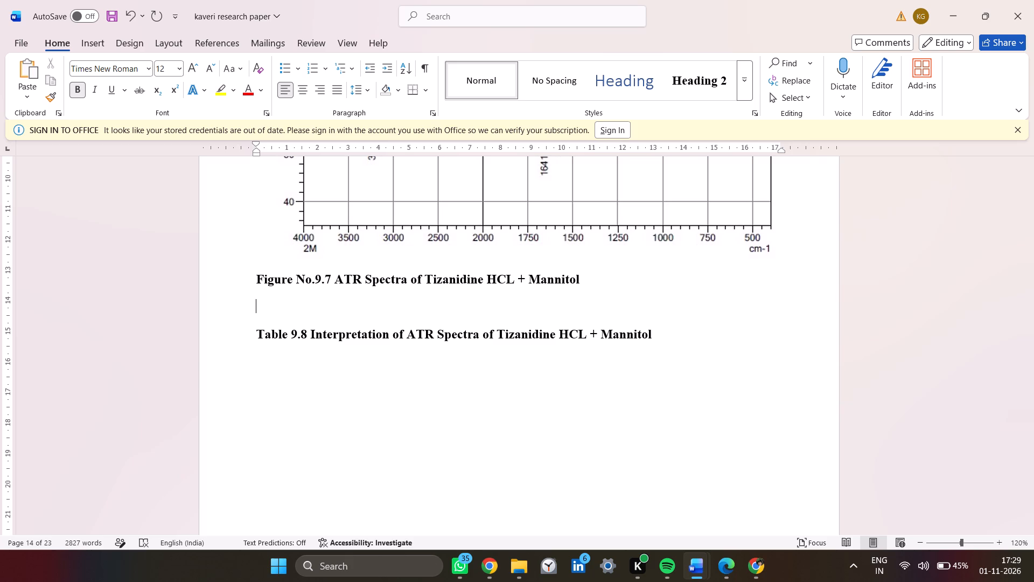
pyautogui.hotkey('alt', 'Tab')
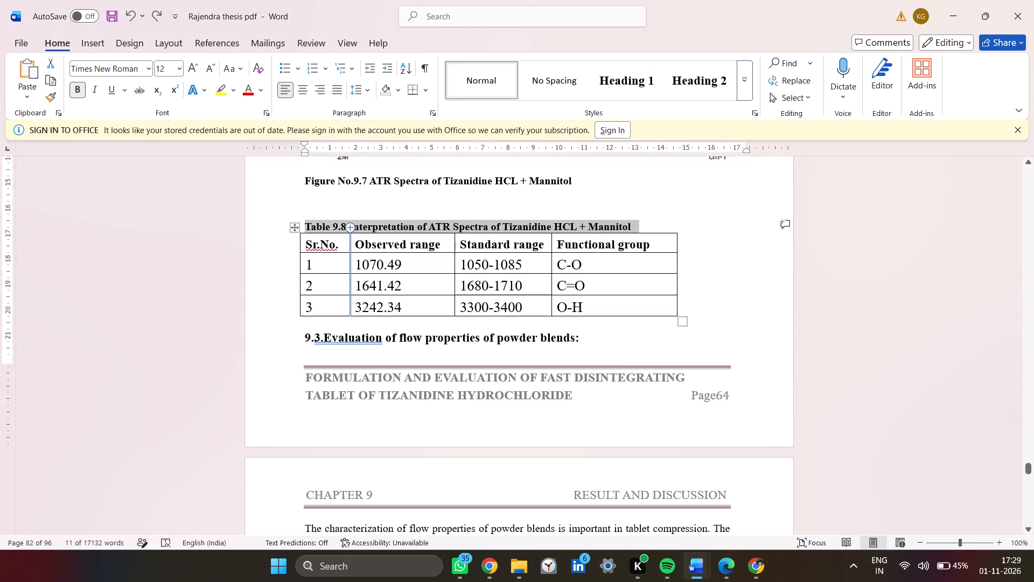
pyautogui.click(296, 226)
pyautogui.hotkey('ctrl', 'c')
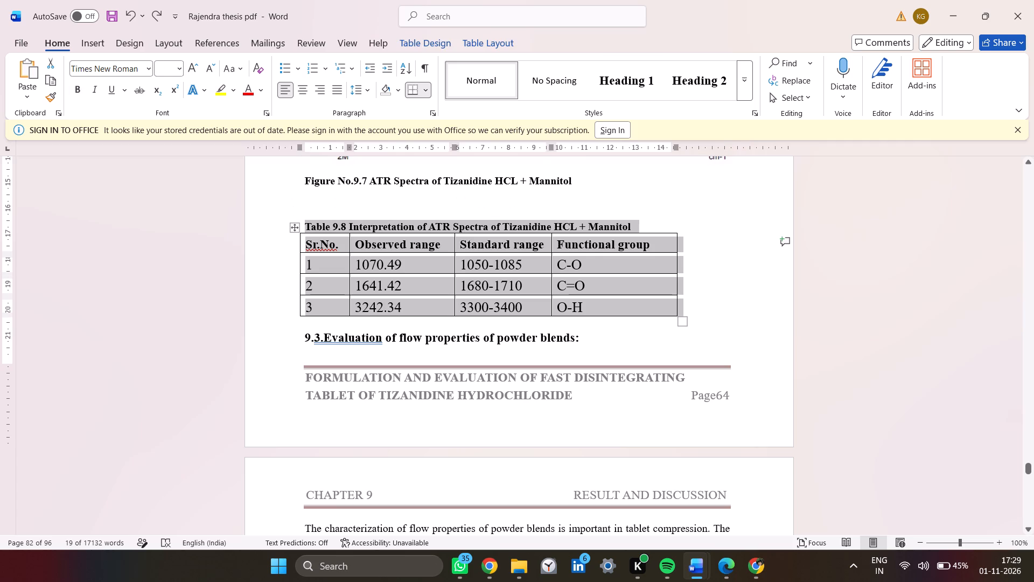
pyautogui.hotkey('alt', 'Tab')
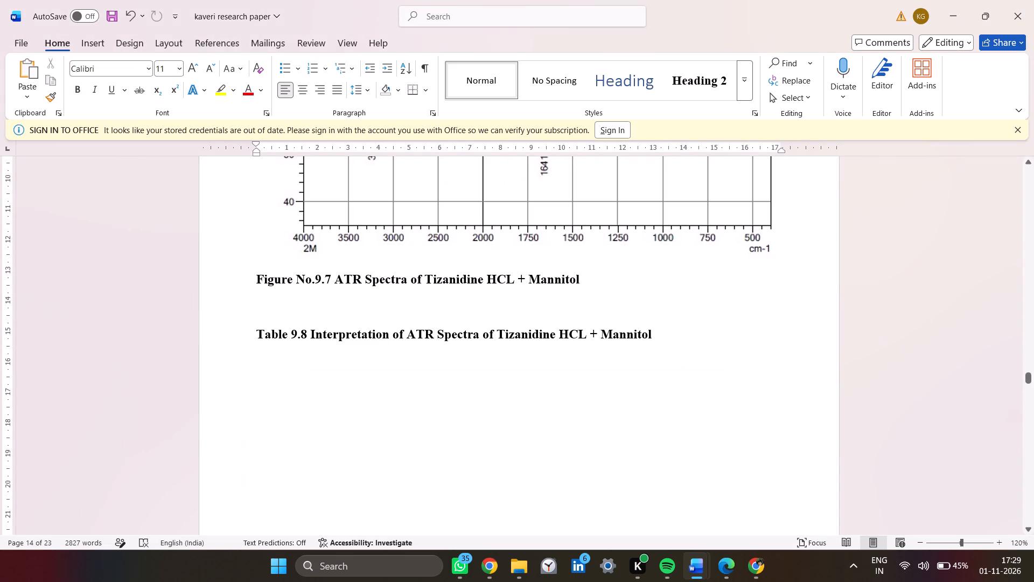
# Paste the copied mannitol interpretation table into the paper between the Figure No.9.7 and Table 9.8 captions.
pyautogui.hotkey('ctrl', 'v')
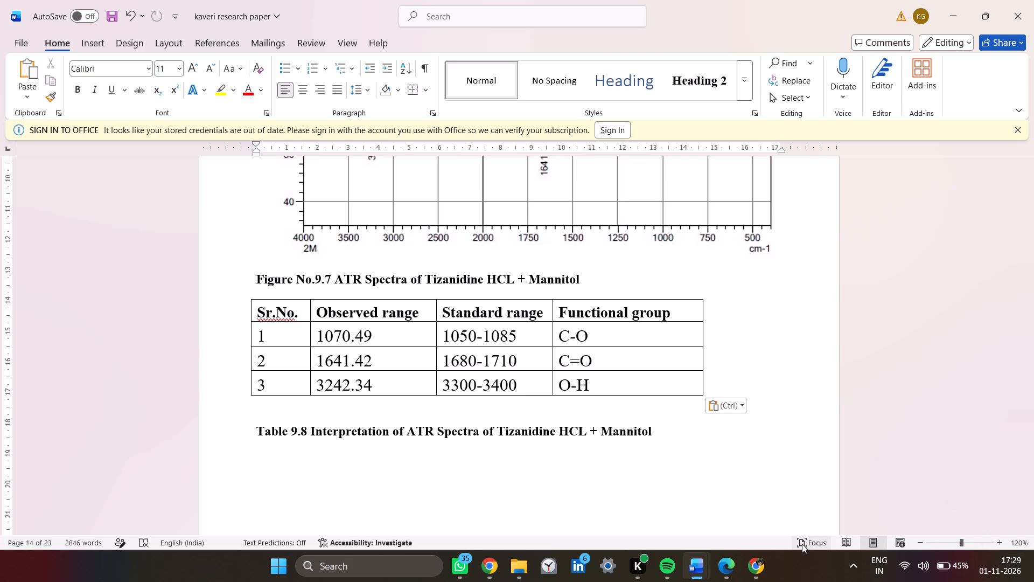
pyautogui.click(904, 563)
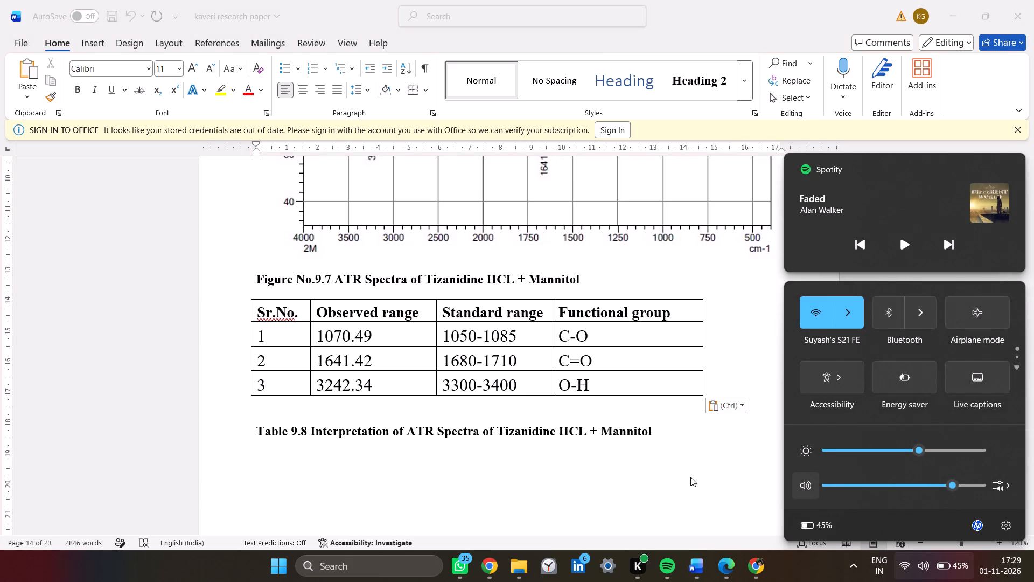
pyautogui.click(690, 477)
# Switch to the thesis and review the section after the mannitol table, "9.3.Evaluation of flow properties of powder blends".
pyautogui.hotkey('alt', 'Tab')
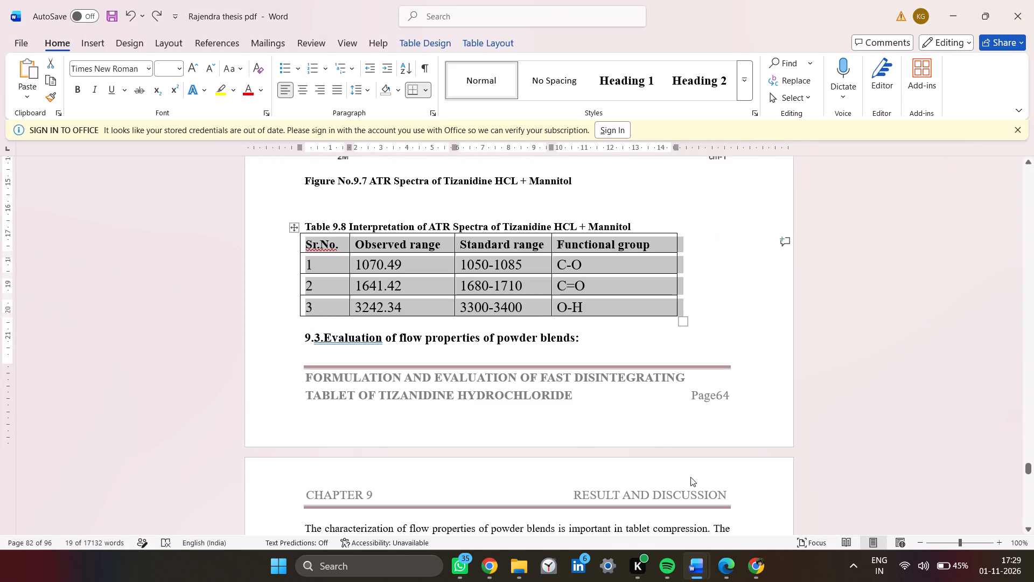
pyautogui.scroll(-1, 690, 477)
pyautogui.hotkey('alt', 'Tab')
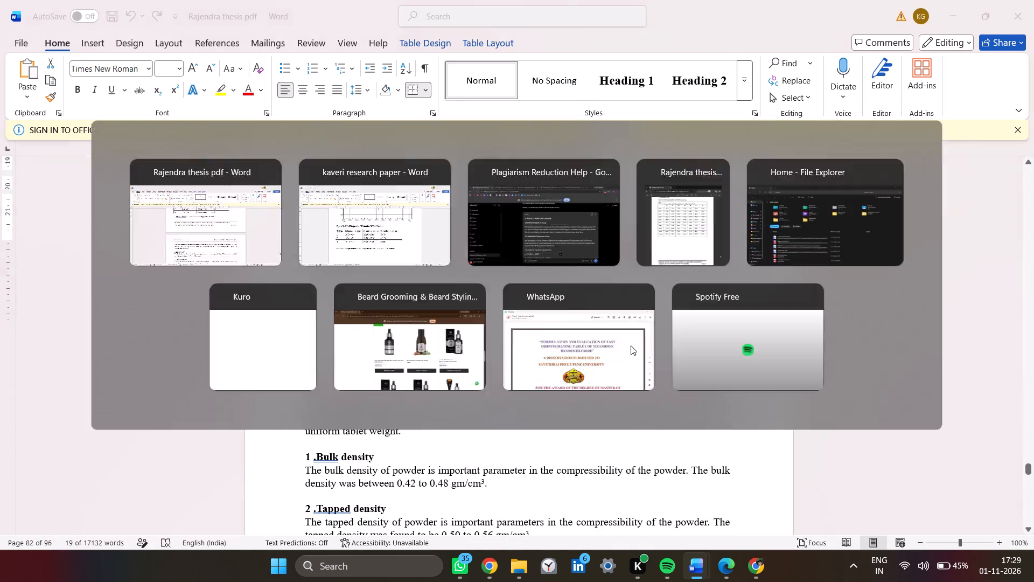
pyautogui.scroll(-1, 631, 345)
pyautogui.hotkey('alt', 'Tab')
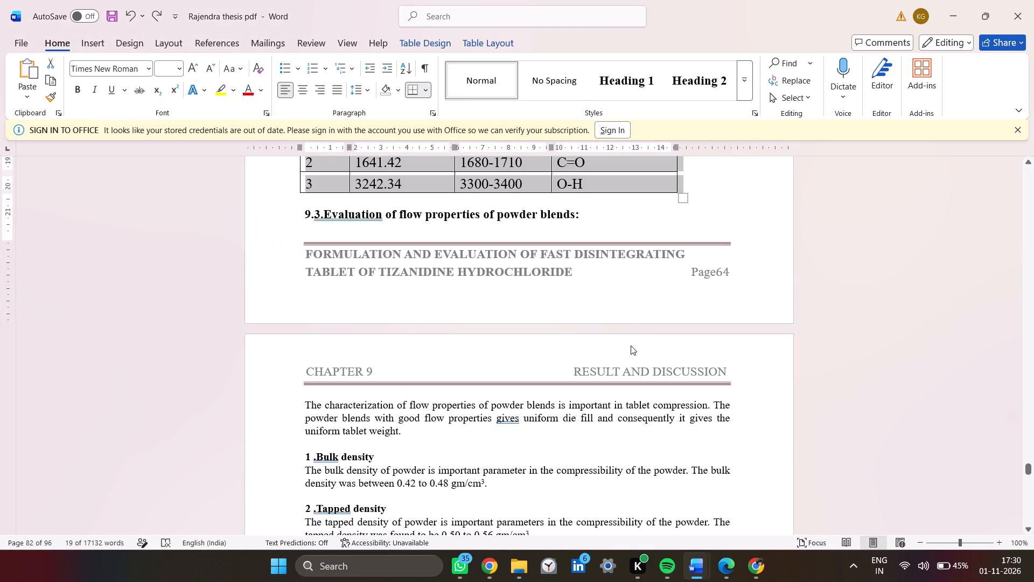
# Review the paper from the mannitol table through the spectrum below it to sections 3.6 and 3.7.
pyautogui.hotkey('alt', 'Tab')
pyautogui.scroll(-2, 631, 345)
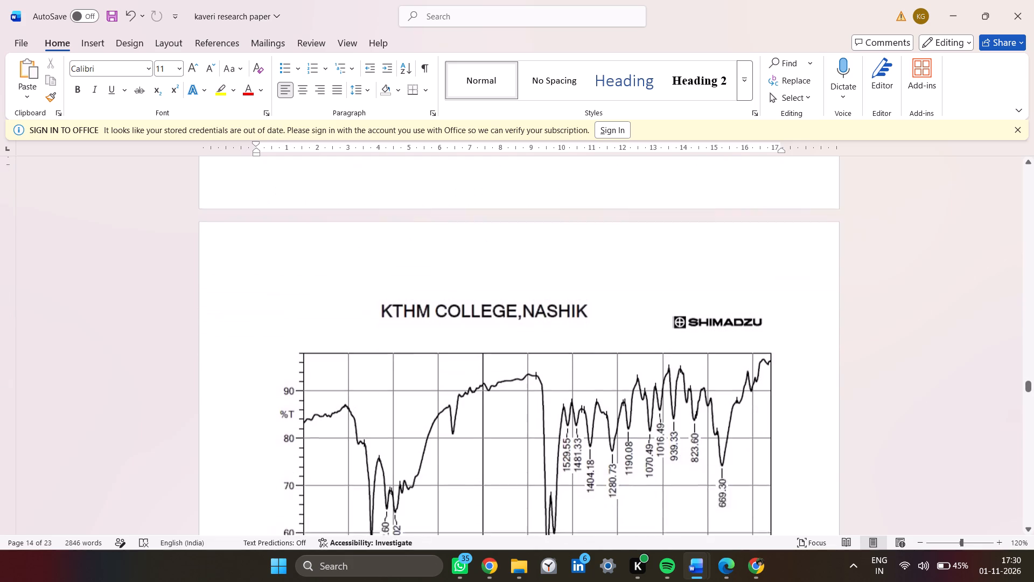
pyautogui.scroll(-3, 631, 345)
pyautogui.scroll(1, 631, 345)
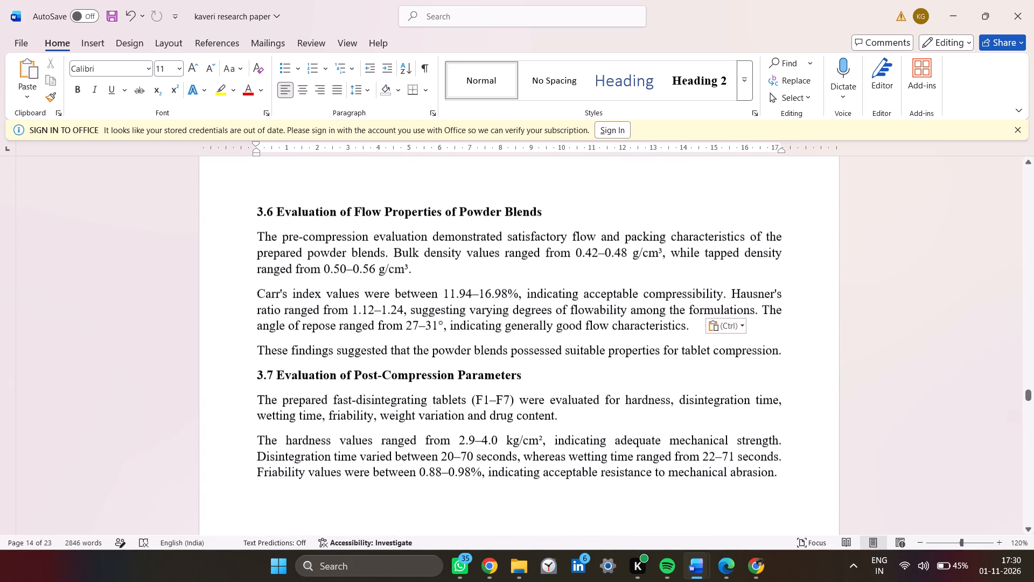
pyautogui.scroll(5, 631, 345)
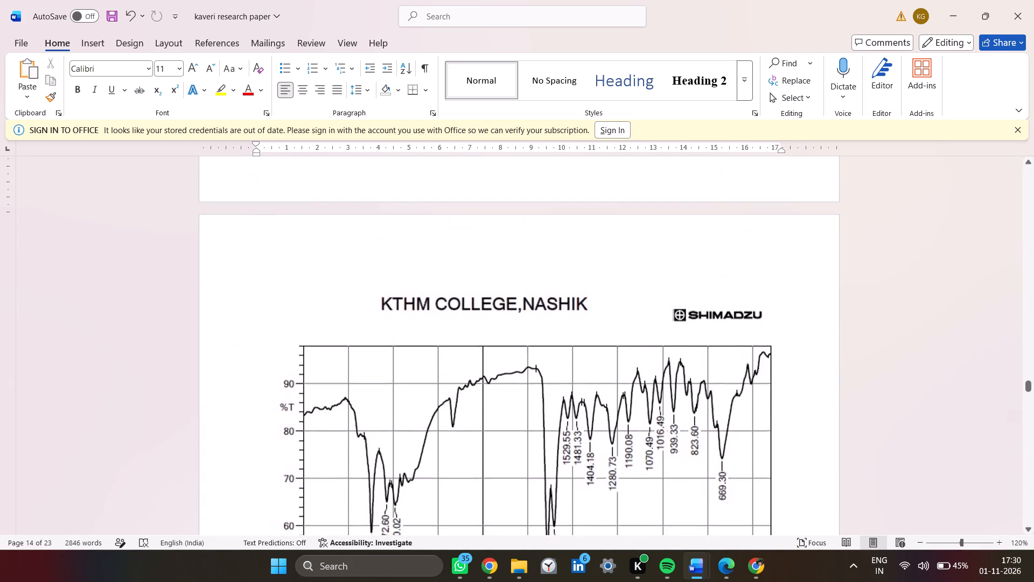
pyautogui.scroll(3, 631, 345)
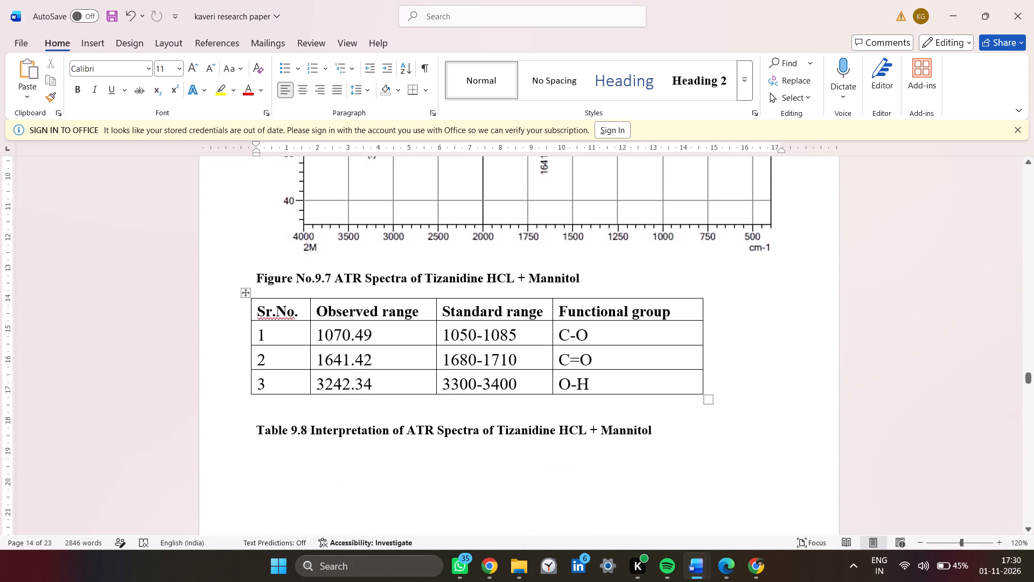
# Compare the thesis's Figure No.9.7 and Table 9.8 with the paper's versions, and read the thesis's flow properties section 9.3.
pyautogui.hotkey('alt', 'Tab')
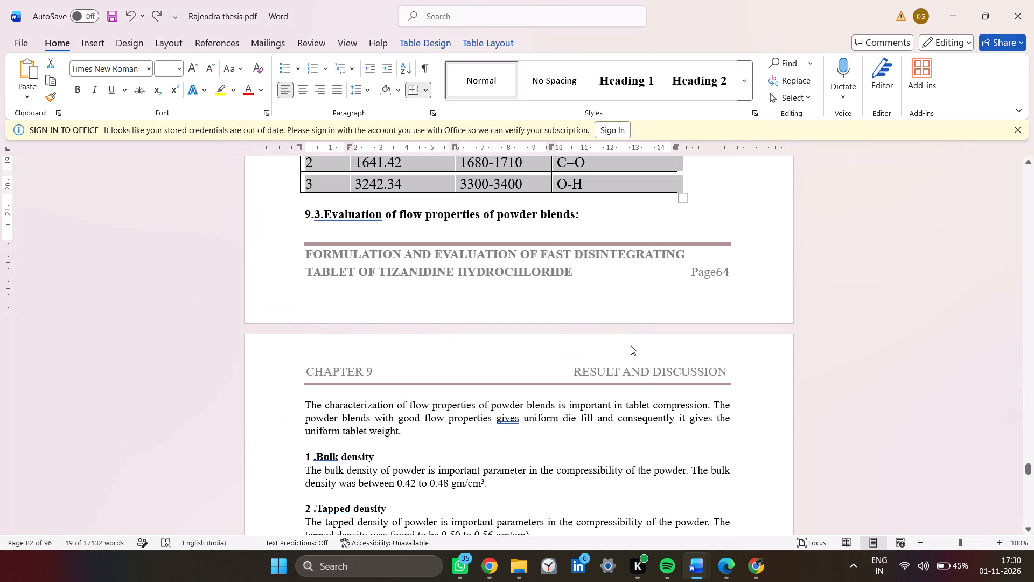
pyautogui.scroll(3, 631, 345)
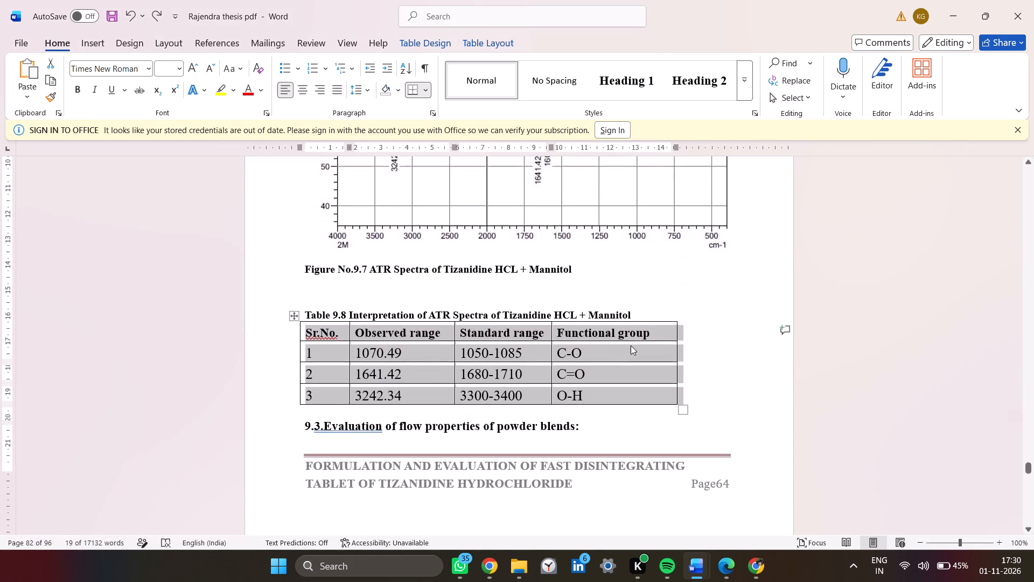
pyautogui.scroll(1, 631, 345)
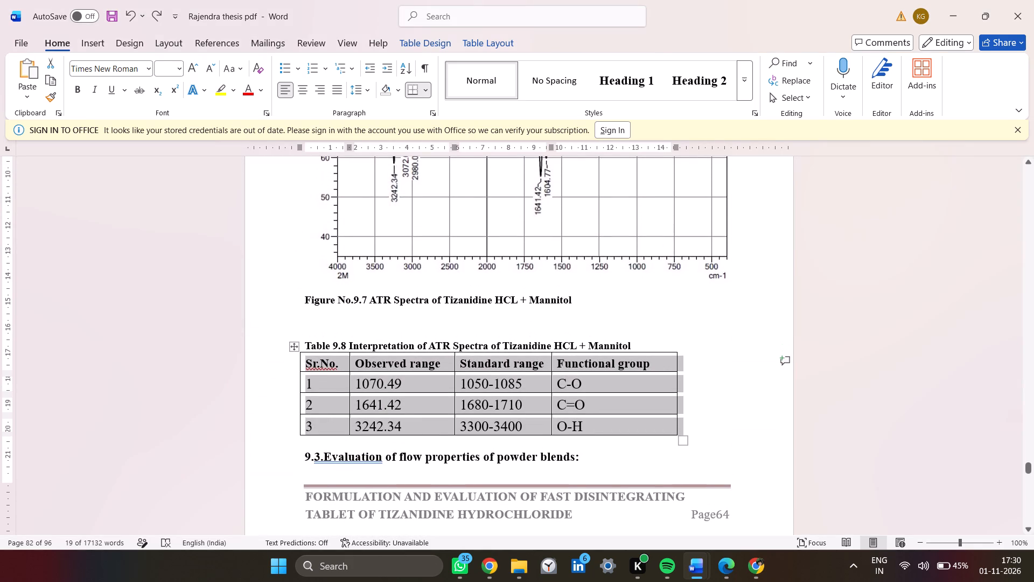
pyautogui.hotkey('alt', 'Tab')
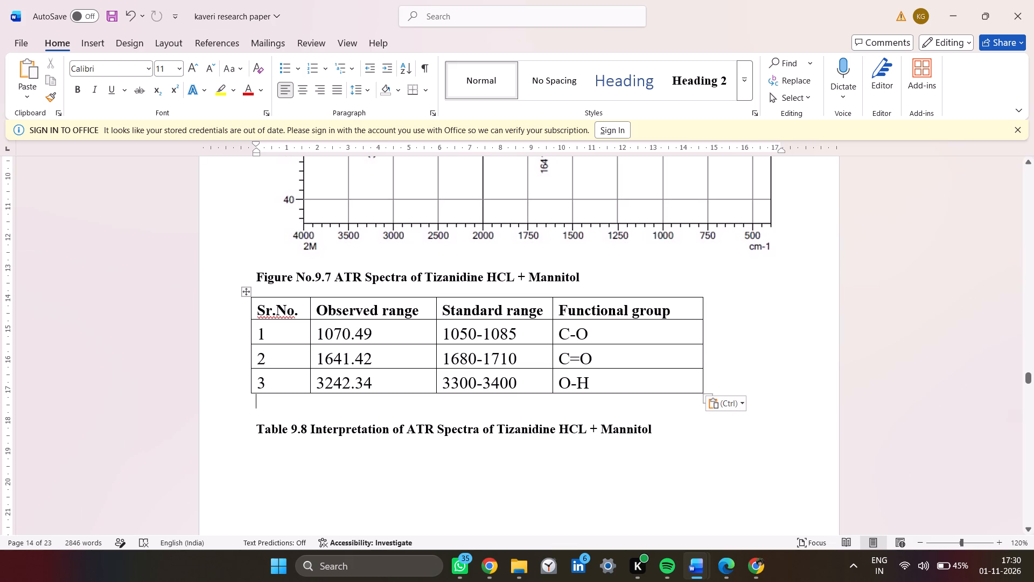
pyautogui.hotkey('alt', 'Tab')
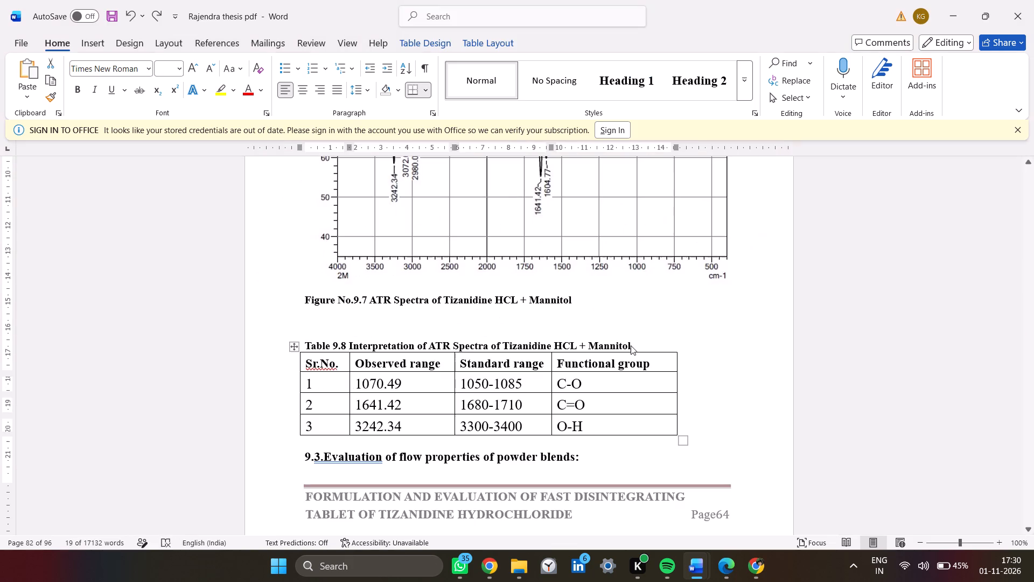
pyautogui.hotkey('alt', 'Tab')
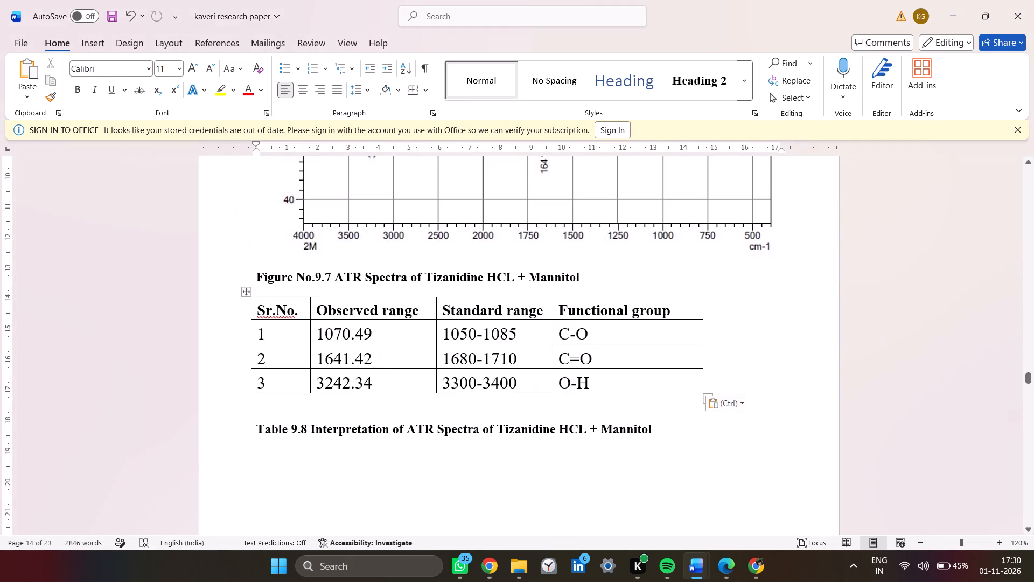
pyautogui.hotkey('alt', 'Tab')
pyautogui.scroll(-1, 631, 345)
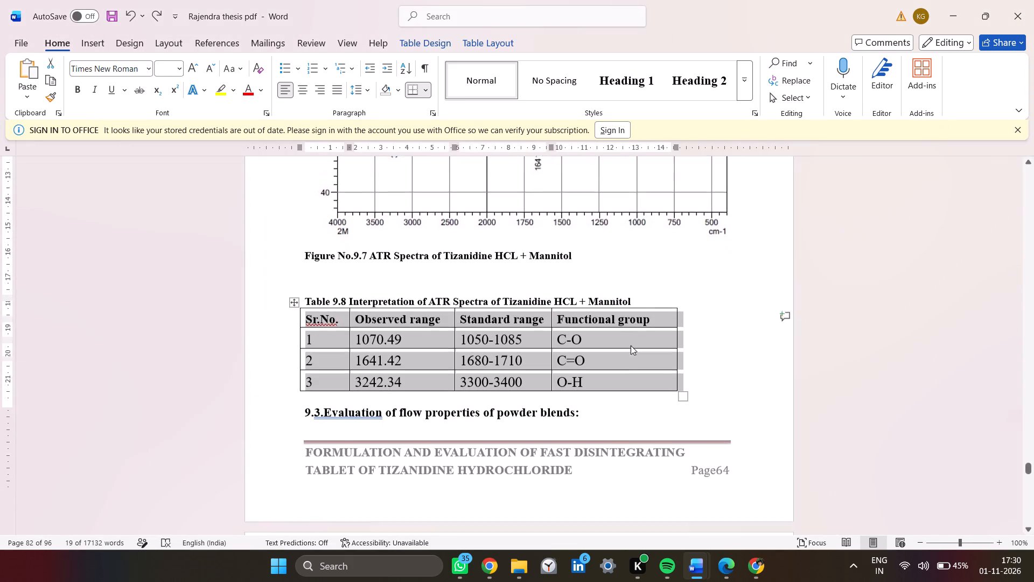
pyautogui.scroll(-1, 631, 345)
pyautogui.scroll(-1, 565, 331)
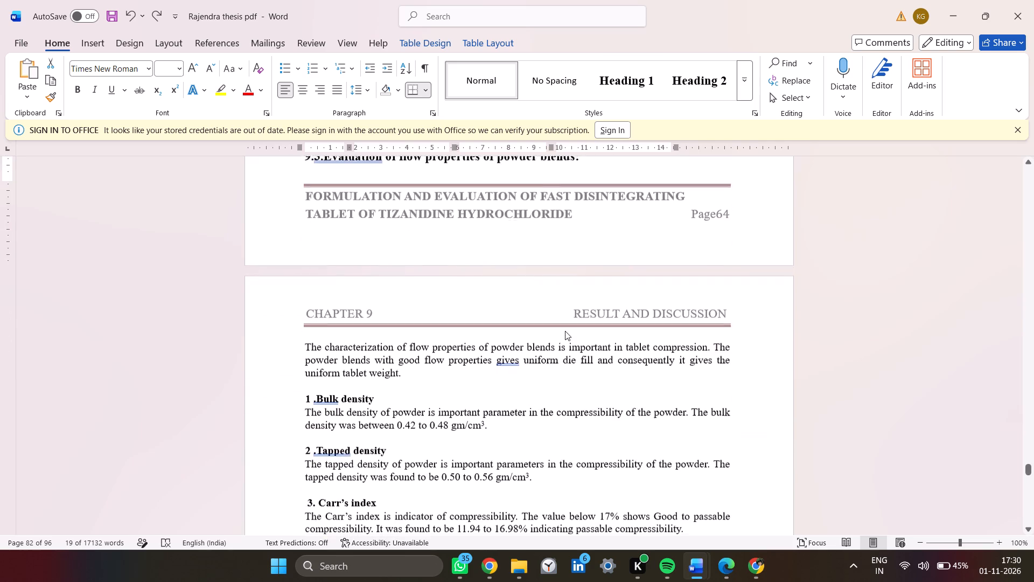
pyautogui.scroll(-1, 565, 331)
# Delete the duplicate mannitol spectrum image that sits above the paper's section 3.6 heading.
pyautogui.hotkey('alt', 'Tab')
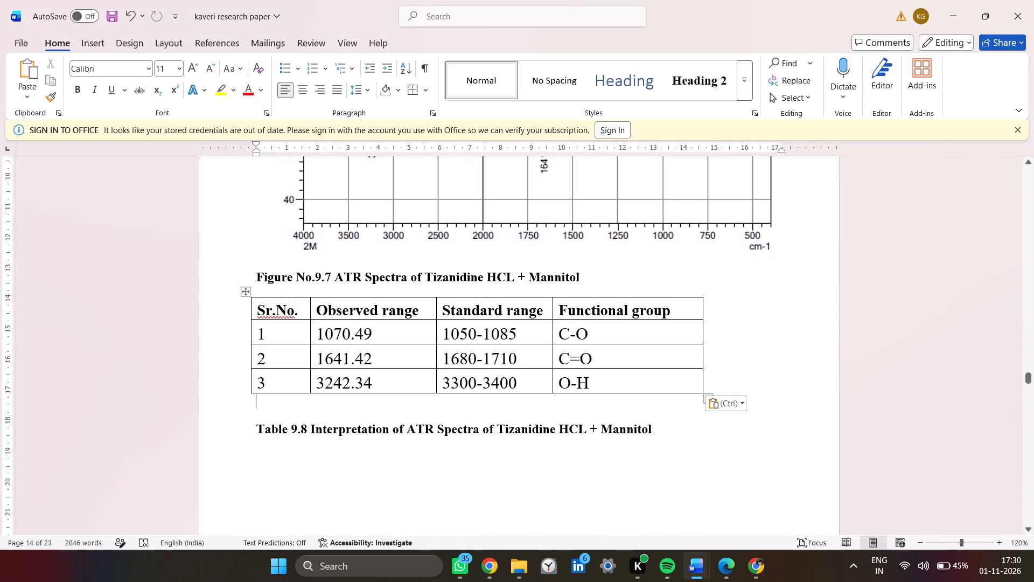
pyautogui.scroll(-3, 565, 331)
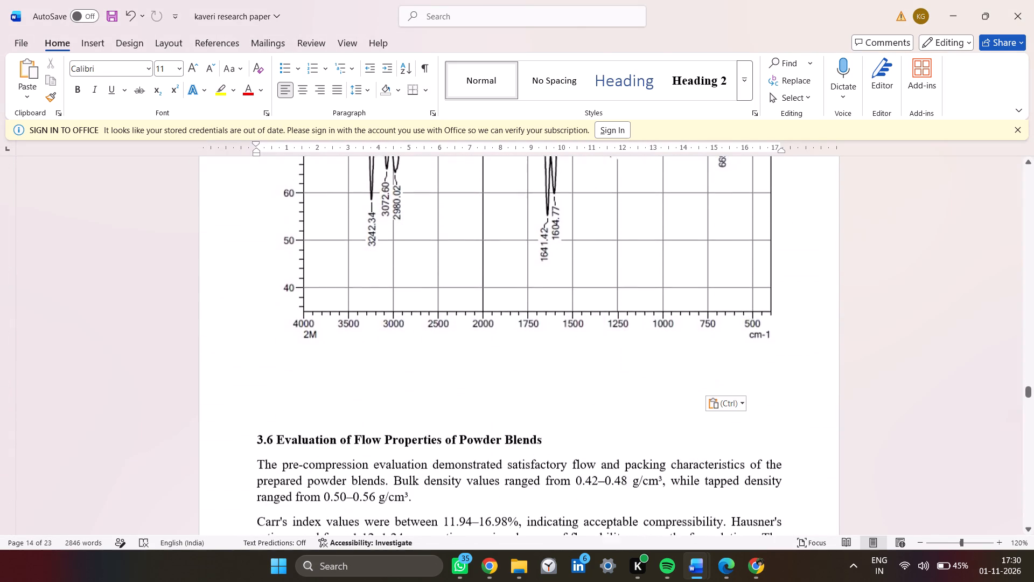
pyautogui.click(565, 331)
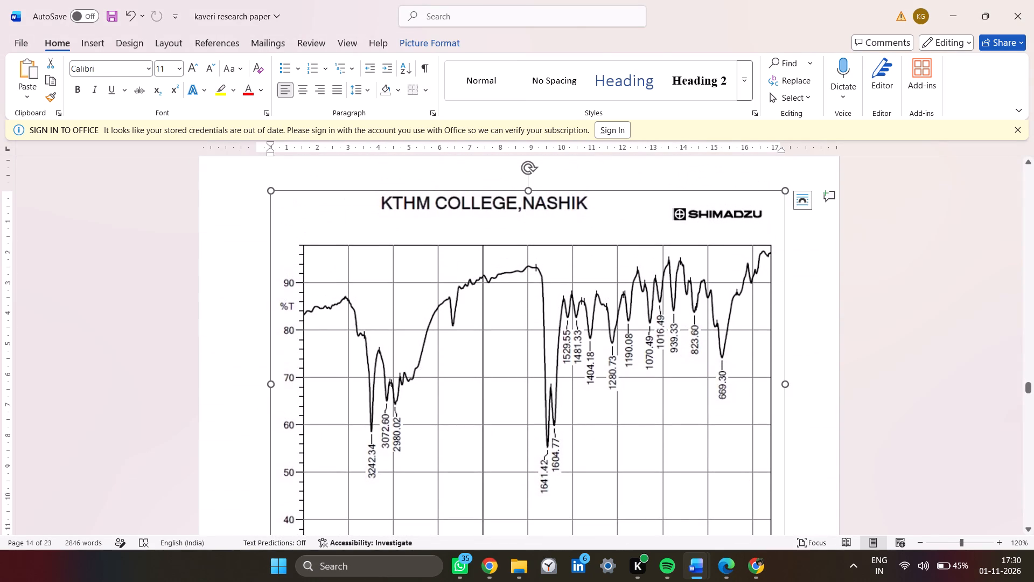
pyautogui.press('Delete')
# Insert blank lines after the paper's Table 9.8 caption to move the heading "3.6 Evaluation of Flow Properties of Powder Blends" onto the next page.
pyautogui.scroll(3, 565, 331)
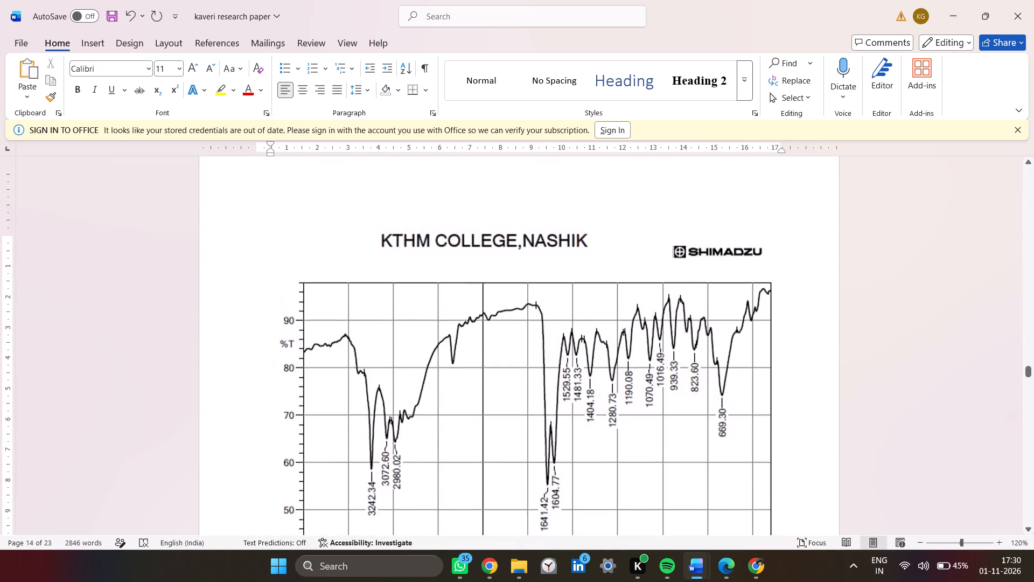
pyautogui.scroll(1, 565, 331)
pyautogui.scroll(-3, 565, 331)
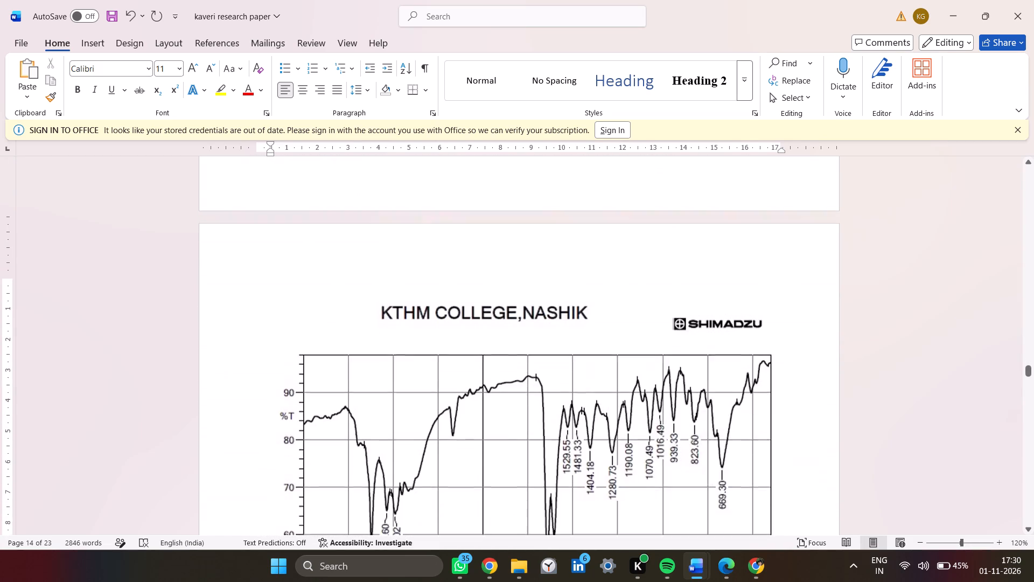
pyautogui.scroll(-4, 565, 331)
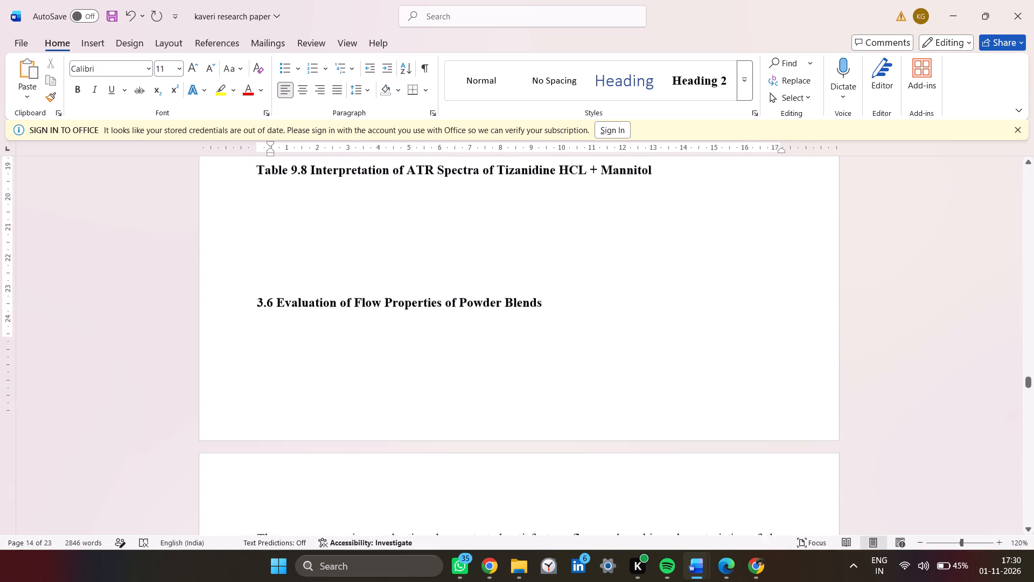
pyautogui.press('Return')
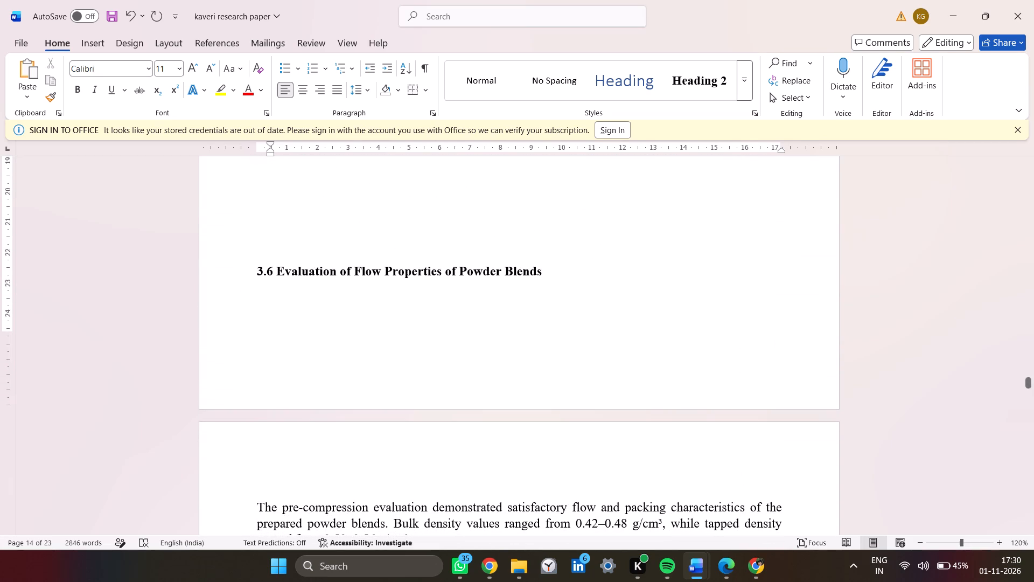
pyautogui.press('Return')
pyautogui.press('Return')
pyautogui.press('Return')
pyautogui.press('Return')
pyautogui.press('BackSpace')
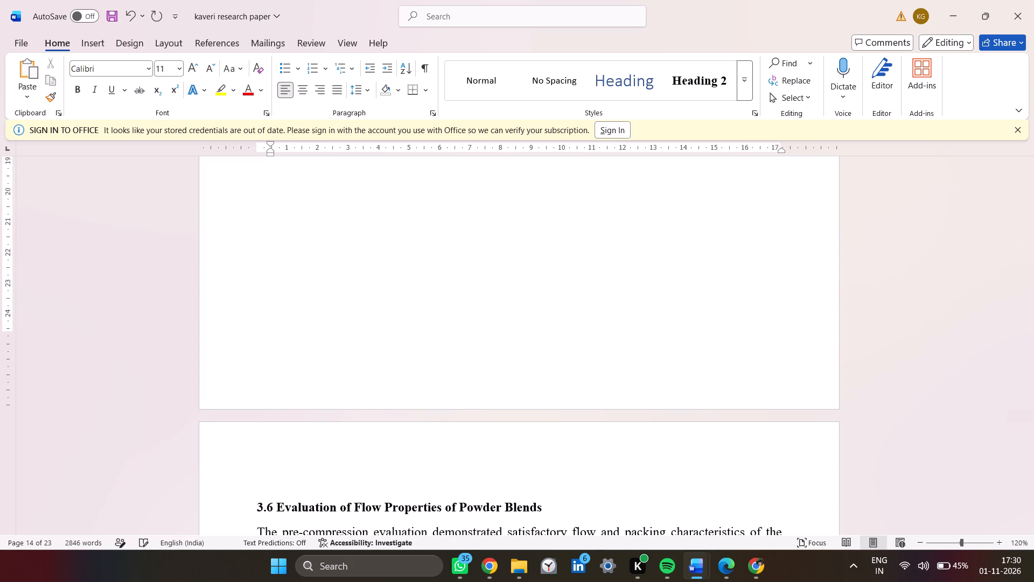
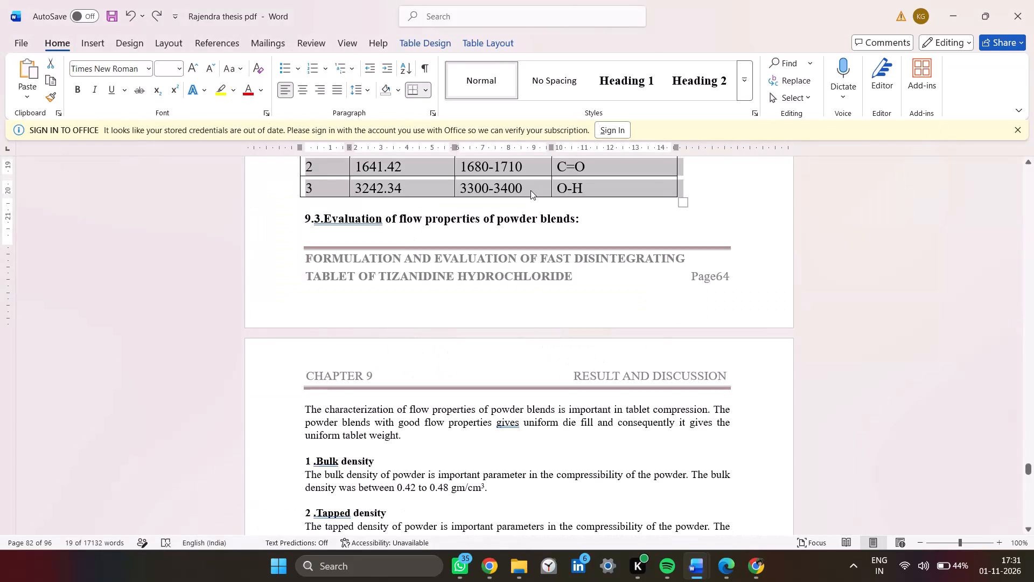
# Compare the thesis's bulk density to angle of repose descriptions with the paper's section 3.6, and review the paper's sections 3.7 and 3.8.
pyautogui.scroll(-4, 530, 190)
pyautogui.hotkey('alt', 'Tab')
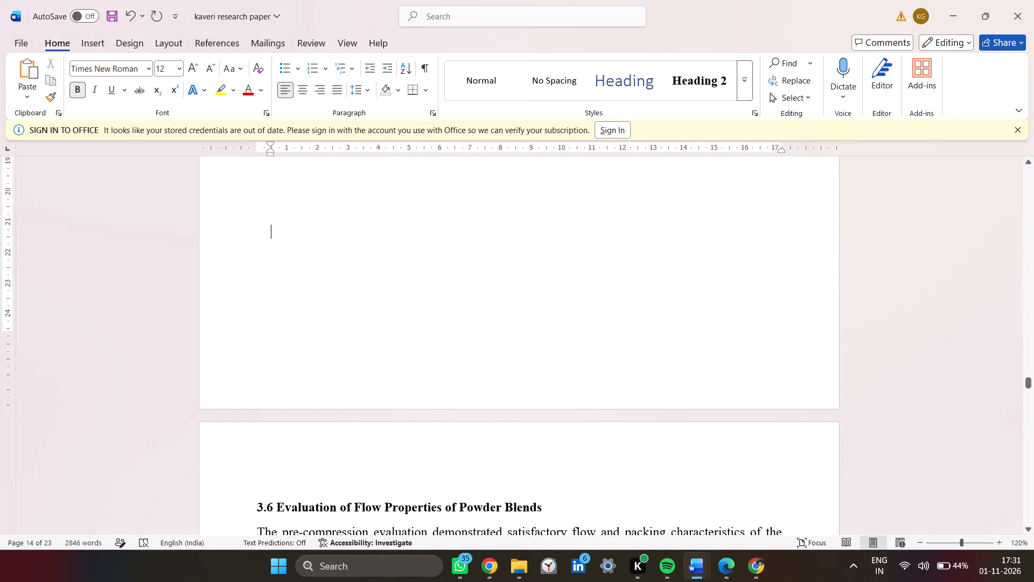
pyautogui.scroll(-2, 530, 190)
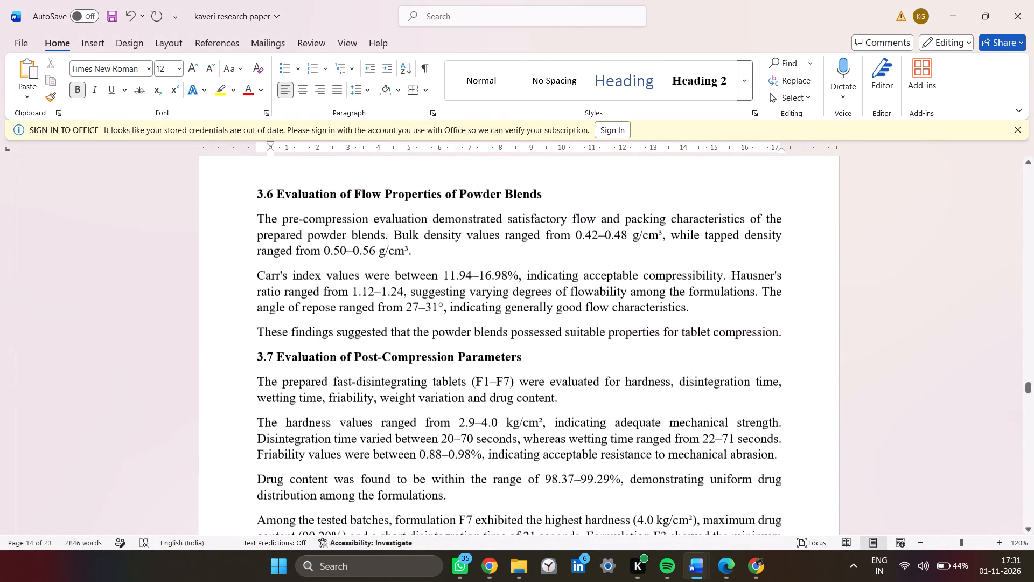
pyautogui.scroll(1, 530, 190)
pyautogui.scroll(-1, 530, 190)
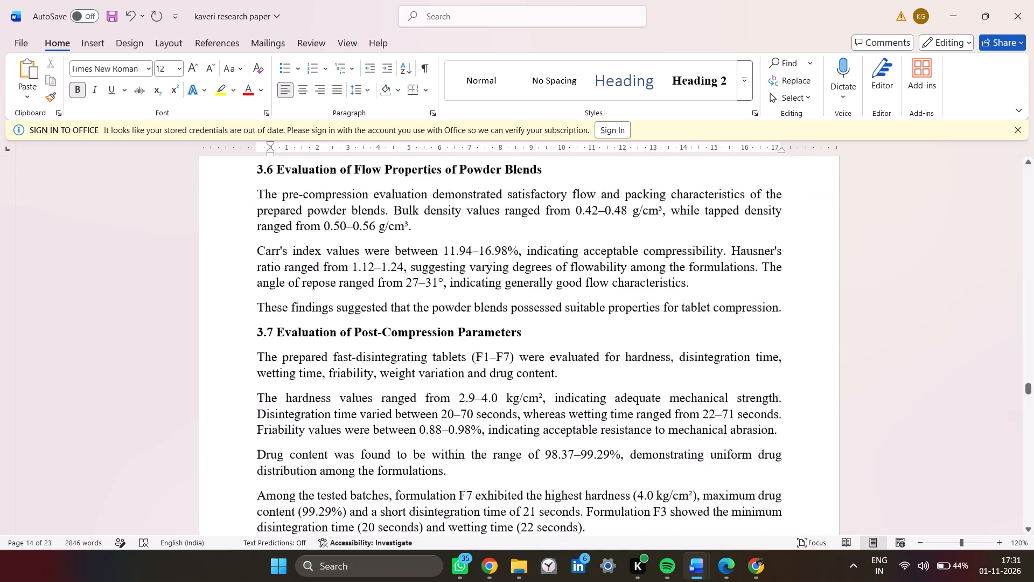
pyautogui.scroll(-2, 530, 190)
pyautogui.scroll(1, 530, 190)
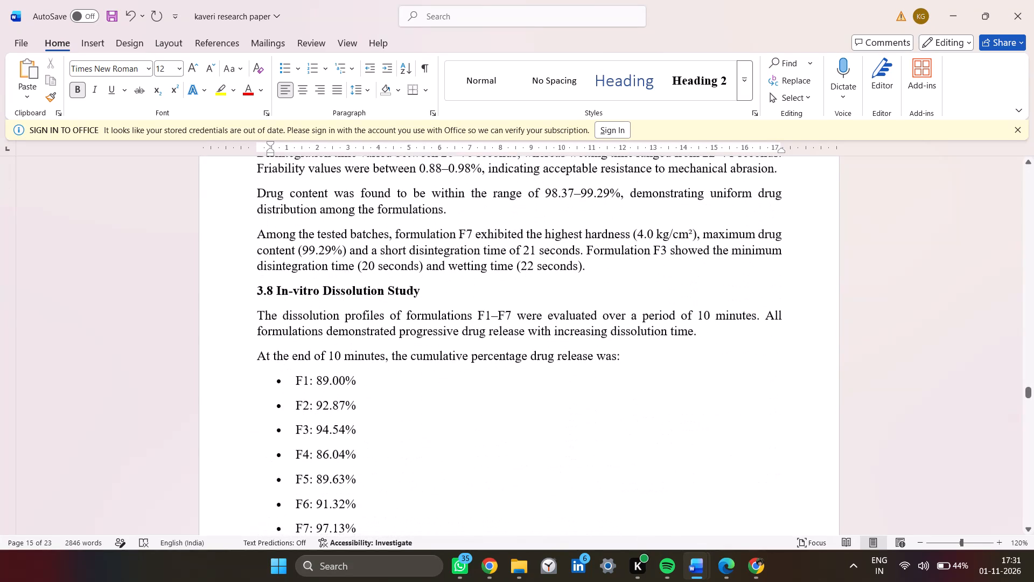
pyautogui.scroll(1, 530, 190)
pyautogui.hotkey('alt', 'Tab')
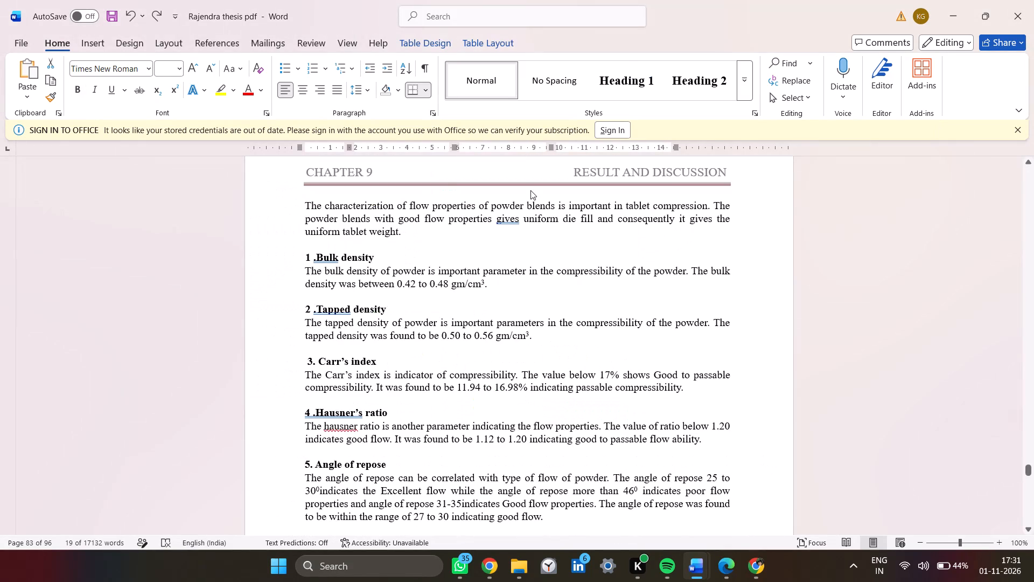
pyautogui.hotkey('alt', 'Tab')
pyautogui.scroll(-3, 530, 190)
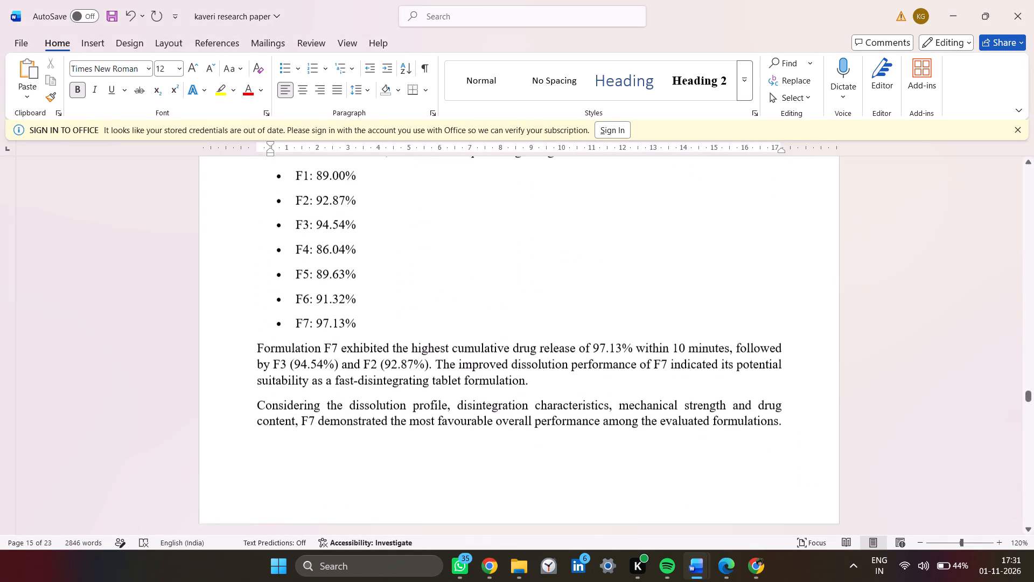
pyautogui.scroll(-3, 530, 190)
pyautogui.scroll(5, 530, 190)
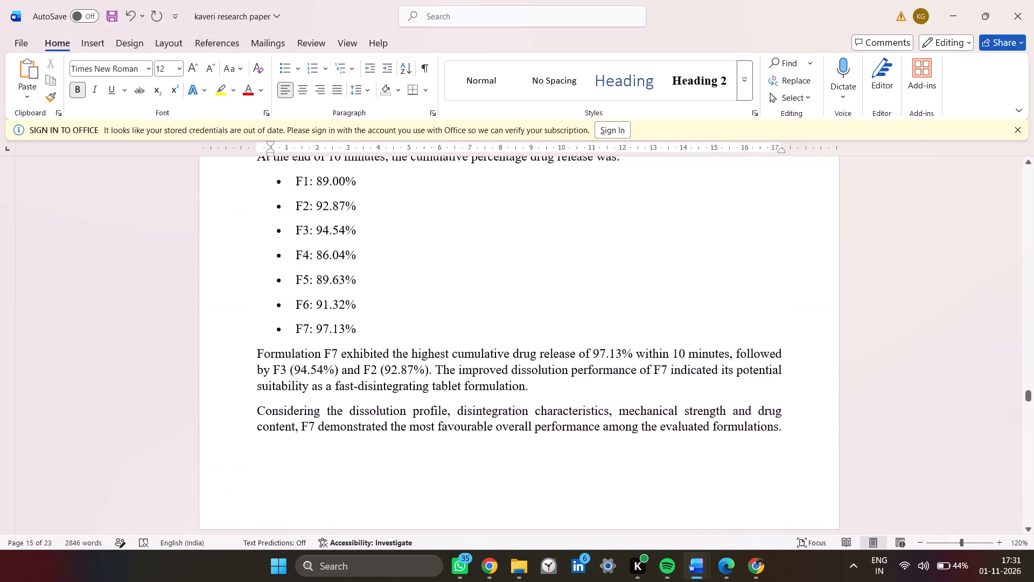
pyautogui.scroll(2, 530, 190)
pyautogui.scroll(-1, 530, 190)
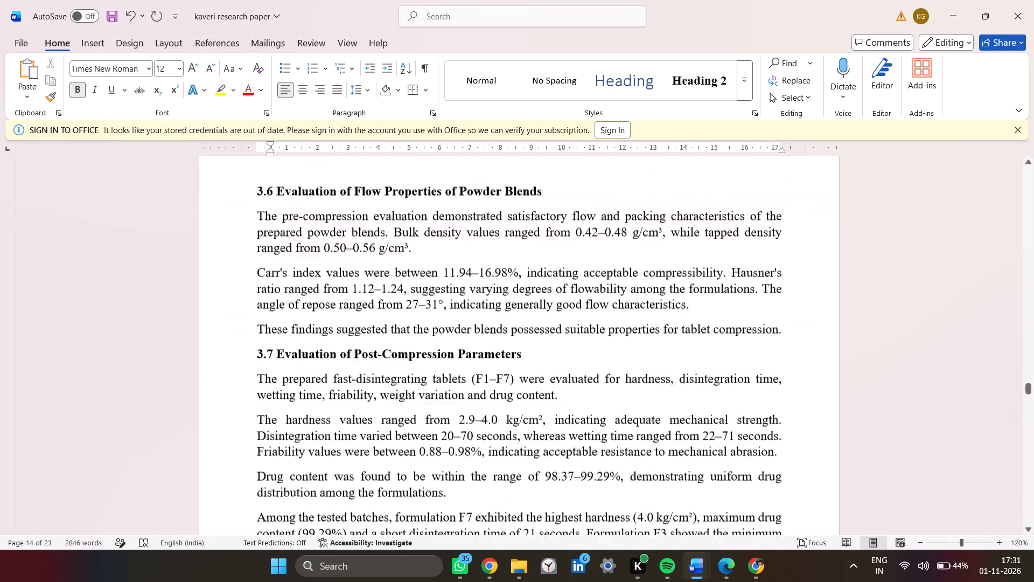
pyautogui.scroll(-1, 530, 190)
pyautogui.hotkey('alt', 'Tab')
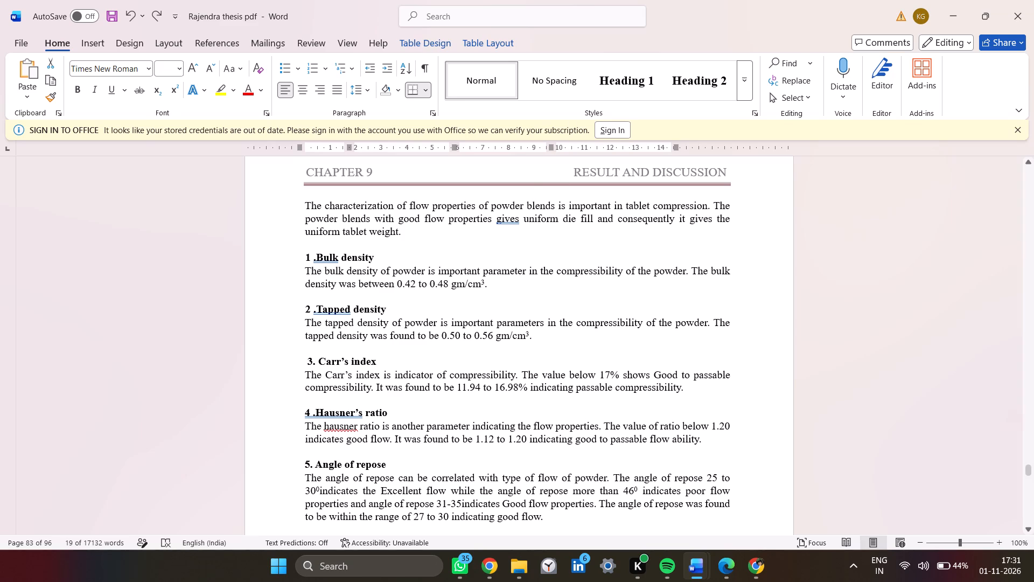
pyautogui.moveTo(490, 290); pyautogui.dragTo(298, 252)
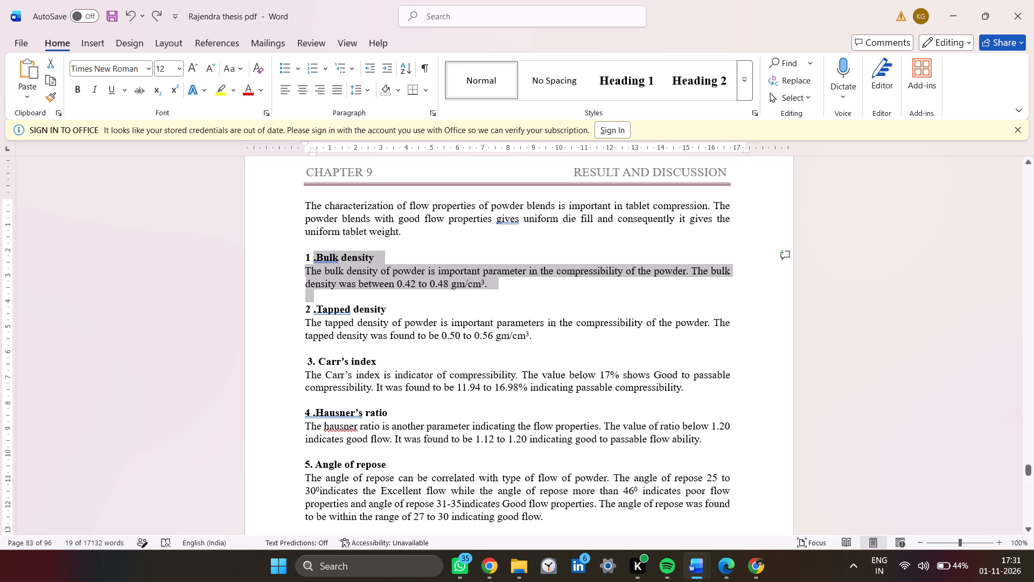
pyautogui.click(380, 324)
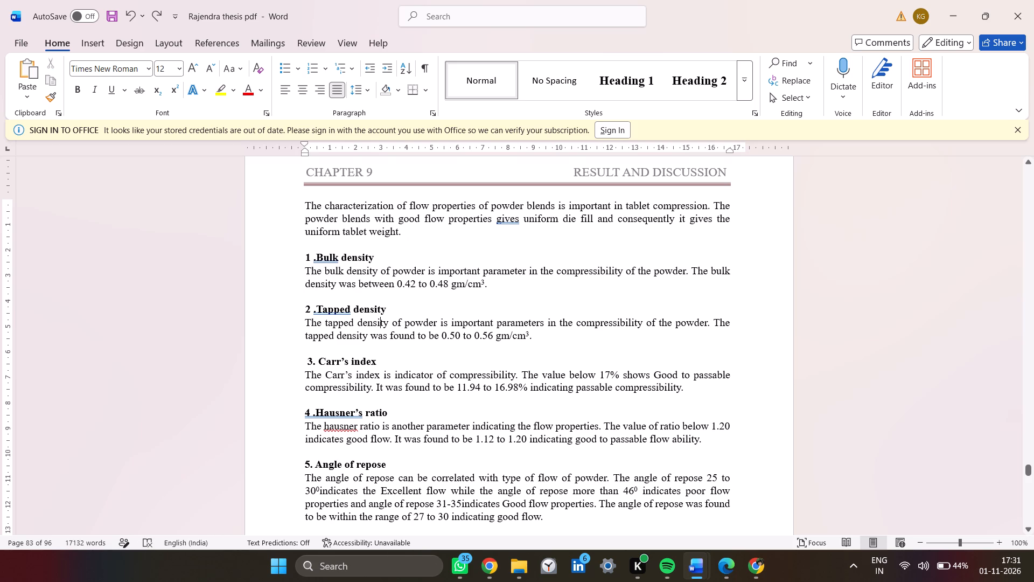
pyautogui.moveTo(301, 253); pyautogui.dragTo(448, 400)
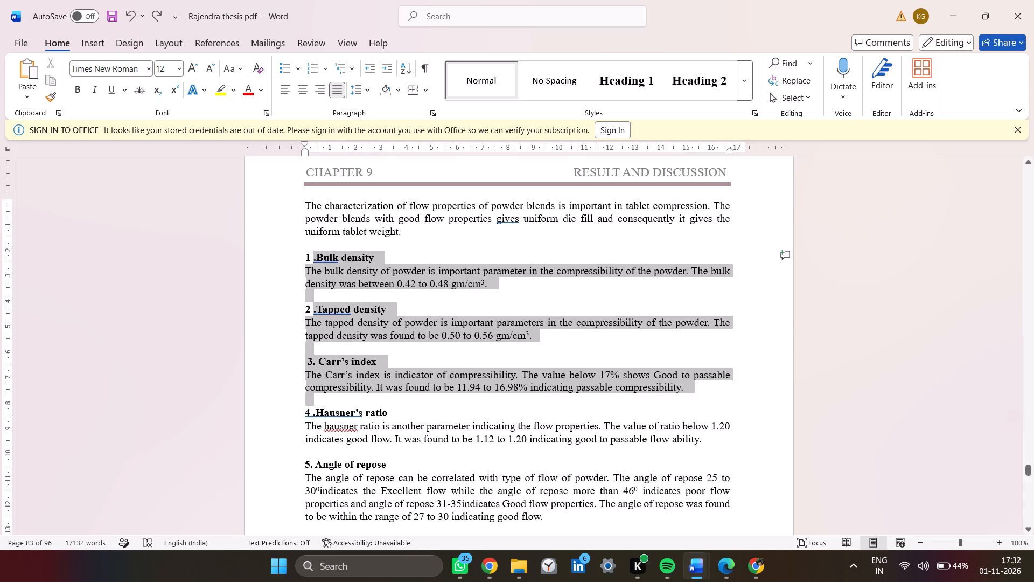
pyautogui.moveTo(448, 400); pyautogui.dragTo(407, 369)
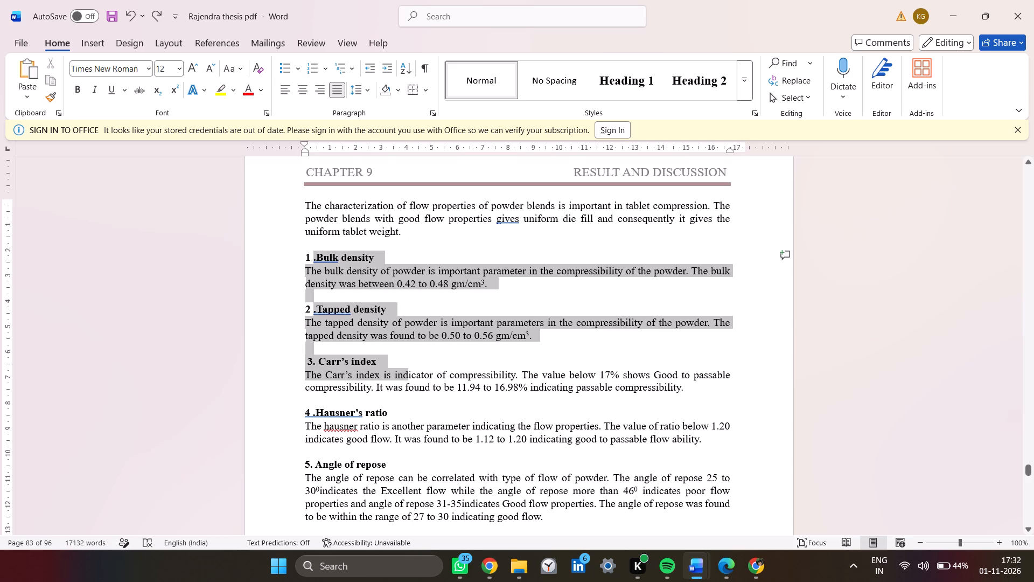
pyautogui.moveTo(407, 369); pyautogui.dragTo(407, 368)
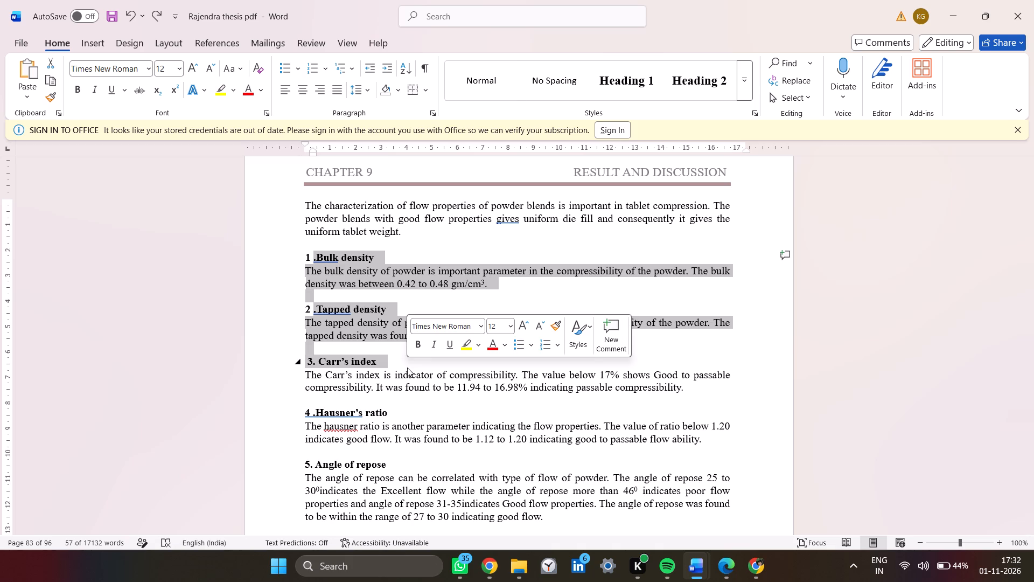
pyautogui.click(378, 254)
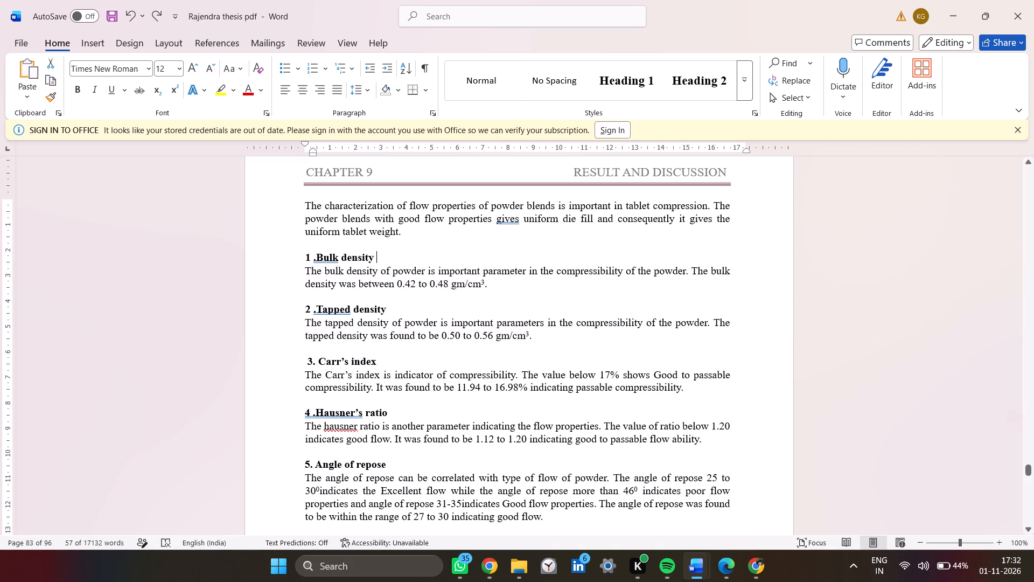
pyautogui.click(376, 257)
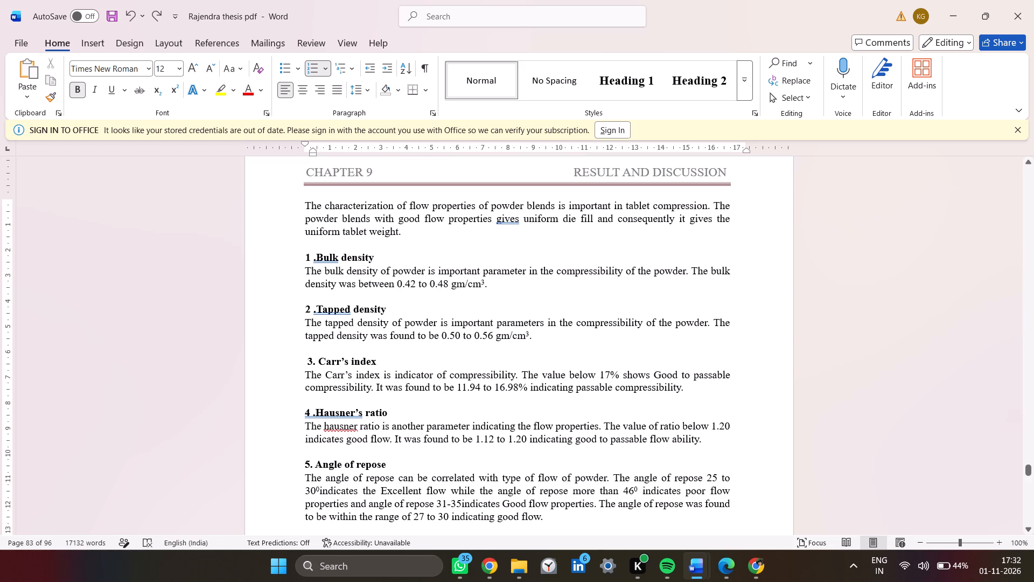
# Copy the thesis's five flow property subsections, from Bulk density through Angle of repose, leaving out Table No.9.9.
pyautogui.moveTo(304, 254); pyautogui.dragTo(305, 254)
pyautogui.moveTo(305, 254); pyautogui.dragTo(654, 370)
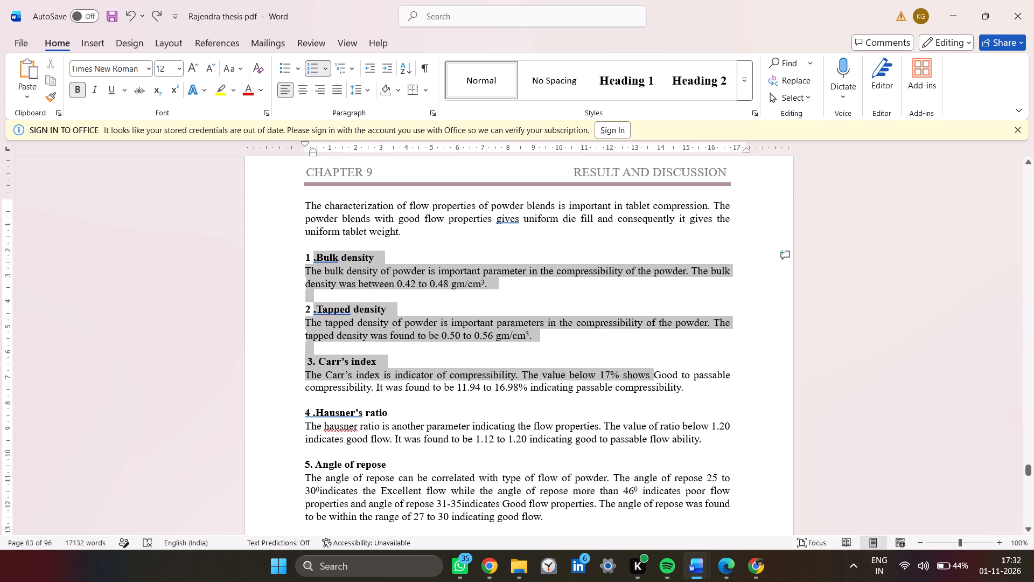
pyautogui.moveTo(654, 370); pyautogui.dragTo(707, 394)
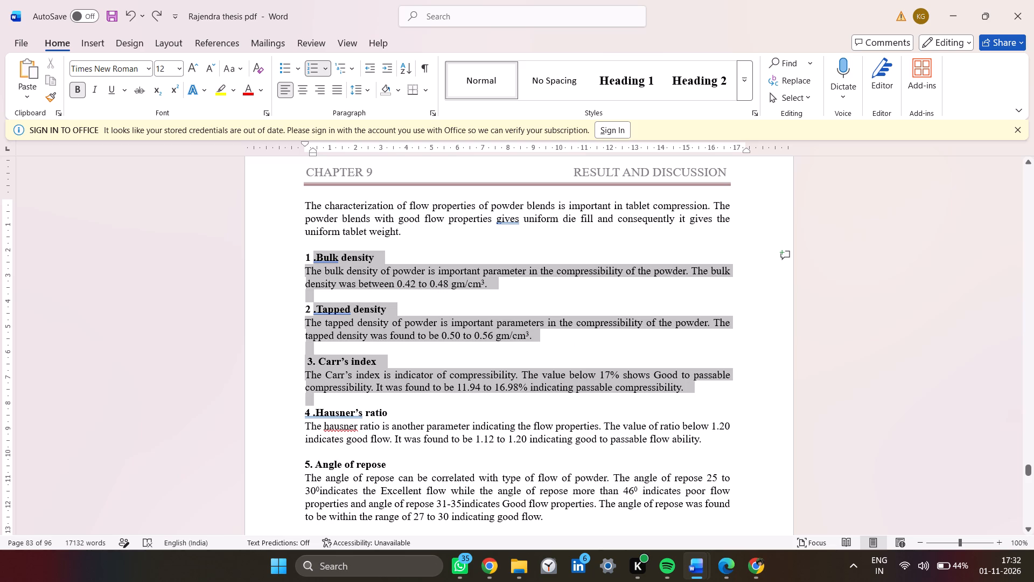
pyautogui.moveTo(707, 394); pyautogui.dragTo(696, 441)
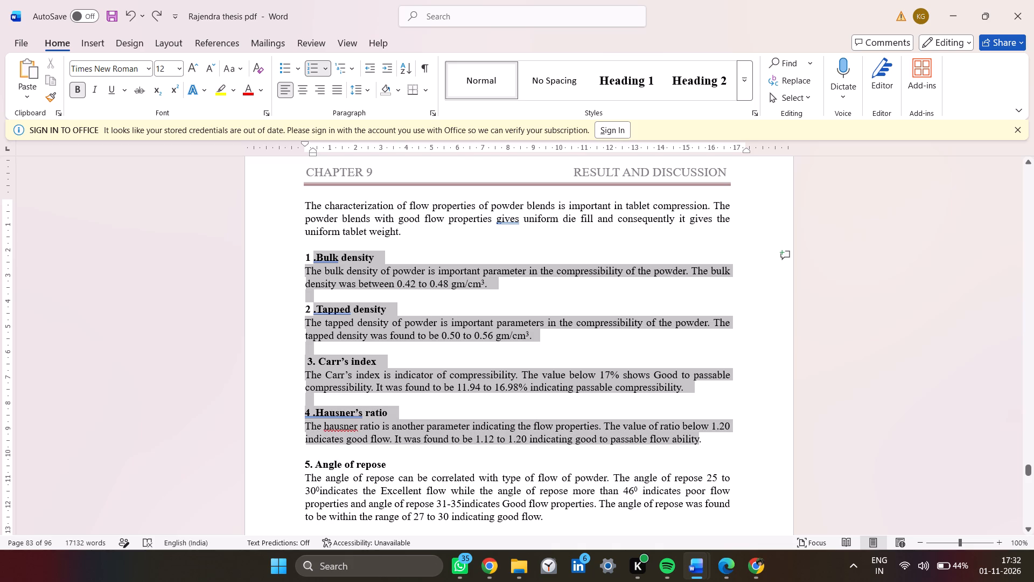
pyautogui.moveTo(696, 441); pyautogui.dragTo(692, 453)
pyautogui.moveTo(692, 453); pyautogui.dragTo(683, 556)
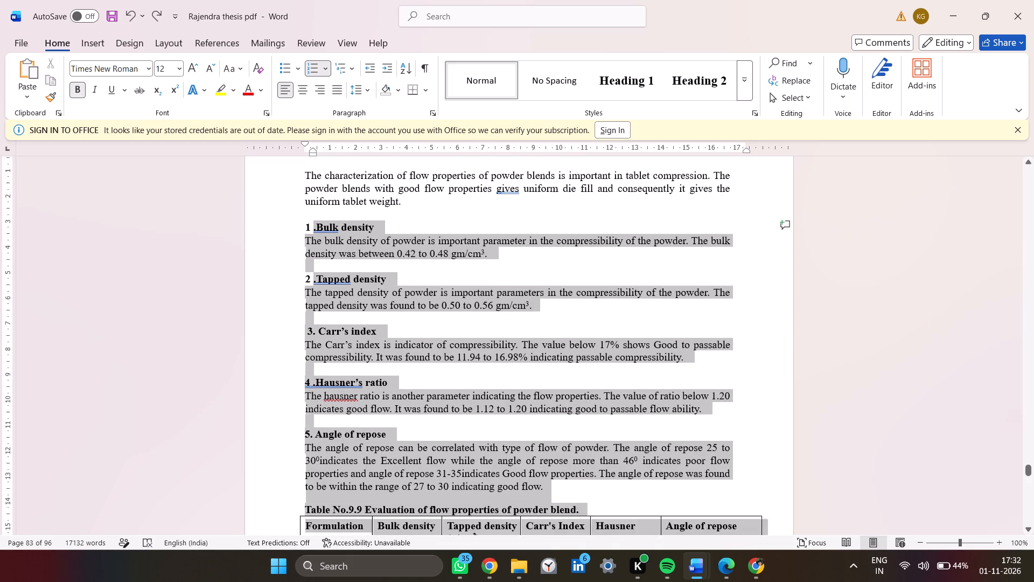
pyautogui.moveTo(683, 556); pyautogui.dragTo(622, 192)
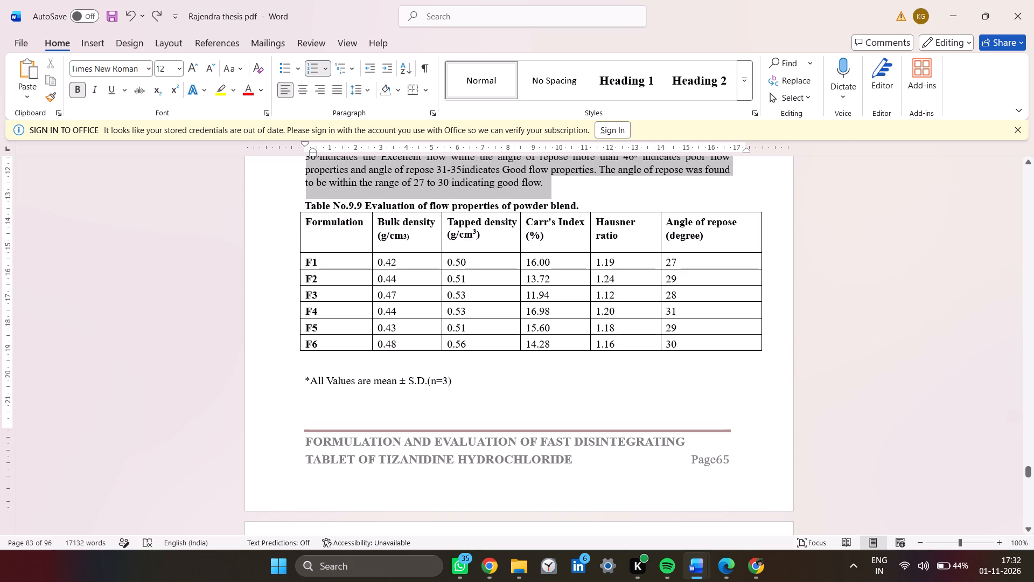
pyautogui.moveTo(622, 192); pyautogui.dragTo(621, 192)
pyautogui.hotkey('ctrl', 'c')
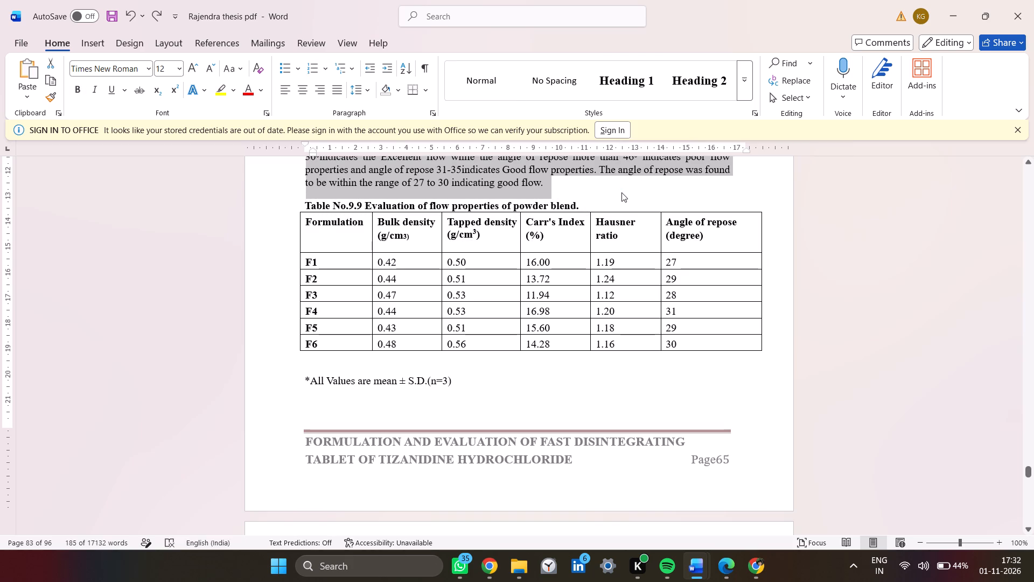
# Review the paper's section 3.6 and the mannitol figure and table before it against the thesis's flow properties text and Table No.9.9.
pyautogui.hotkey('alt', 'Tab')
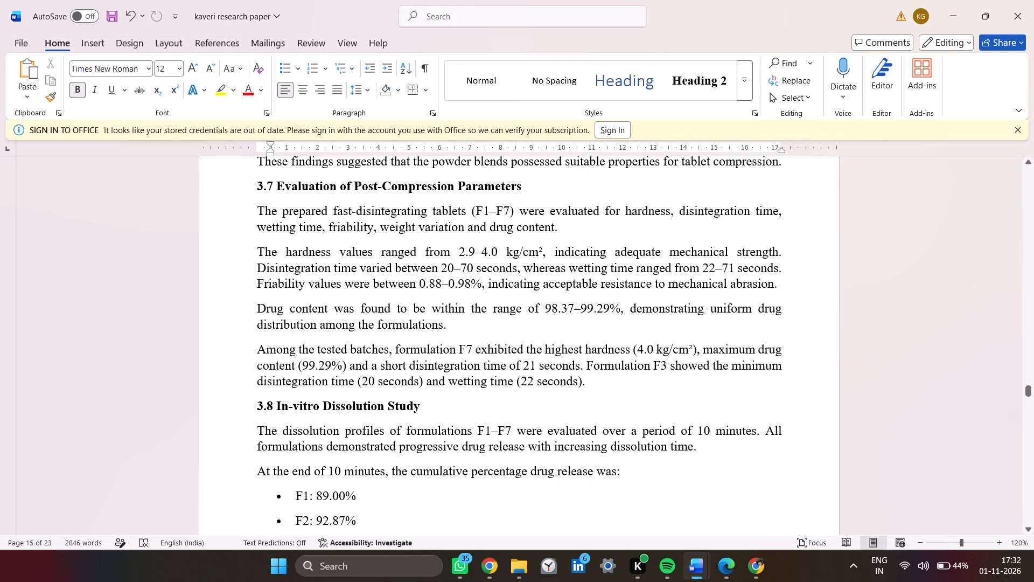
pyautogui.scroll(2, 621, 192)
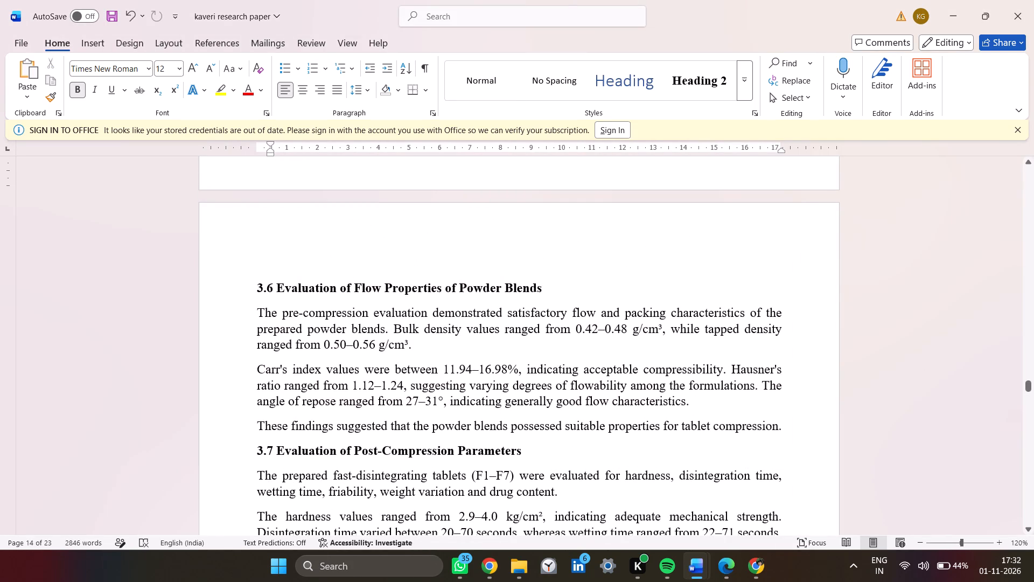
pyautogui.scroll(3, 621, 192)
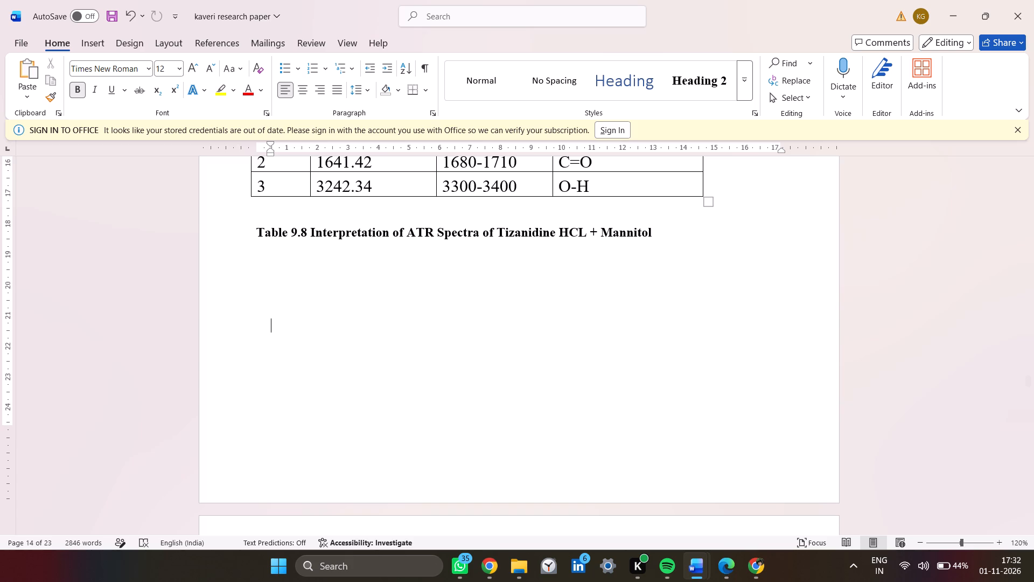
pyautogui.scroll(2, 621, 192)
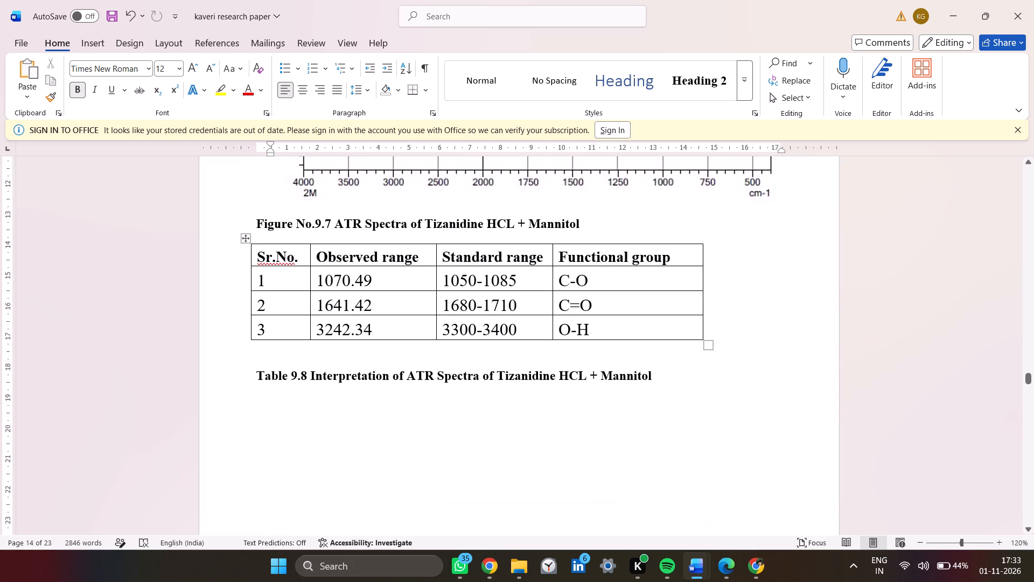
pyautogui.hotkey('alt', 'Tab')
pyautogui.scroll(1, 621, 192)
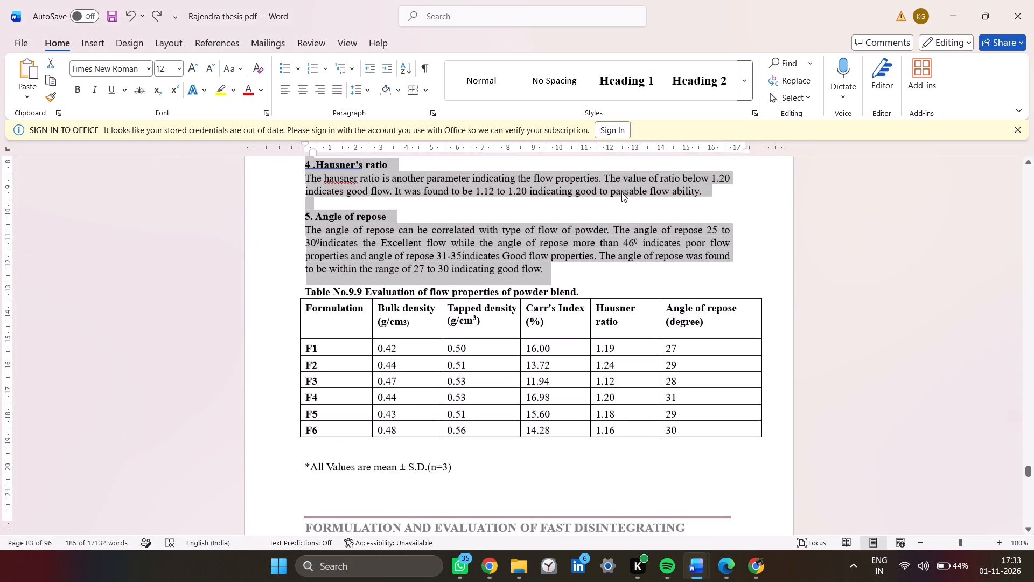
pyautogui.scroll(1, 621, 192)
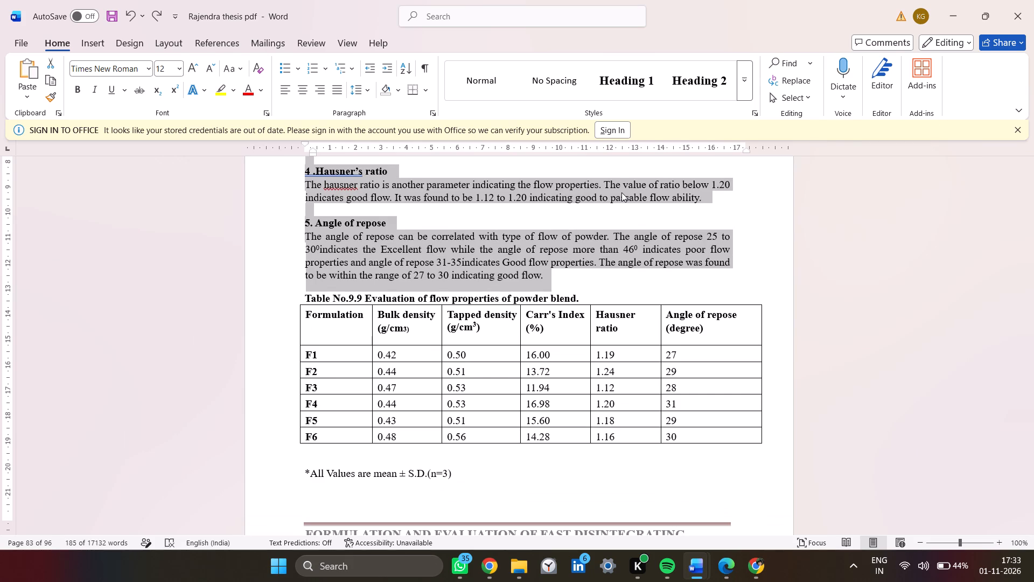
pyautogui.scroll(1, 621, 192)
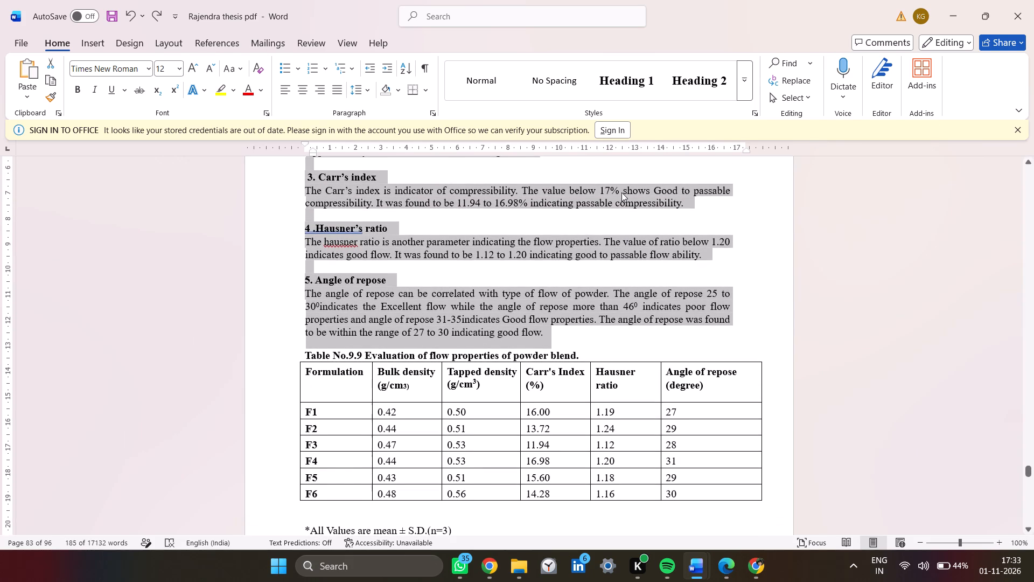
pyautogui.hotkey('alt', 'Tab')
pyautogui.scroll(1, 621, 192)
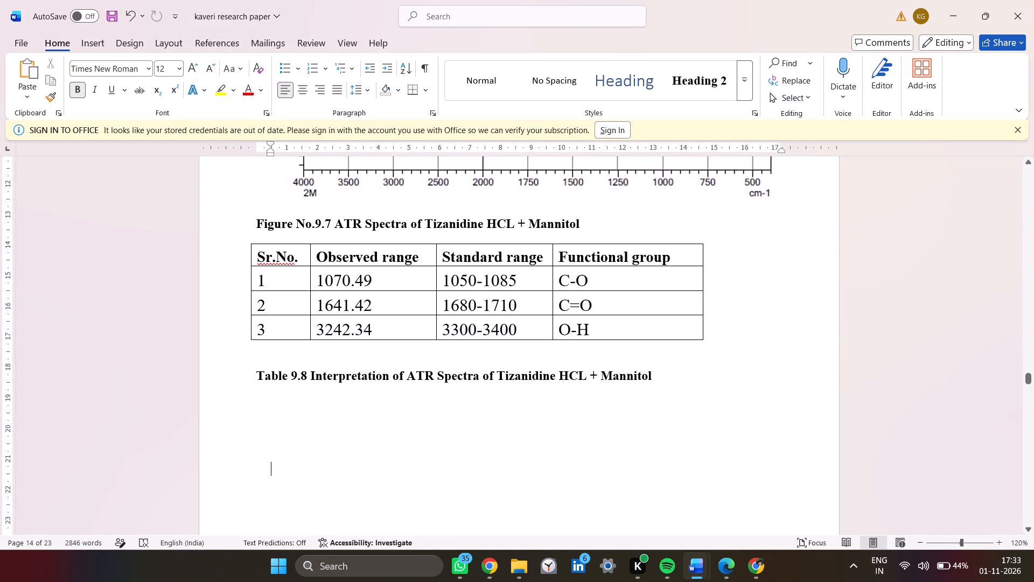
pyautogui.scroll(1, 621, 192)
pyautogui.hotkey('alt', 'Tab')
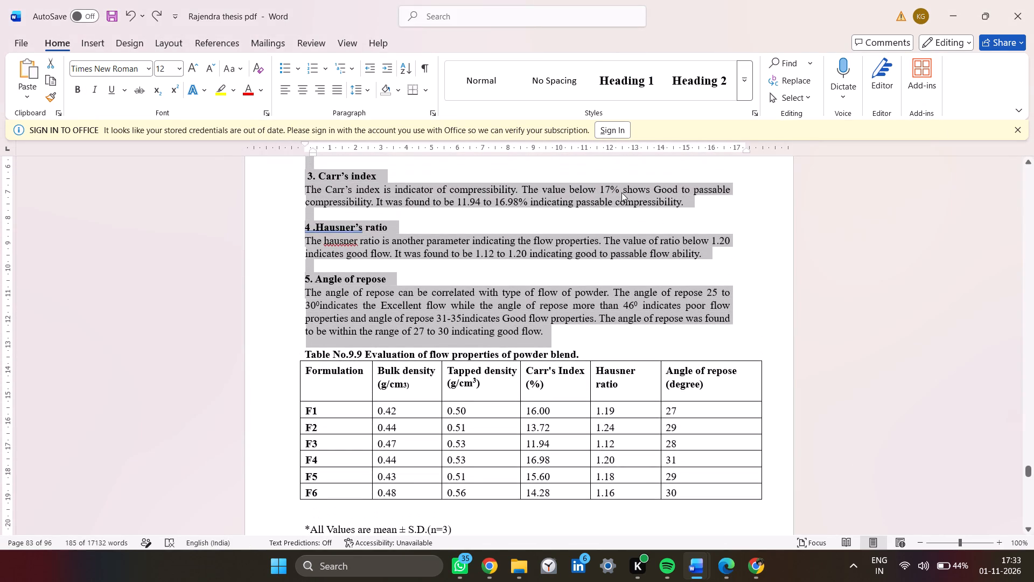
pyautogui.hotkey('alt', 'Tab')
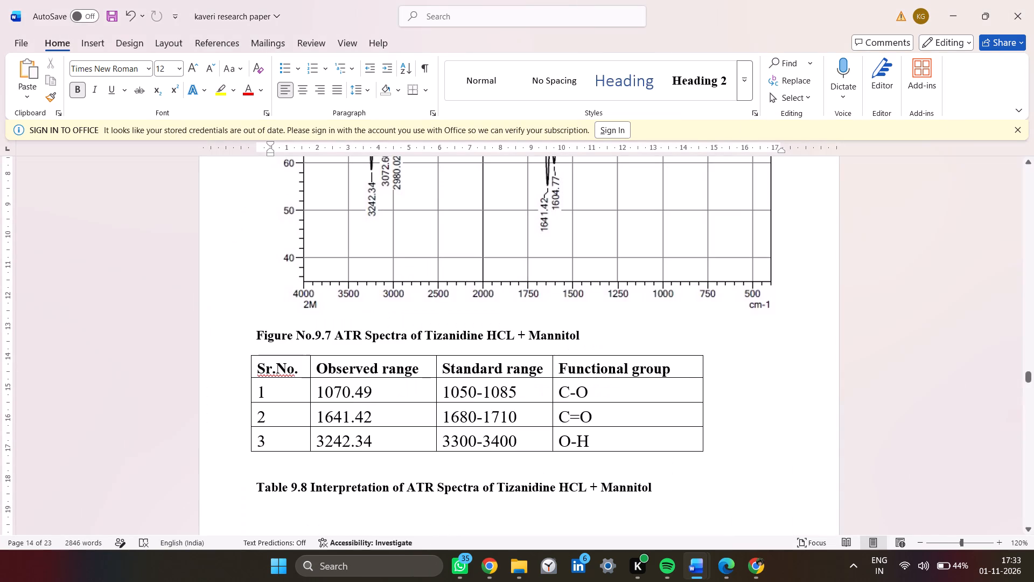
pyautogui.scroll(-1, 639, 140)
pyautogui.scroll(-1, 599, 246)
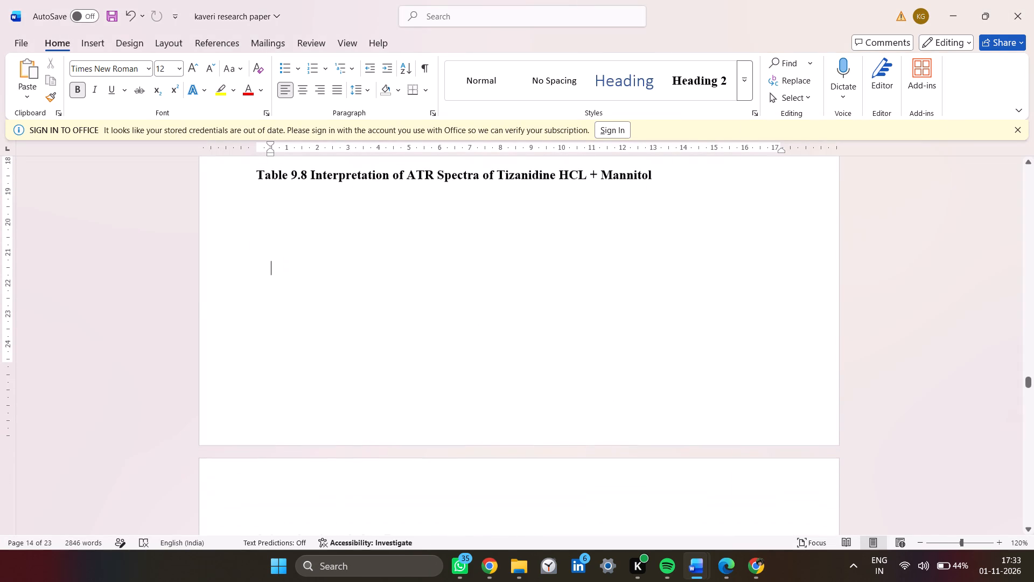
# Paste the copied flow property subsections into the blank space between the Table 9.8 caption and heading 3.6.
pyautogui.scroll(-1, 599, 246)
pyautogui.click(599, 246)
pyautogui.click(586, 227)
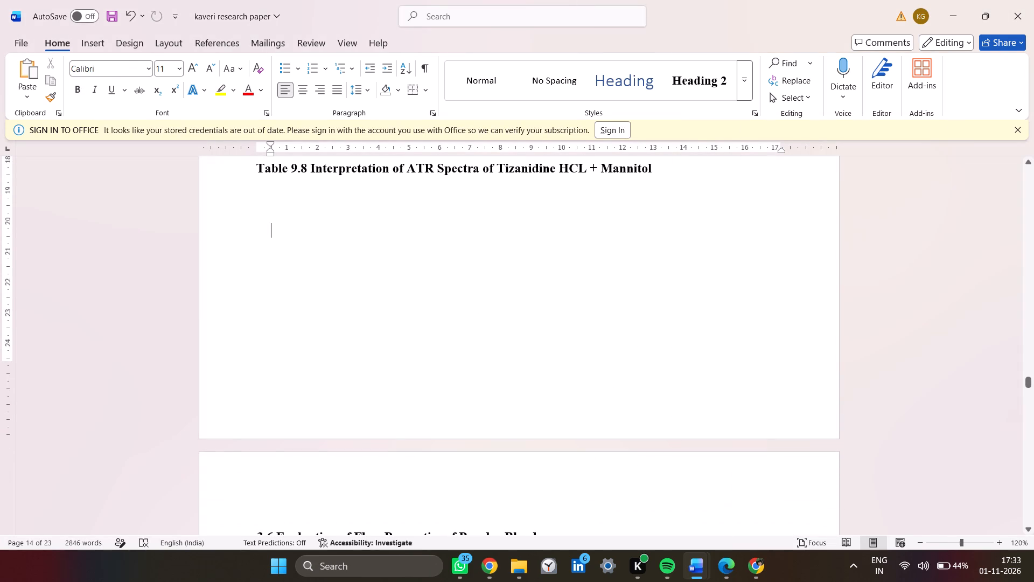
pyautogui.hotkey('ctrl', 'v')
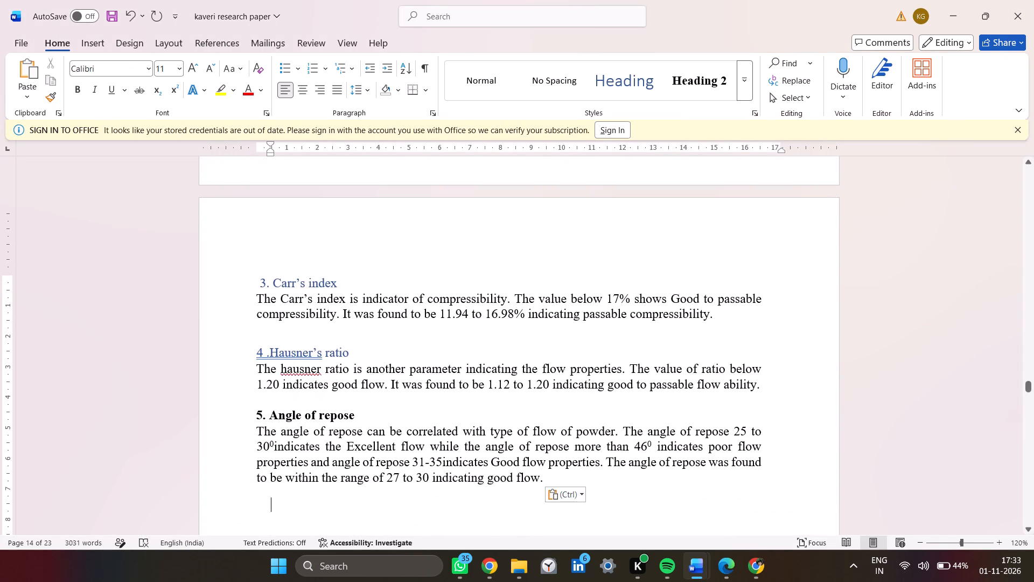
# Copy the thesis caption "Table No.9.9 Evaluation of flow properties of powder blend." into the research paper below the Angle of repose paragraph.
pyautogui.hotkey('alt', 'Tab')
pyautogui.scroll(-1, 586, 227)
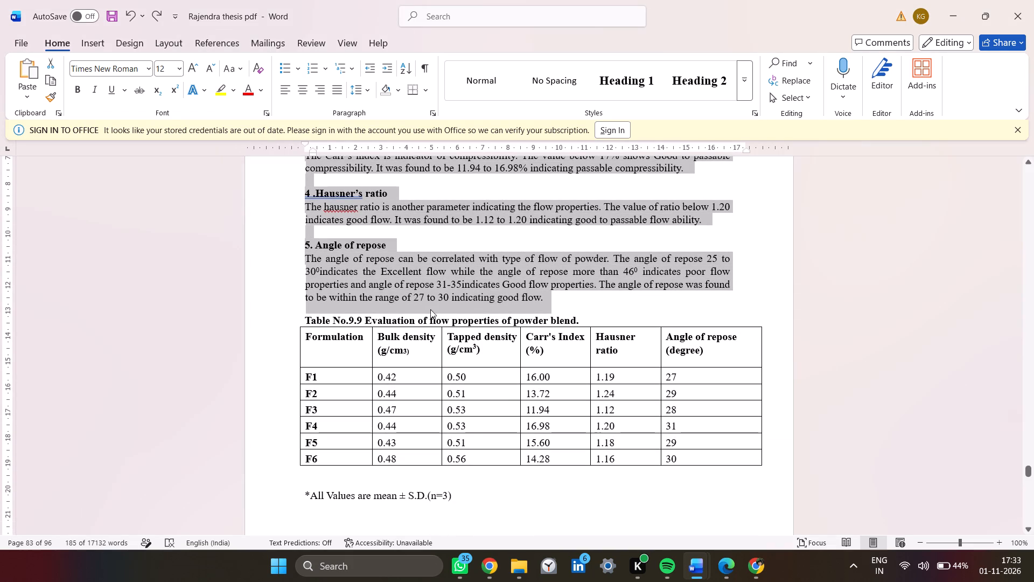
pyautogui.tripleClick(561, 320)
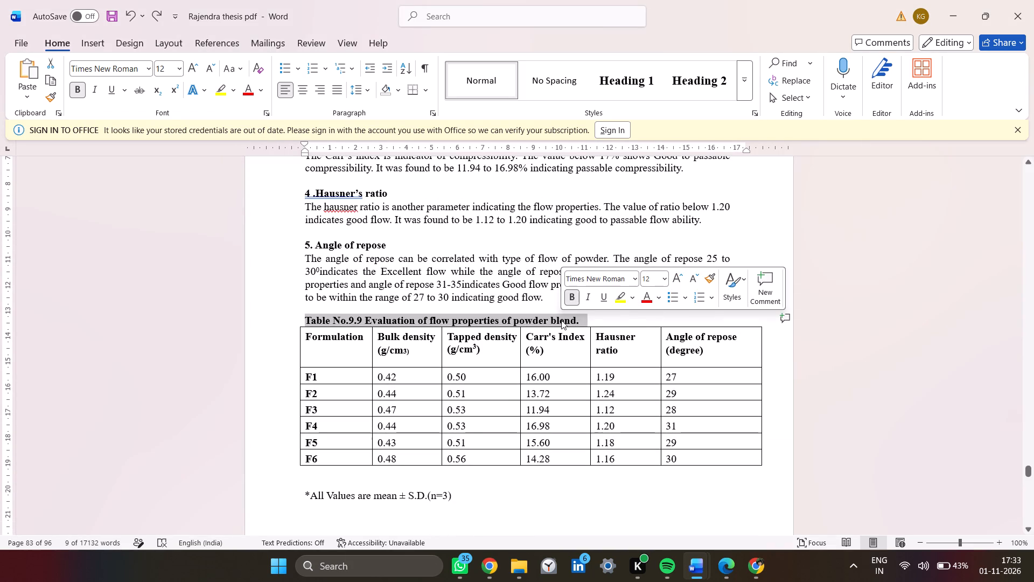
pyautogui.hotkey('ctrl', 'c')
pyautogui.hotkey('alt', 'Tab')
pyautogui.scroll(-1, 561, 320)
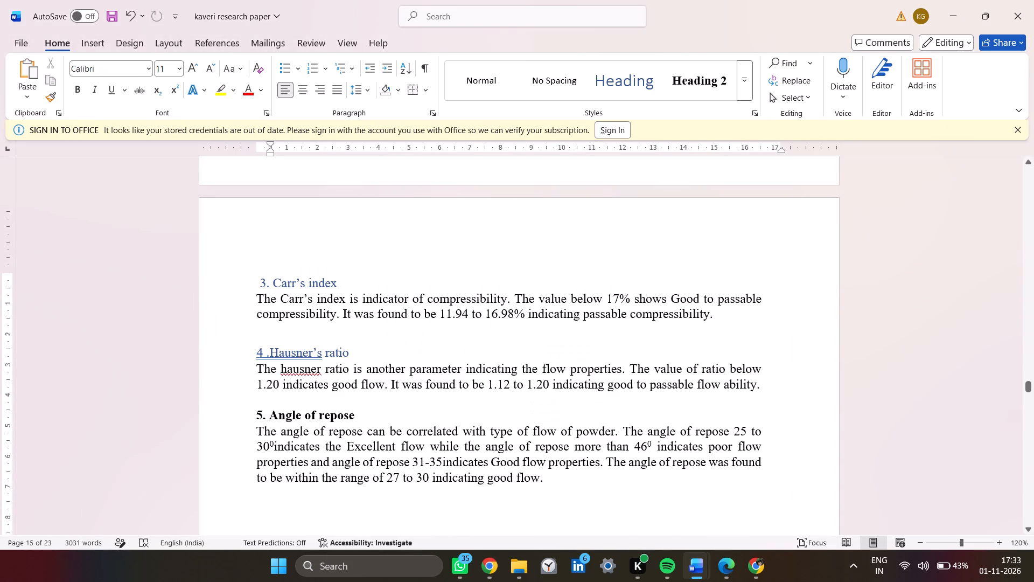
pyautogui.scroll(-1, 561, 320)
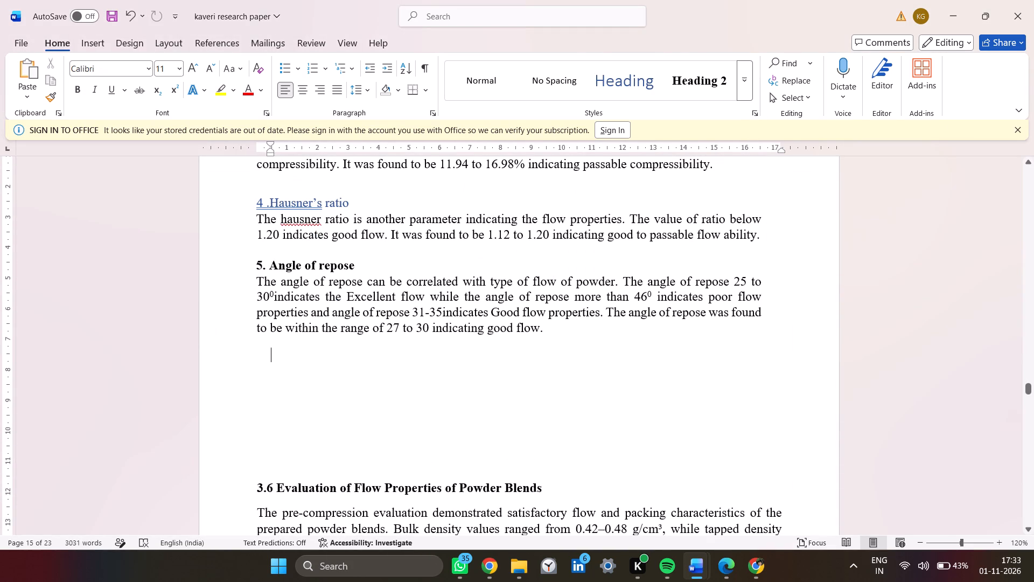
pyautogui.hotkey('ctrl', 'v')
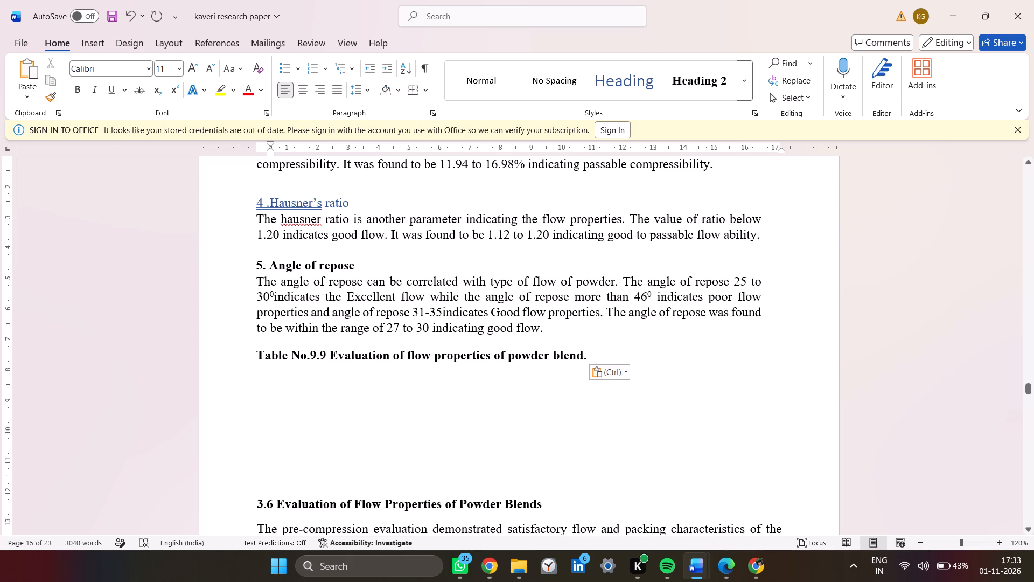
# Reduce the pasted Table No.9.9 caption to font size 10.
pyautogui.tripleClick(579, 355)
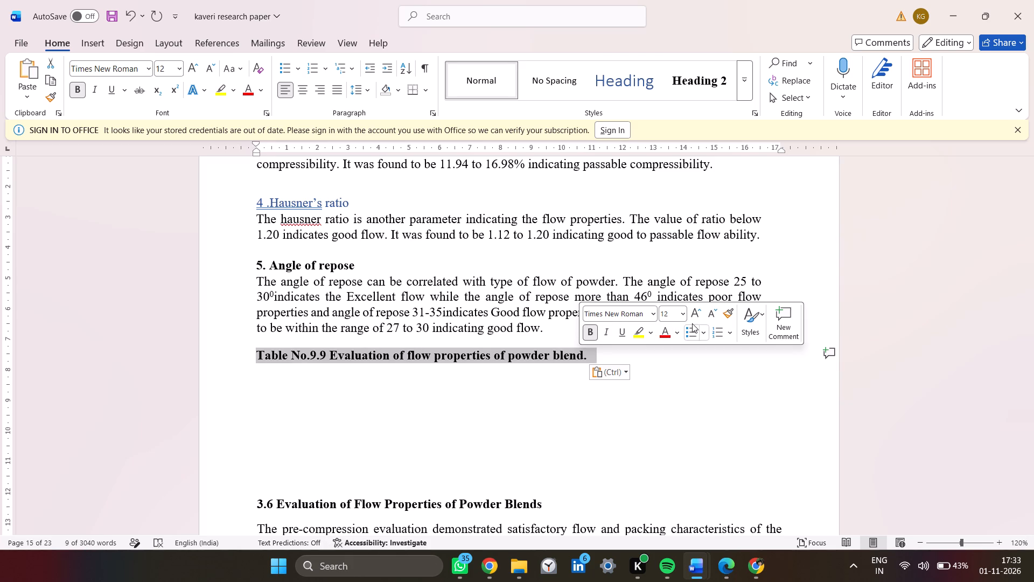
pyautogui.doubleClick(710, 313)
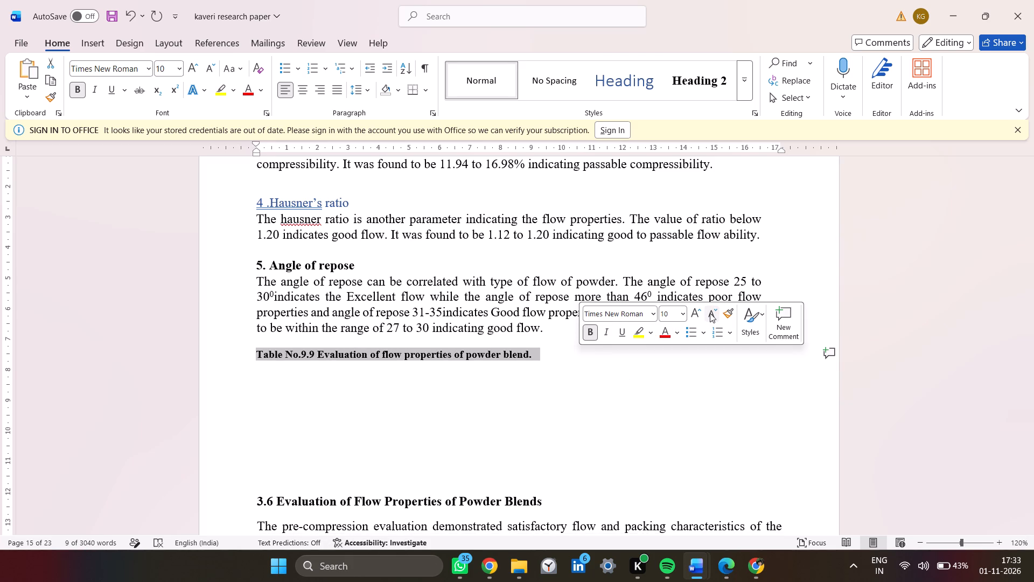